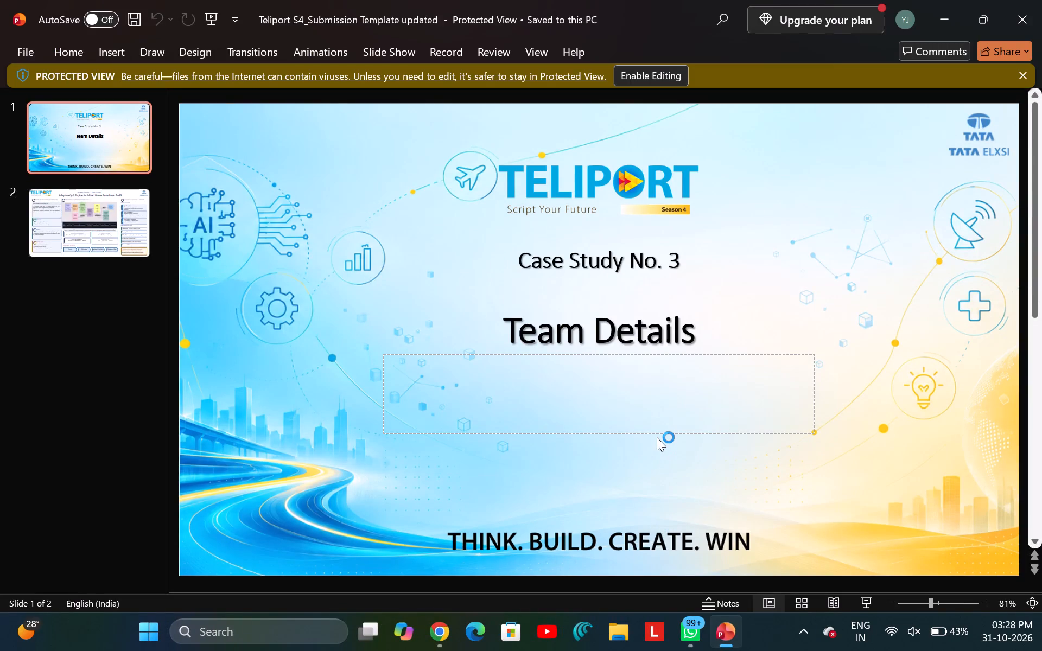
Go to slide 2, the Adaptive QoS Engine case study slide, to review its content.
{"action": "key", "text": "Down"}
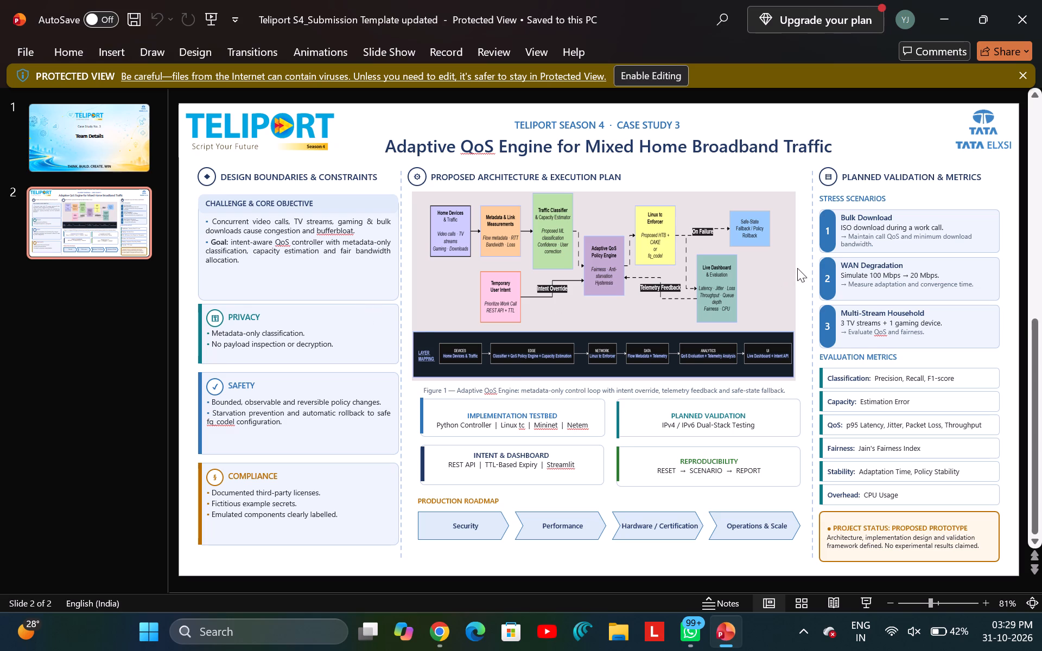
Dismiss the Protected View warning bar without enabling editing.
{"action": "left_click", "coordinate": [1022, 74]}
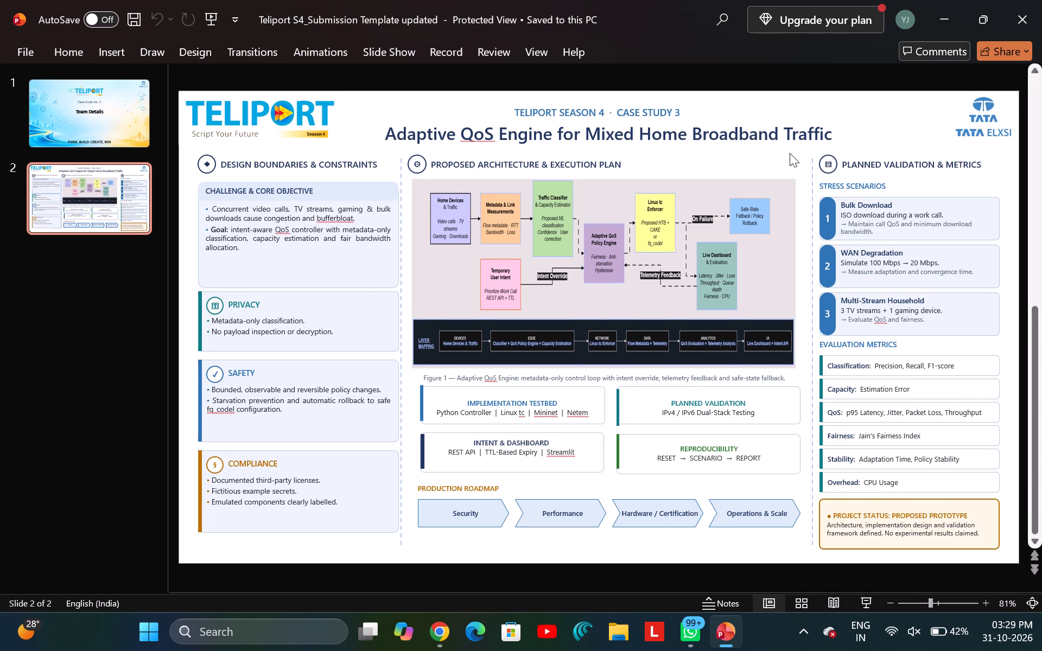
Play the slide show from the beginning and advance to the Adaptive QoS Engine slide.
{"action": "left_click", "coordinate": [386, 55]}
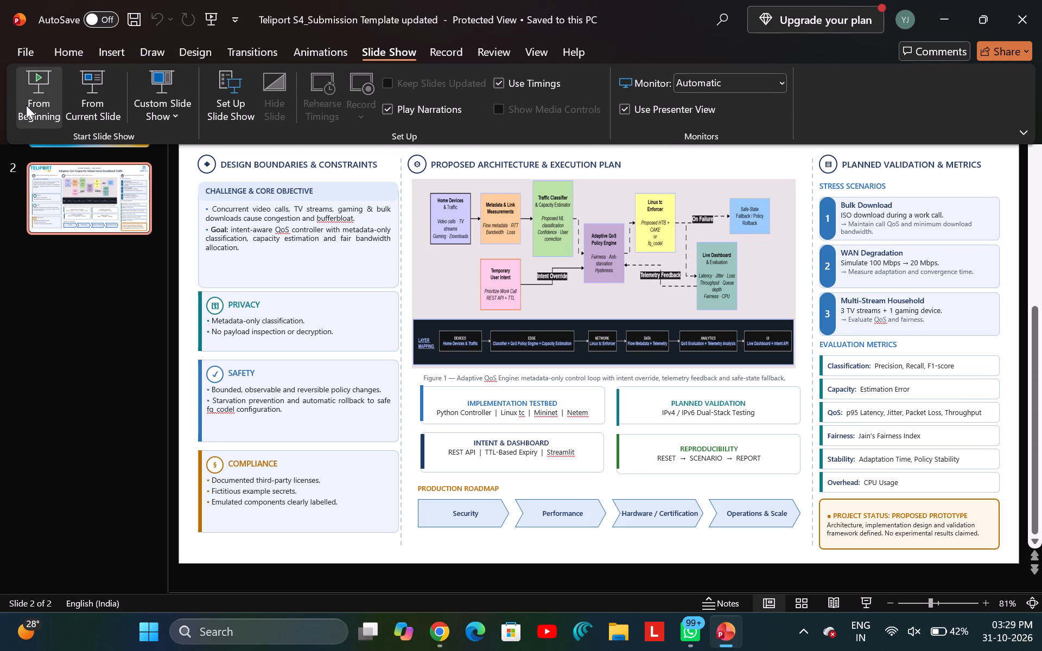
{"action": "left_click", "coordinate": [26, 105]}
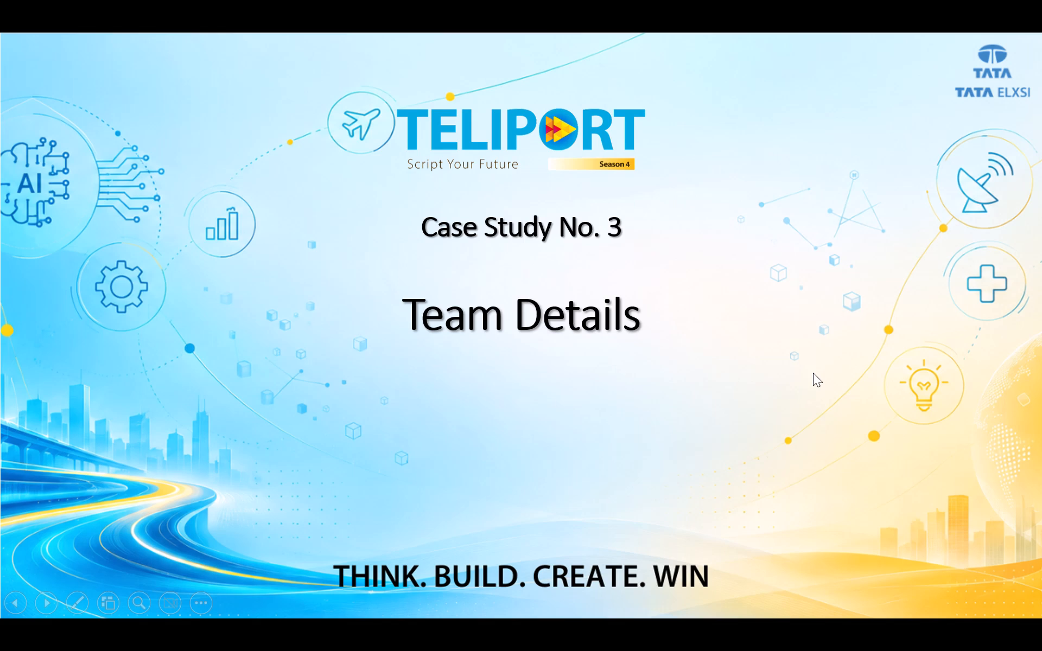
{"action": "key", "text": "Right"}
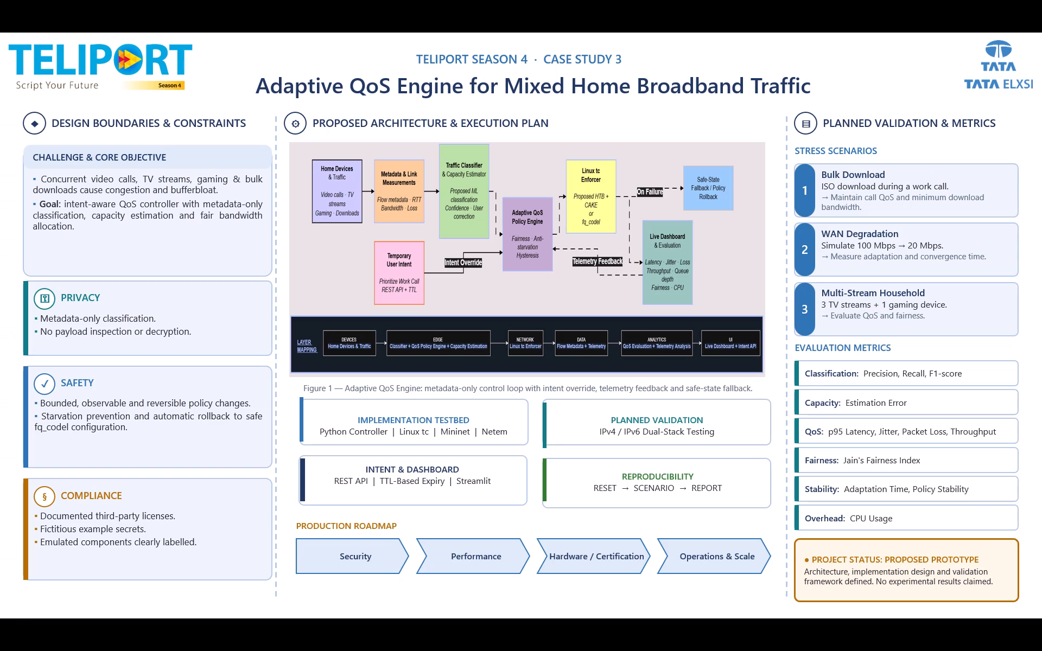
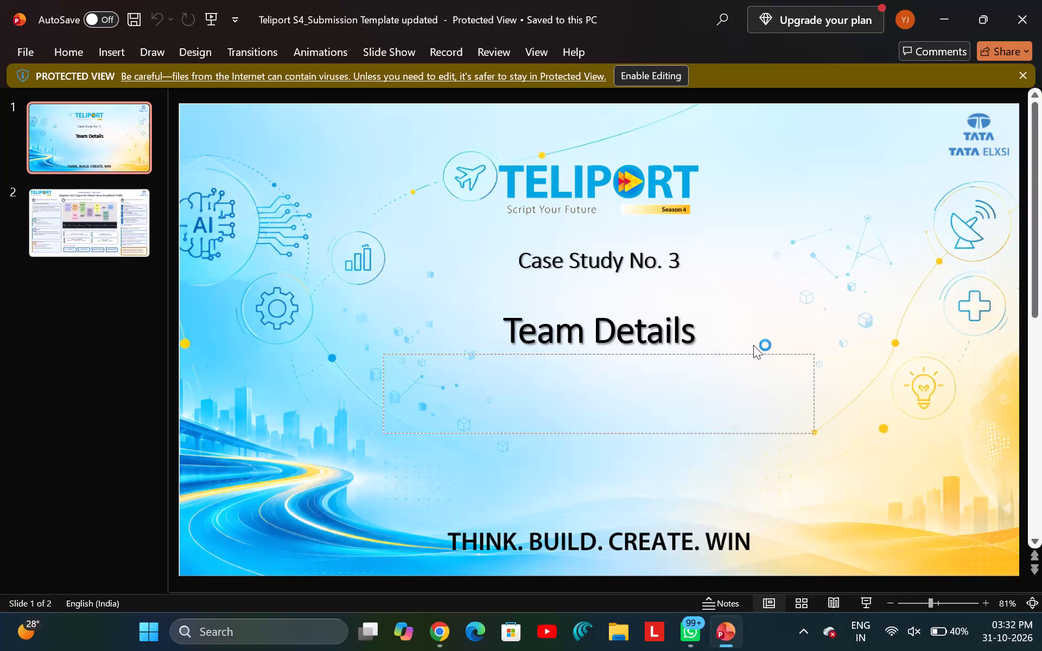
Move from the title slide to slide 2, the Adaptive QoS Engine for Mixed Home Broadband Traffic slide.
{"action": "key", "text": "Down"}
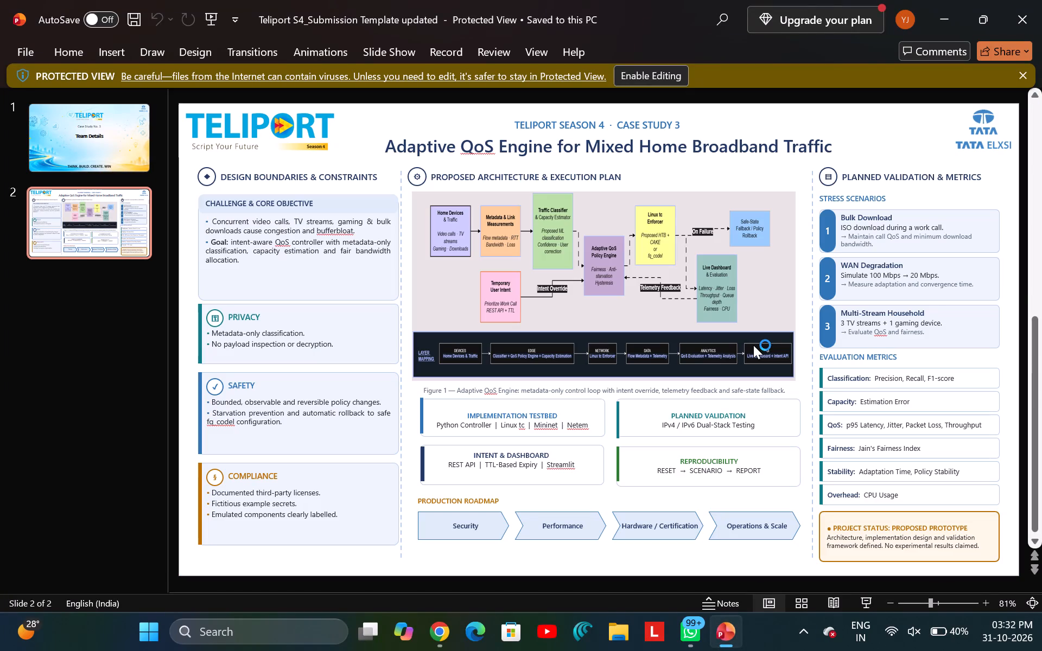
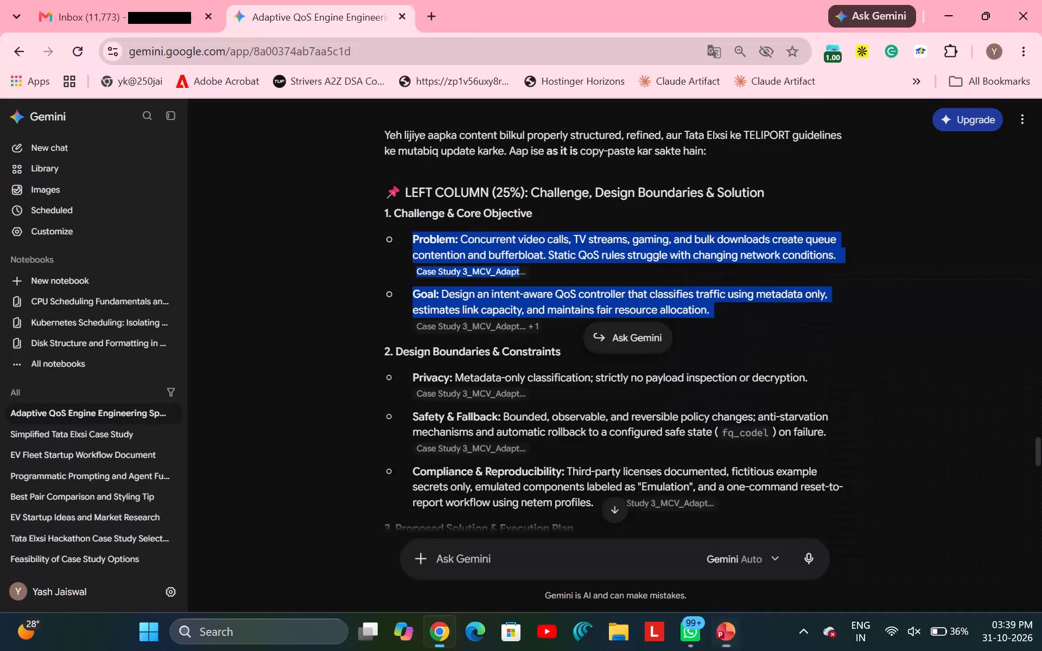
Open the draw.io editor in a new browser tab with a blank diagram, without resuming the saved draft.
{"action": "left_click", "coordinate": [435, 17]}
{"action": "type", "text": "dra"}
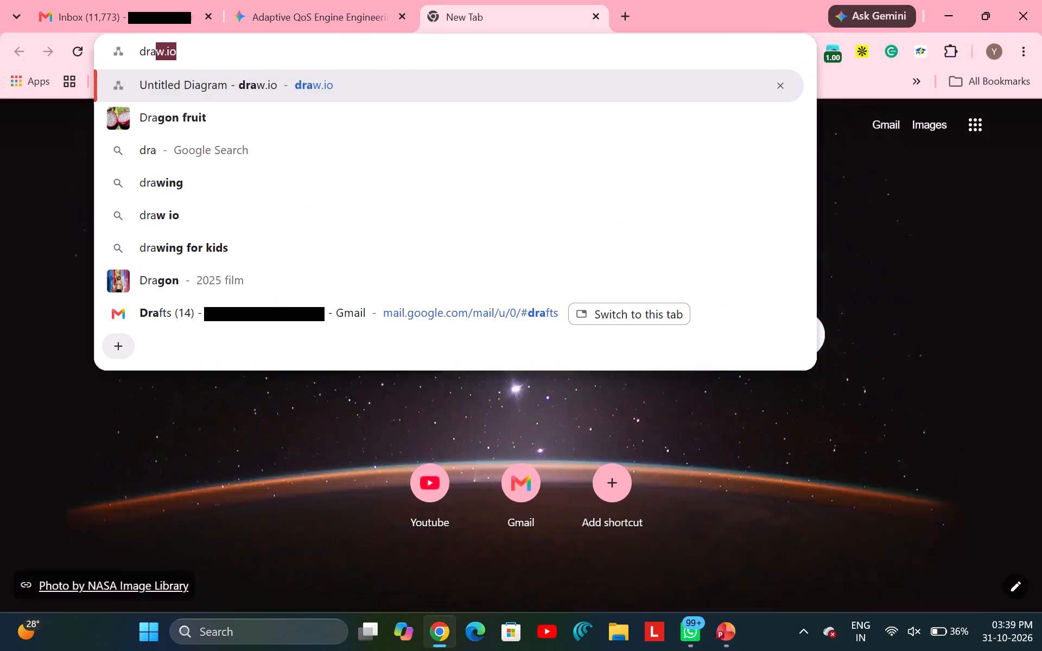
{"action": "key", "text": "Return"}
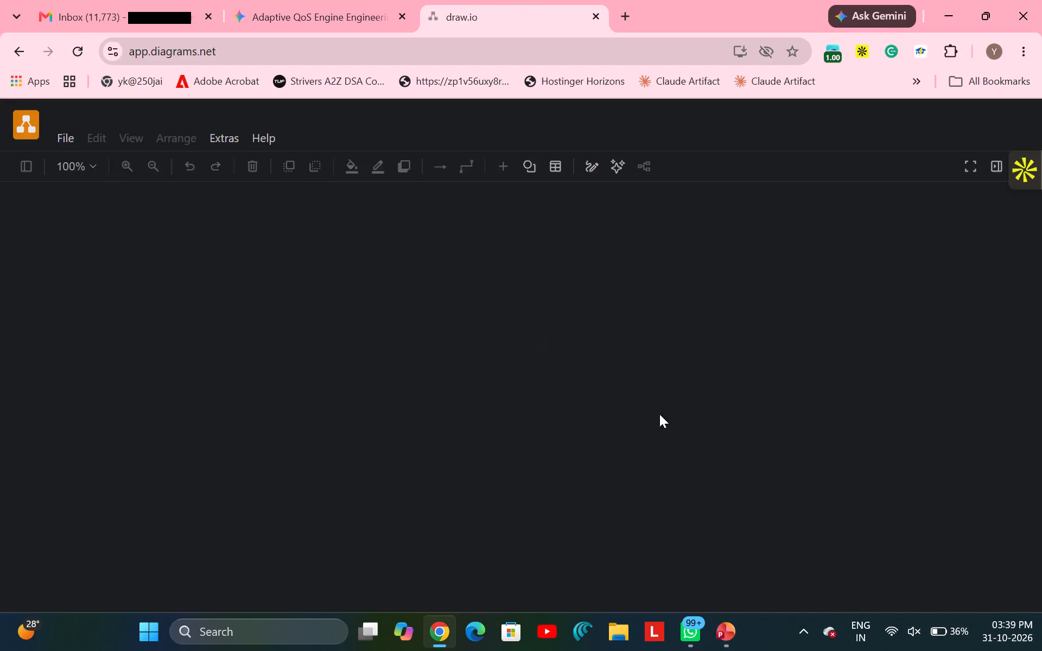
{"action": "left_click", "coordinate": [615, 535]}
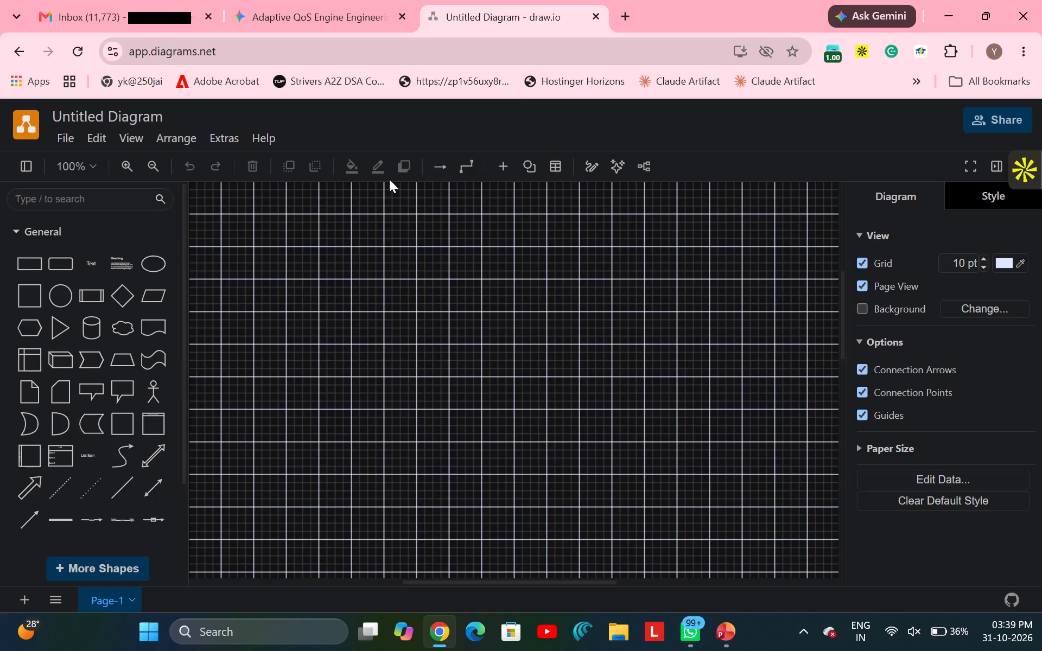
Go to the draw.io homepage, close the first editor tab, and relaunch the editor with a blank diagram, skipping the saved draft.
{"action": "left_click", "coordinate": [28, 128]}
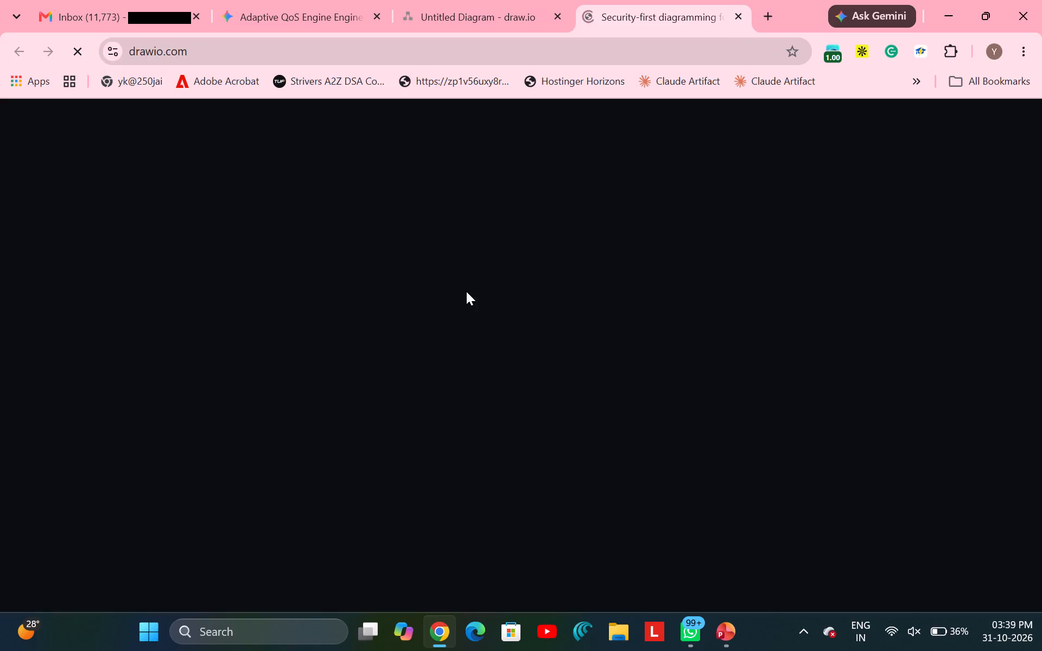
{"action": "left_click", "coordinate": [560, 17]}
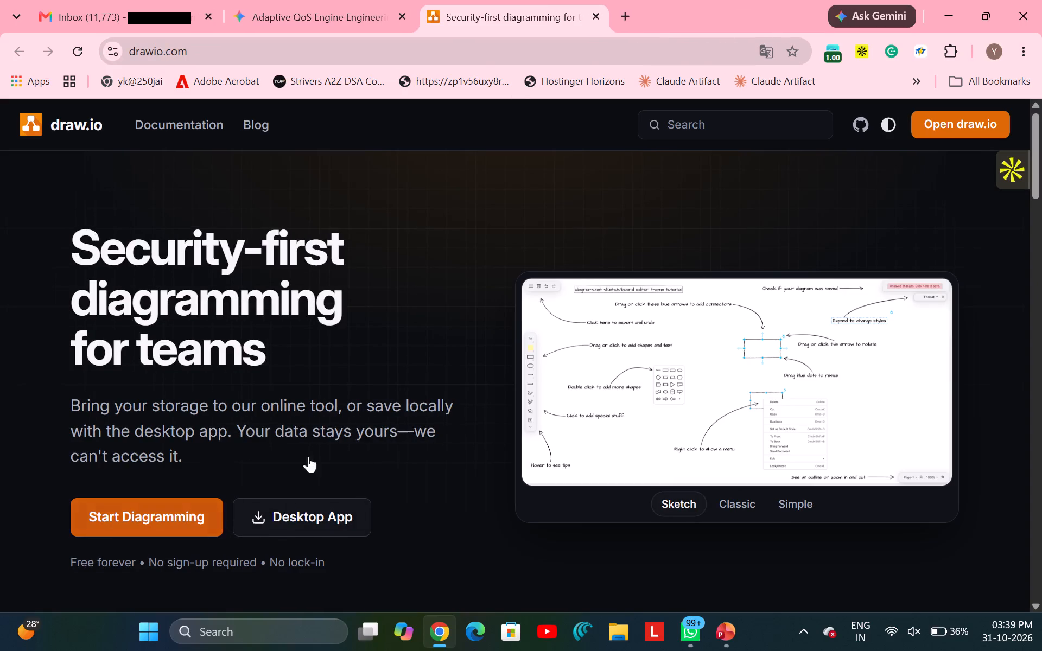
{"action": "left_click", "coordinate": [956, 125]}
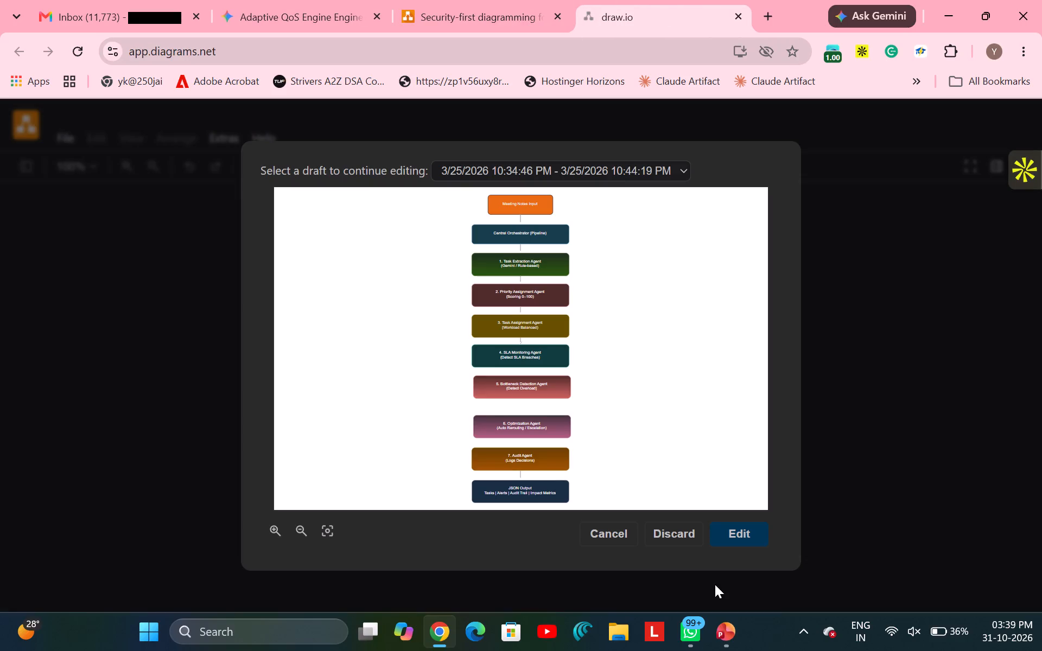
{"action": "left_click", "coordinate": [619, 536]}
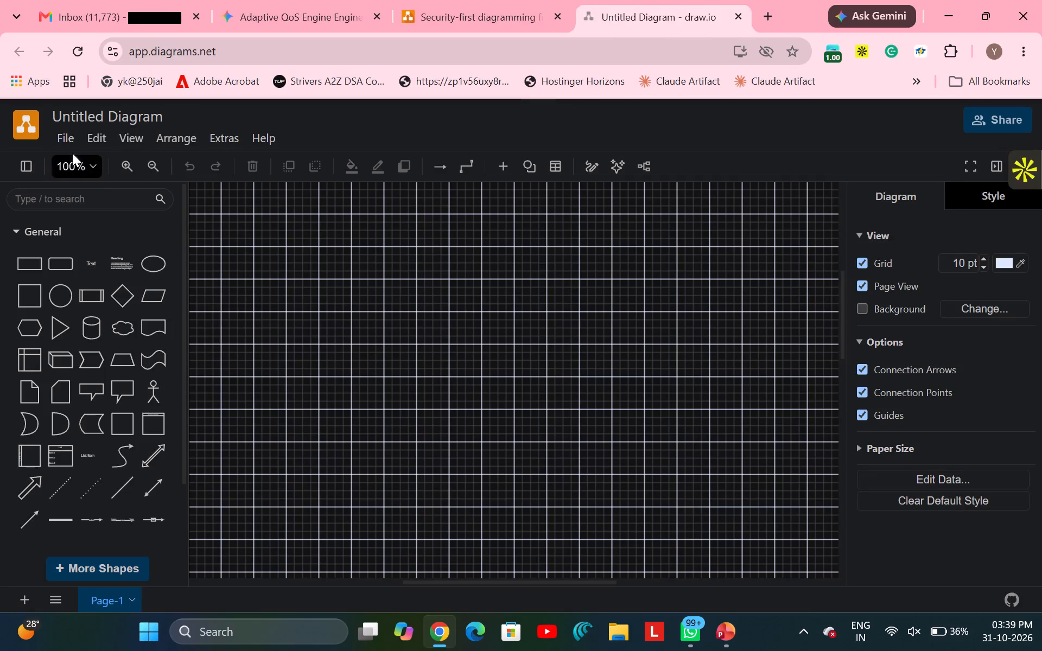
Try to load My Diagrams from Google Drive, dismissing the authorization request once and retrying.
{"action": "left_click", "coordinate": [72, 133]}
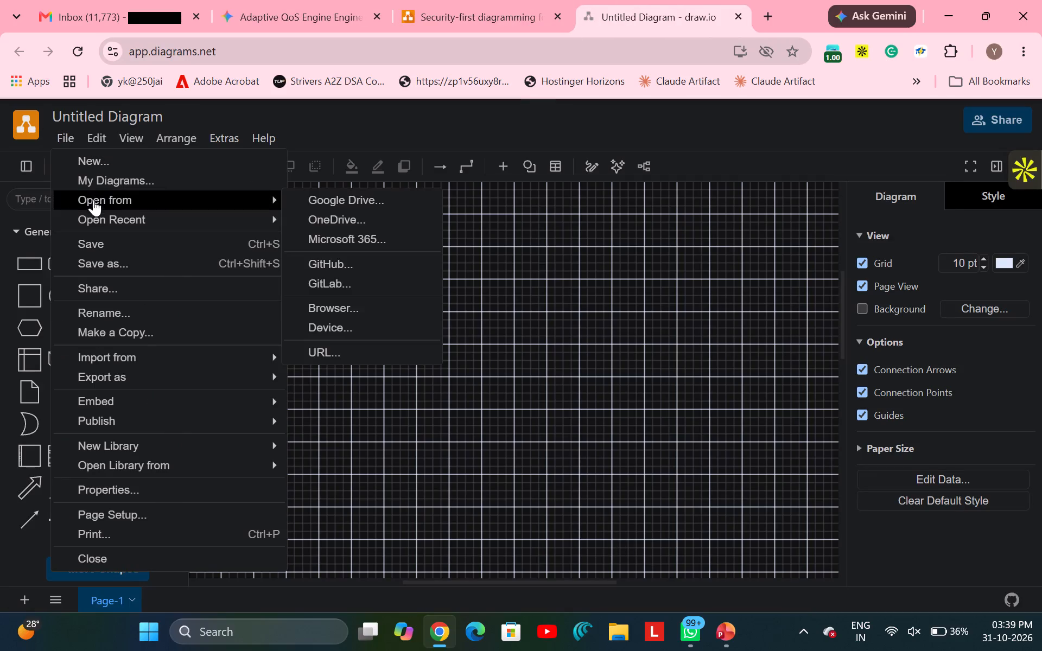
{"action": "left_click", "coordinate": [233, 186]}
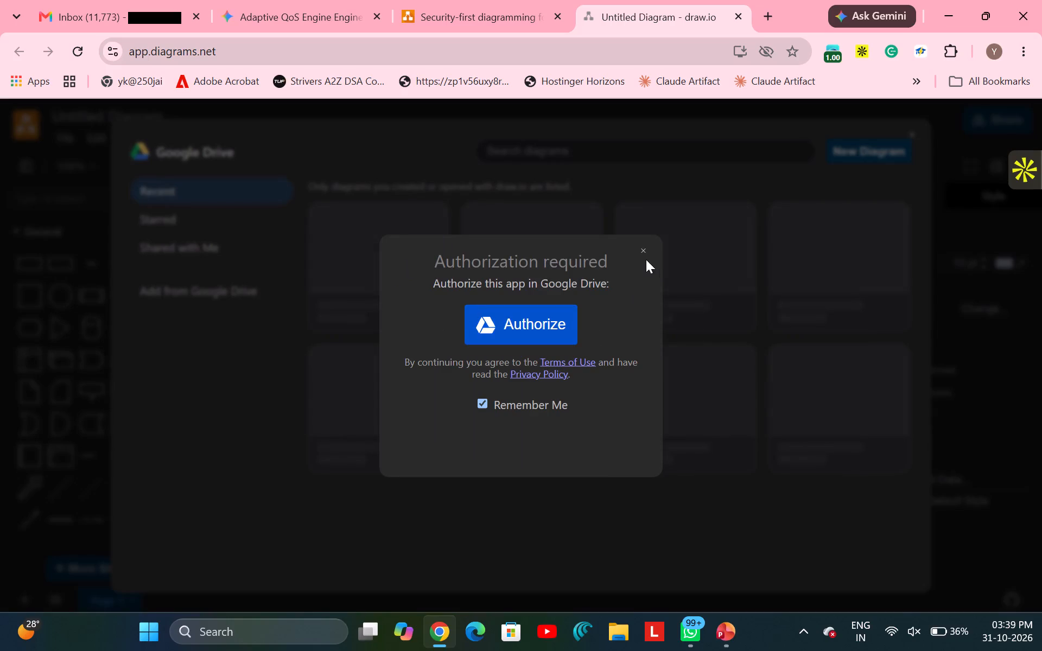
{"action": "left_click", "coordinate": [645, 254]}
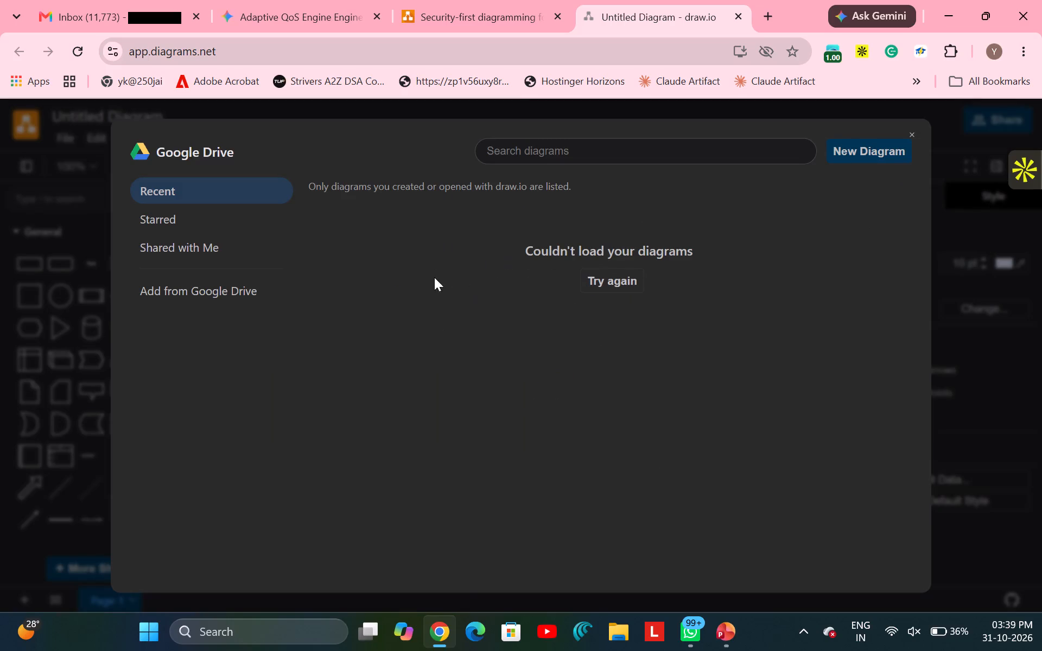
{"action": "left_click", "coordinate": [596, 275]}
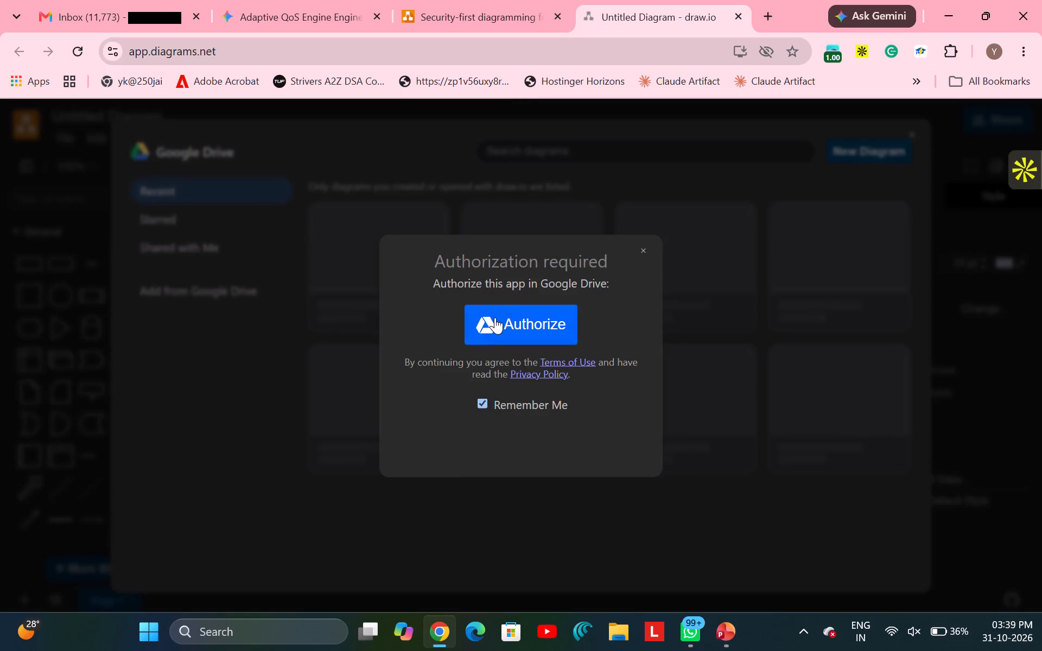
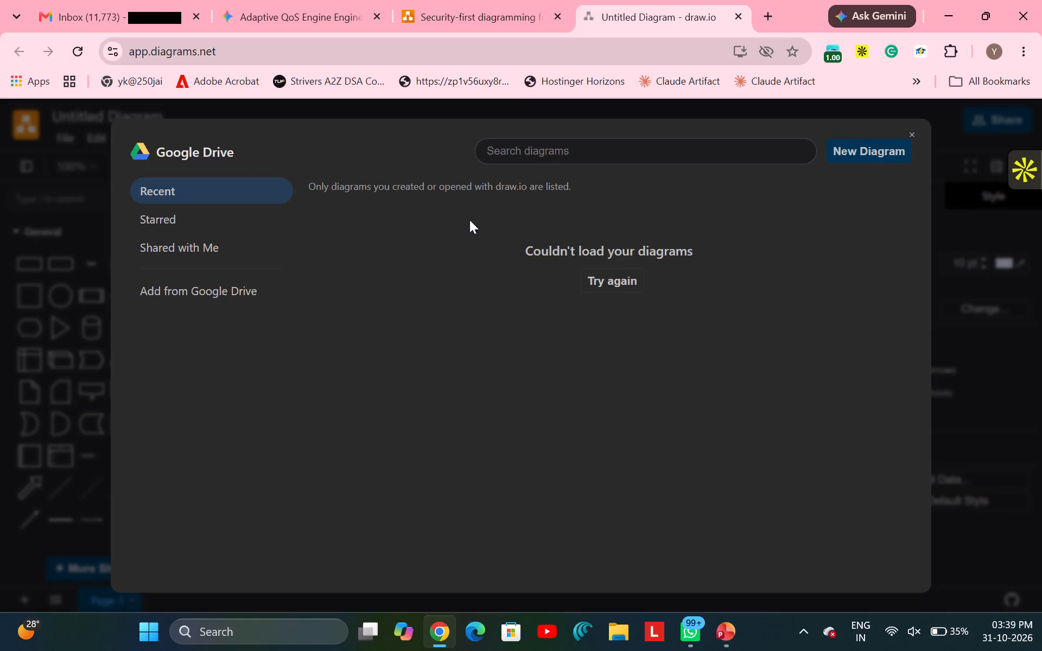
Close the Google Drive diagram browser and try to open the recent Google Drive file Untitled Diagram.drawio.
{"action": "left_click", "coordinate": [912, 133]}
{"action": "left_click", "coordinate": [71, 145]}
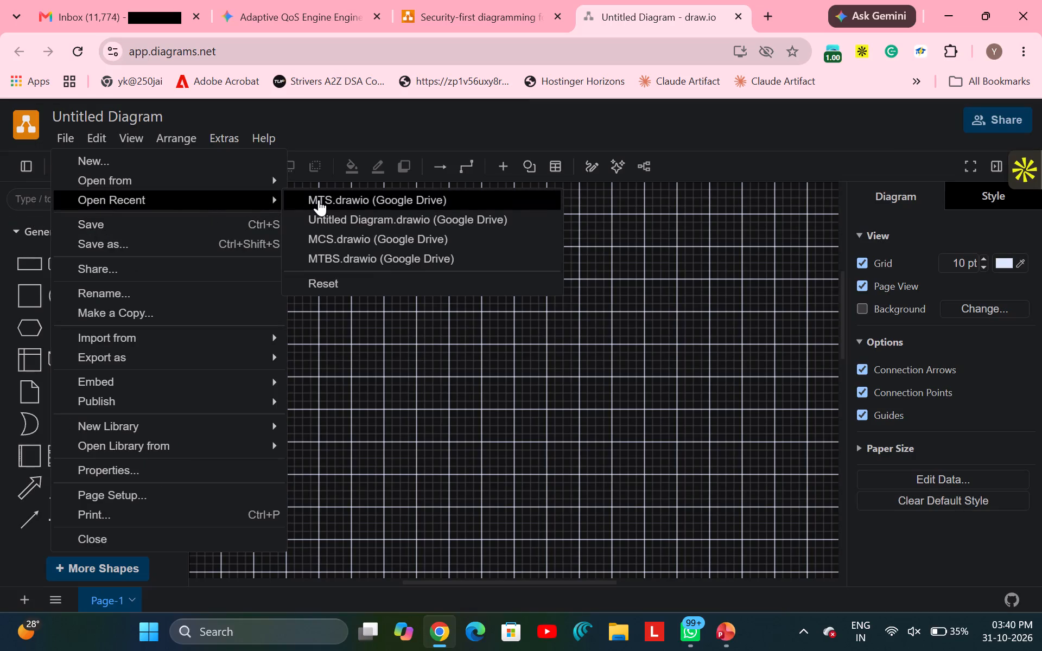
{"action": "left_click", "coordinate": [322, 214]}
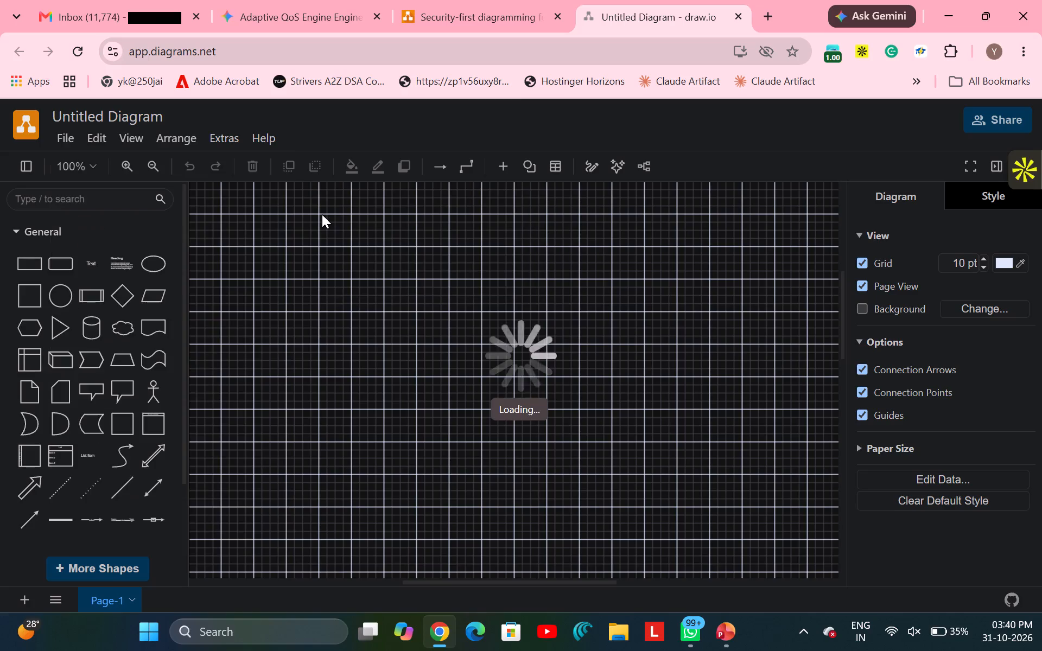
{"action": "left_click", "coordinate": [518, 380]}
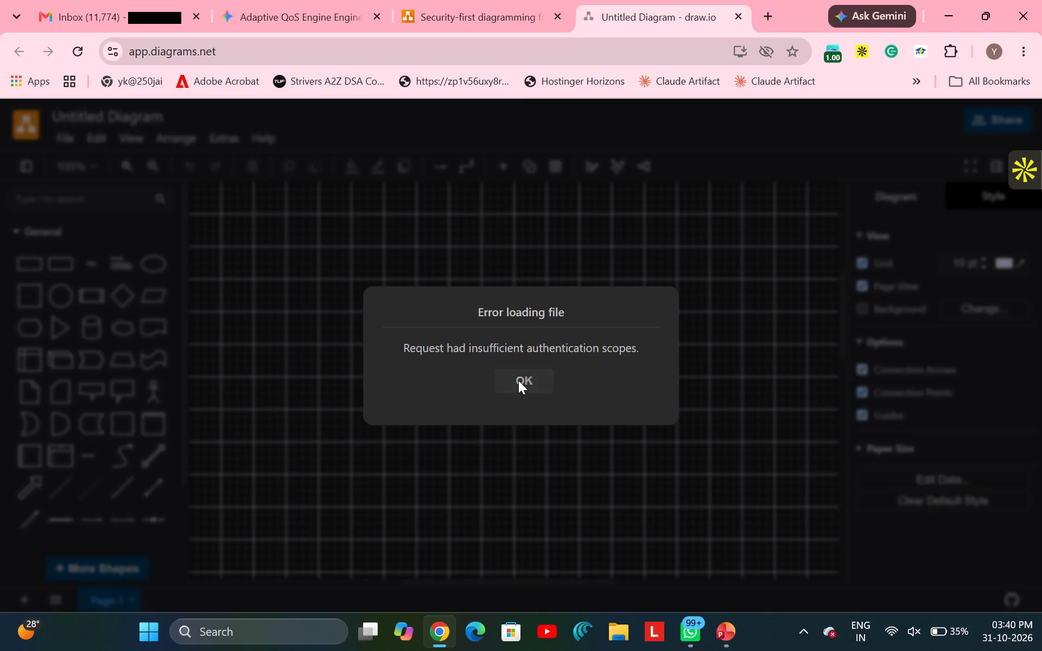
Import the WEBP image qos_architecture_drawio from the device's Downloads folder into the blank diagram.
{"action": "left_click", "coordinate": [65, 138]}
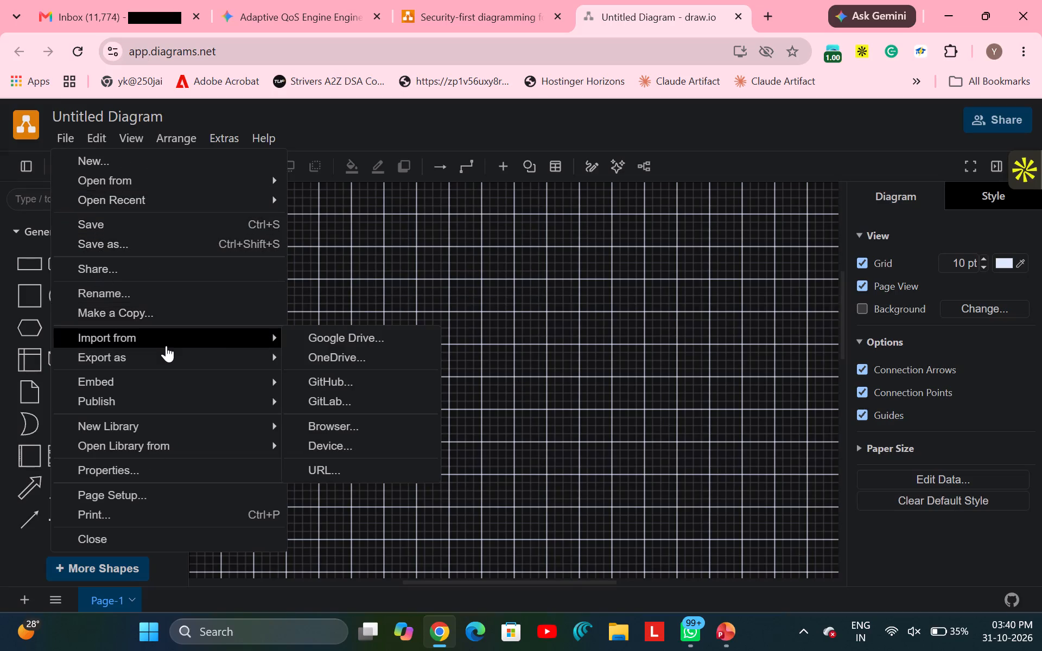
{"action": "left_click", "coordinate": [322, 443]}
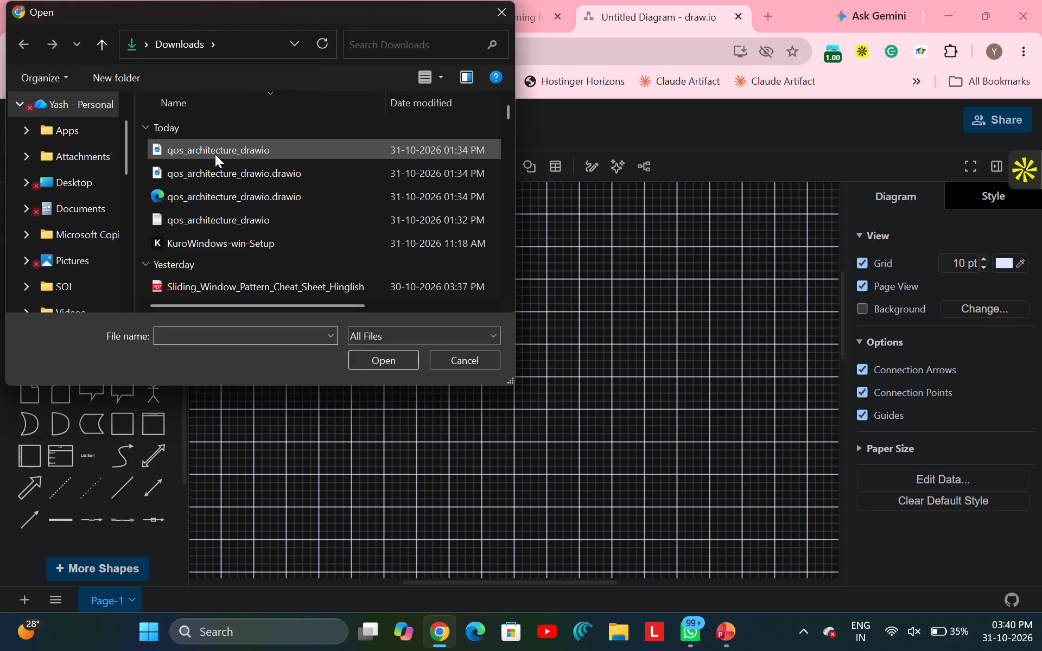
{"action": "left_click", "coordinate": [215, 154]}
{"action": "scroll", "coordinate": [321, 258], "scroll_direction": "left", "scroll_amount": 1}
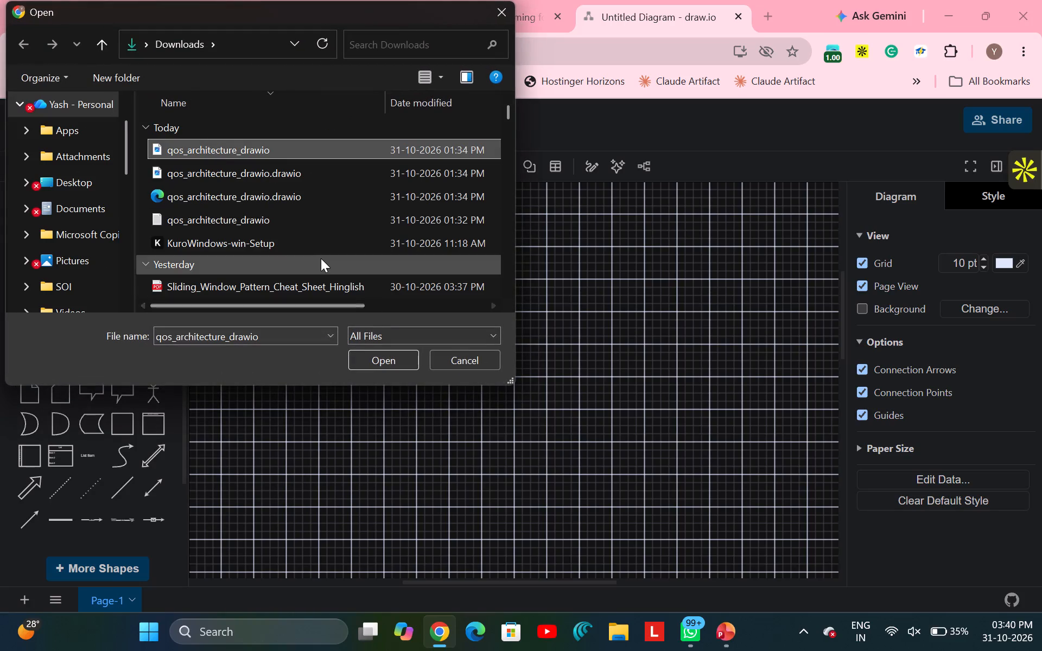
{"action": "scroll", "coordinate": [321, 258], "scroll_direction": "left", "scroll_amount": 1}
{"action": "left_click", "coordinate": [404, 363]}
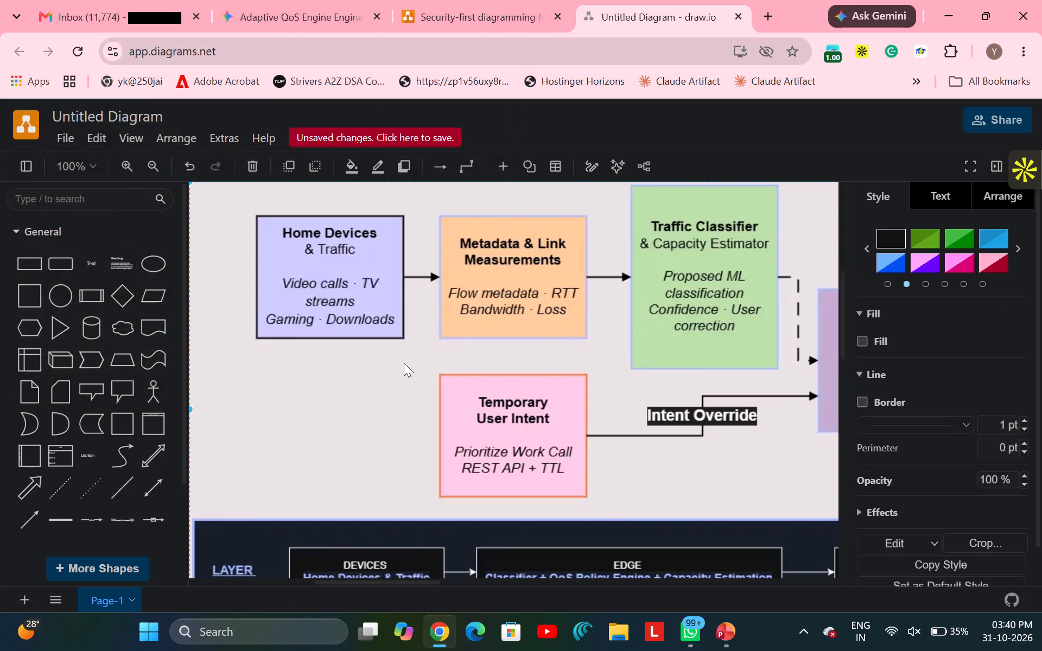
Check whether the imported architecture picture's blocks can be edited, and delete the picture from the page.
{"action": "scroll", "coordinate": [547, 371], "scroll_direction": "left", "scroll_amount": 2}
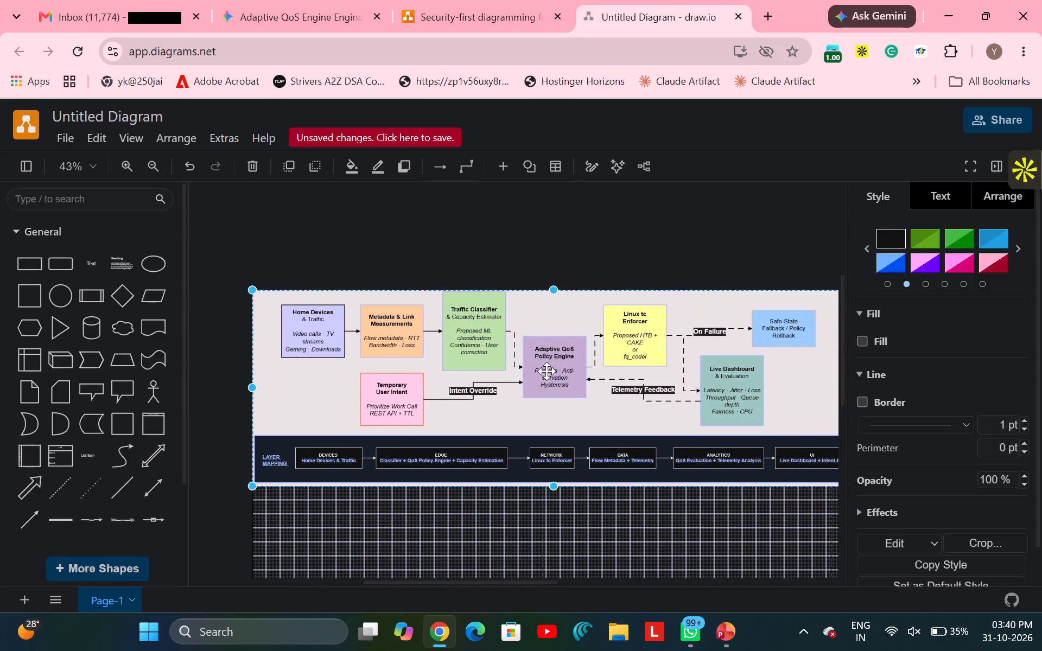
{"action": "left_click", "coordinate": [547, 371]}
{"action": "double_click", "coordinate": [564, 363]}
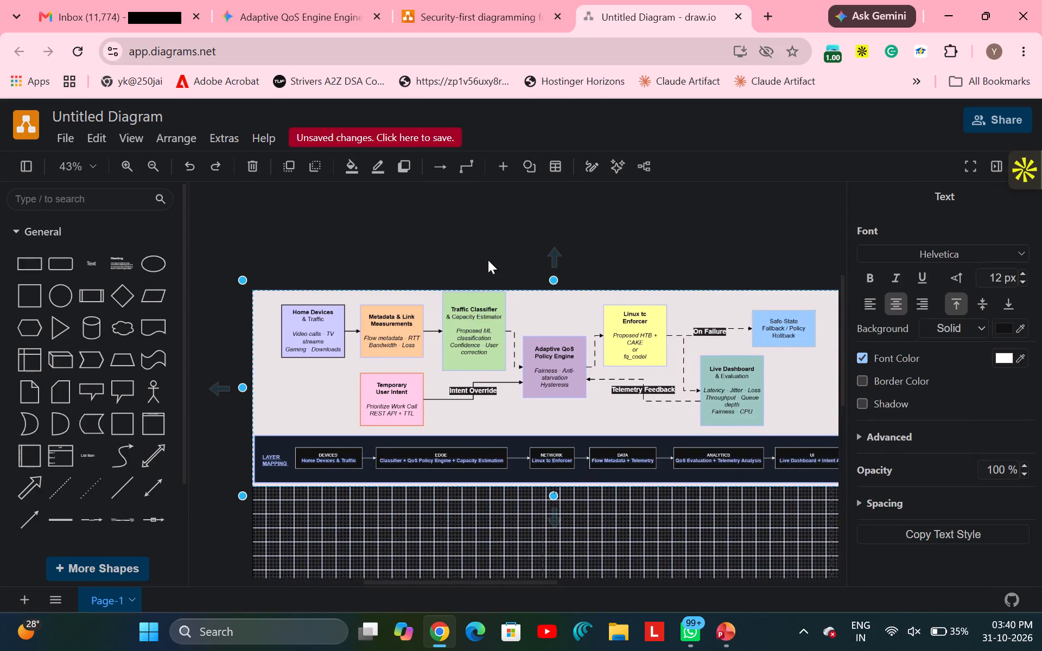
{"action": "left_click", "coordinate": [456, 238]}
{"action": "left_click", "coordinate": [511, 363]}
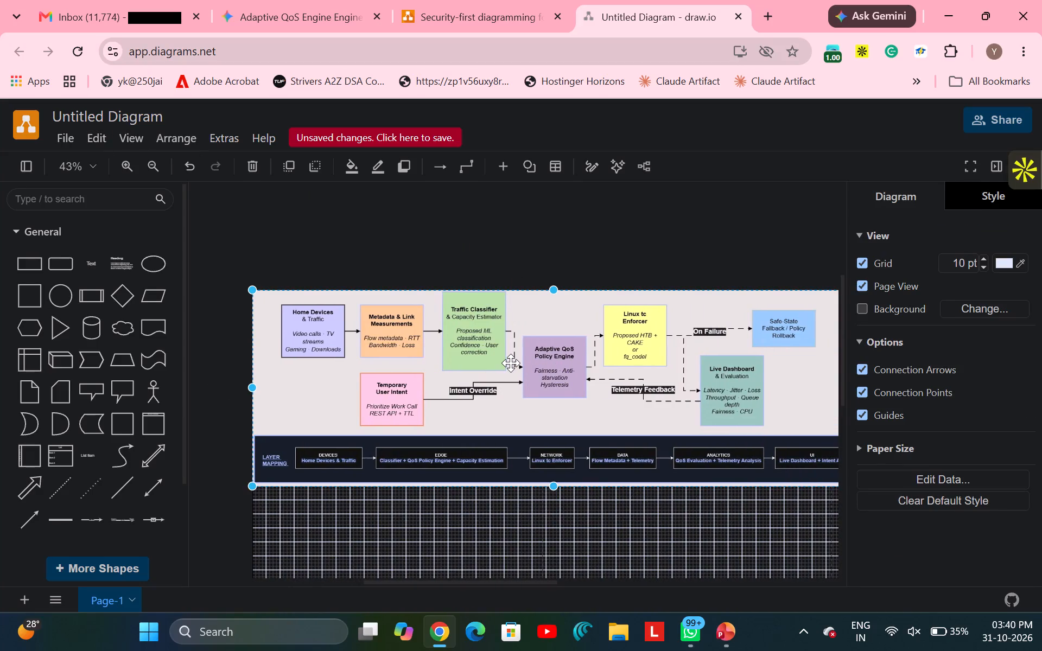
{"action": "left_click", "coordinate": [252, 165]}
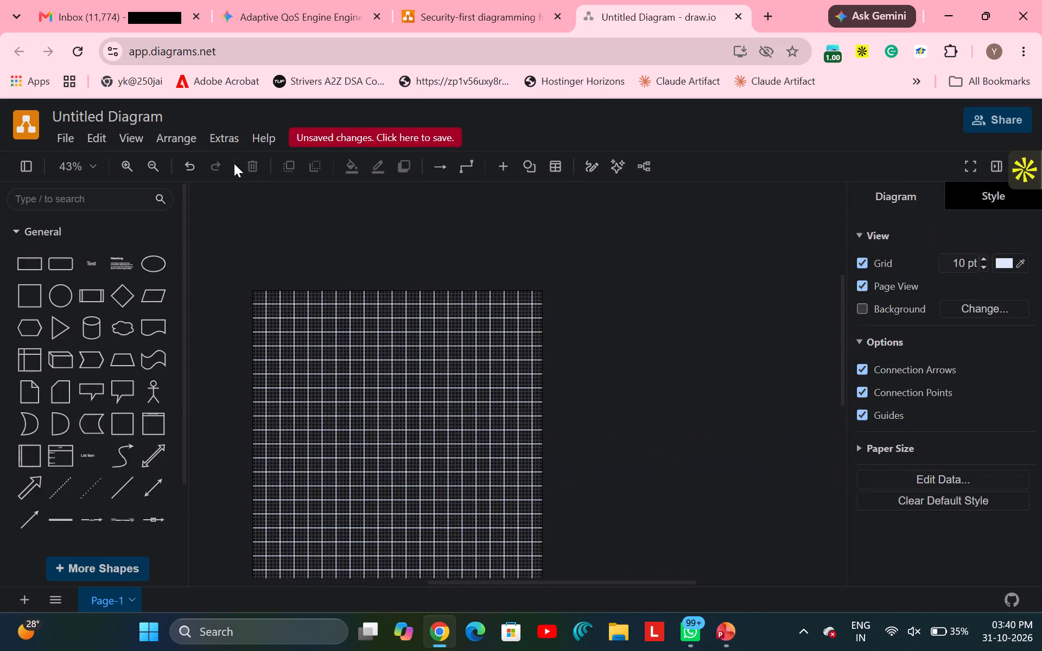
Import the DRAWIO file qos_architecture_drawio from the device's Downloads folder and deselect the imported shapes.
{"action": "left_click", "coordinate": [71, 142]}
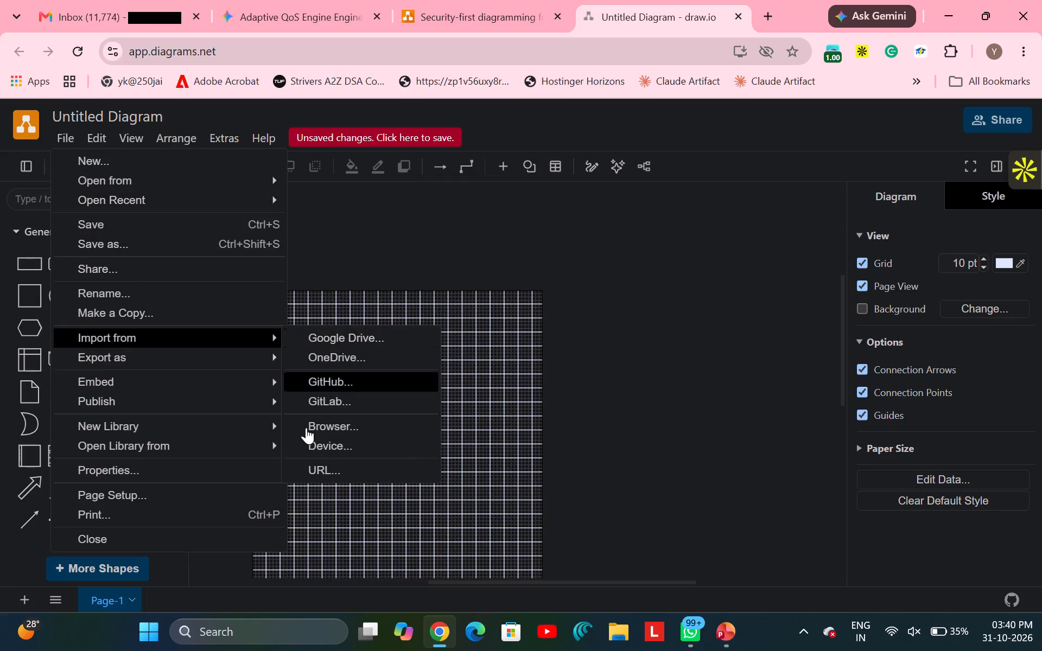
{"action": "left_click", "coordinate": [311, 439]}
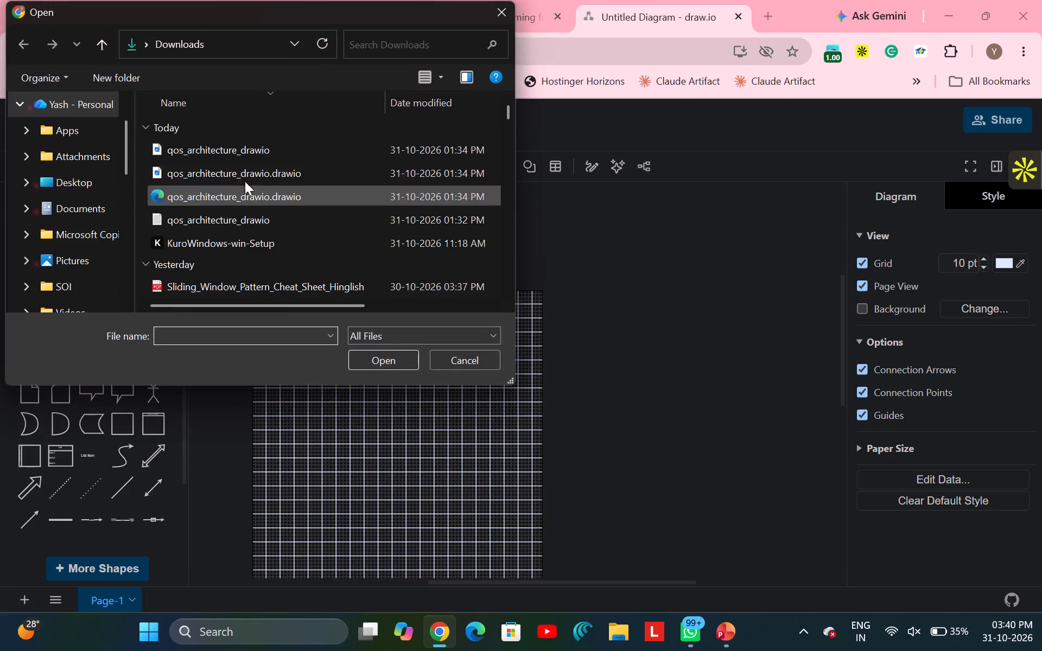
{"action": "scroll", "coordinate": [289, 196], "scroll_direction": "left", "scroll_amount": 2}
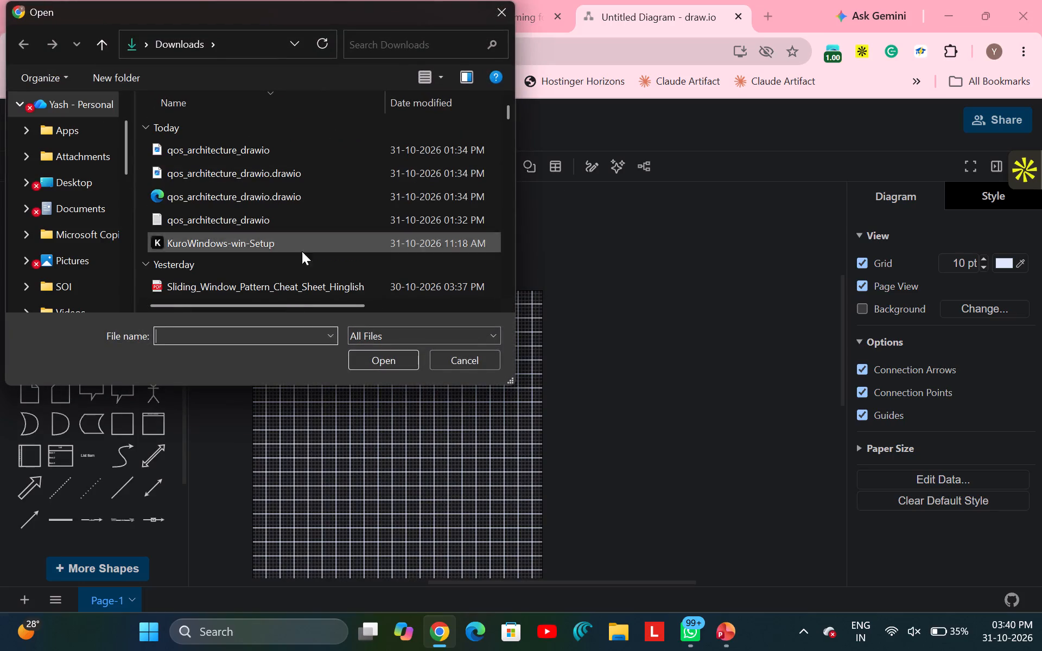
{"action": "left_click_drag", "start_coordinate": [299, 307], "coordinate": [435, 322]}
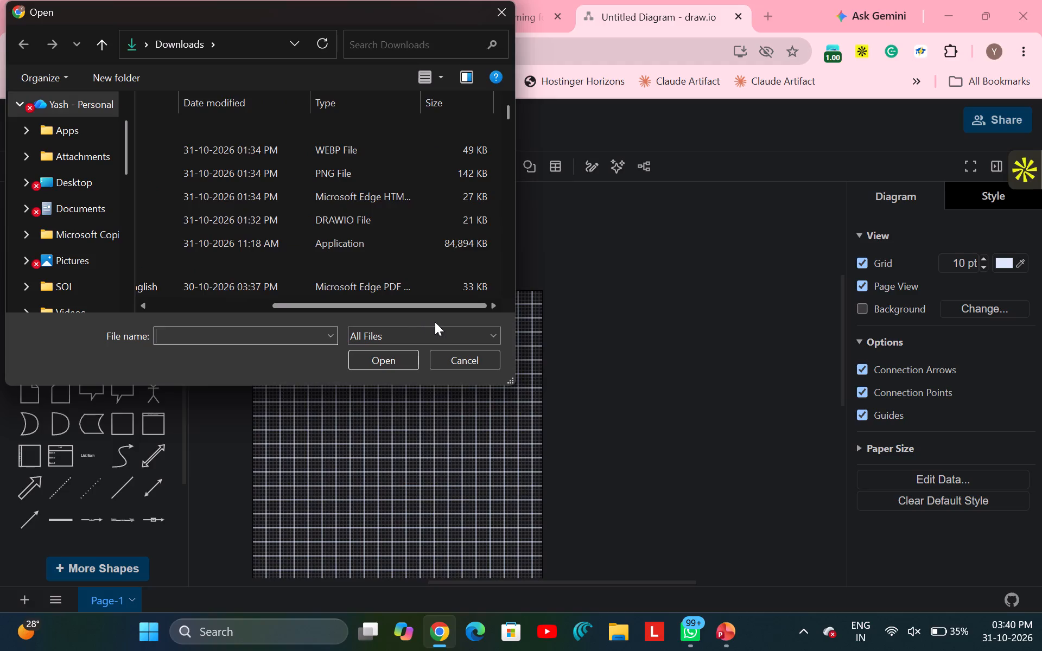
{"action": "left_click_drag", "start_coordinate": [435, 322], "coordinate": [189, 322]}
{"action": "left_click", "coordinate": [197, 225]}
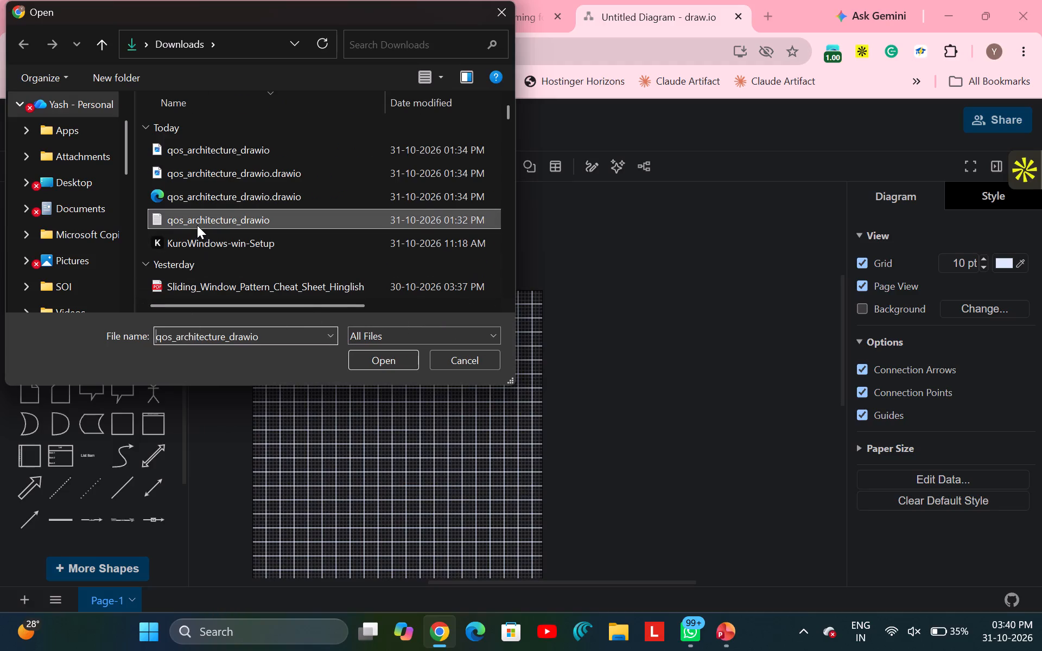
{"action": "left_click", "coordinate": [382, 354]}
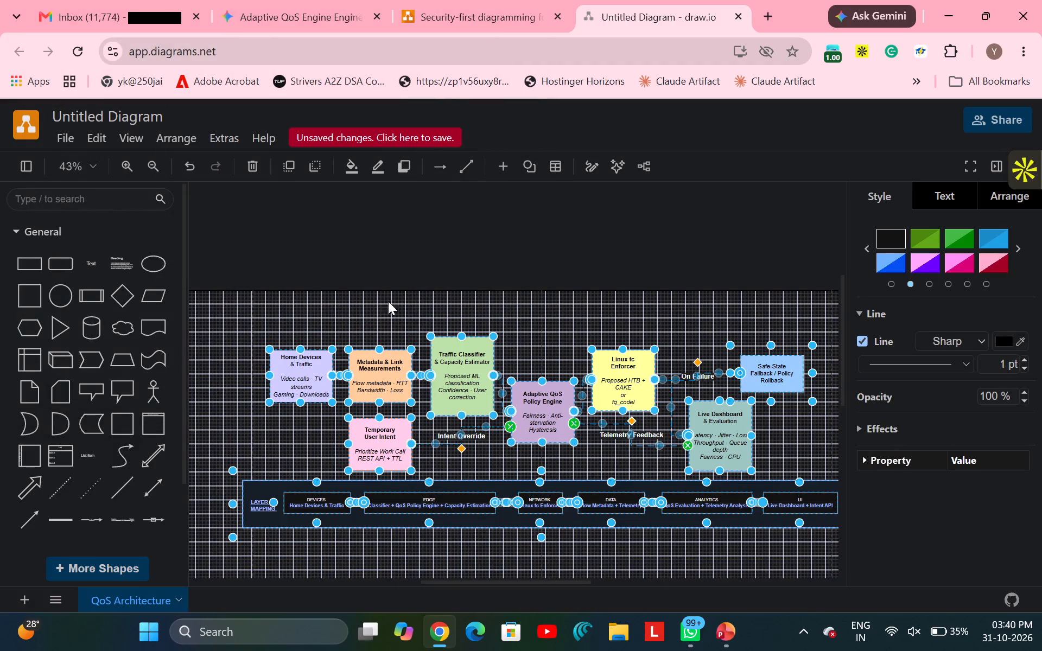
{"action": "left_click", "coordinate": [353, 223]}
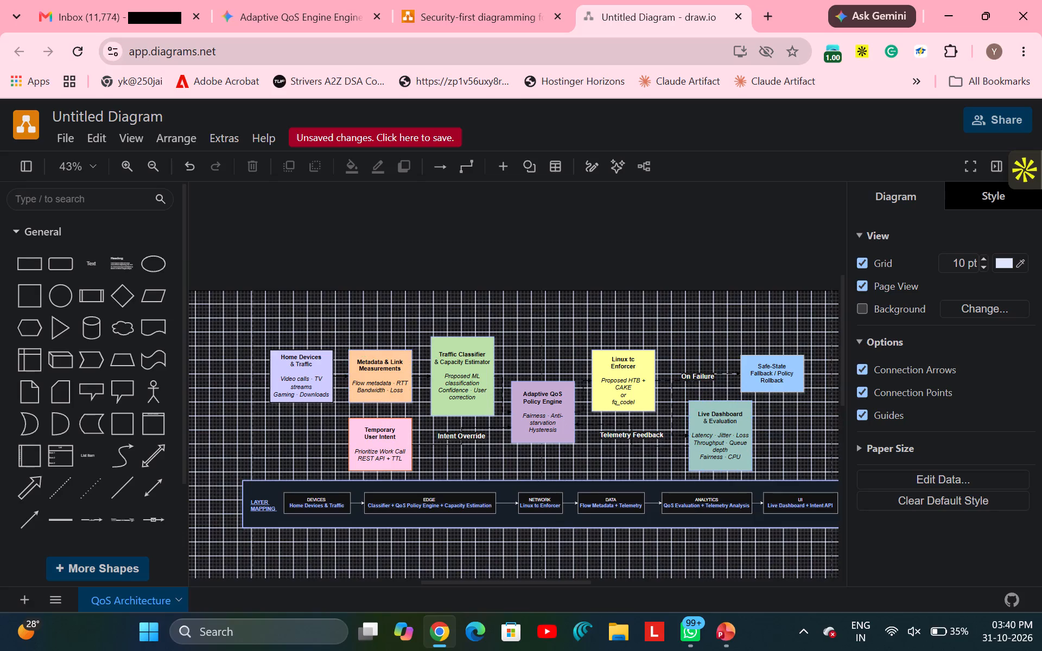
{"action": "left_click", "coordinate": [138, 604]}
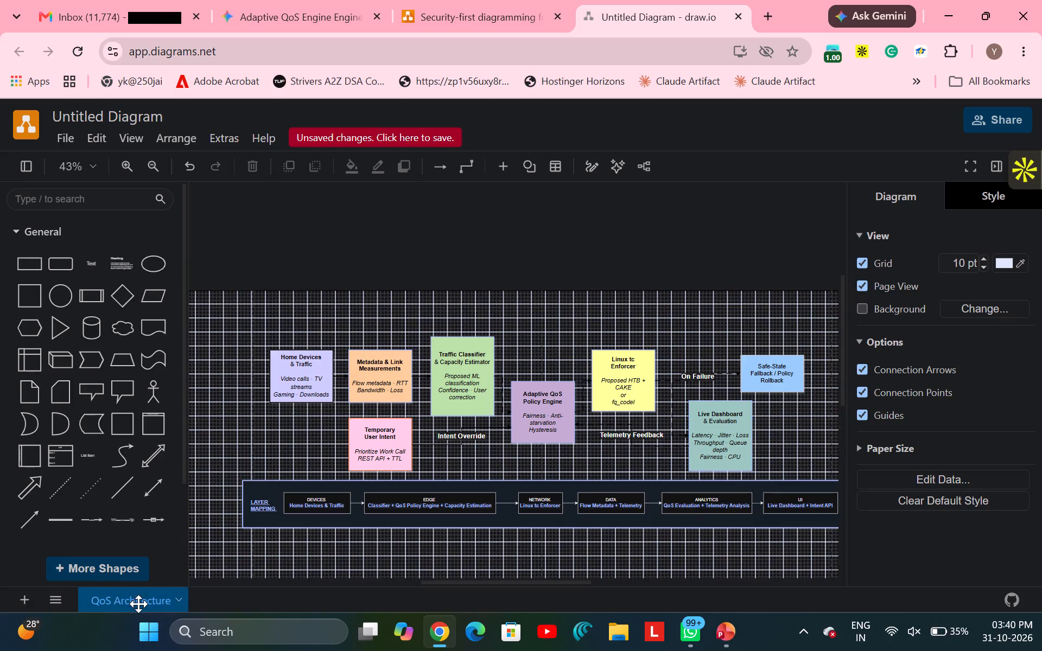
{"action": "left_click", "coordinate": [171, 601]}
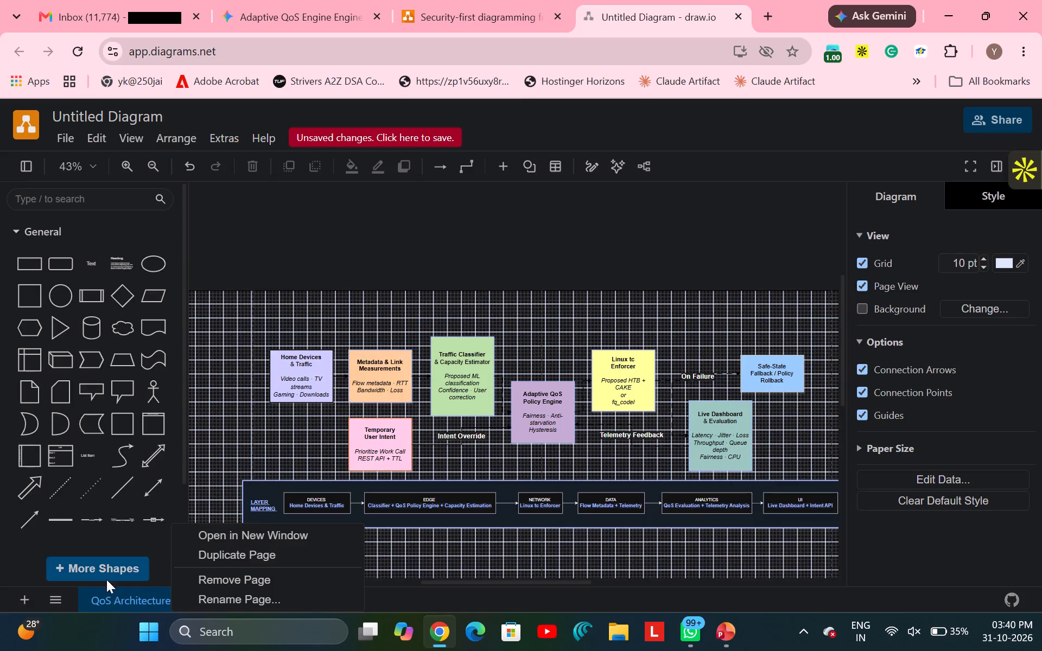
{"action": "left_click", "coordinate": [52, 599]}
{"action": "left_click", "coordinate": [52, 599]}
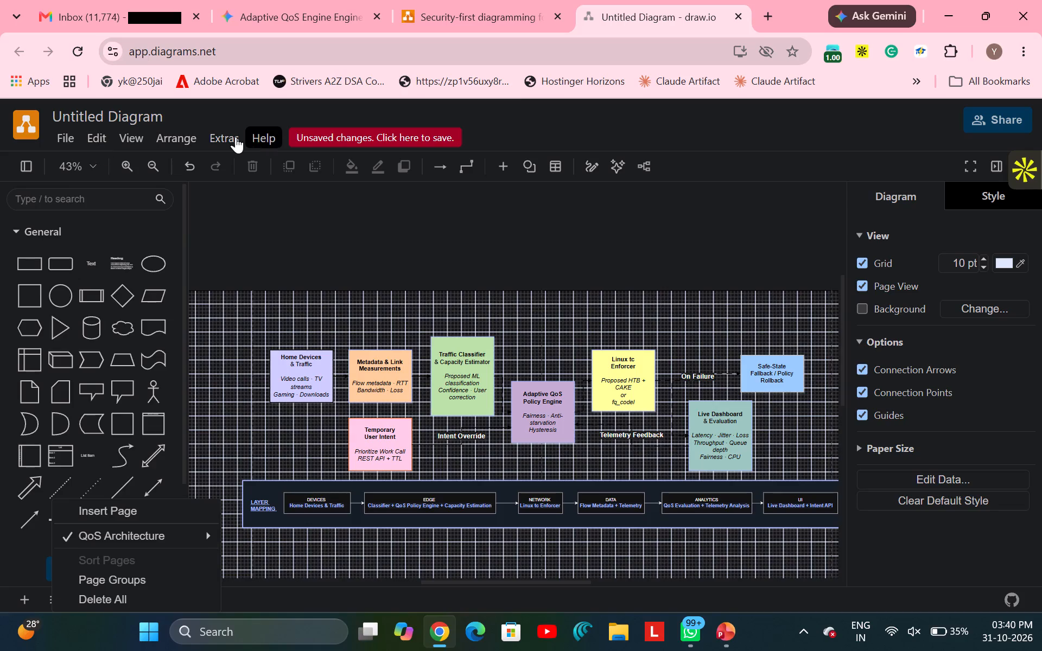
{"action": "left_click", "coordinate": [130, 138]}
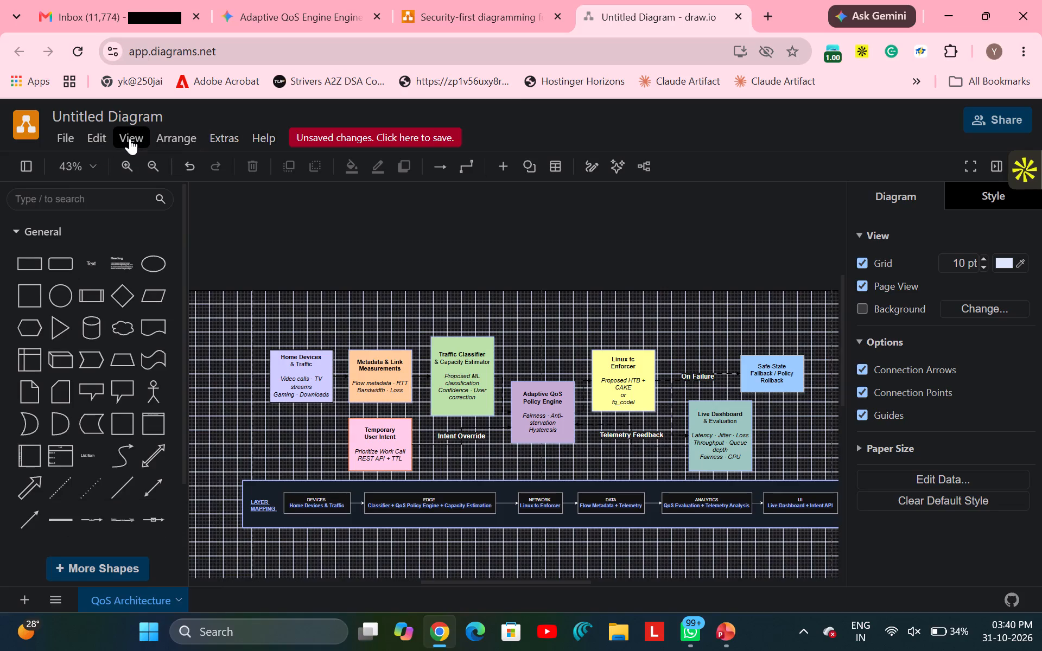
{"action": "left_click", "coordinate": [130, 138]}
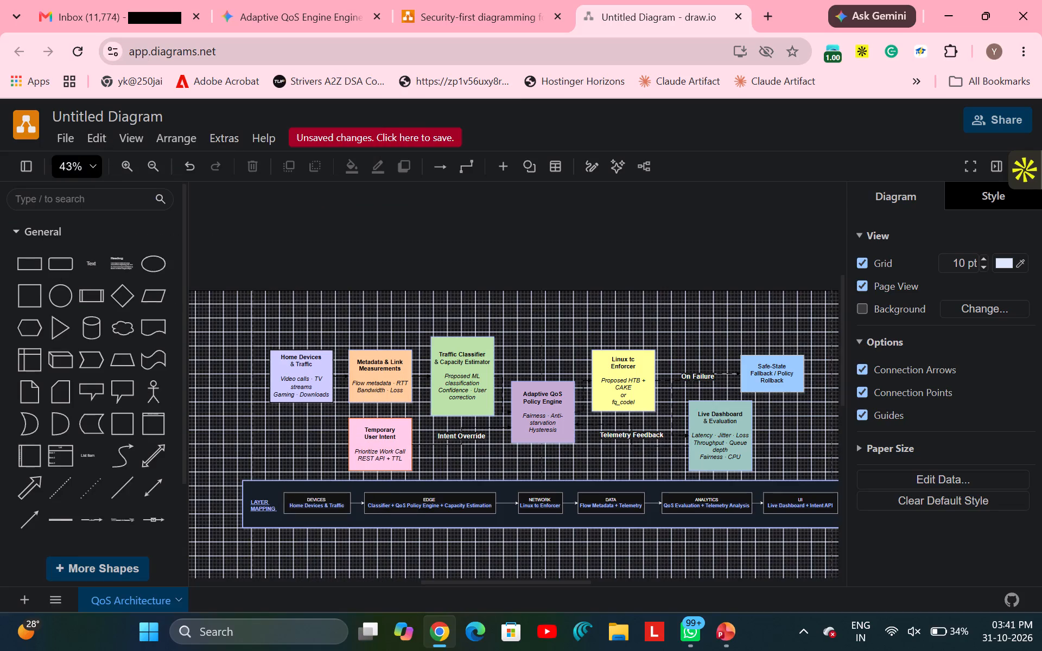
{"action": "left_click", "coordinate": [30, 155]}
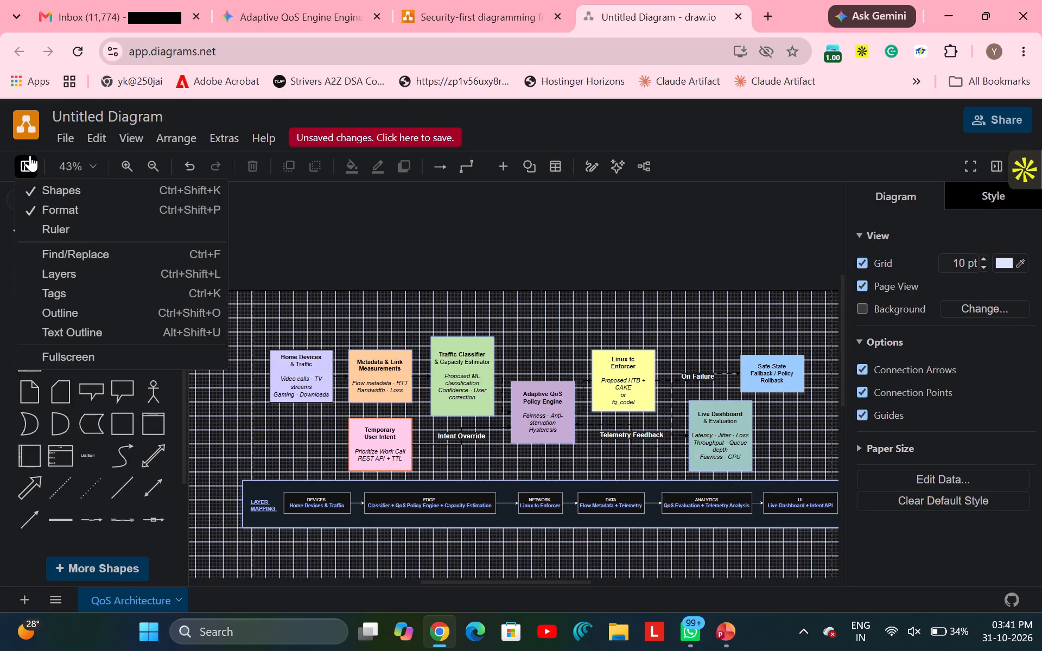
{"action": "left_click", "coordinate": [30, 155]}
Open the recent Google Drive file Untitled Diagram.drawio in a new window.
{"action": "left_click", "coordinate": [65, 136]}
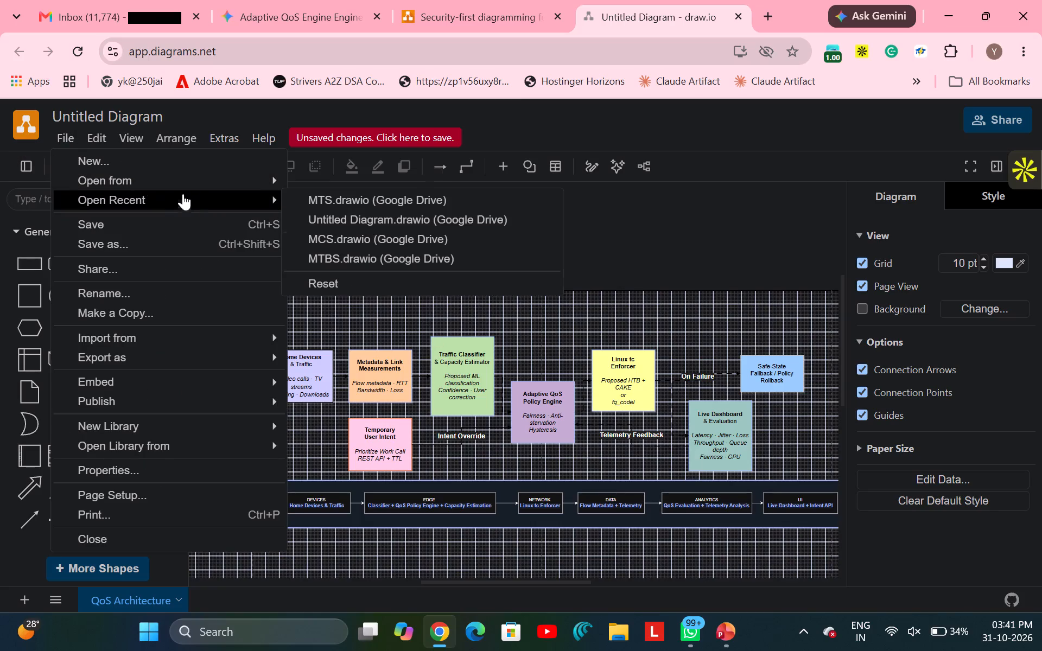
{"action": "left_click", "coordinate": [309, 215]}
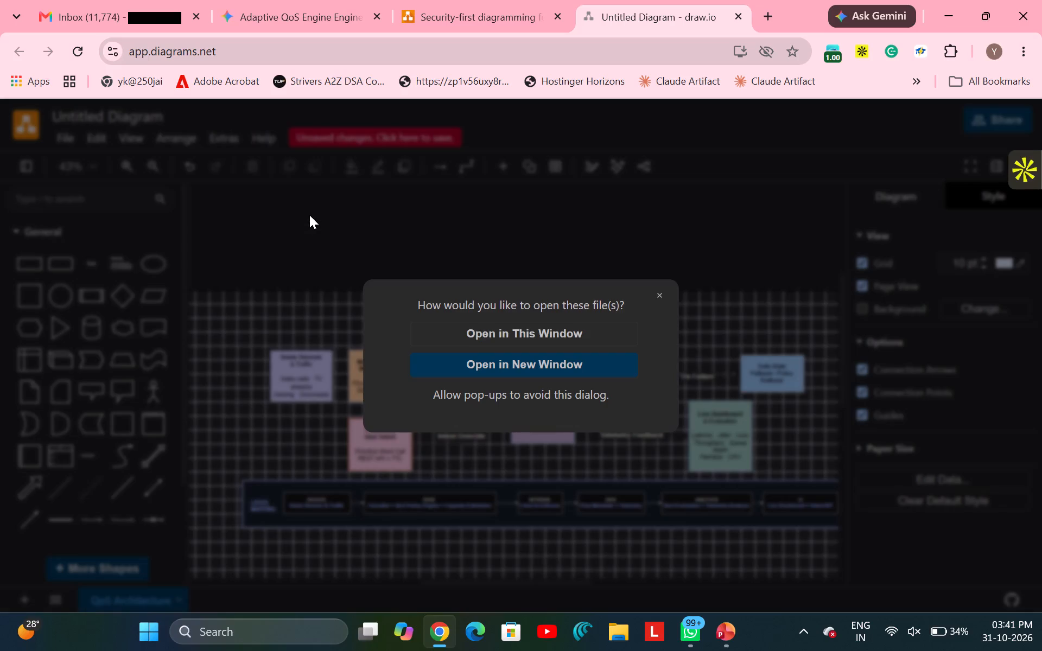
{"action": "left_click", "coordinate": [512, 362]}
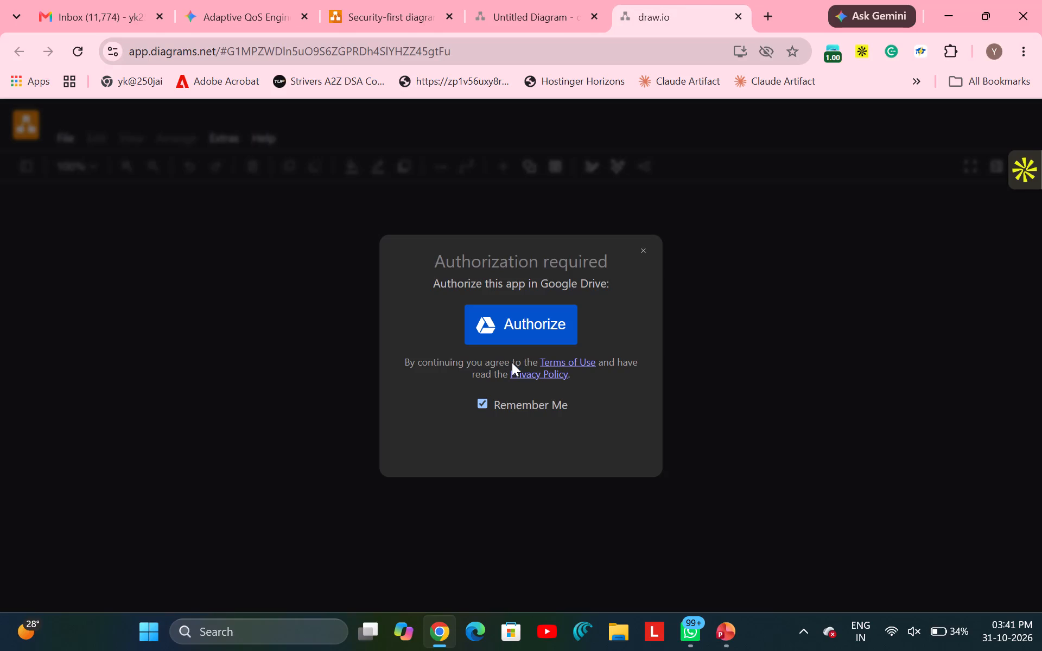
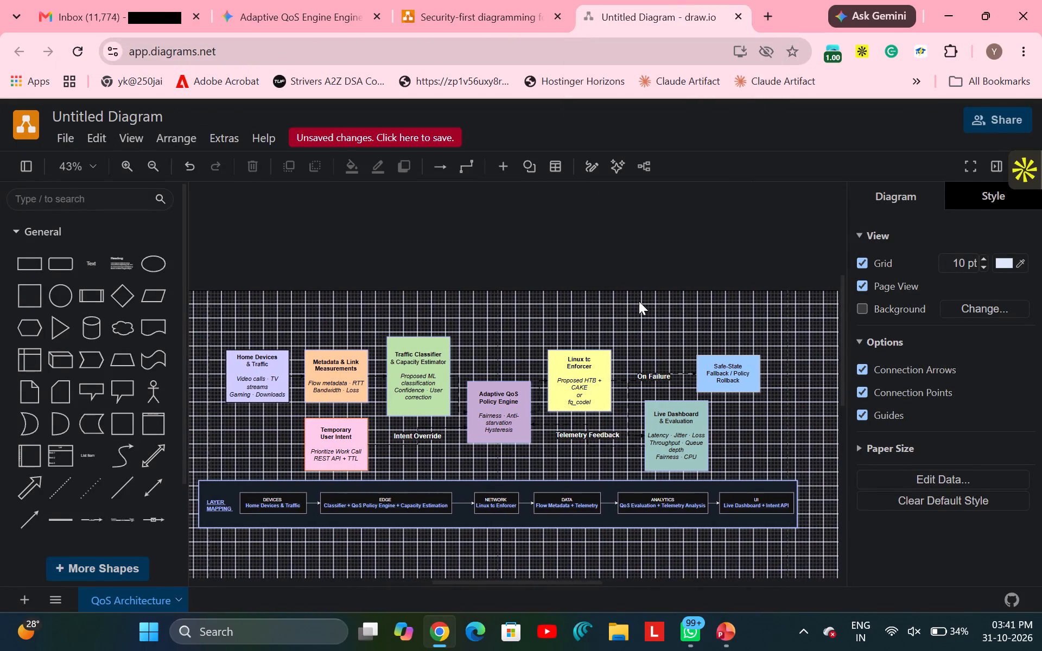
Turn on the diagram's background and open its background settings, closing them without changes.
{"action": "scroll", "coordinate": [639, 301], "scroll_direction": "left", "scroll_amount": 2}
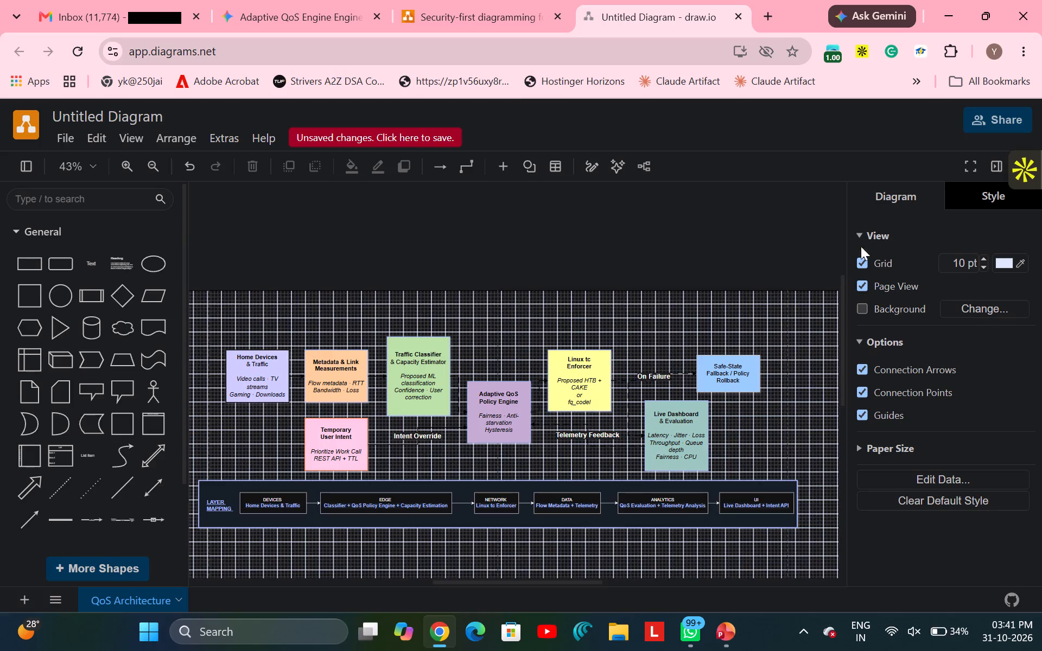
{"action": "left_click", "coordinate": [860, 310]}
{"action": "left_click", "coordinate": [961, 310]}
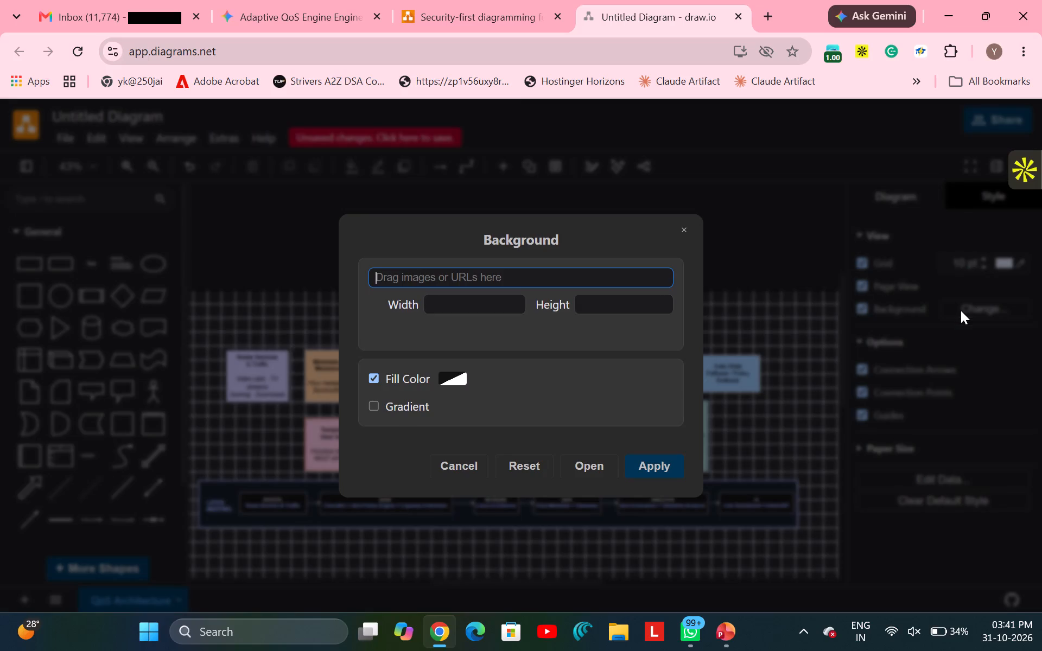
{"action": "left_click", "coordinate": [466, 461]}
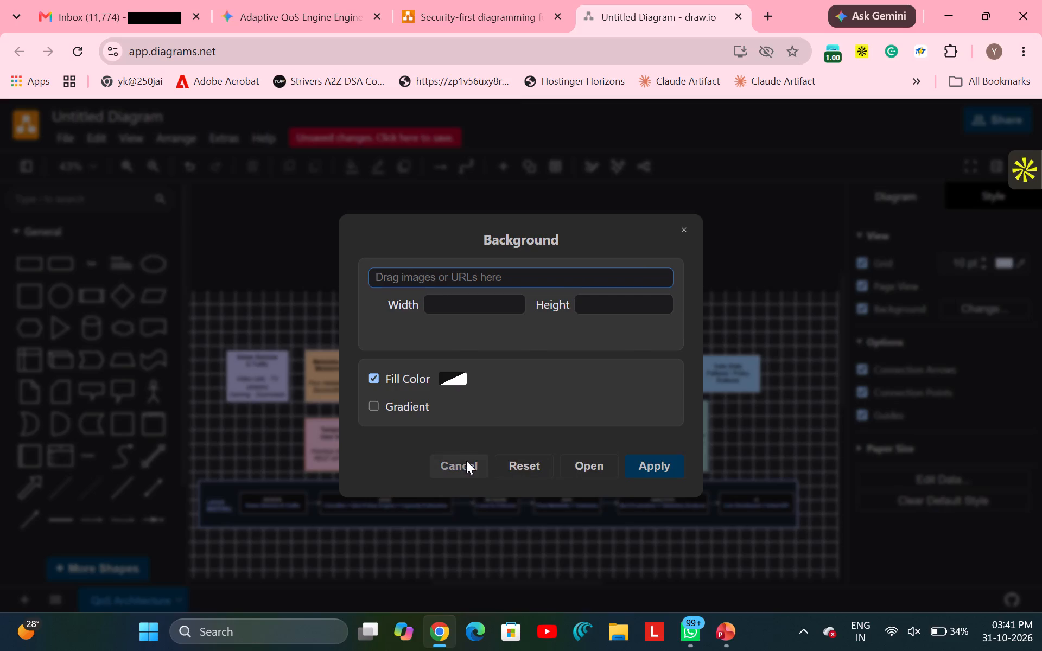
Turn off the grid, page view and background for the QoS Architecture diagram.
{"action": "scroll", "coordinate": [798, 407], "scroll_direction": "down", "scroll_amount": 1}
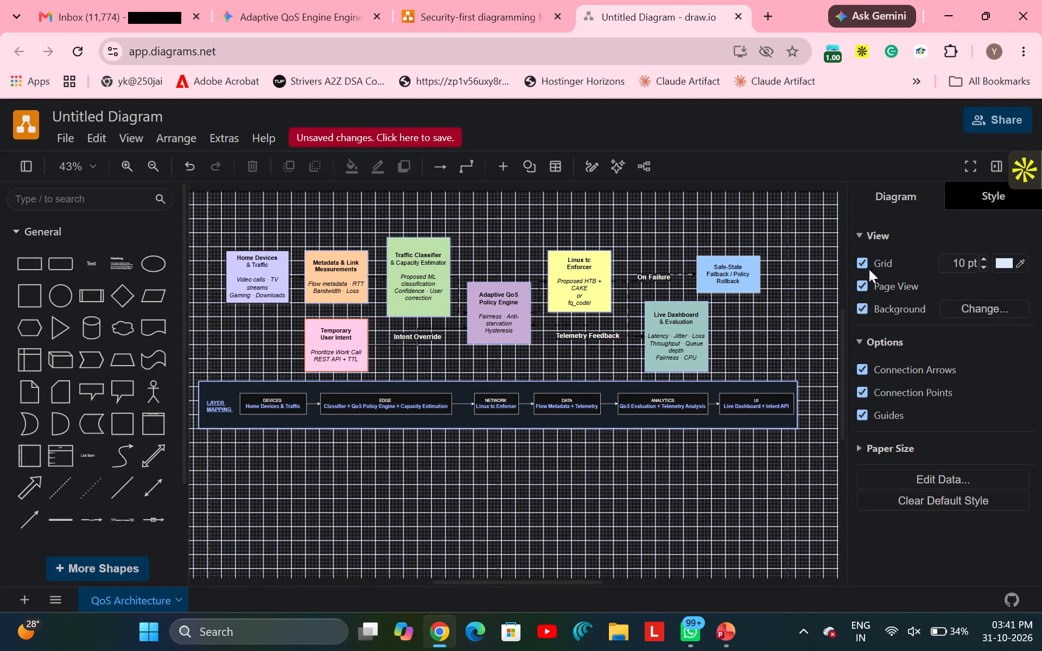
{"action": "left_click", "coordinate": [865, 266]}
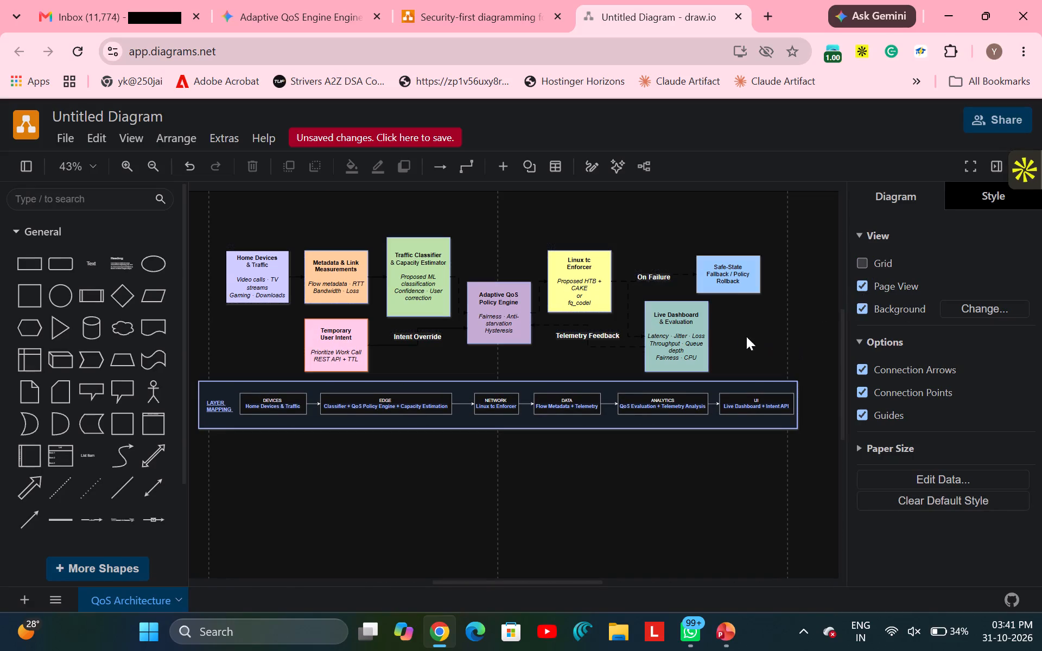
{"action": "left_click", "coordinate": [863, 281]}
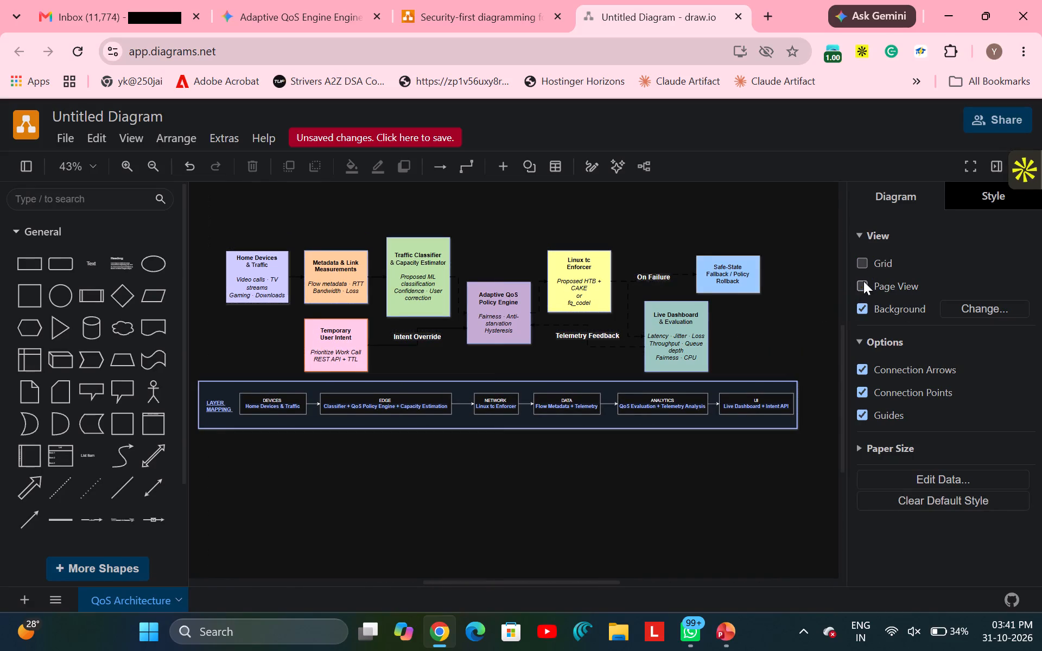
{"action": "left_click", "coordinate": [904, 307]}
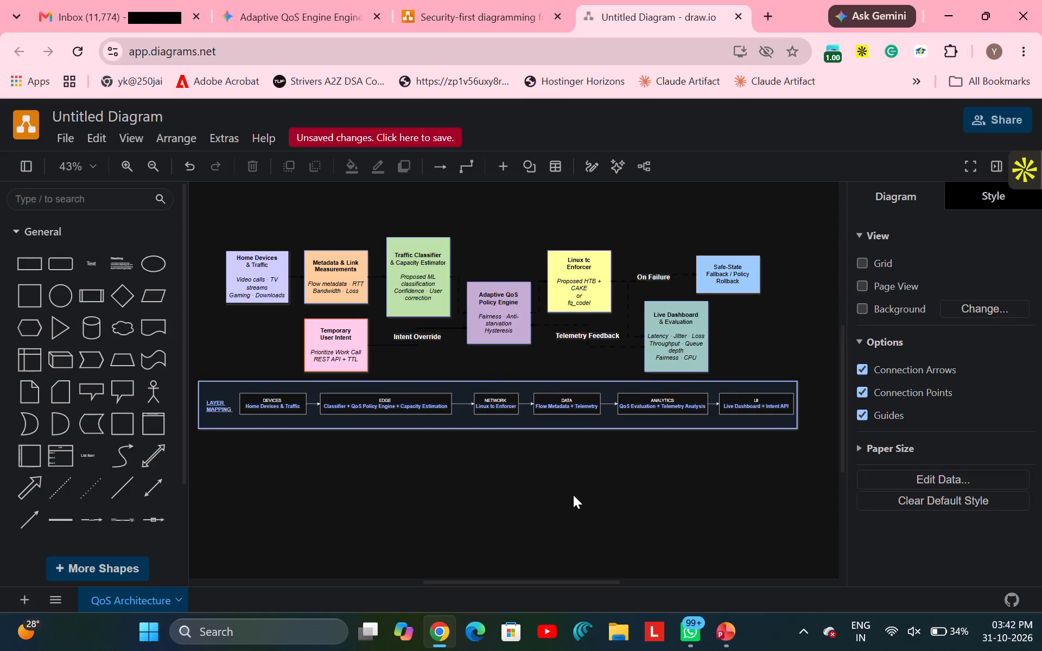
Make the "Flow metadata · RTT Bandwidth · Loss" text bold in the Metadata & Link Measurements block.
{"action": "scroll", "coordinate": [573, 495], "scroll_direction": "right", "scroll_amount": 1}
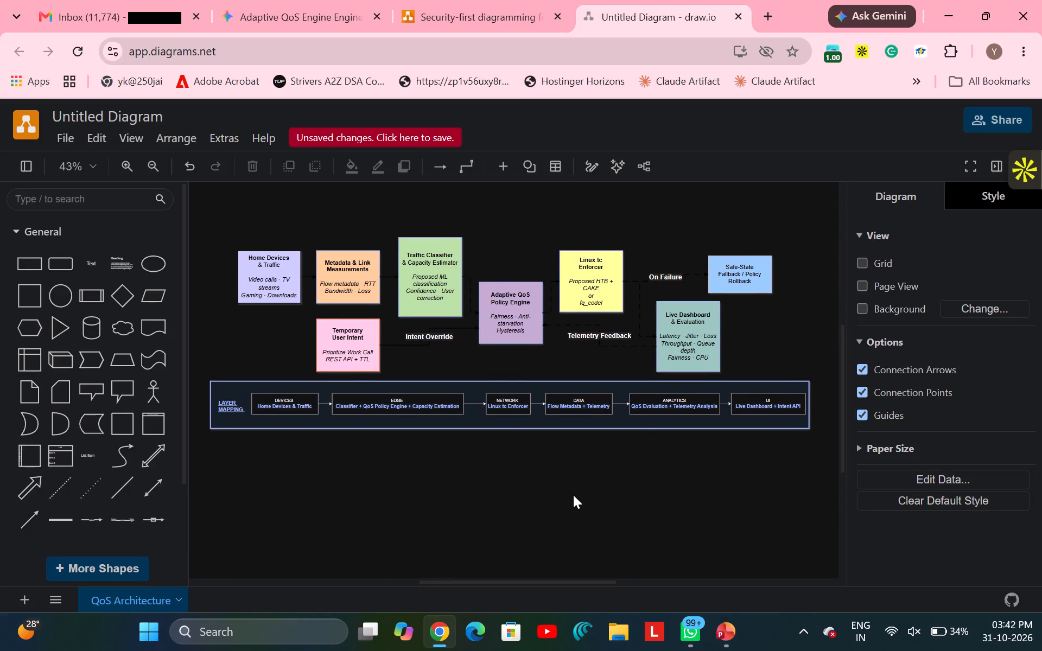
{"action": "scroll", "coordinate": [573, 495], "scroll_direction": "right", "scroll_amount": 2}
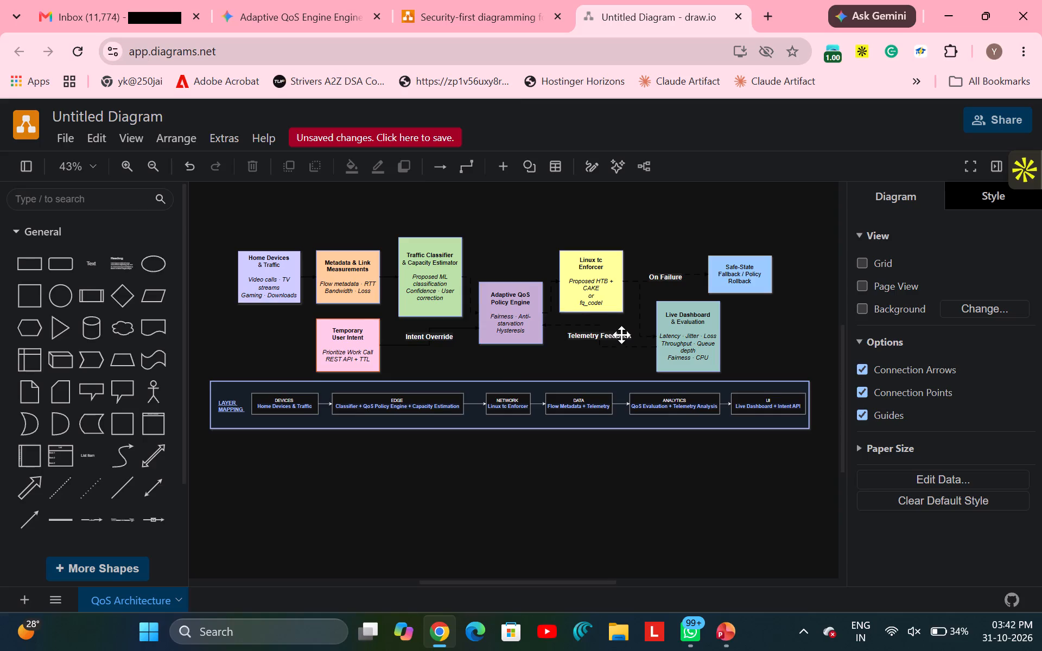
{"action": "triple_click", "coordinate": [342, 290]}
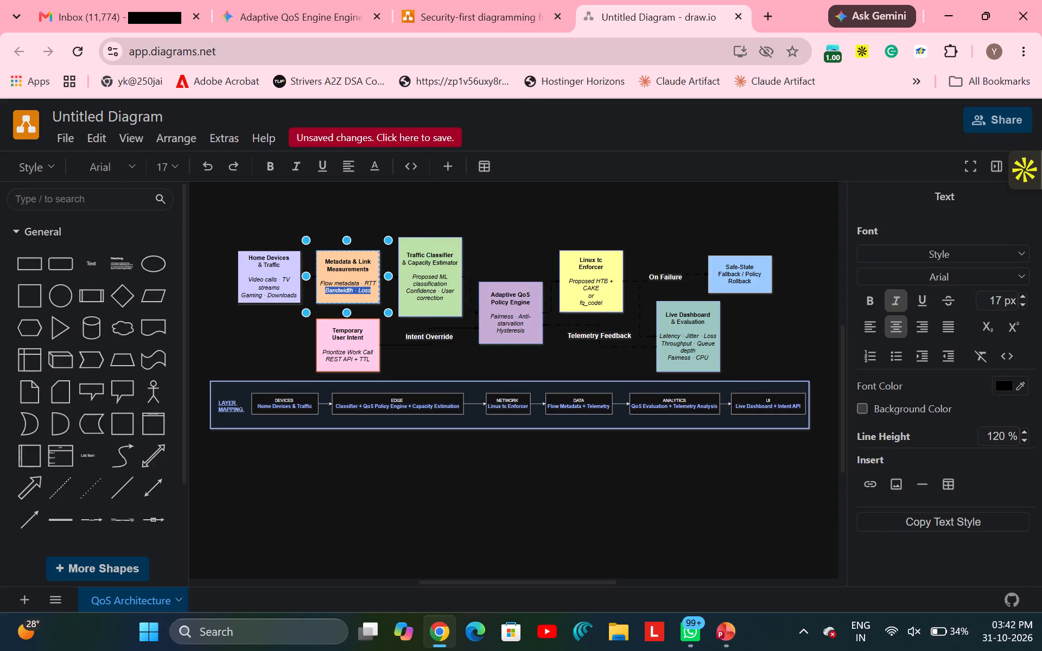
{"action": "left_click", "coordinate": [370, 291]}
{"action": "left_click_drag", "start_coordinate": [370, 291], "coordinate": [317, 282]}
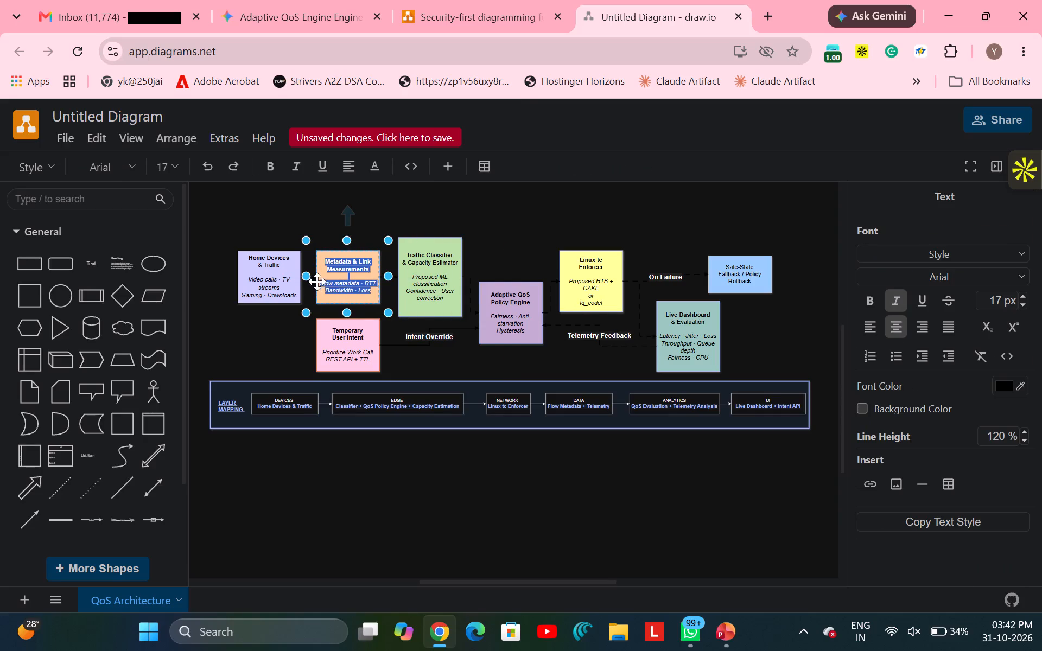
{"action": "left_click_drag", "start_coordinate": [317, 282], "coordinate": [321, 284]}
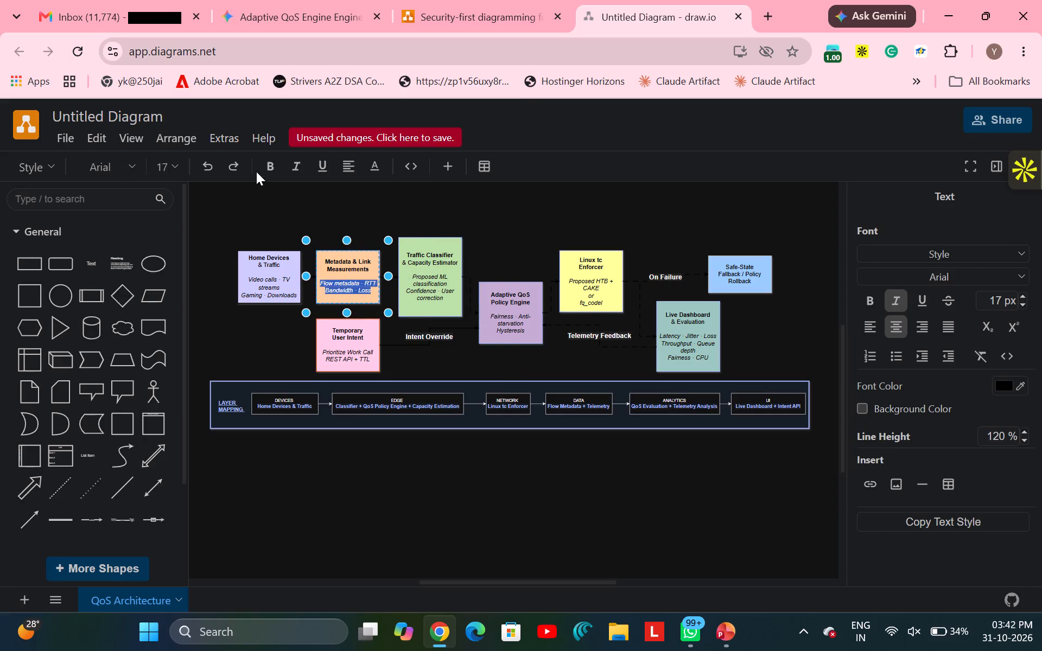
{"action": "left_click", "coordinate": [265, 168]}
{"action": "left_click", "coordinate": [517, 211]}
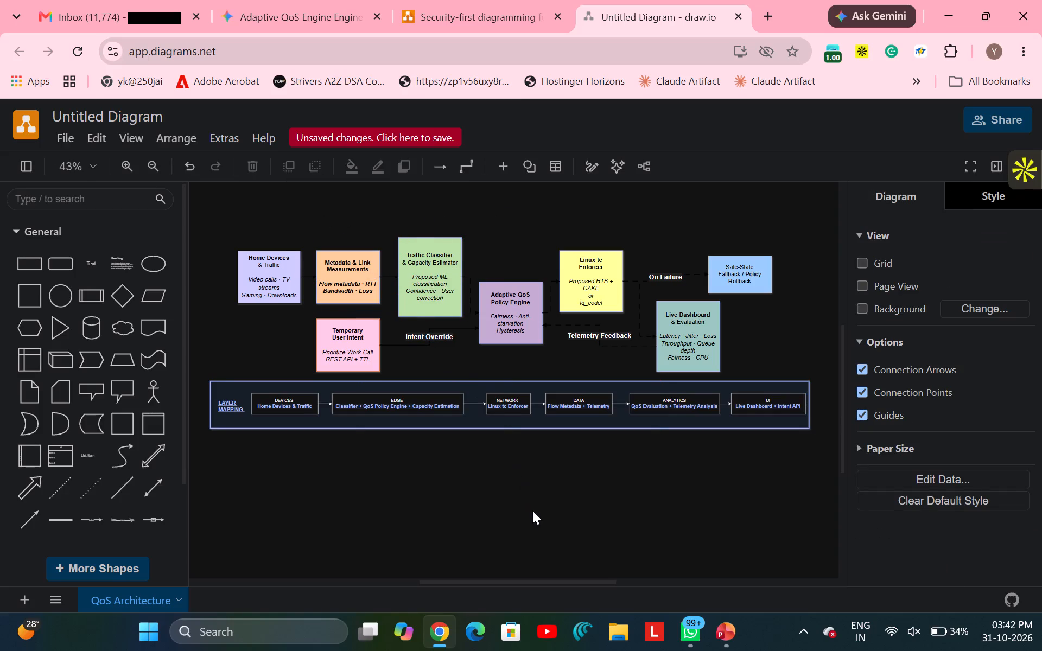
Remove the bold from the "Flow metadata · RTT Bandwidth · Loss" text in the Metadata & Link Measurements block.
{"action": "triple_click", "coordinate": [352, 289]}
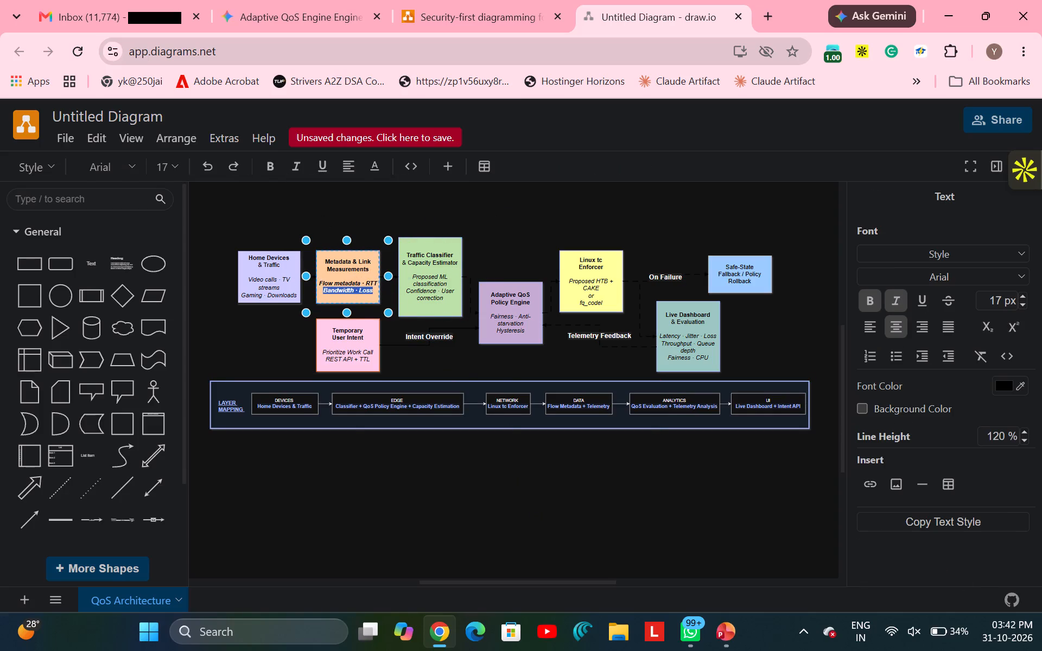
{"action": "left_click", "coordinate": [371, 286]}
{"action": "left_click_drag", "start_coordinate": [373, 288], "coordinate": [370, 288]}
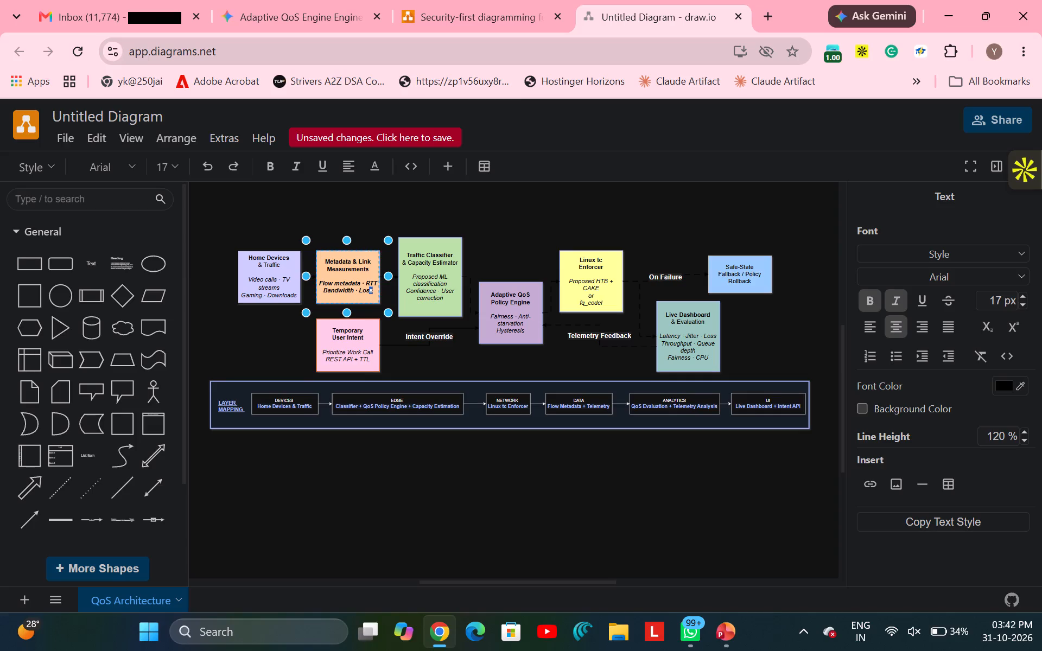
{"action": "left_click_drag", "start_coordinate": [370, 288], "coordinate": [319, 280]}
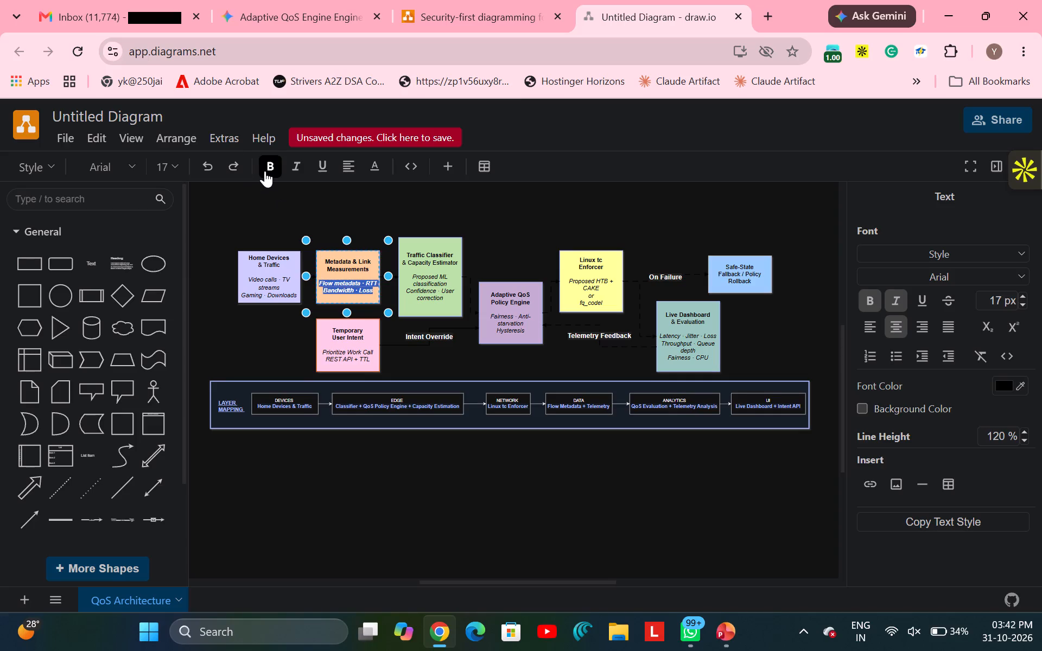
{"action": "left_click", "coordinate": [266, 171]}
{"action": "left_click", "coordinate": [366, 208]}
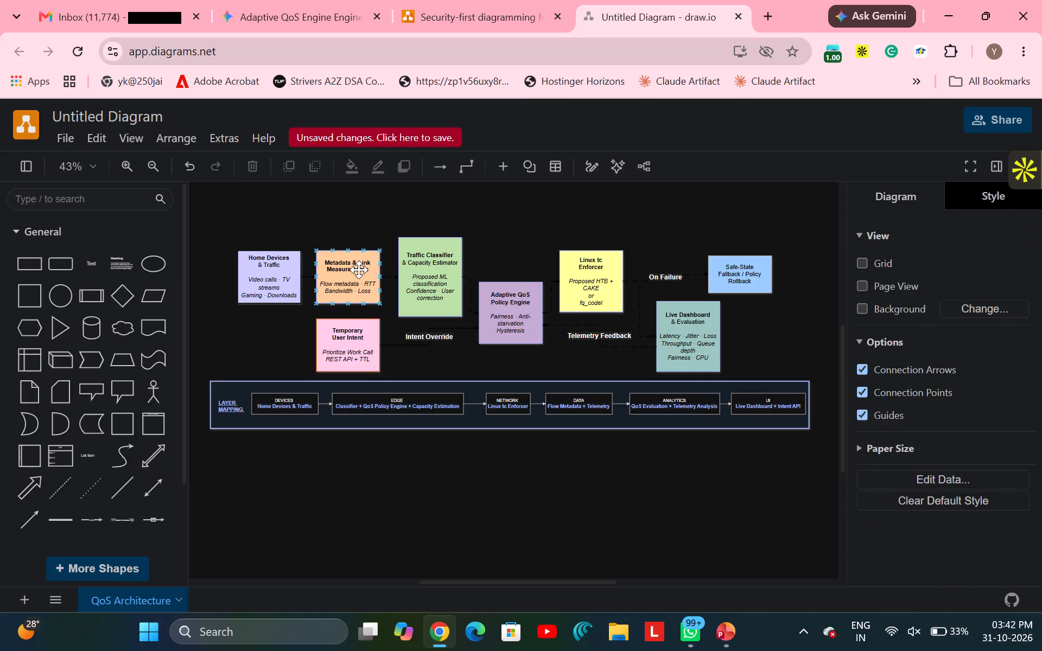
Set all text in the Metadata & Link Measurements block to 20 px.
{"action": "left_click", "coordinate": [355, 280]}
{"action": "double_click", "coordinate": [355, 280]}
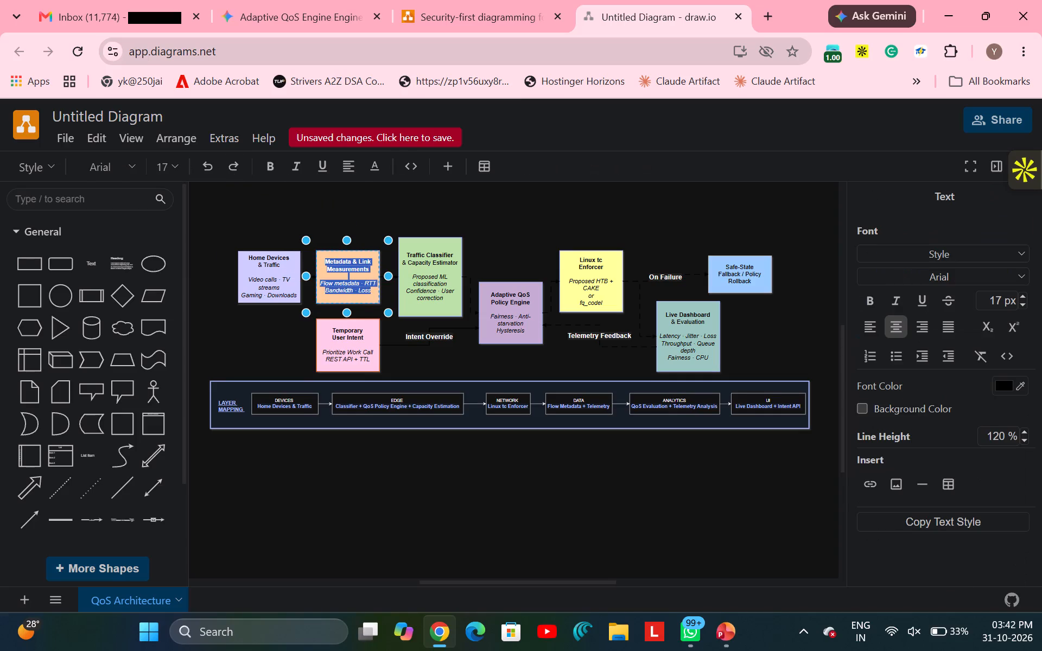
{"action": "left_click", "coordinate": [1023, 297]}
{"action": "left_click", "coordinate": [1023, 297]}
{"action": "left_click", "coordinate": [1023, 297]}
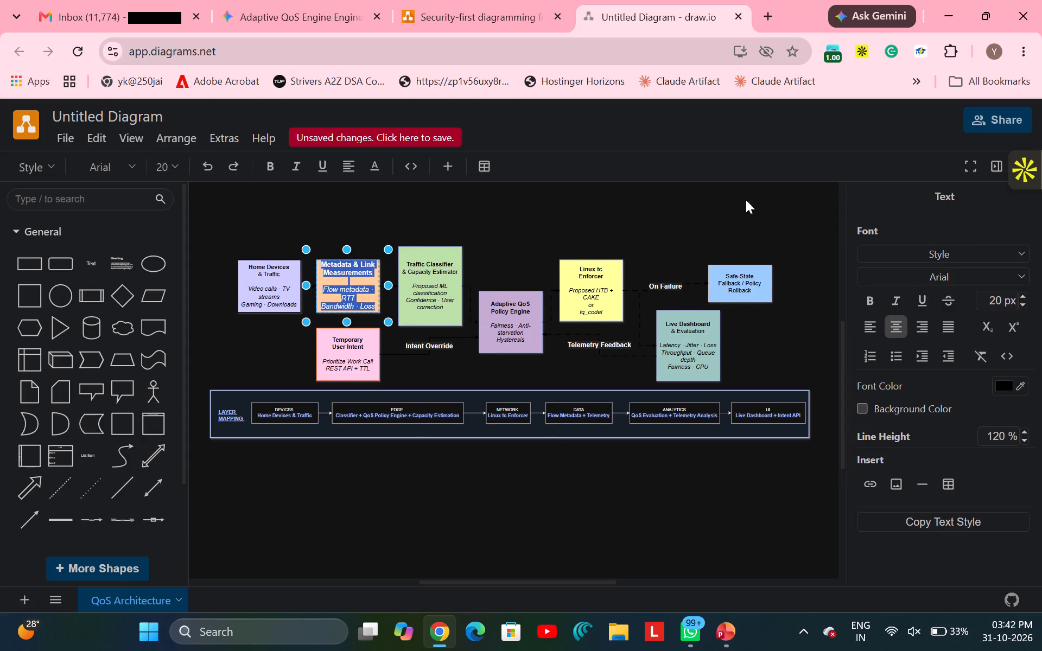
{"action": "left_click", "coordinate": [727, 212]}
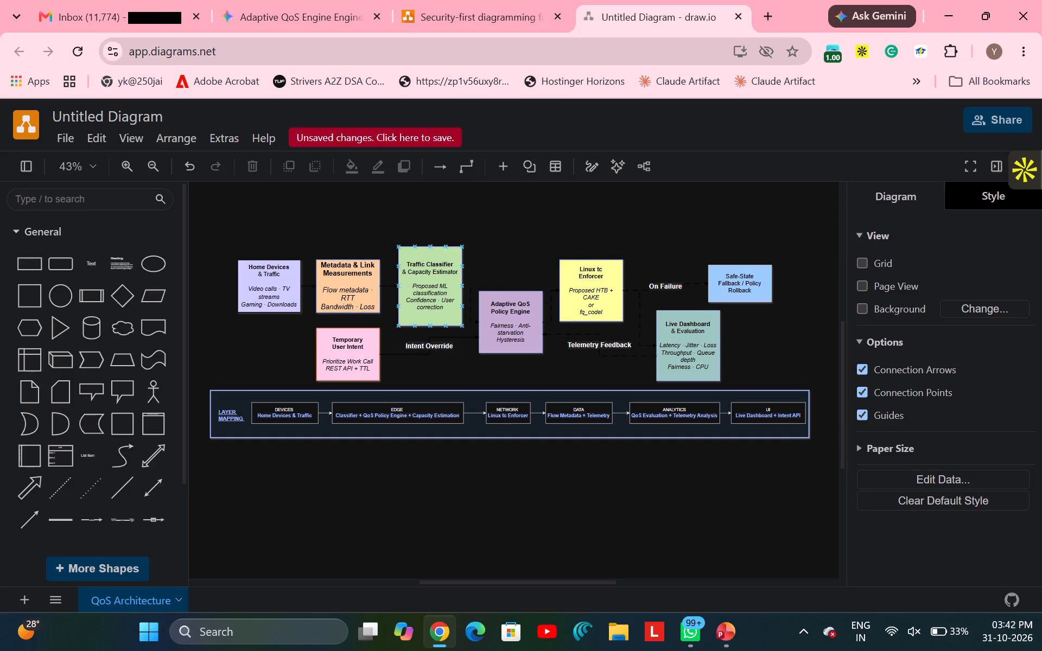
Set all text in the Metadata & Link Measurements block to 18 px.
{"action": "double_click", "coordinate": [345, 283]}
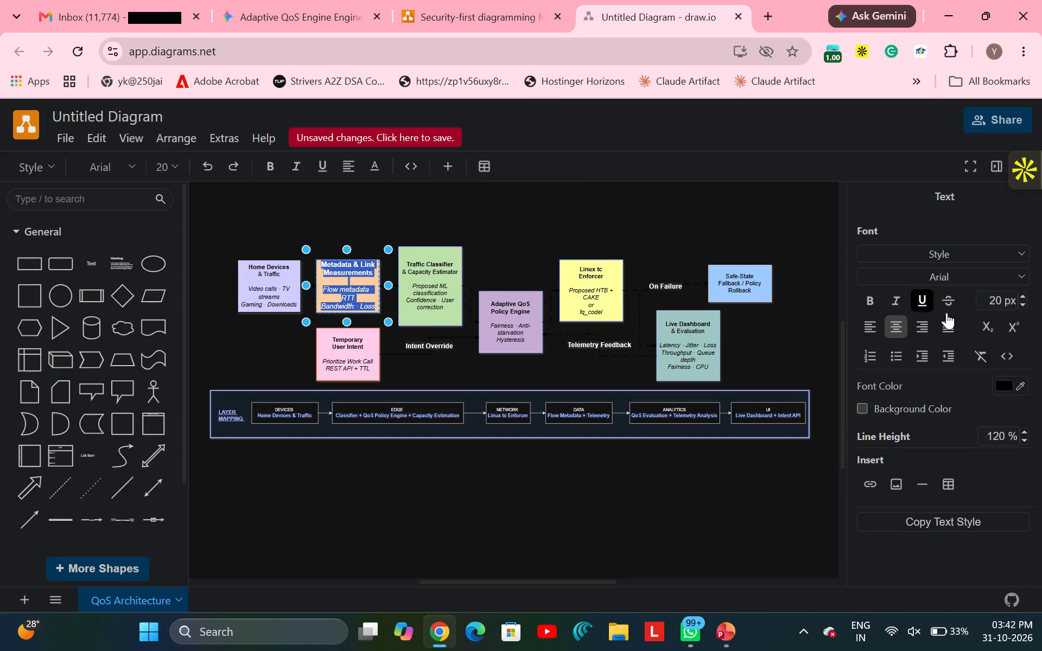
{"action": "left_click", "coordinate": [1024, 306]}
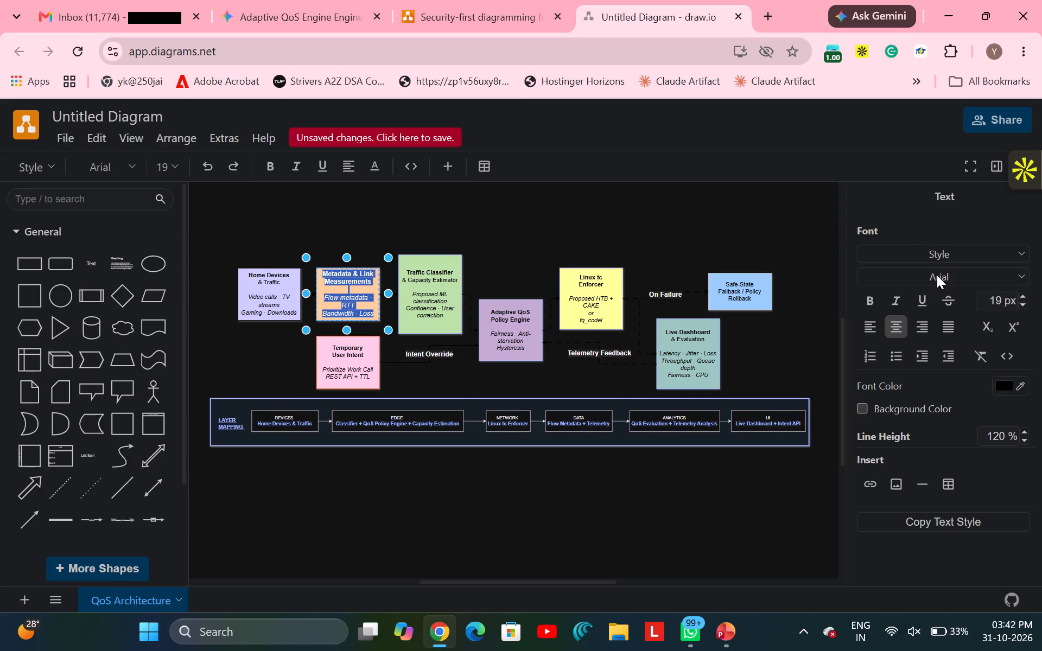
{"action": "left_click", "coordinate": [1022, 303]}
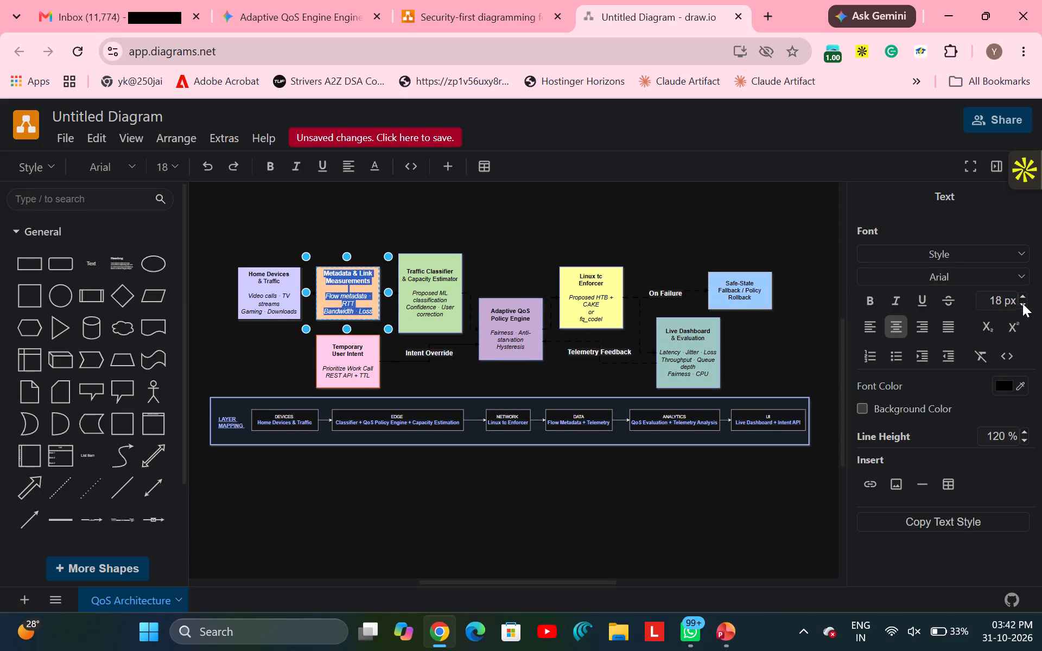
{"action": "left_click", "coordinate": [783, 235]}
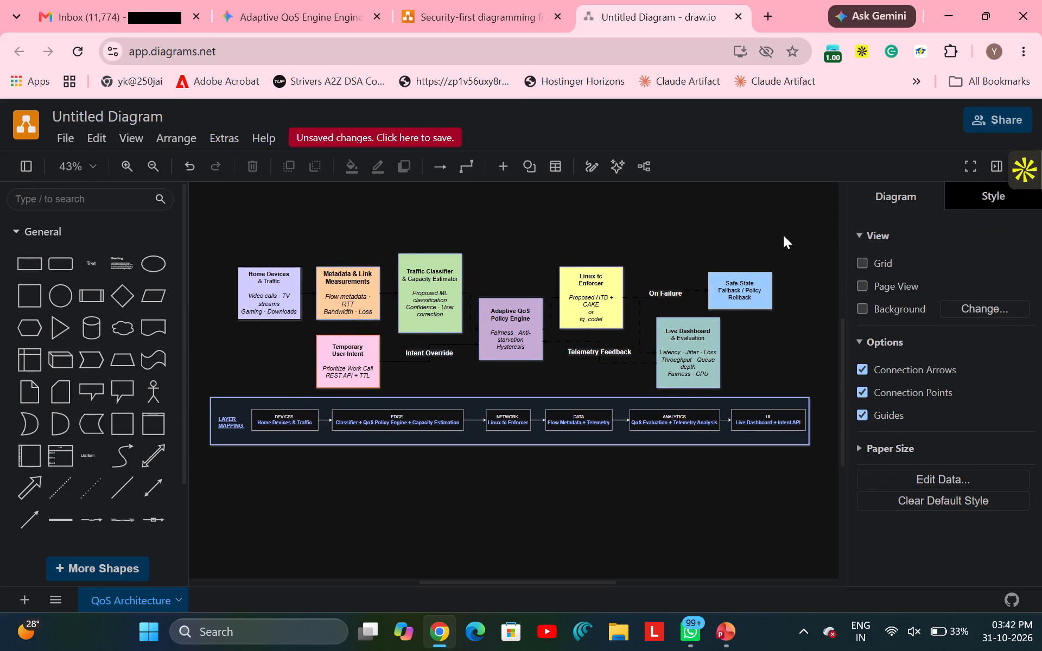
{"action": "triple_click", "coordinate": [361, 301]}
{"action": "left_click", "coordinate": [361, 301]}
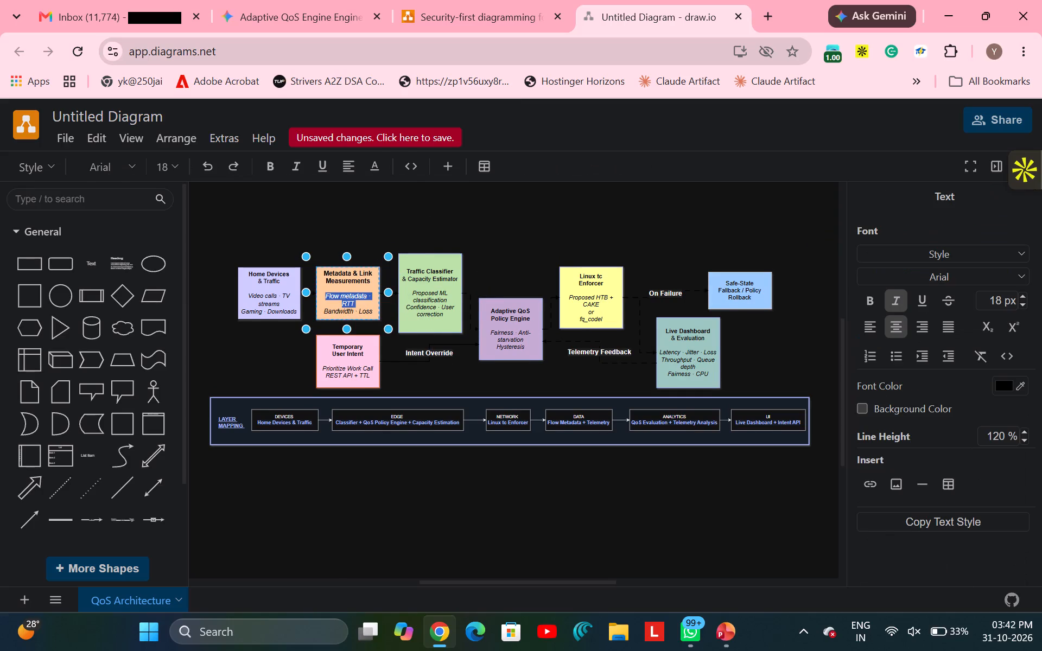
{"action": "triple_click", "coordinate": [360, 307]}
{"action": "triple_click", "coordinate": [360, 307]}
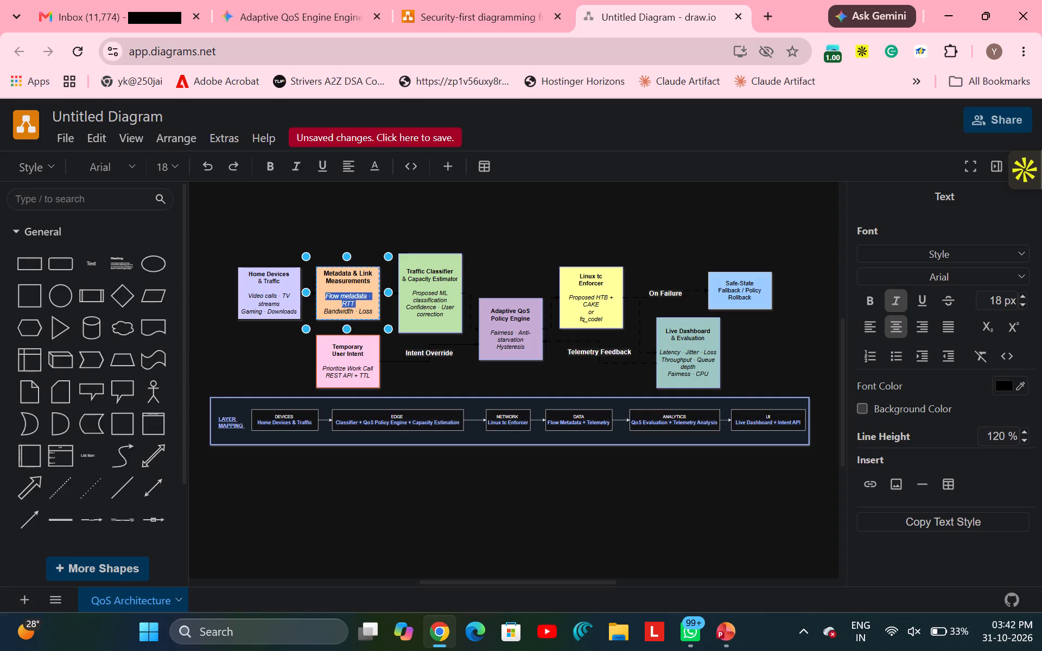
Nudge the Metadata & Link Measurements block slightly upward and deselect it.
{"action": "left_click", "coordinate": [349, 261]}
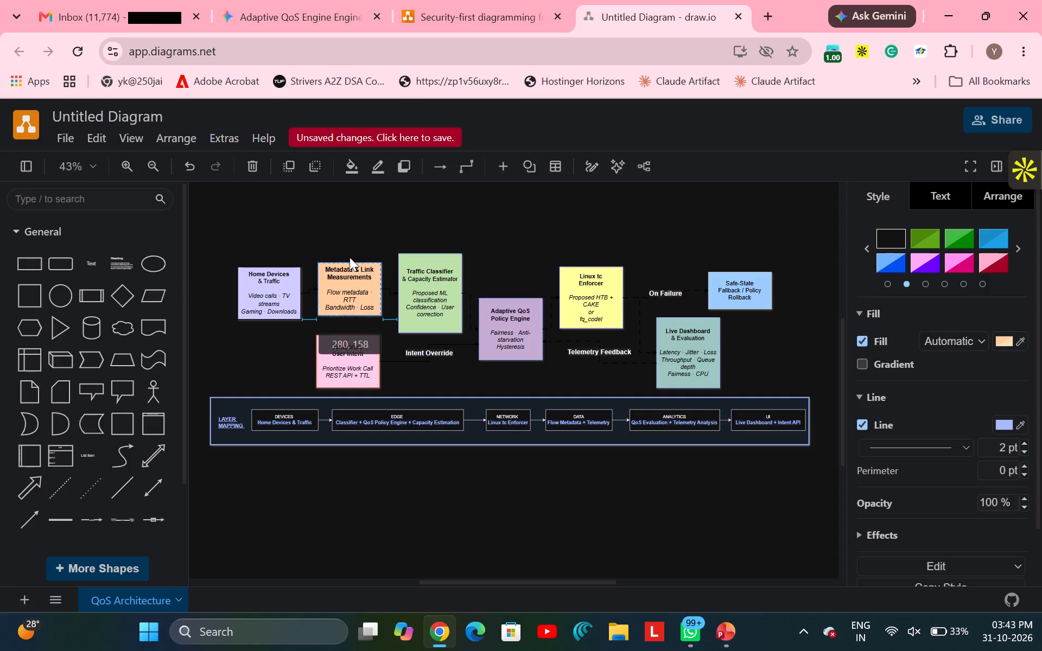
{"action": "left_click", "coordinate": [520, 238]}
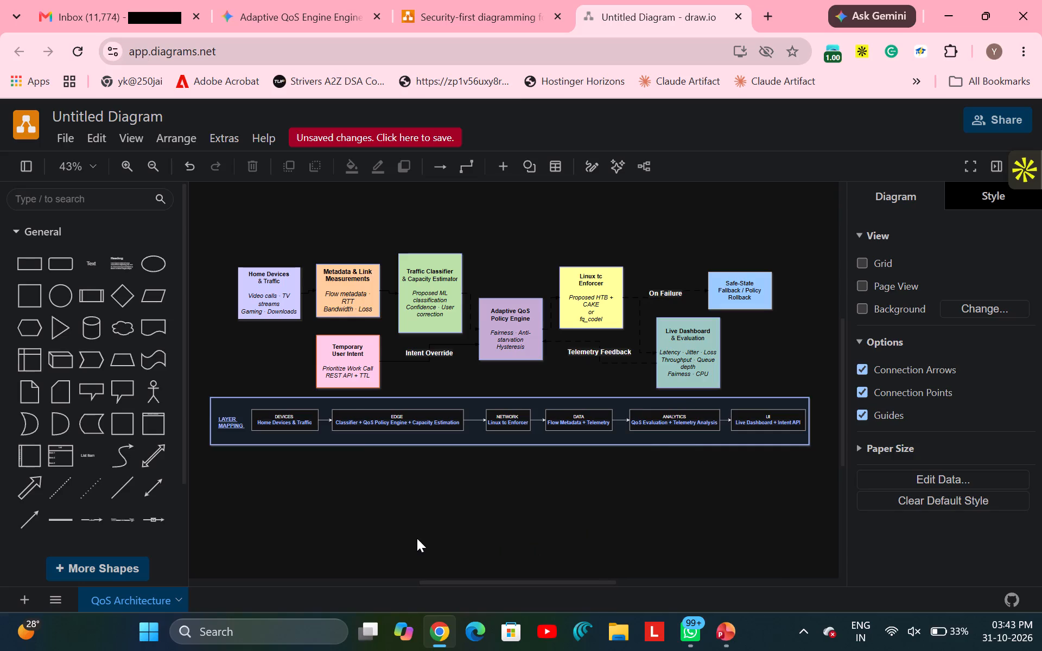
Switch to the Teliport S4_Submission Template presentation in PowerPoint.
{"action": "key", "text": "alt+Tab"}
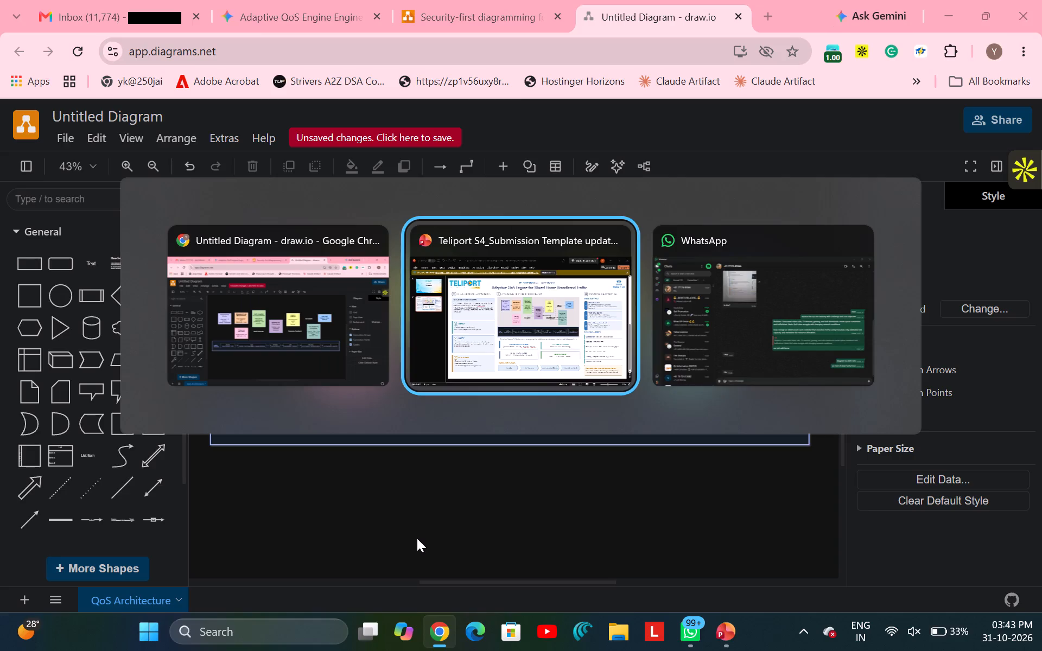
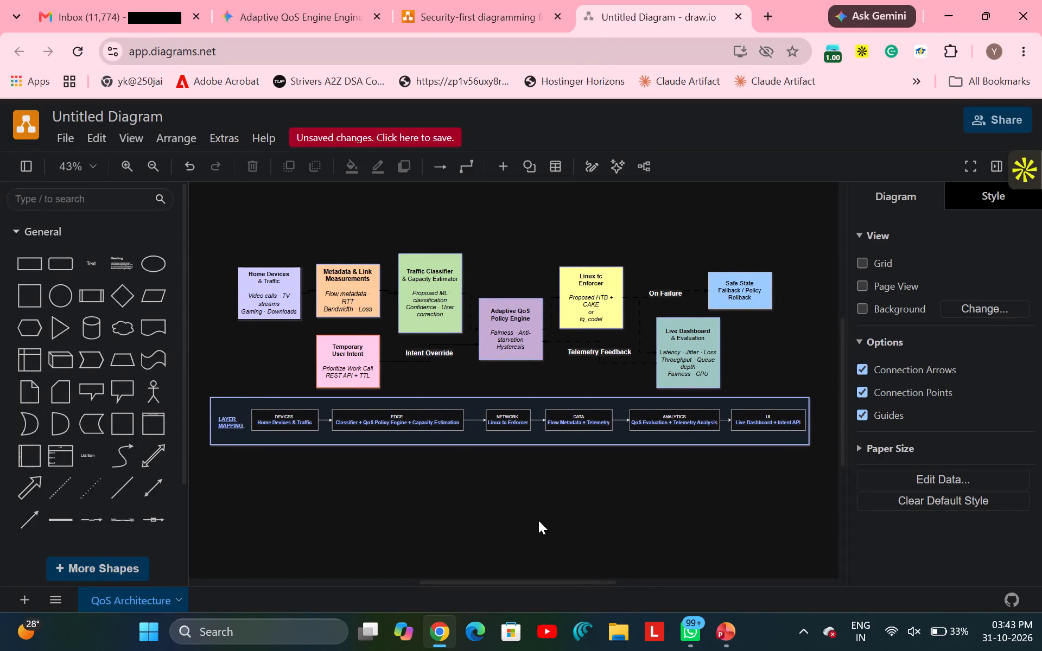
Widen the Temporary User Intent block by extending its left side below the Home Devices & Traffic block.
{"action": "left_click", "coordinate": [339, 350]}
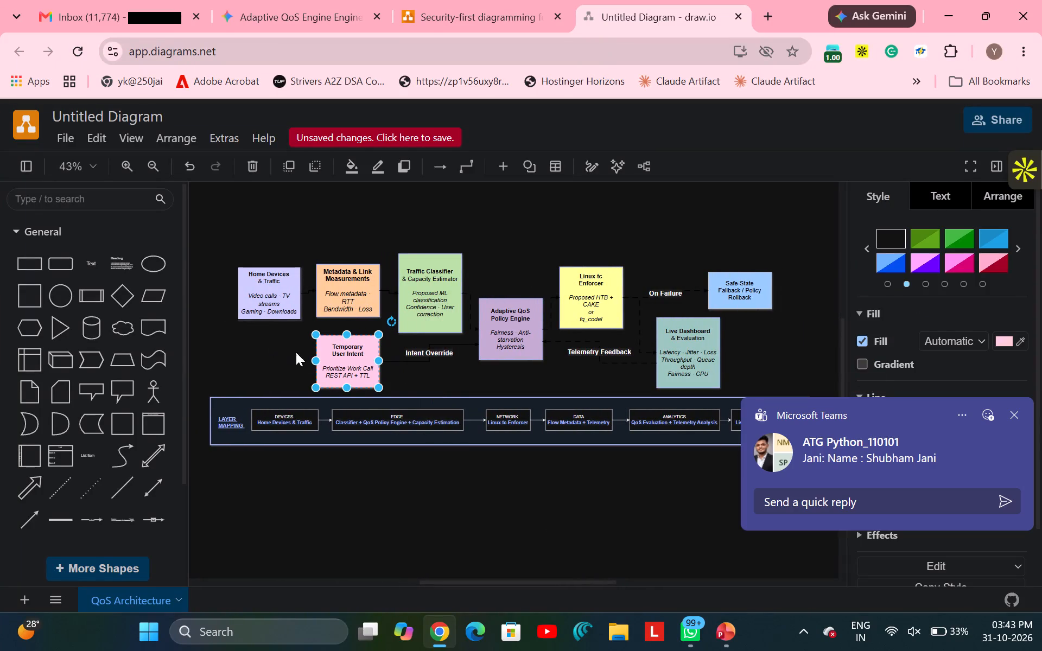
{"action": "left_click_drag", "start_coordinate": [313, 362], "coordinate": [276, 359]}
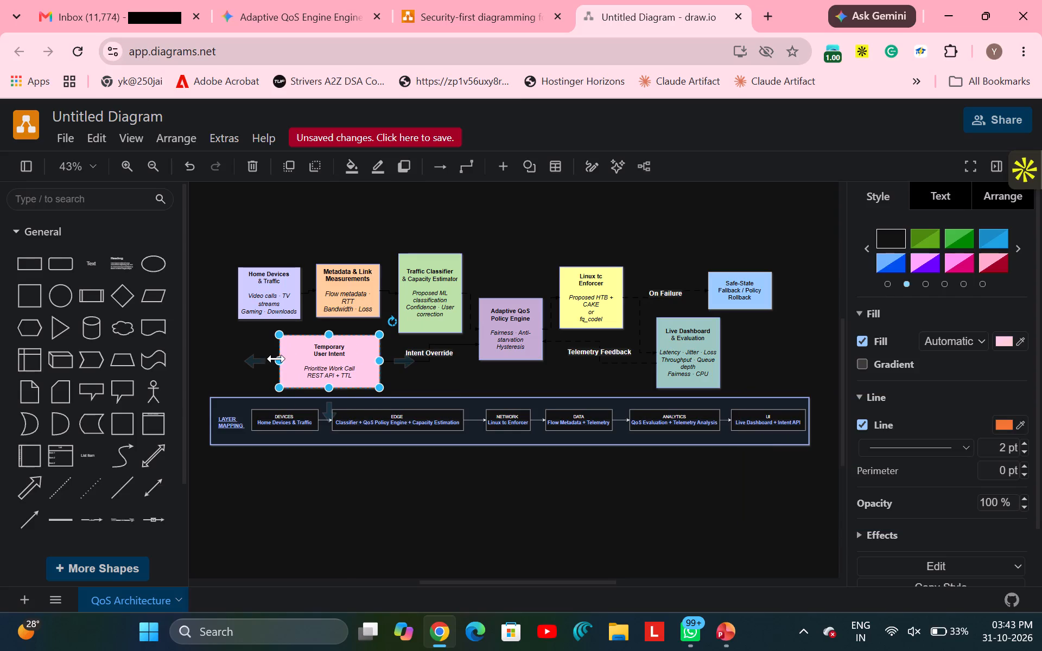
{"action": "left_click", "coordinate": [485, 214]}
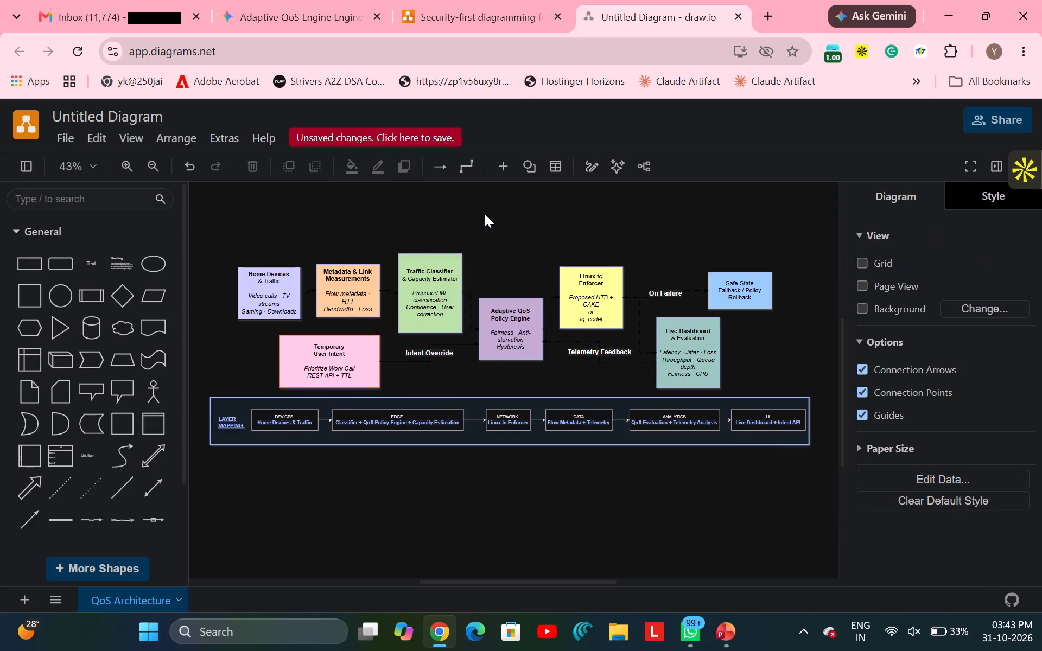
Widen the Home Devices & Traffic block on its left side and move it left, level with the Metadata & Link Measurements block.
{"action": "left_click", "coordinate": [350, 301]}
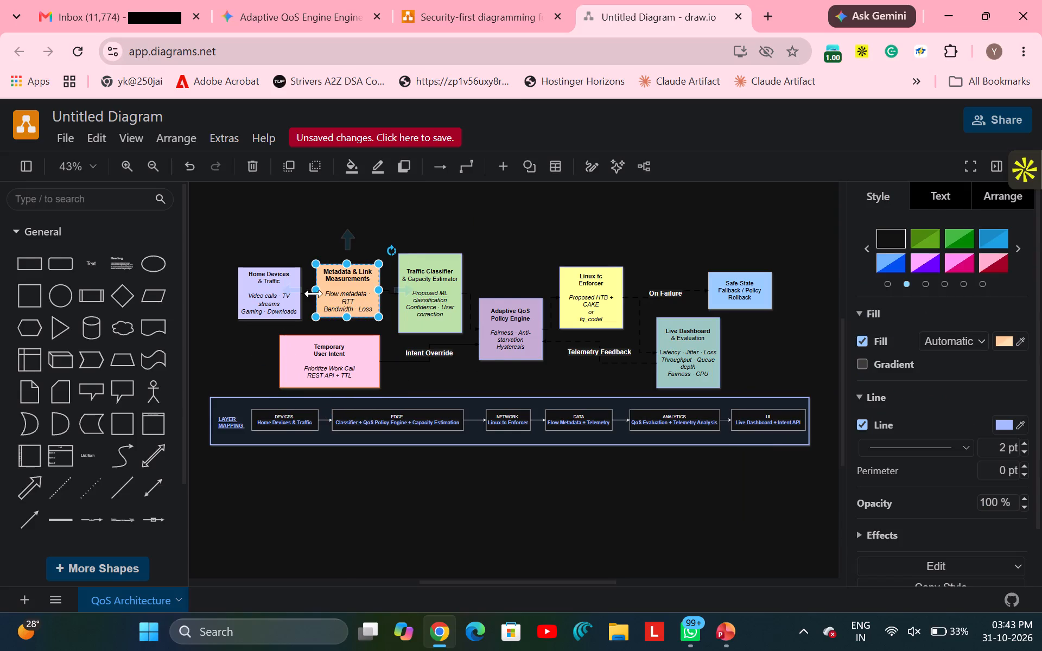
{"action": "left_click", "coordinate": [261, 289]}
{"action": "left_click_drag", "start_coordinate": [236, 293], "coordinate": [204, 292]}
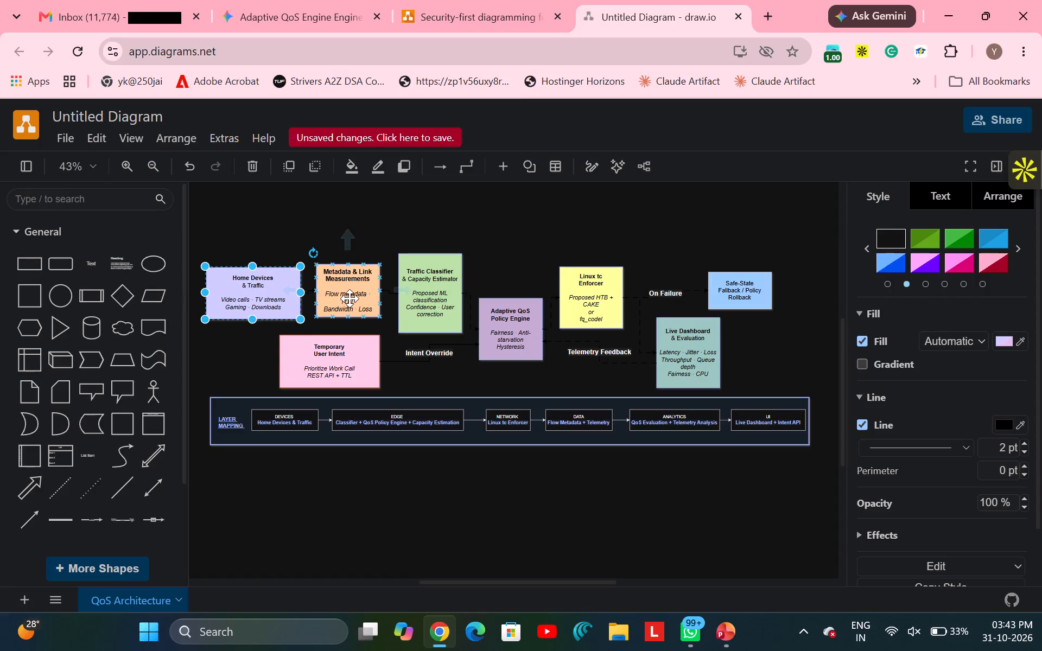
{"action": "left_click", "coordinate": [350, 298]}
{"action": "left_click", "coordinate": [317, 293]}
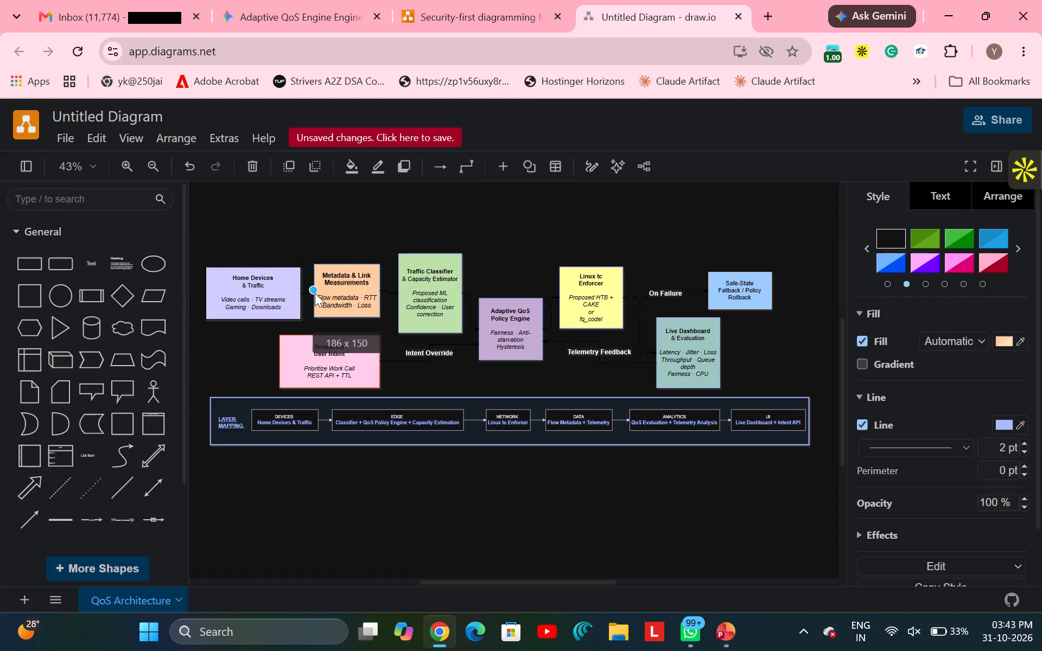
{"action": "left_click", "coordinate": [291, 231]}
{"action": "left_click_drag", "start_coordinate": [258, 292], "coordinate": [246, 292]}
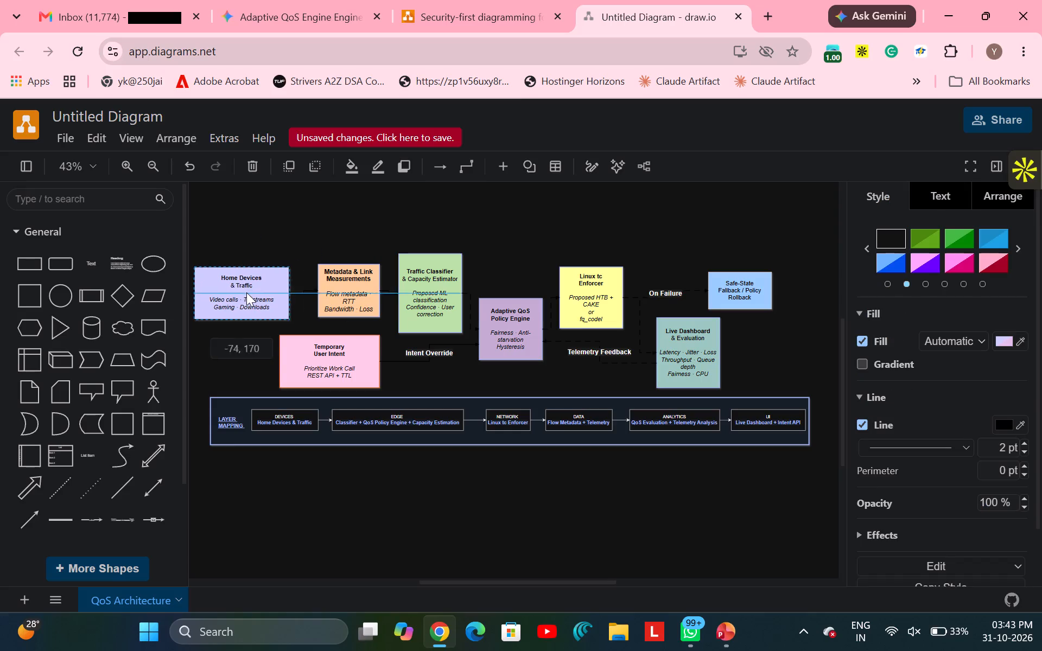
{"action": "left_click_drag", "start_coordinate": [246, 292], "coordinate": [246, 289]}
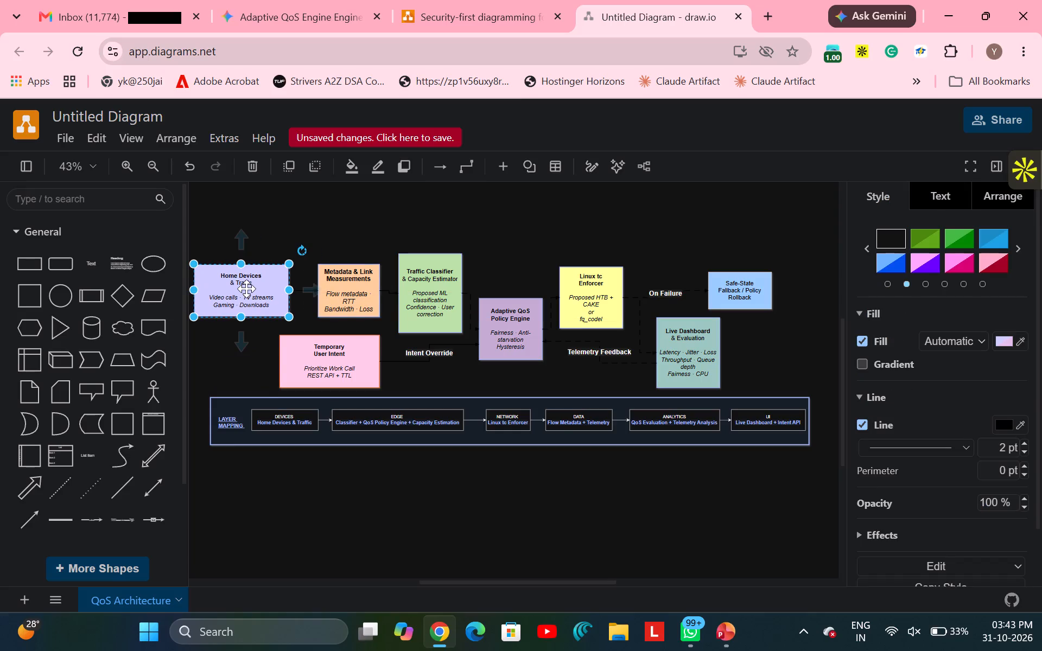
Extend the left side of the Metadata & Link Measurements block so it is about 215 px wide.
{"action": "left_click", "coordinate": [345, 292]}
{"action": "left_click_drag", "start_coordinate": [317, 292], "coordinate": [308, 292]}
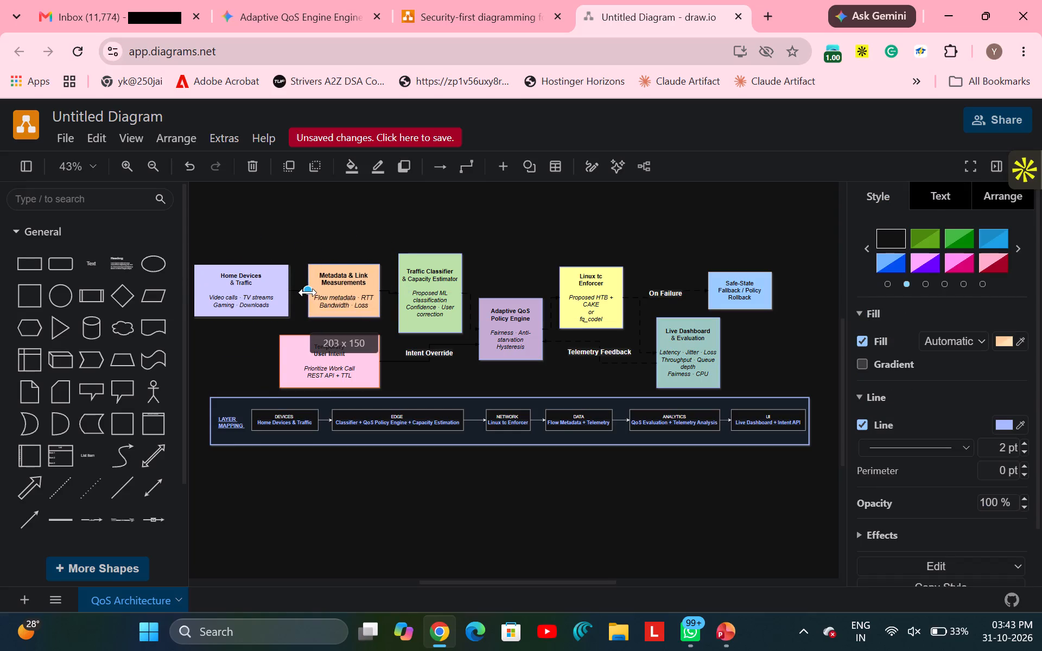
{"action": "left_click_drag", "start_coordinate": [308, 292], "coordinate": [302, 293]}
{"action": "left_click", "coordinate": [293, 219]}
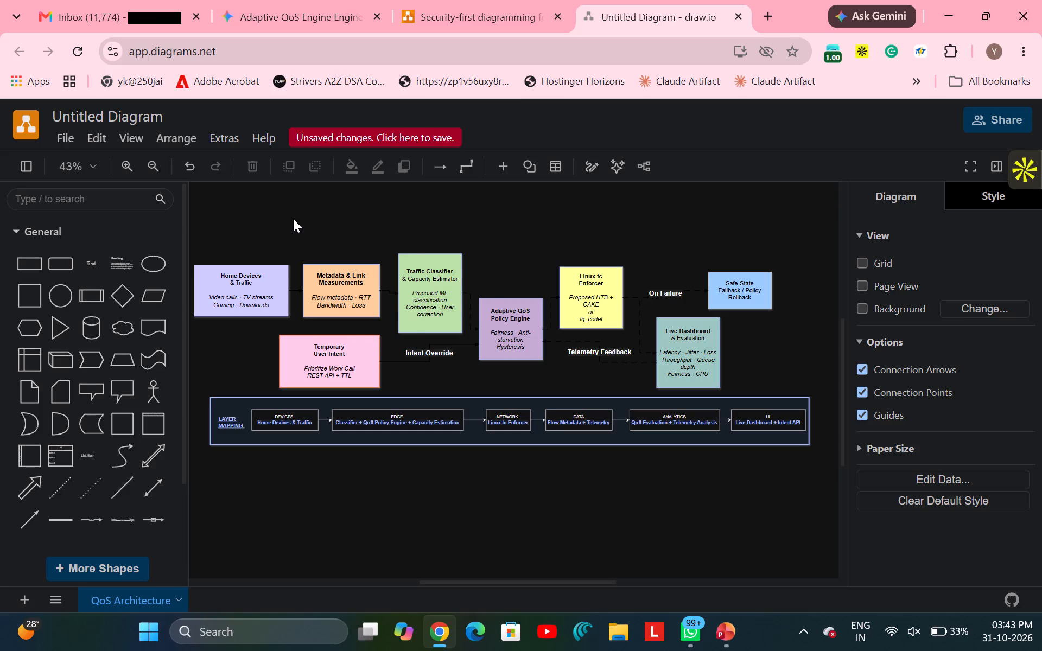
Widen the Traffic Classifier & Capacity Estimator block slightly to the right and shift the Adaptive QoS Policy Engine block right to make room.
{"action": "left_click", "coordinate": [446, 292]}
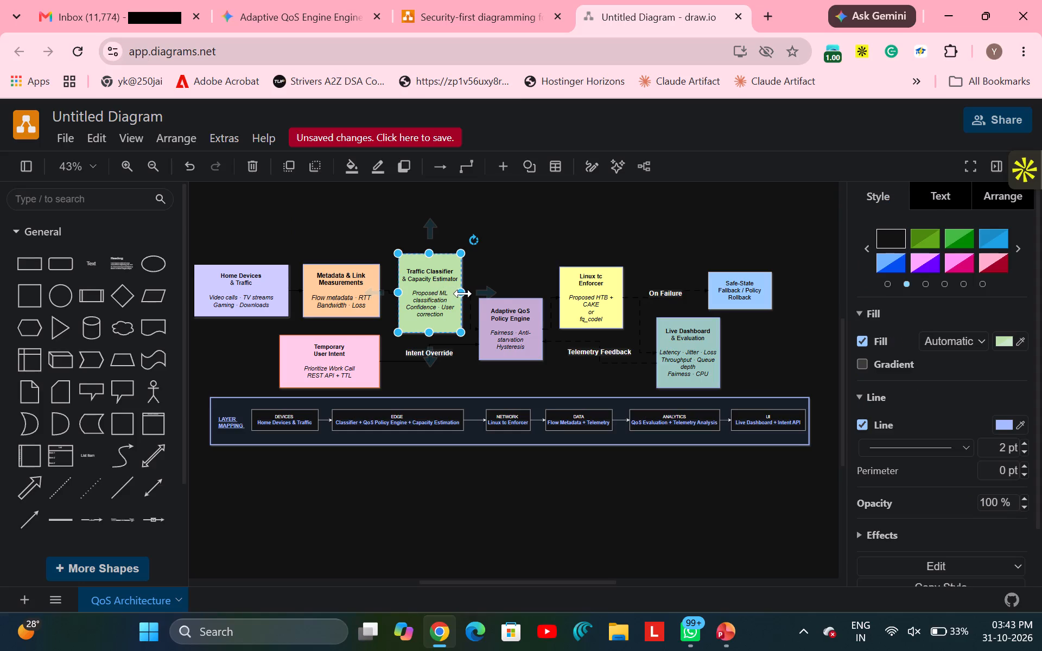
{"action": "left_click_drag", "start_coordinate": [463, 293], "coordinate": [472, 293]}
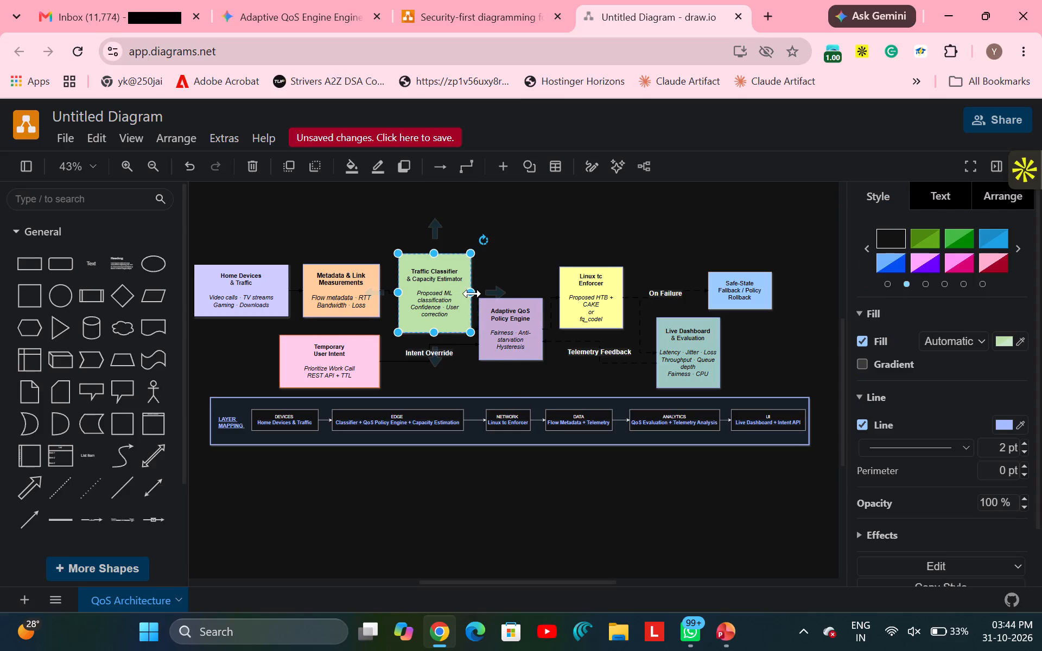
{"action": "left_click_drag", "start_coordinate": [515, 335], "coordinate": [526, 335]}
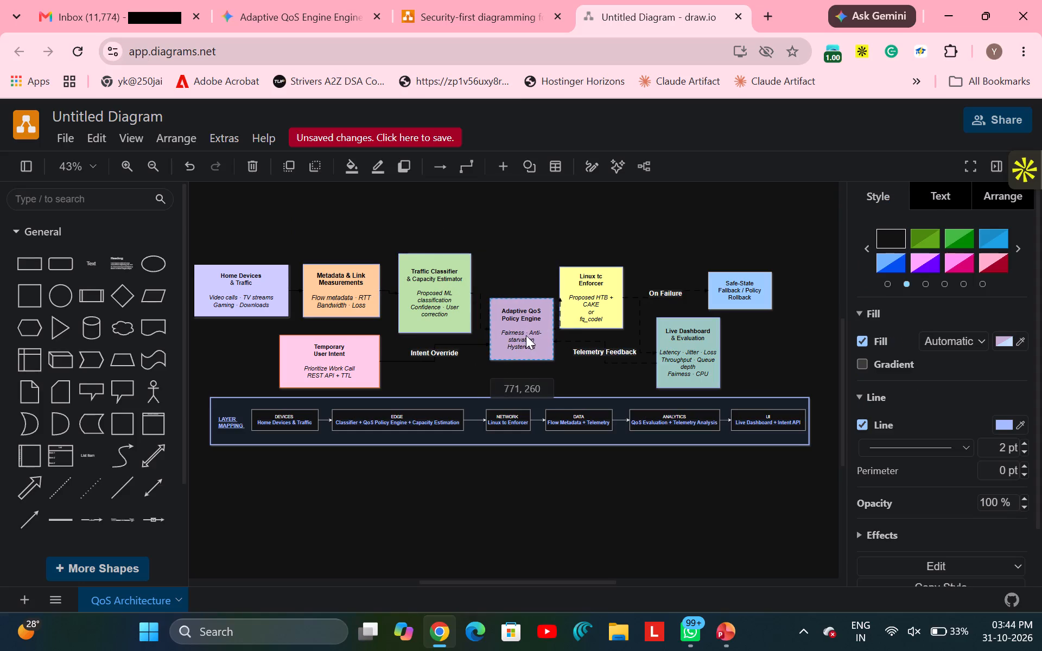
{"action": "left_click_drag", "start_coordinate": [526, 335], "coordinate": [523, 335]}
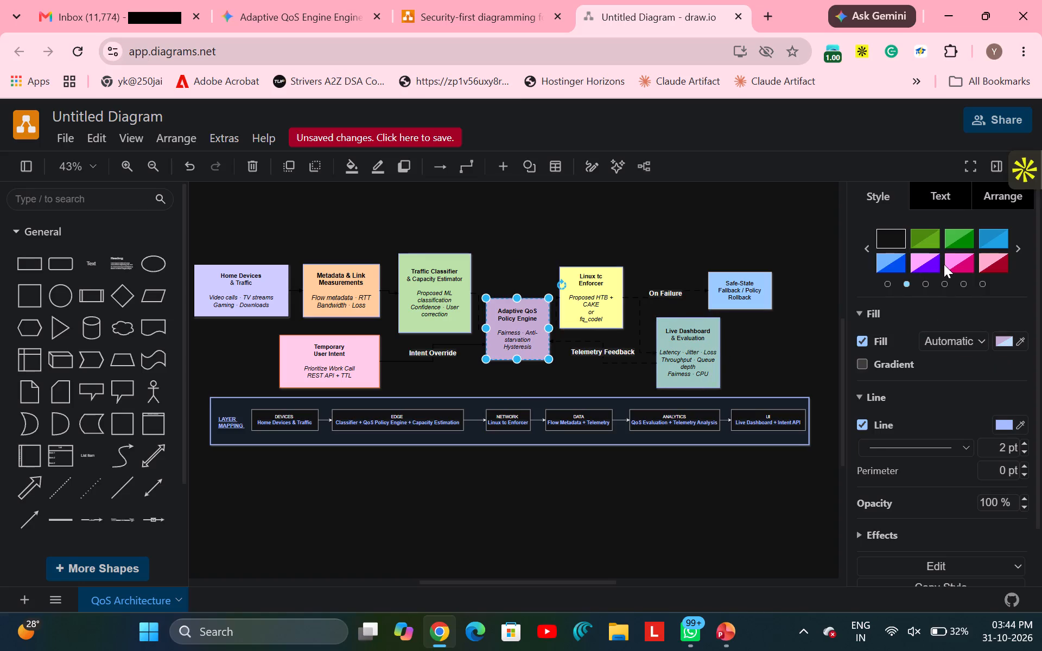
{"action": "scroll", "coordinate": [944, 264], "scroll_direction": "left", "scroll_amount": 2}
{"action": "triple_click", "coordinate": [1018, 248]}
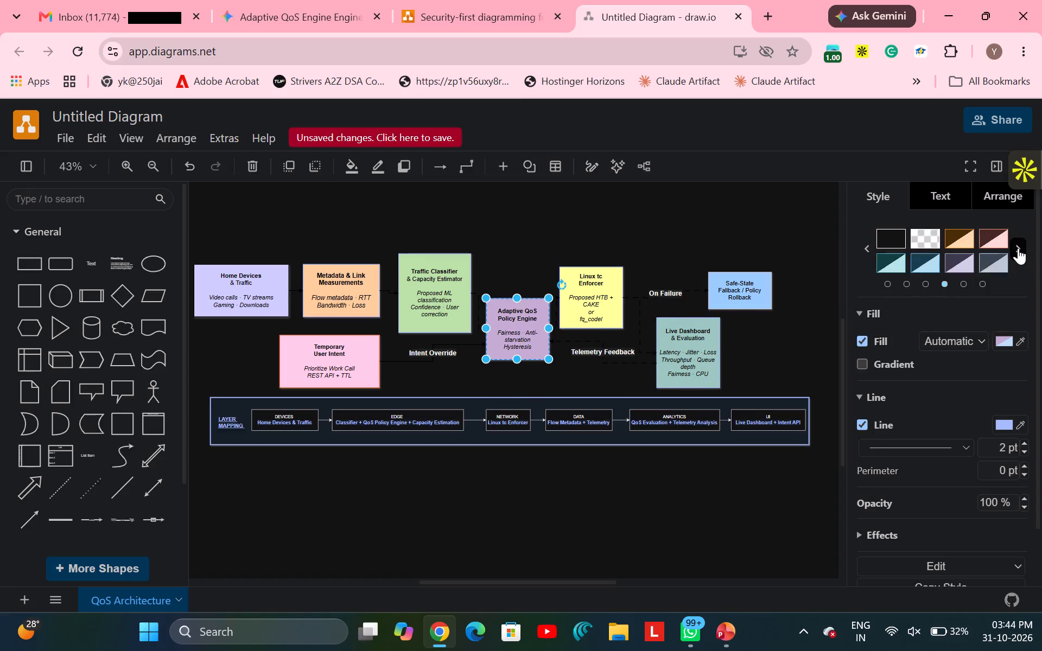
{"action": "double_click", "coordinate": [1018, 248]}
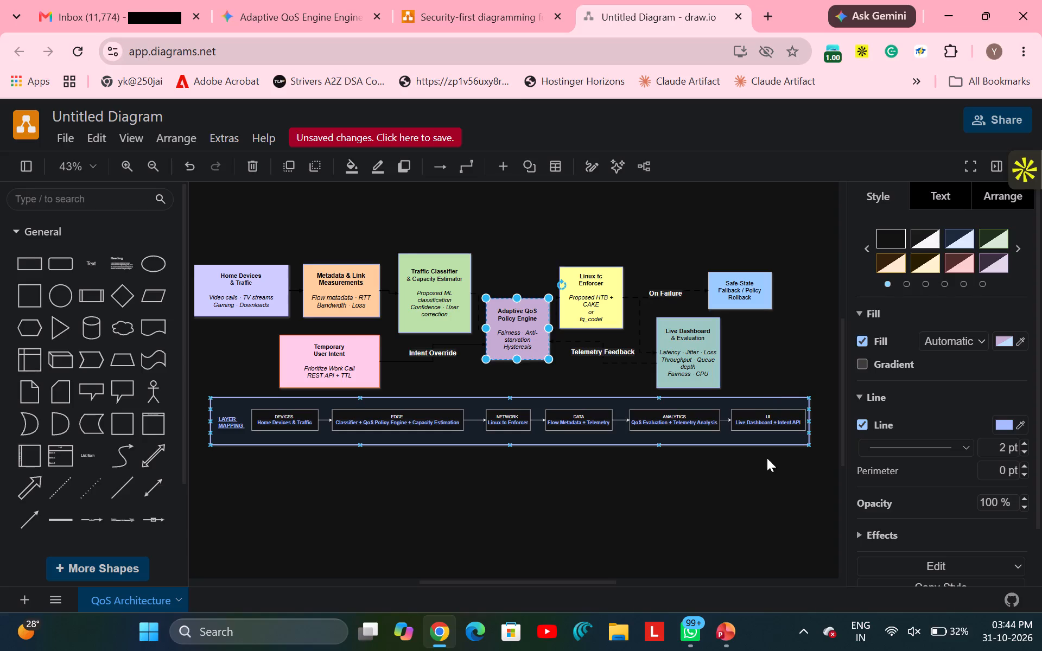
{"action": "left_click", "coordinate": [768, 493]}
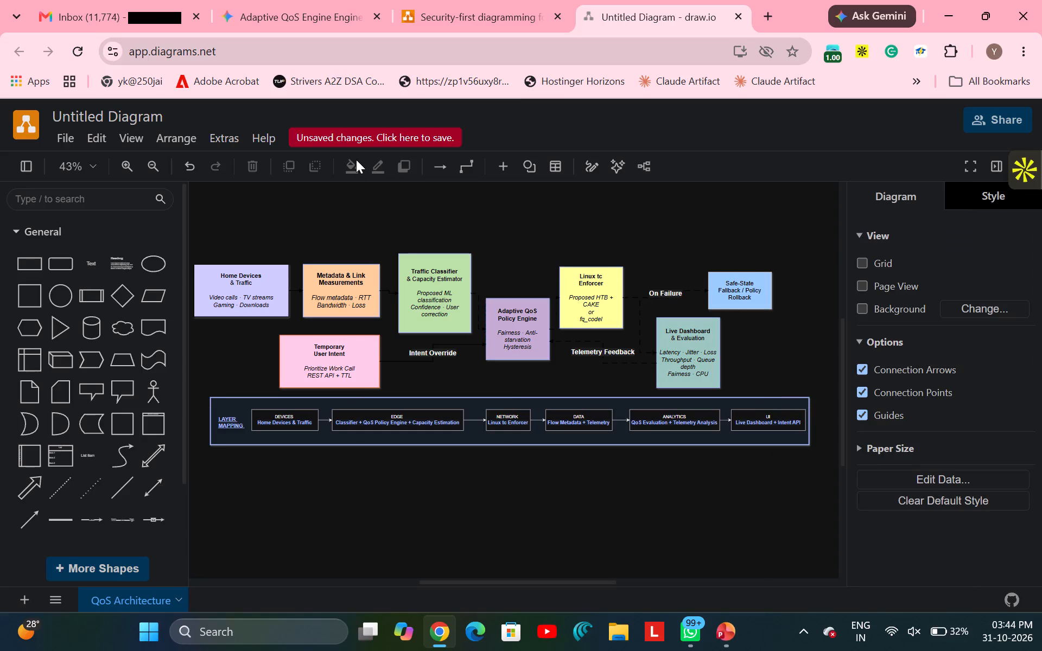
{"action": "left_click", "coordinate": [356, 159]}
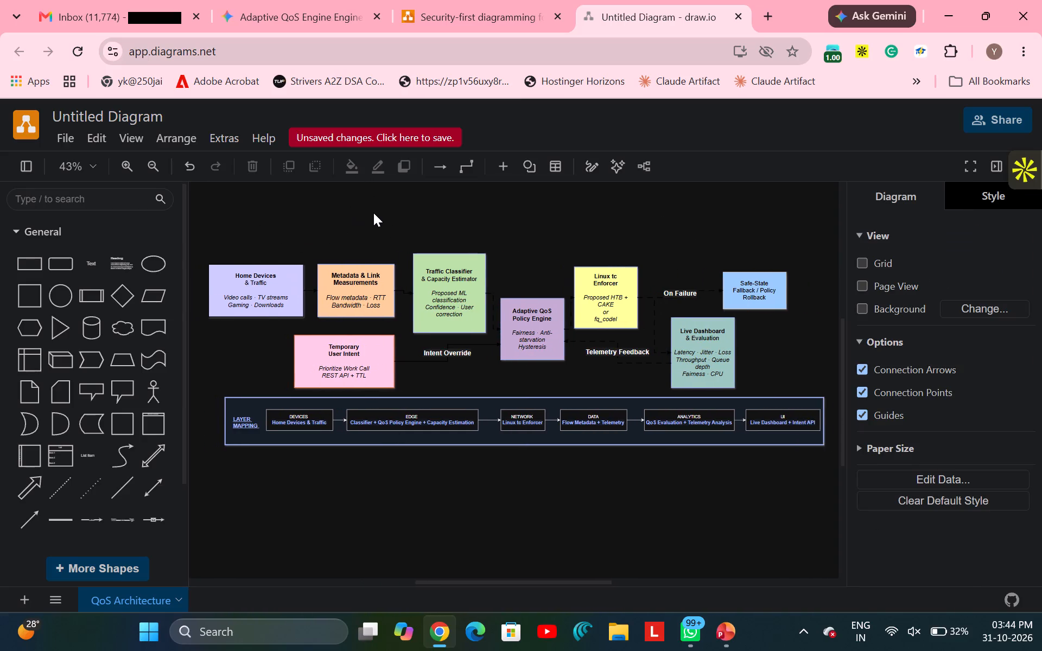
Widen the Traffic Classifier & Capacity Estimator block further right so its description fits on two lines.
{"action": "left_click", "coordinate": [462, 300]}
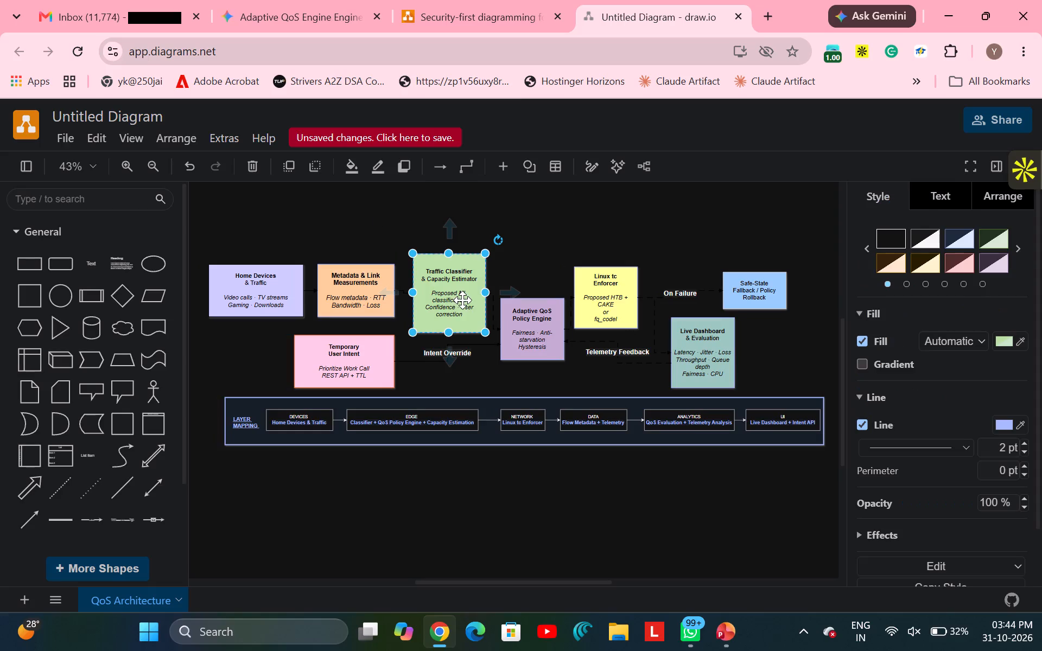
{"action": "left_click_drag", "start_coordinate": [486, 292], "coordinate": [494, 292]}
{"action": "left_click", "coordinate": [561, 245]}
{"action": "left_click", "coordinate": [541, 328]}
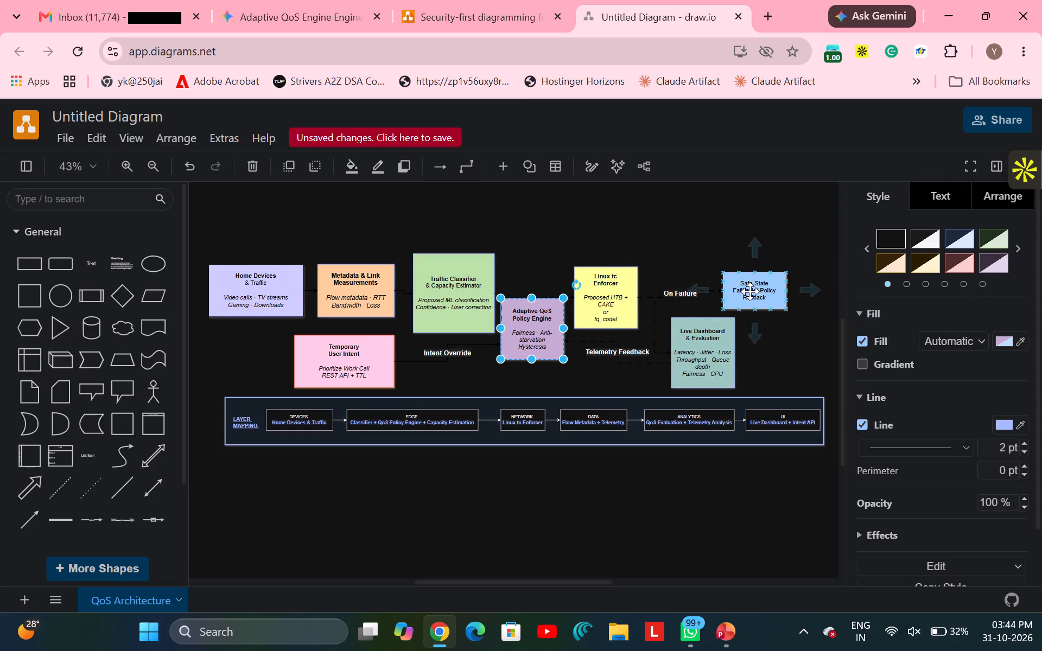
Move the Safe-State block and the Live Dashboard & Evaluation block right to free space beside the Linux tc Enforcer block.
{"action": "left_click_drag", "start_coordinate": [750, 291], "coordinate": [782, 287]}
{"action": "left_click_drag", "start_coordinate": [691, 354], "coordinate": [709, 353]}
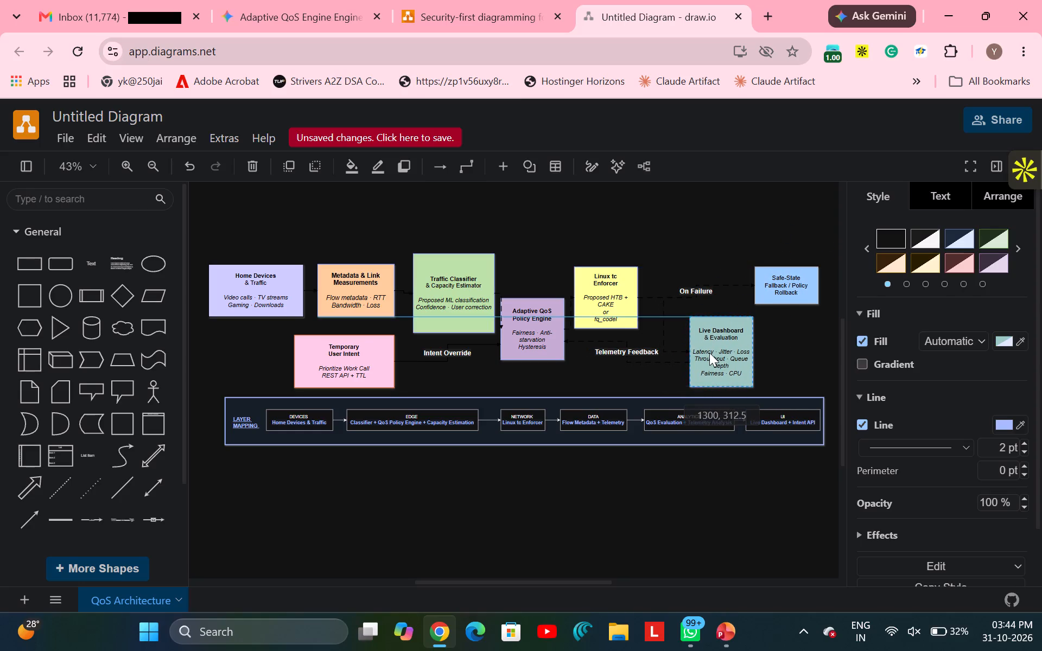
{"action": "left_click_drag", "start_coordinate": [709, 353], "coordinate": [709, 352]}
Widen the Linux tc Enforcer block to about 270 px by extending its right side.
{"action": "left_click_drag", "start_coordinate": [615, 301], "coordinate": [622, 301]}
{"action": "left_click_drag", "start_coordinate": [640, 296], "coordinate": [670, 296]}
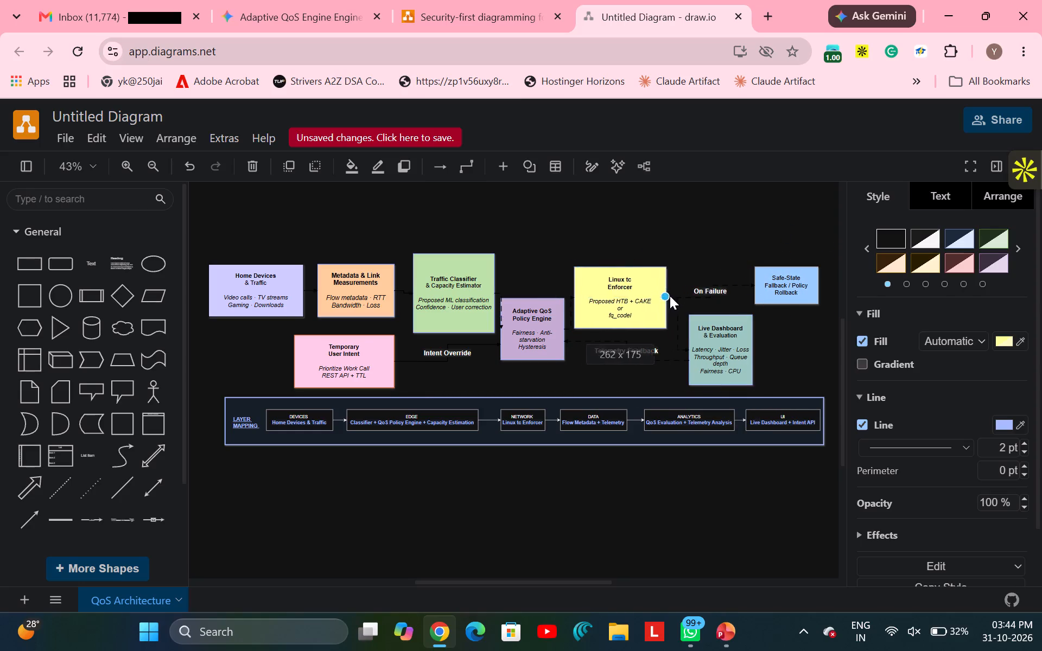
{"action": "left_click_drag", "start_coordinate": [670, 296], "coordinate": [672, 296]}
{"action": "left_click", "coordinate": [562, 208]}
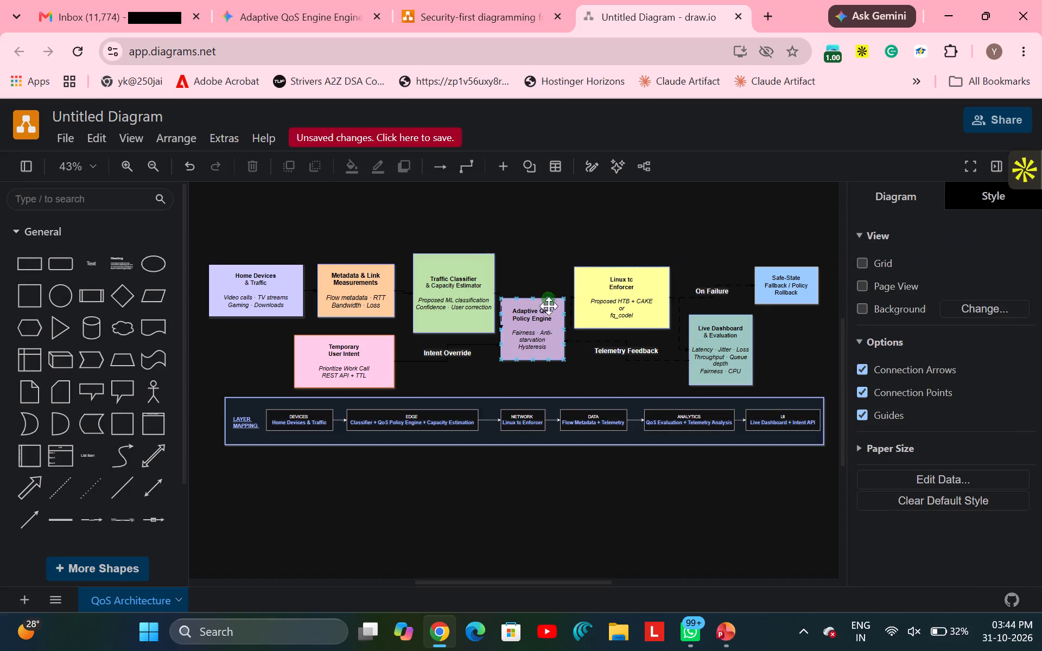
Move the Linux tc Enforcer block up and right, and shift the Adaptive QoS Policy Engine block right and widen it slightly.
{"action": "left_click", "coordinate": [545, 334]}
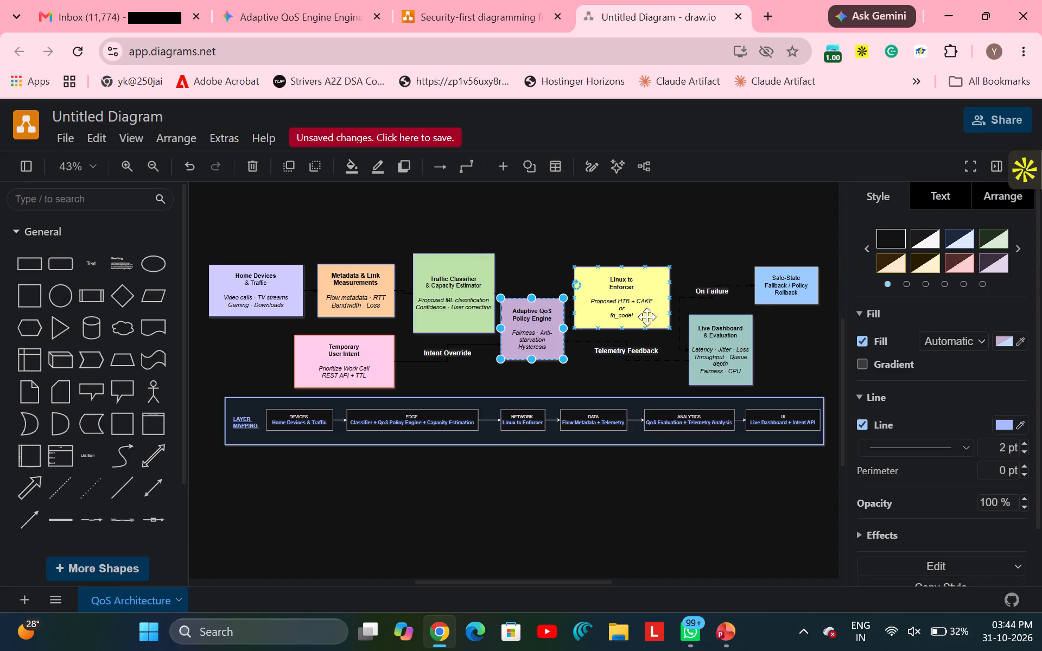
{"action": "left_click_drag", "start_coordinate": [627, 312], "coordinate": [642, 299]}
{"action": "left_click_drag", "start_coordinate": [545, 337], "coordinate": [557, 337]}
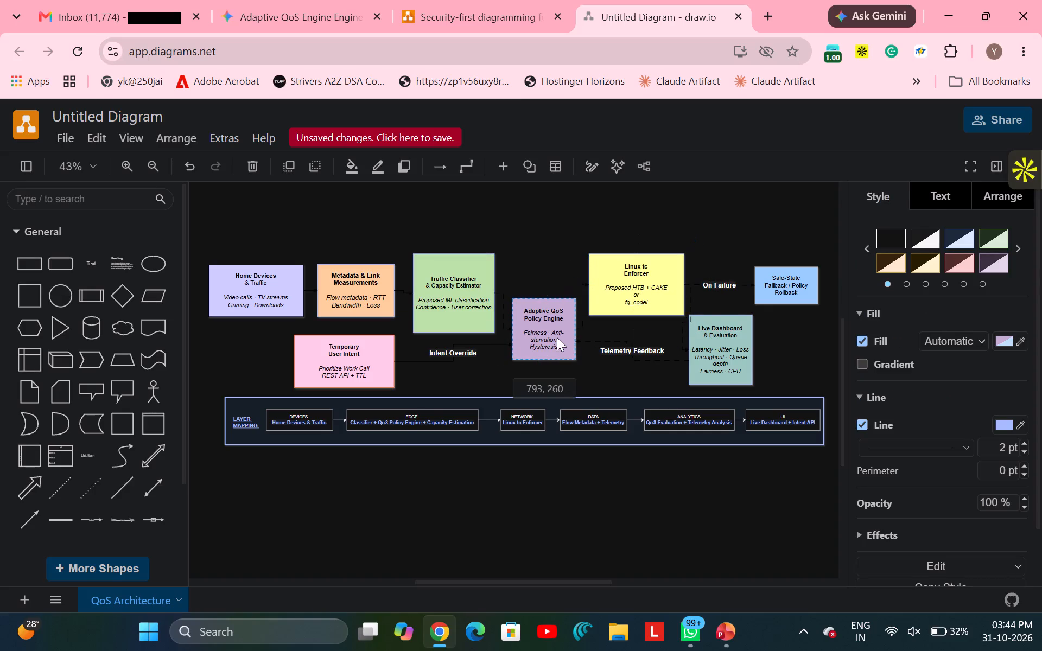
{"action": "left_click_drag", "start_coordinate": [557, 337], "coordinate": [557, 338]}
{"action": "left_click_drag", "start_coordinate": [574, 330], "coordinate": [581, 330]}
Move the Linux tc Enforcer and Safe-State blocks up and right, above the Live Dashboard & Evaluation block.
{"action": "left_click_drag", "start_coordinate": [634, 290], "coordinate": [644, 286]}
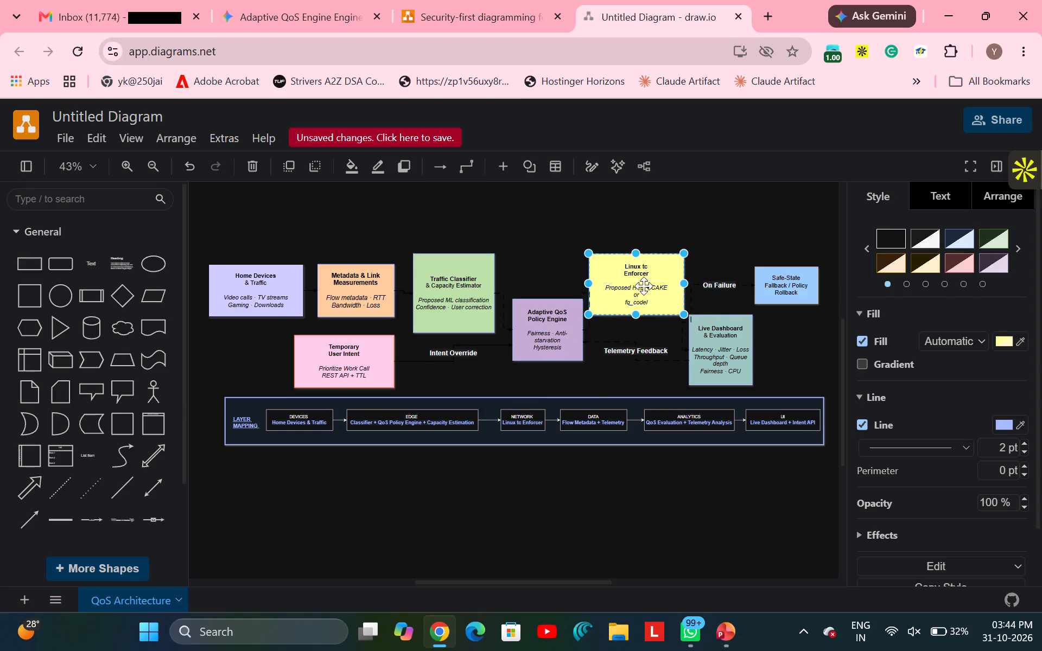
{"action": "left_click_drag", "start_coordinate": [644, 286], "coordinate": [652, 277]}
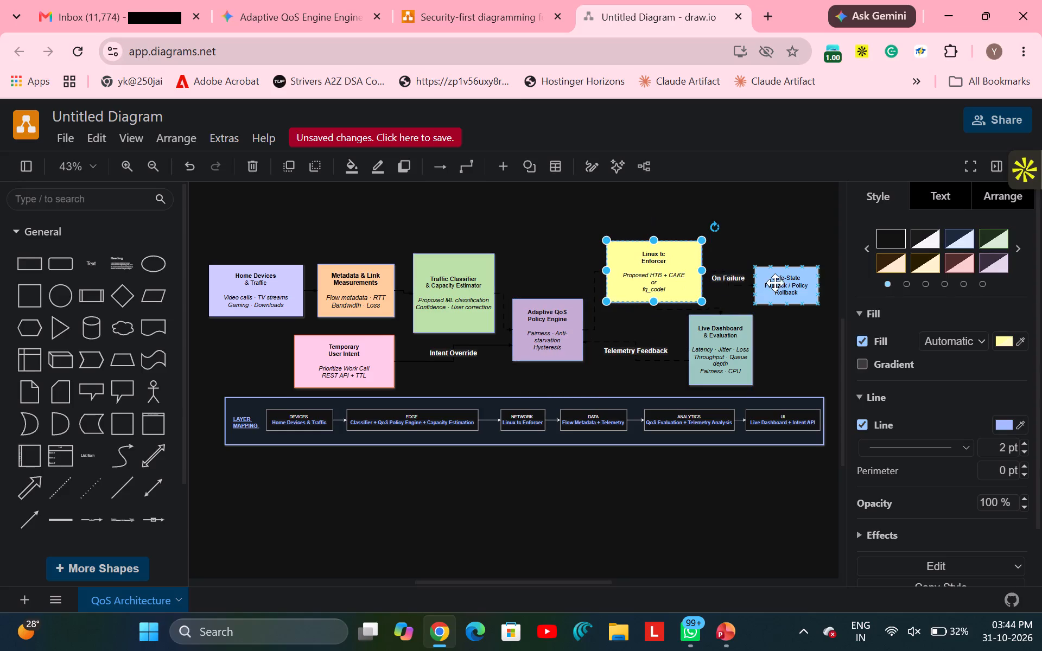
{"action": "left_click_drag", "start_coordinate": [780, 283], "coordinate": [793, 270]}
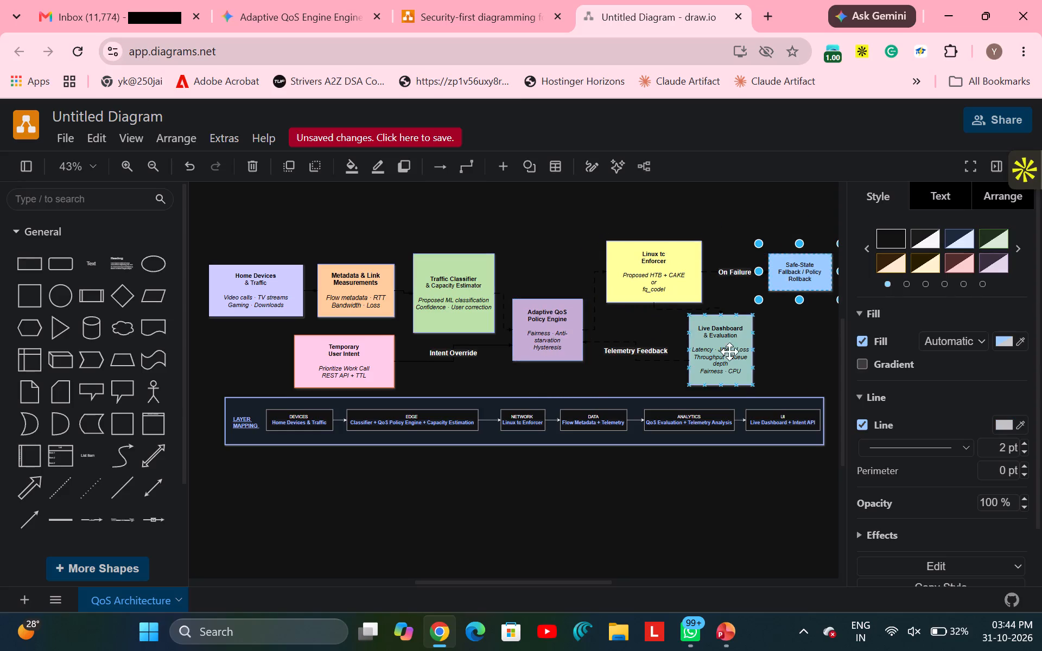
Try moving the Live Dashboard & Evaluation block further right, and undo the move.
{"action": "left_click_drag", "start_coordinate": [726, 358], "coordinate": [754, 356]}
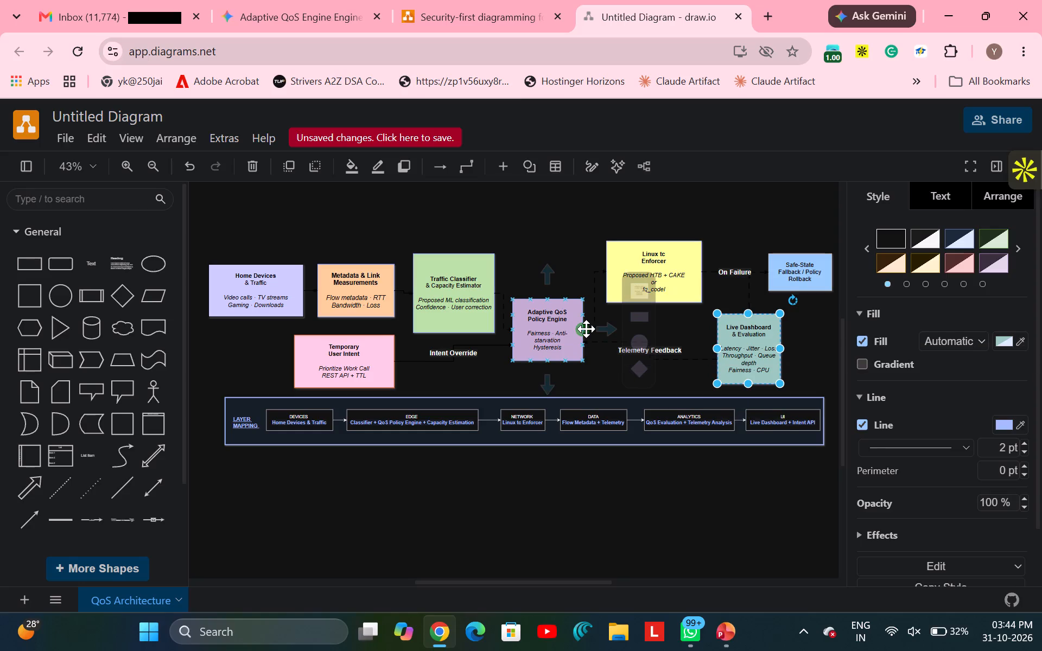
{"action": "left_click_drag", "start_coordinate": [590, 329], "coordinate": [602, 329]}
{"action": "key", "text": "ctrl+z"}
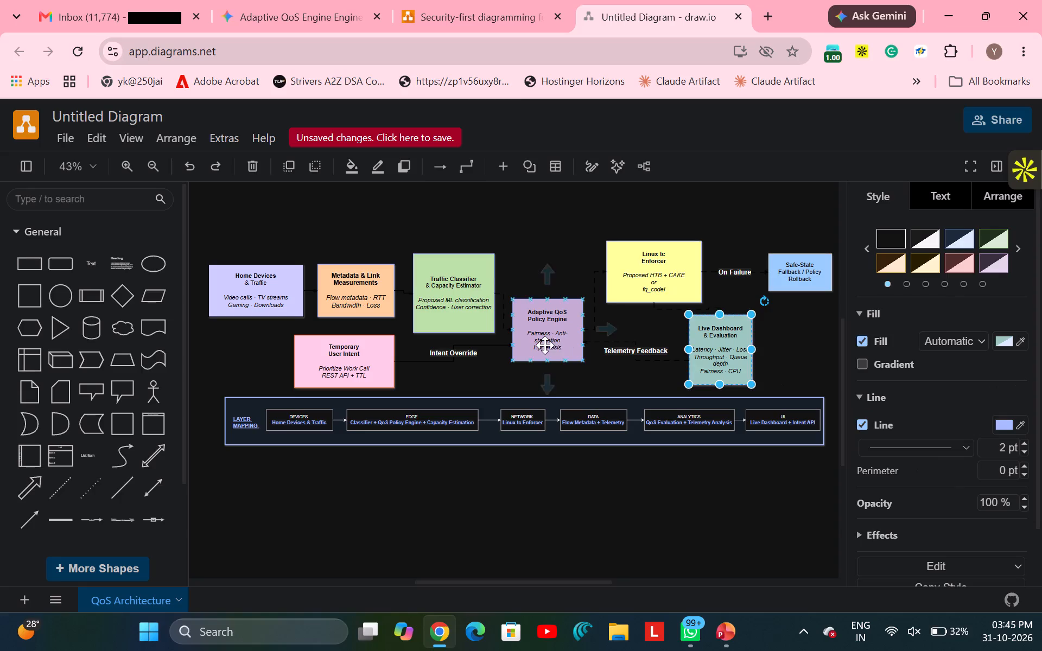
Widen the Adaptive QoS Policy Engine block to about 255 px and move it down, clear of the Linux tc Enforcer block.
{"action": "left_click", "coordinate": [545, 345]}
{"action": "left_click_drag", "start_coordinate": [589, 329], "coordinate": [608, 329]}
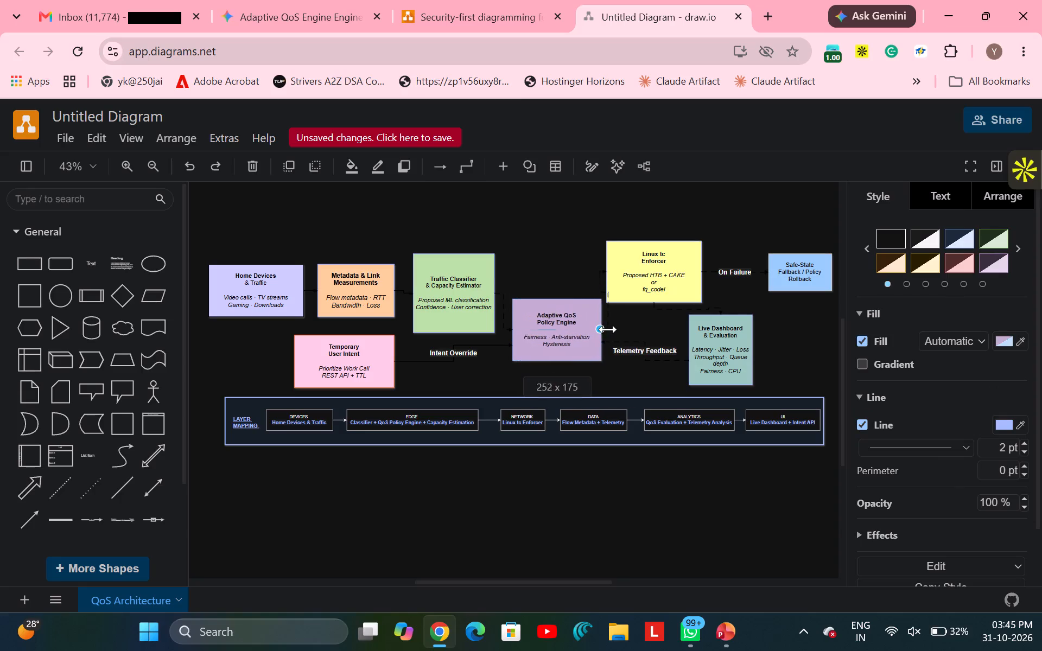
{"action": "left_click_drag", "start_coordinate": [608, 329], "coordinate": [609, 329]}
{"action": "left_click_drag", "start_coordinate": [558, 331], "coordinate": [548, 338]}
{"action": "left_click_drag", "start_coordinate": [552, 337], "coordinate": [566, 337]}
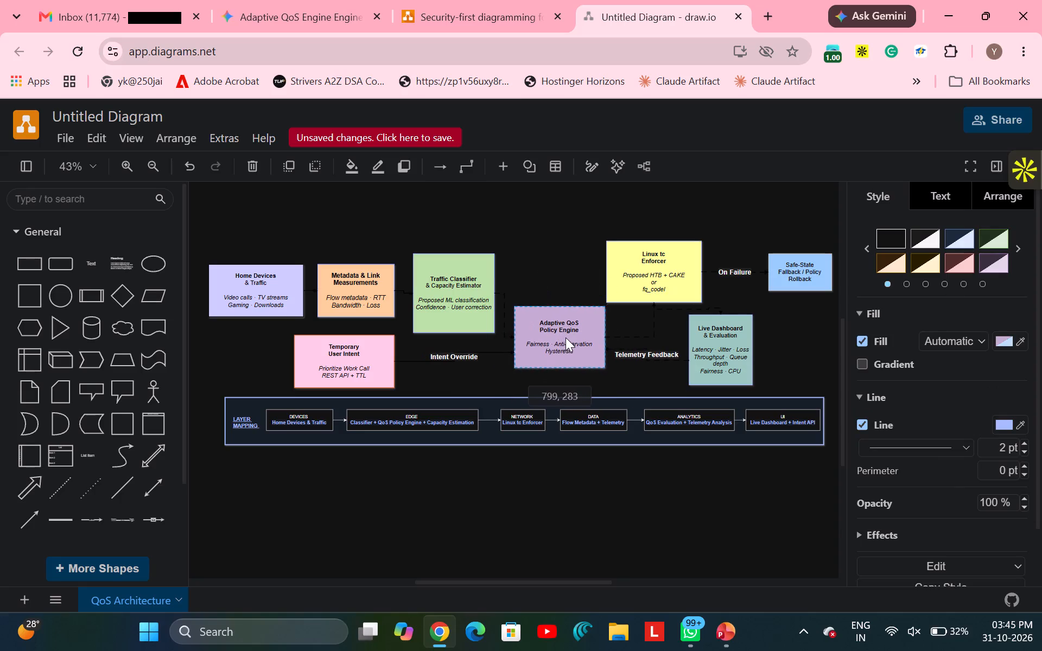
{"action": "left_click_drag", "start_coordinate": [566, 337], "coordinate": [563, 339]}
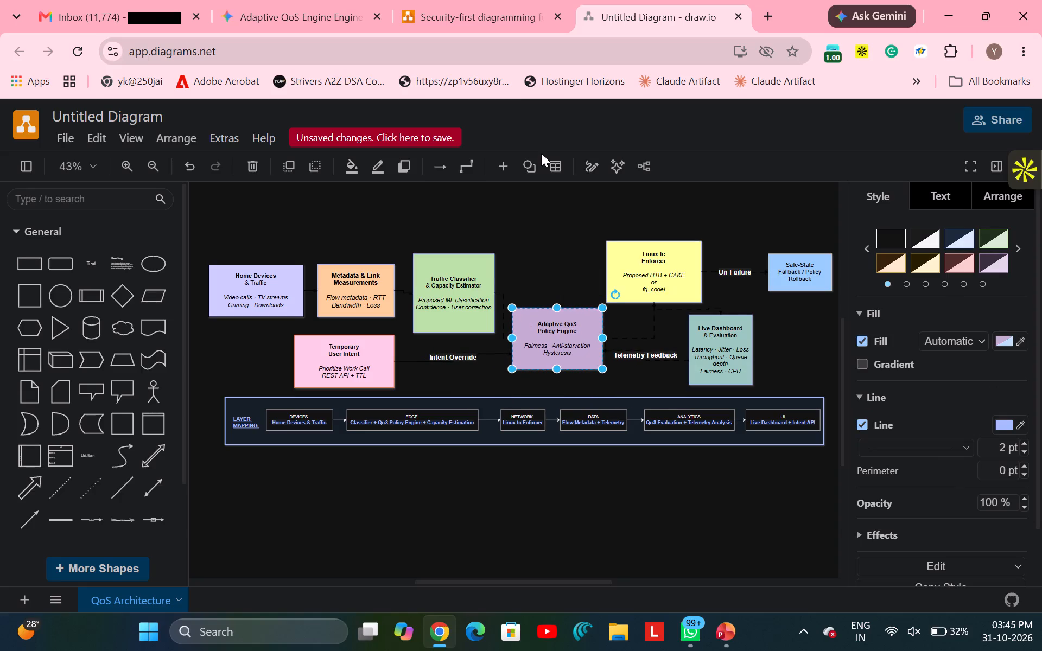
{"action": "left_click", "coordinate": [539, 213]}
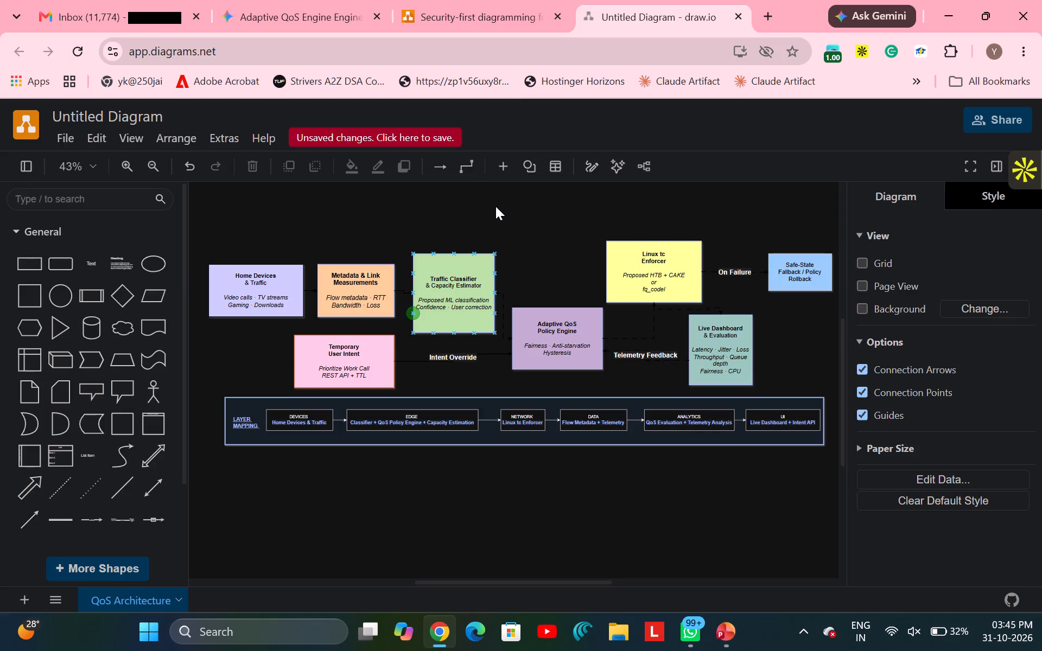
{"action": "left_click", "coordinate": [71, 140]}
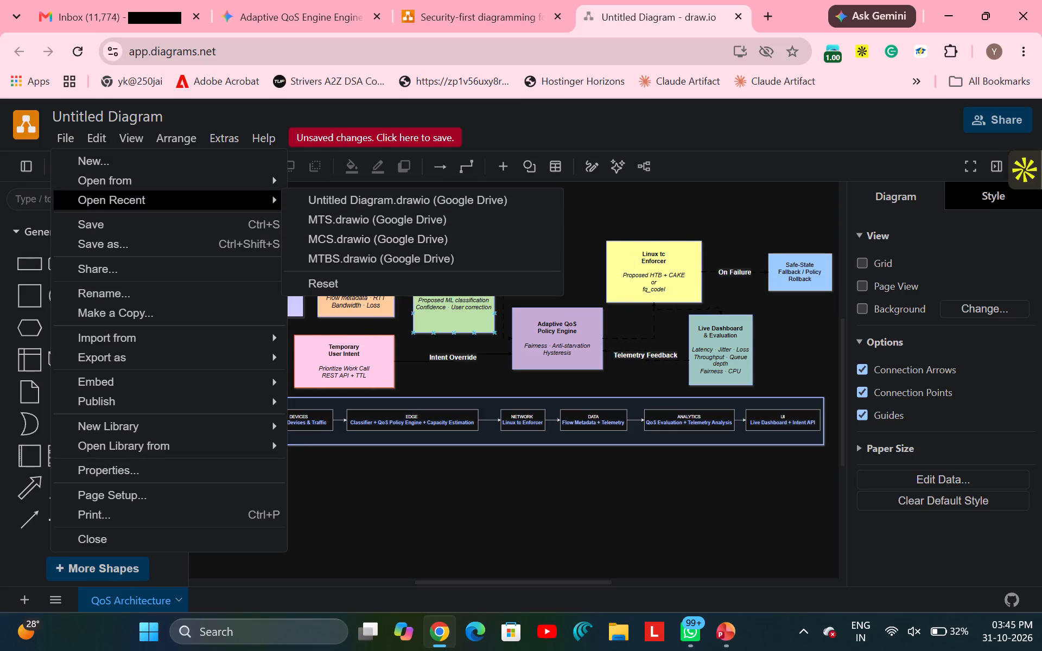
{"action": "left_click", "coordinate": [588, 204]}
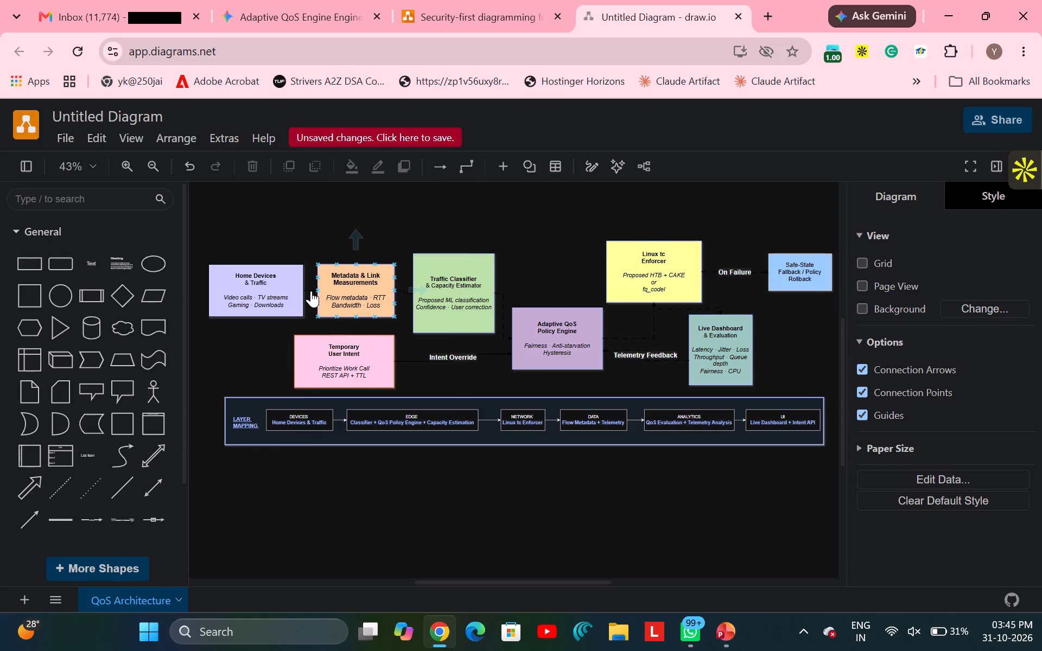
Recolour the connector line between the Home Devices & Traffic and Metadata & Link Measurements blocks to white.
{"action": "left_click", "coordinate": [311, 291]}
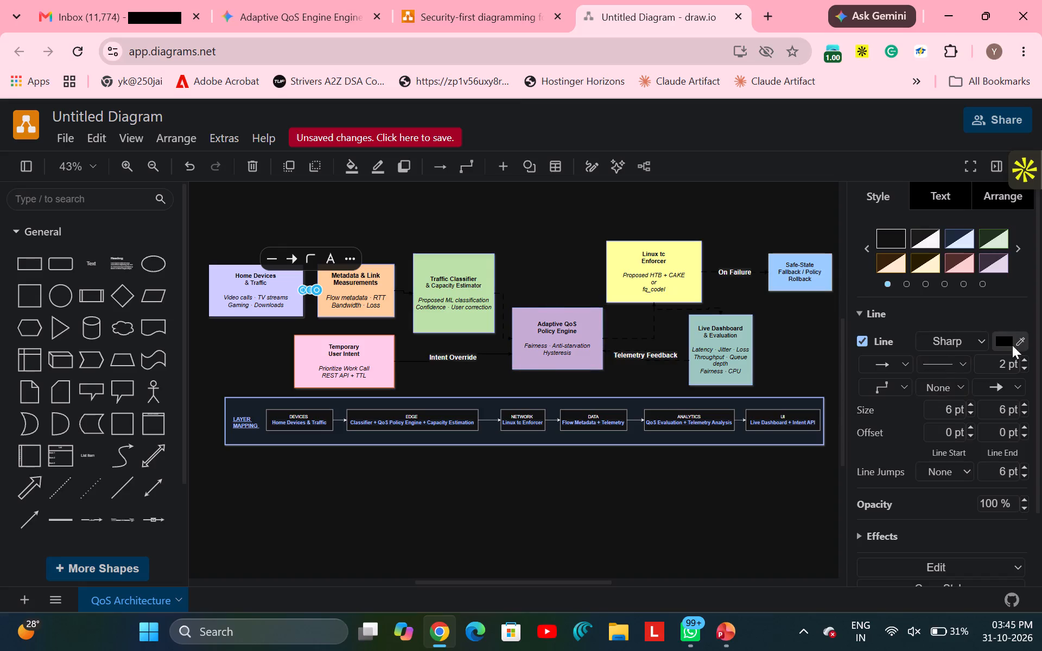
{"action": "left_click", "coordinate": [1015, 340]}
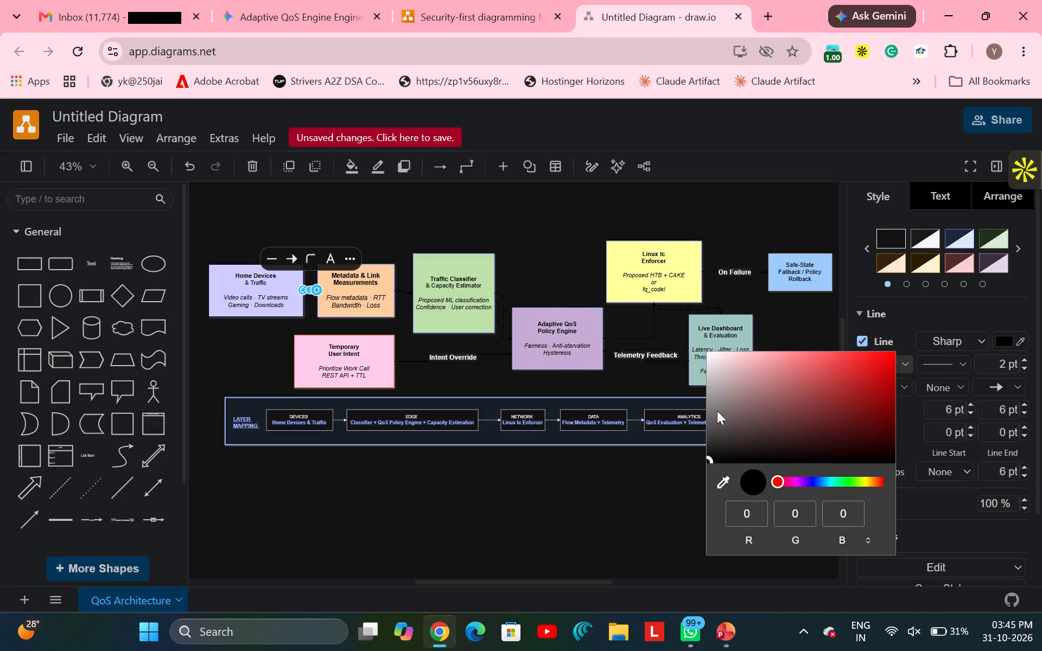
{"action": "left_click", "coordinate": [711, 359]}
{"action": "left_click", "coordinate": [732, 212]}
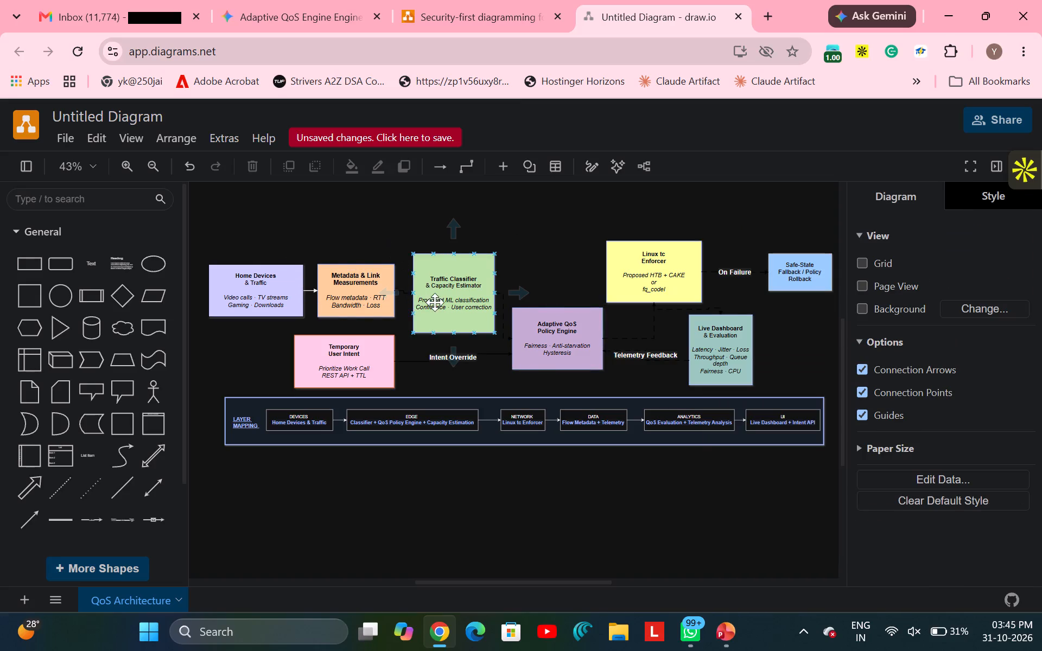
Set the line colour of the connector between the Home Devices and Metadata & Link Measurements blocks to near-black, RGB 10, 10, 10.
{"action": "left_click", "coordinate": [309, 290]}
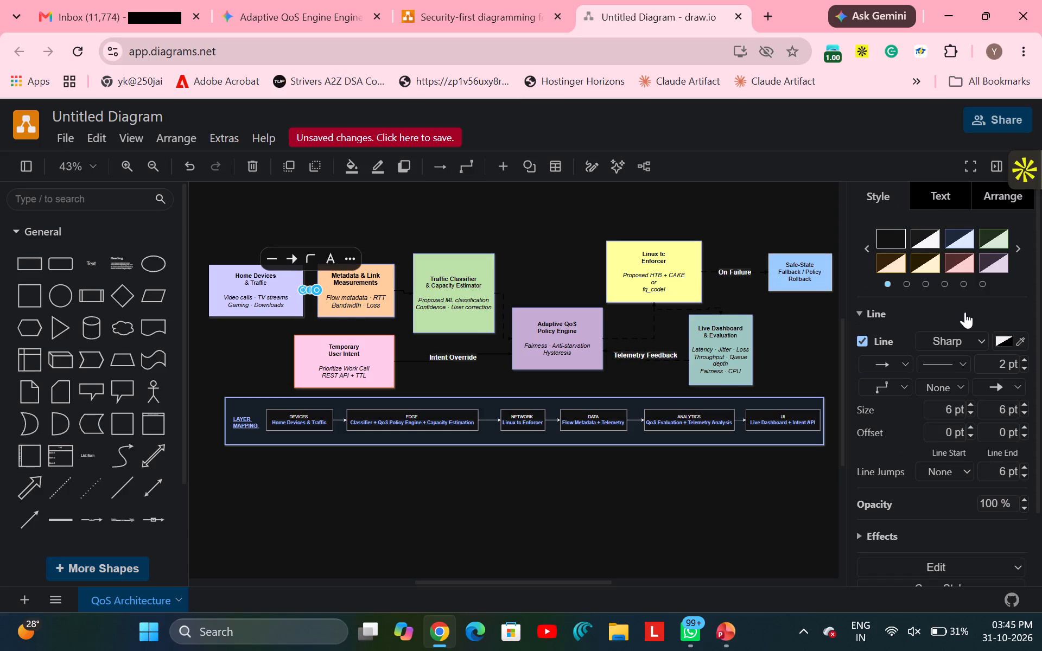
{"action": "left_click", "coordinate": [1015, 339]}
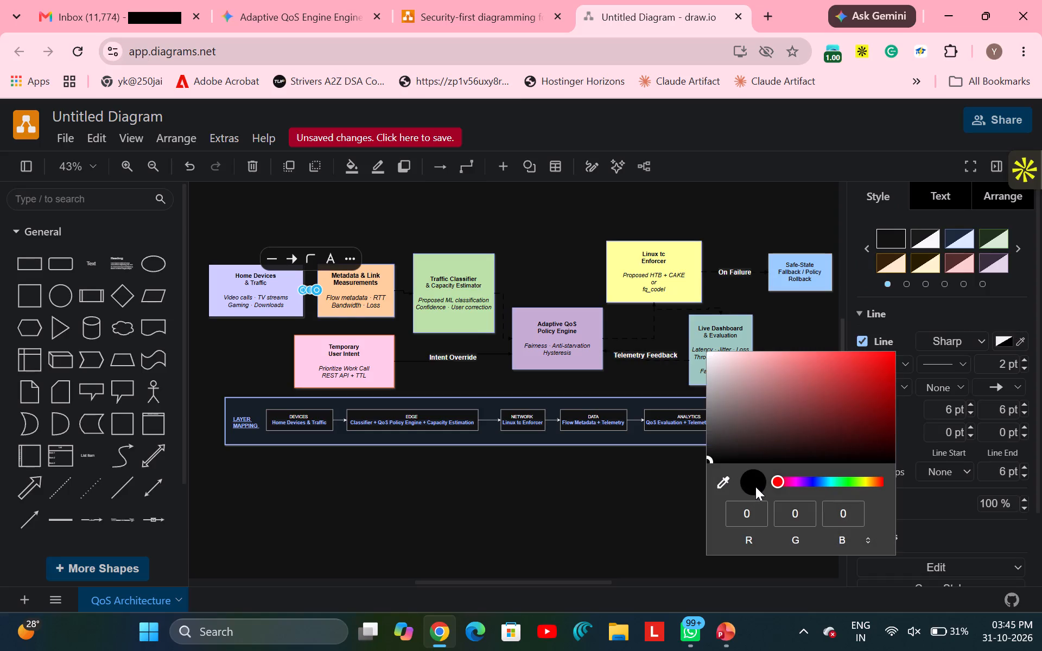
{"action": "left_click", "coordinate": [755, 487]}
{"action": "left_click", "coordinate": [719, 458]}
{"action": "left_click", "coordinate": [745, 211]}
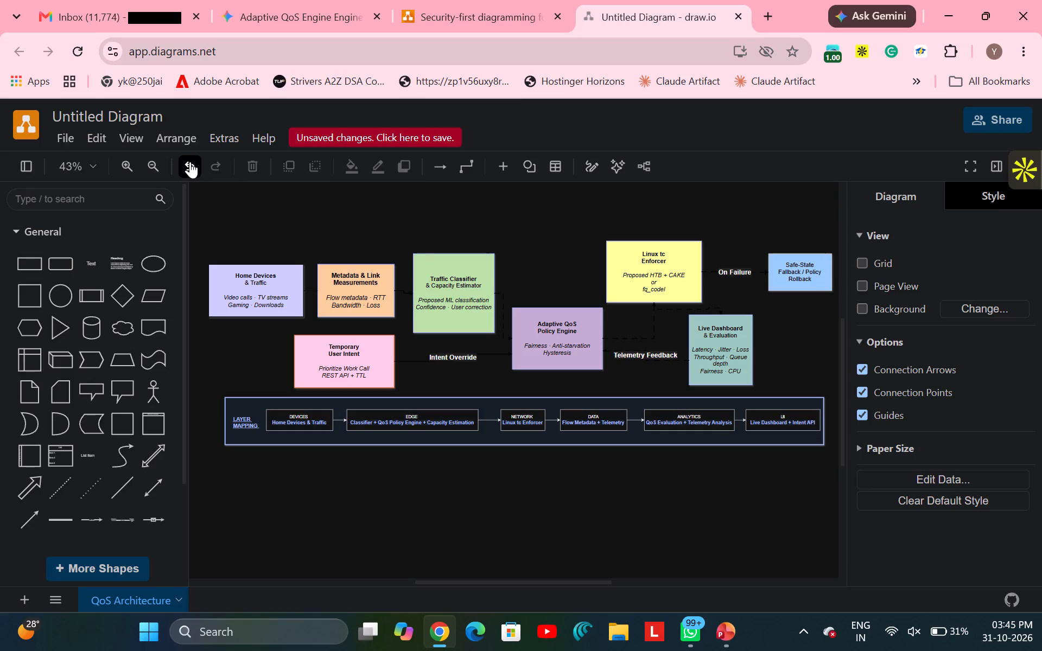
Make a copy of the QoS architecture diagram.
{"action": "left_click", "coordinate": [77, 136]}
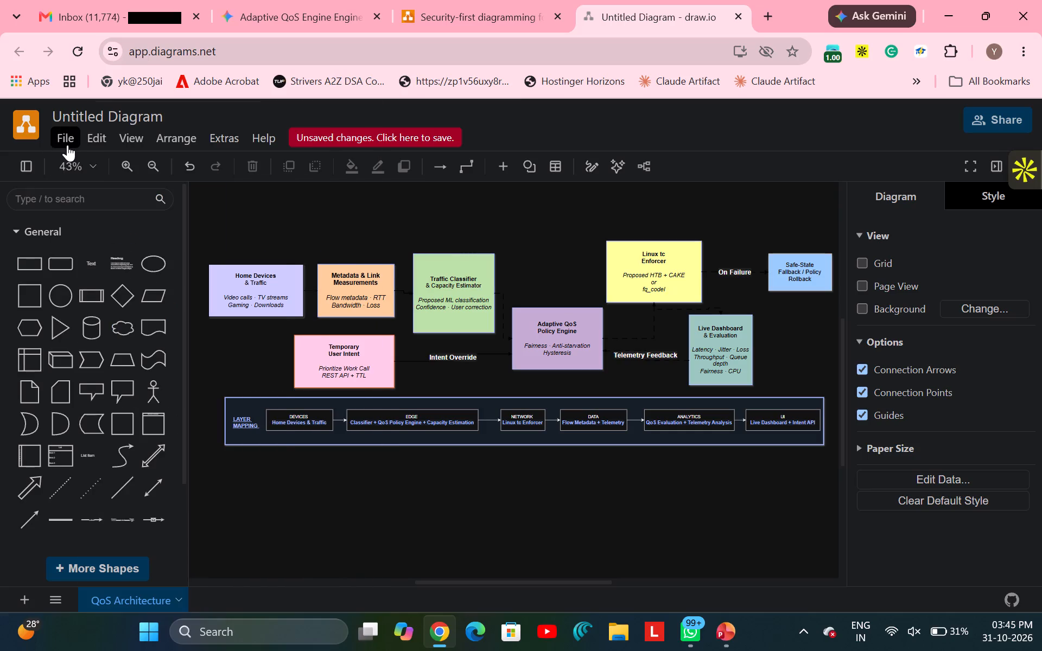
{"action": "left_click", "coordinate": [67, 145]}
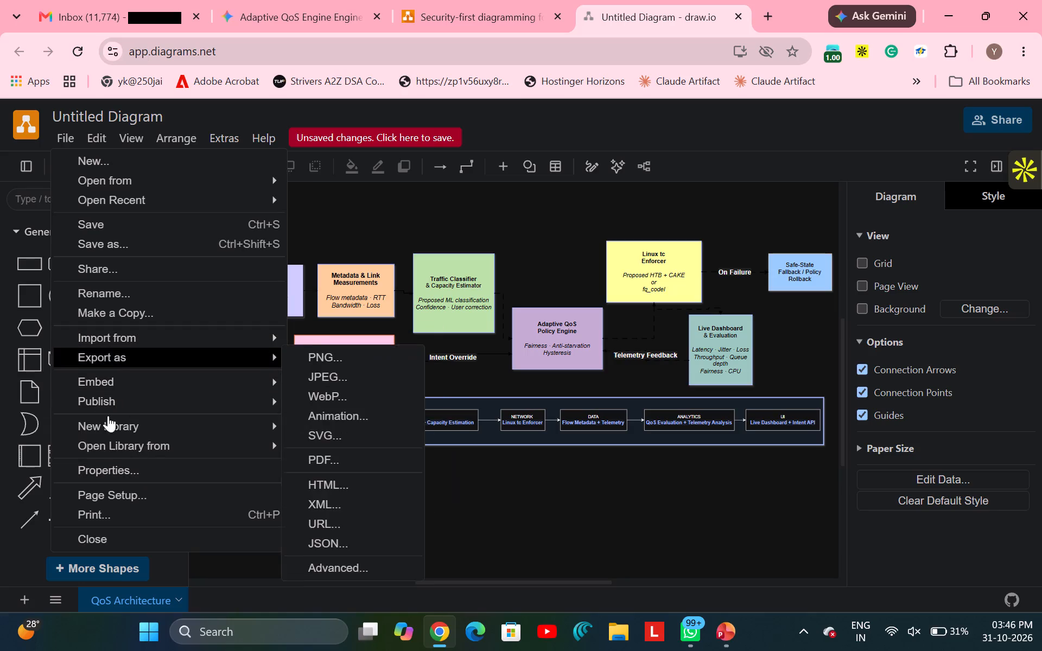
{"action": "left_click", "coordinate": [103, 309]}
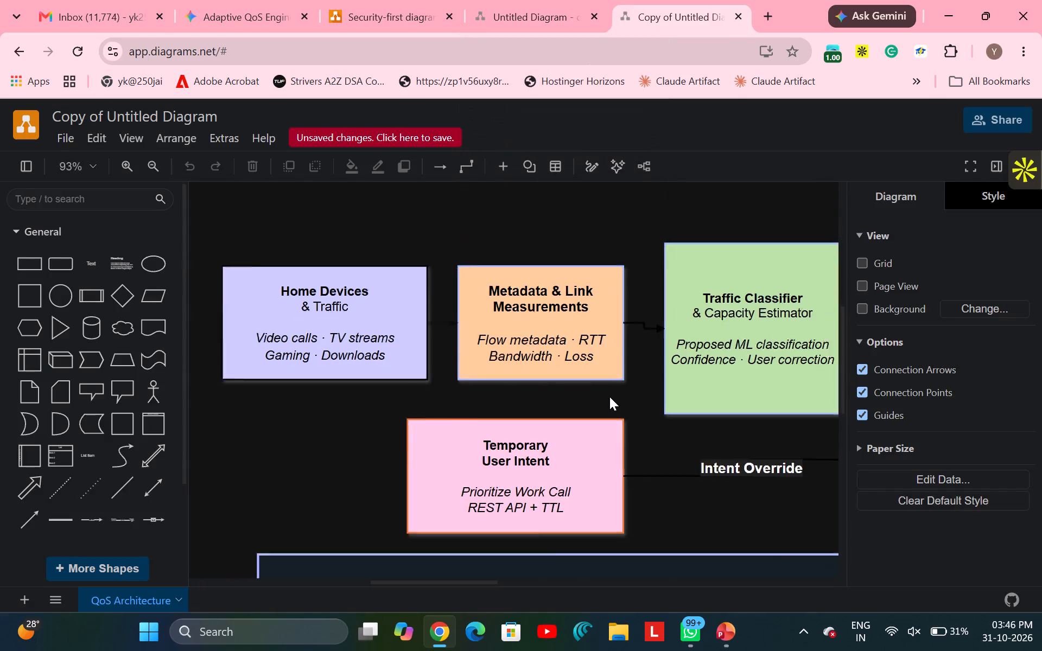
In the copied diagram, widen the Safe-State Fallback / Policy Rollback block by extending its right edge, keeping its height.
{"action": "scroll", "coordinate": [609, 397], "scroll_direction": "left", "scroll_amount": 2}
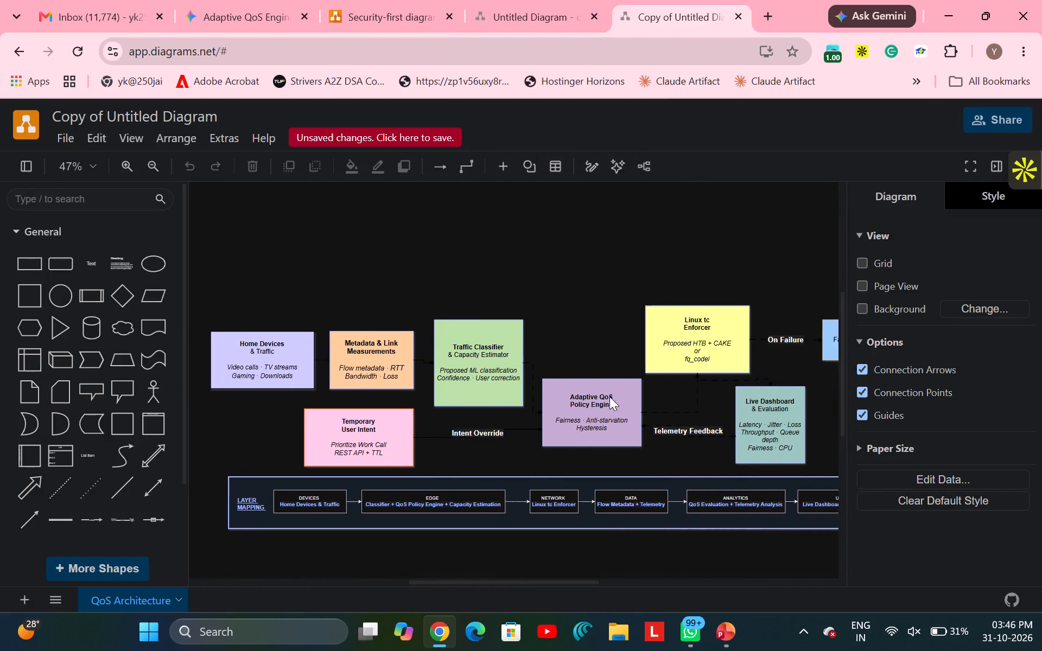
{"action": "scroll", "coordinate": [609, 397], "scroll_direction": "left", "scroll_amount": 2}
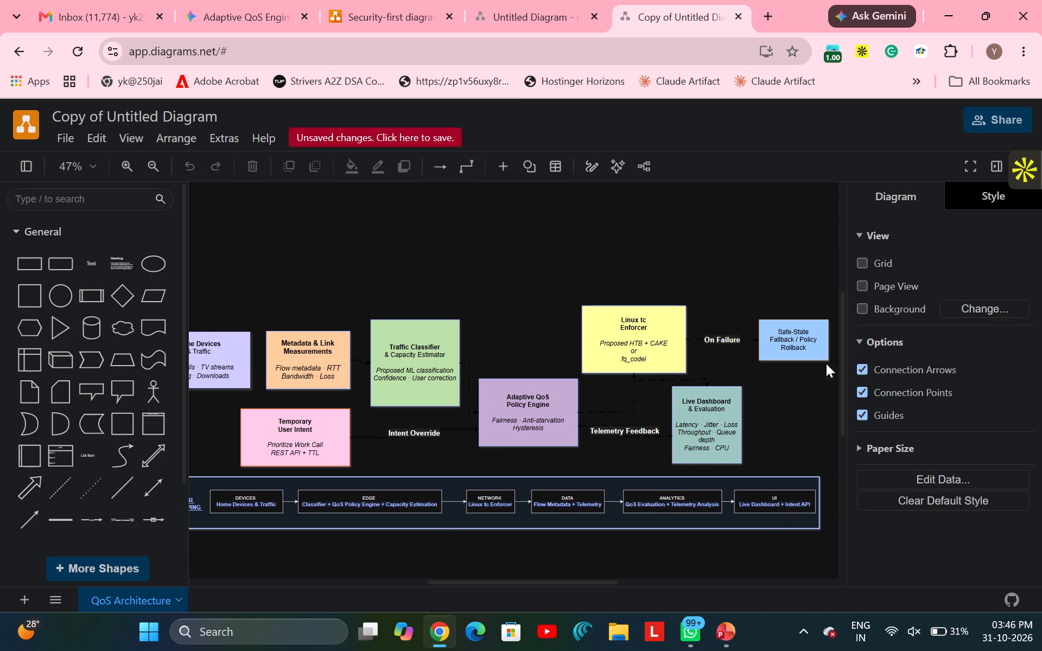
{"action": "left_click", "coordinate": [801, 337]}
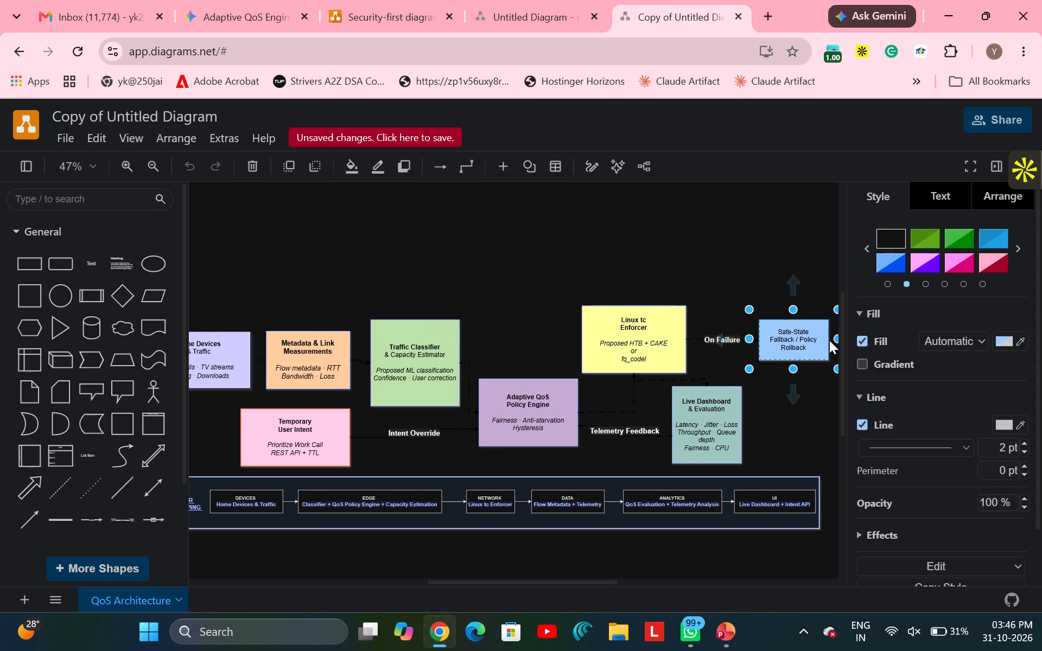
{"action": "scroll", "coordinate": [818, 337], "scroll_direction": "left", "scroll_amount": 2}
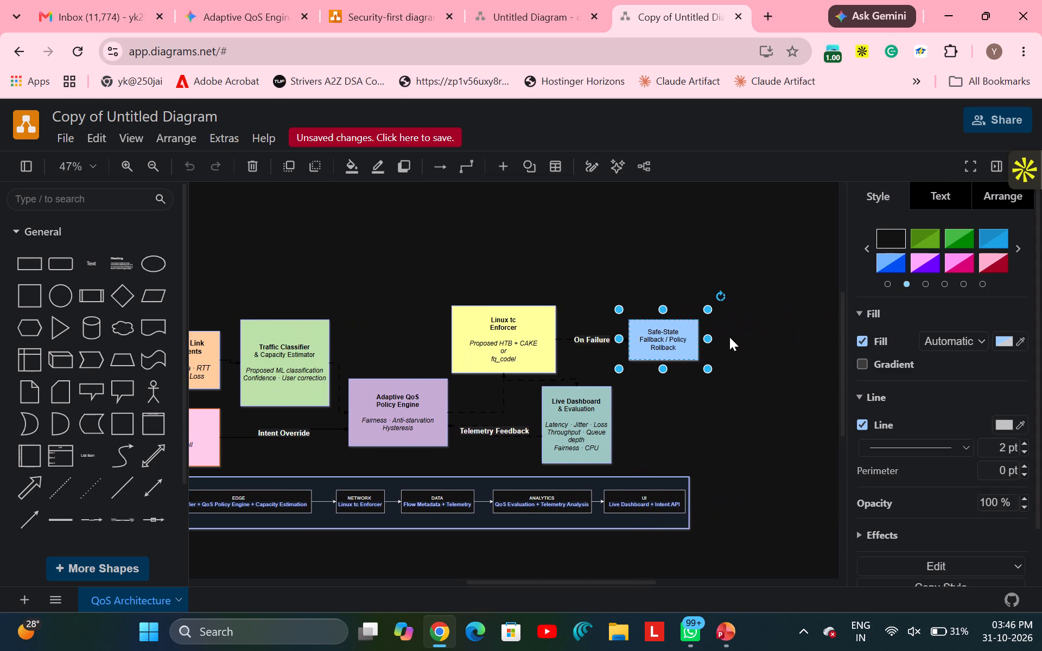
{"action": "left_click_drag", "start_coordinate": [707, 337], "coordinate": [735, 339]}
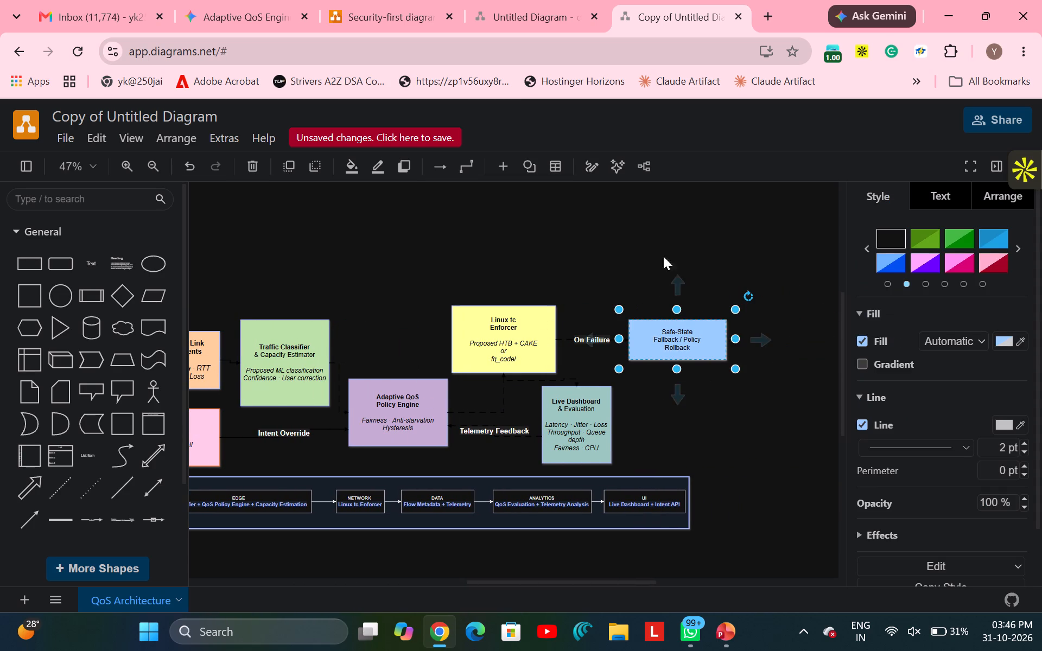
{"action": "left_click", "coordinate": [615, 227]}
Widen the Live Dashboard & Evaluation block by extending its right edge so that "Throughput · Queue depth" fits on one line.
{"action": "scroll", "coordinate": [615, 227], "scroll_direction": "right", "scroll_amount": 2}
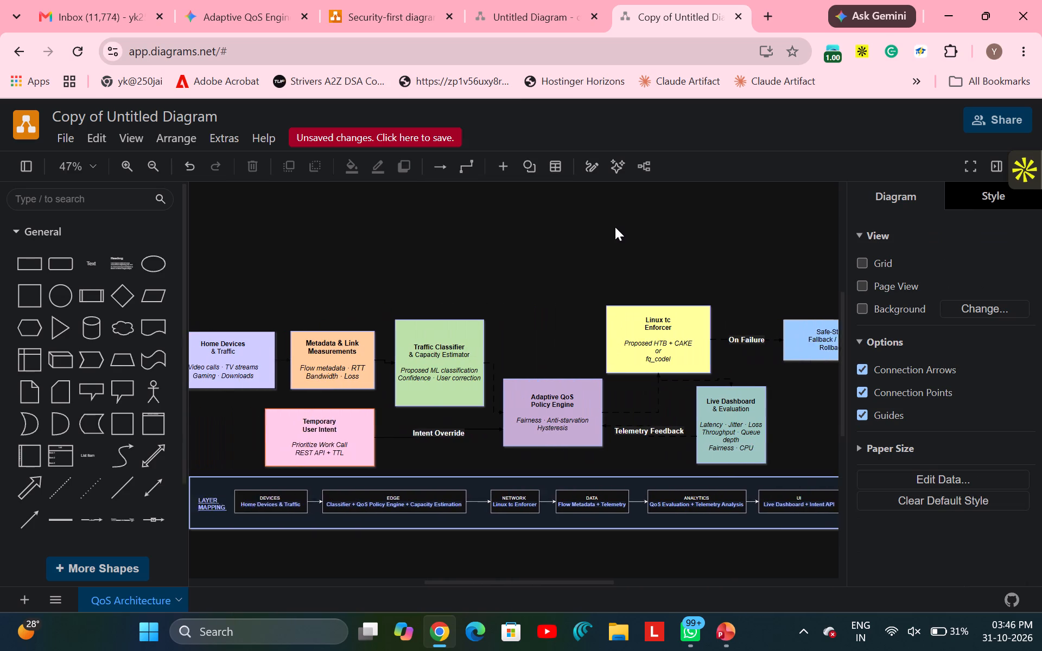
{"action": "scroll", "coordinate": [615, 227], "scroll_direction": "right", "scroll_amount": 1}
{"action": "scroll", "coordinate": [615, 227], "scroll_direction": "left", "scroll_amount": 1}
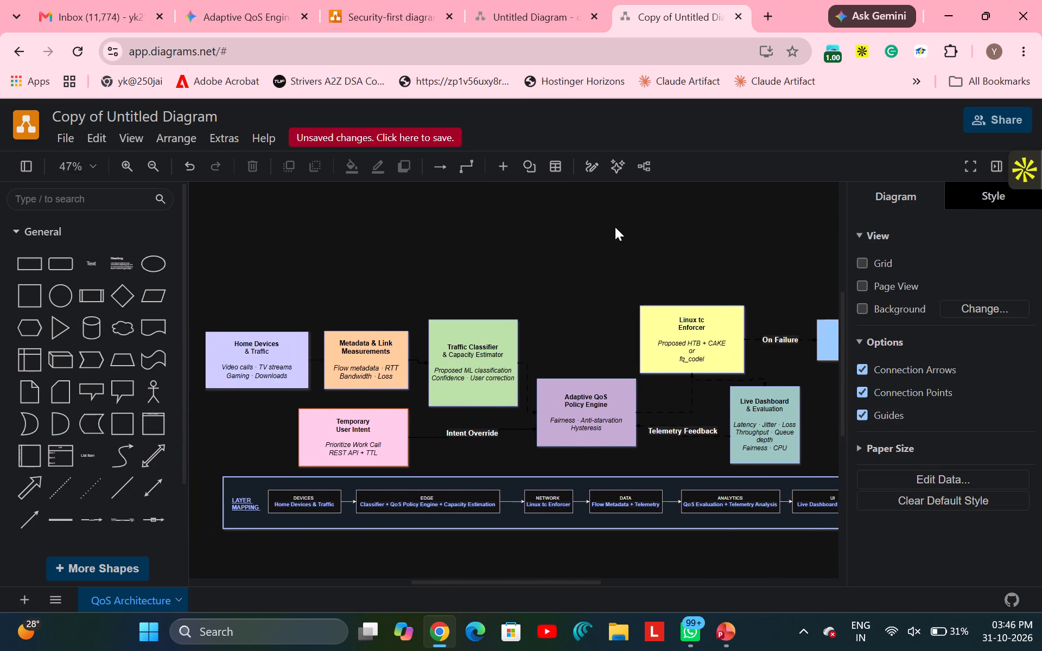
{"action": "scroll", "coordinate": [615, 227], "scroll_direction": "left", "scroll_amount": 2}
{"action": "left_click", "coordinate": [645, 427]}
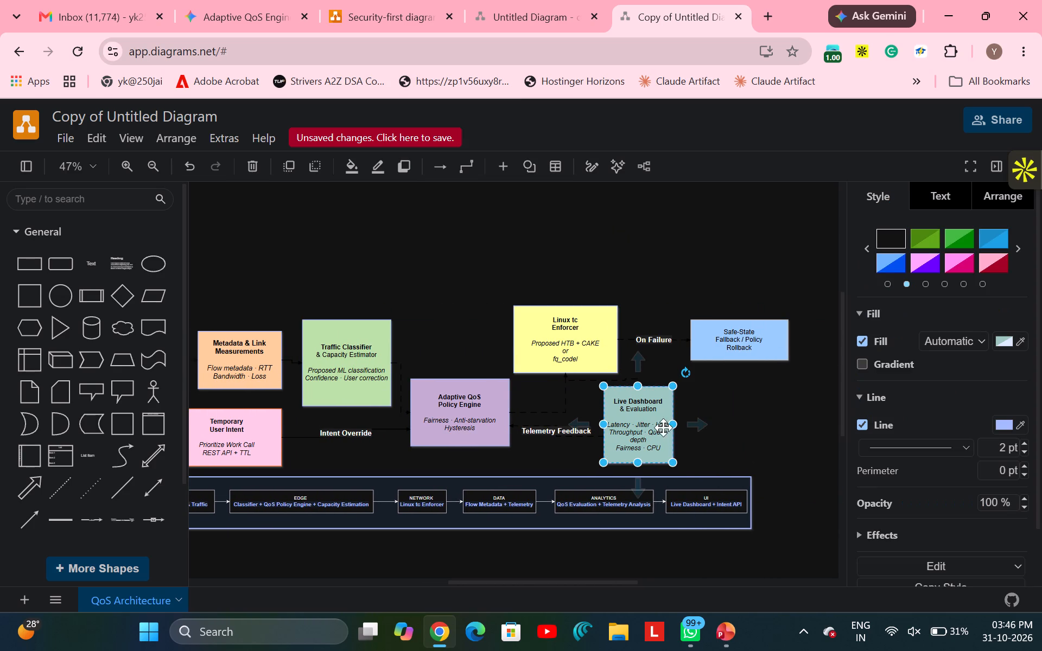
{"action": "left_click_drag", "start_coordinate": [675, 427], "coordinate": [722, 427]}
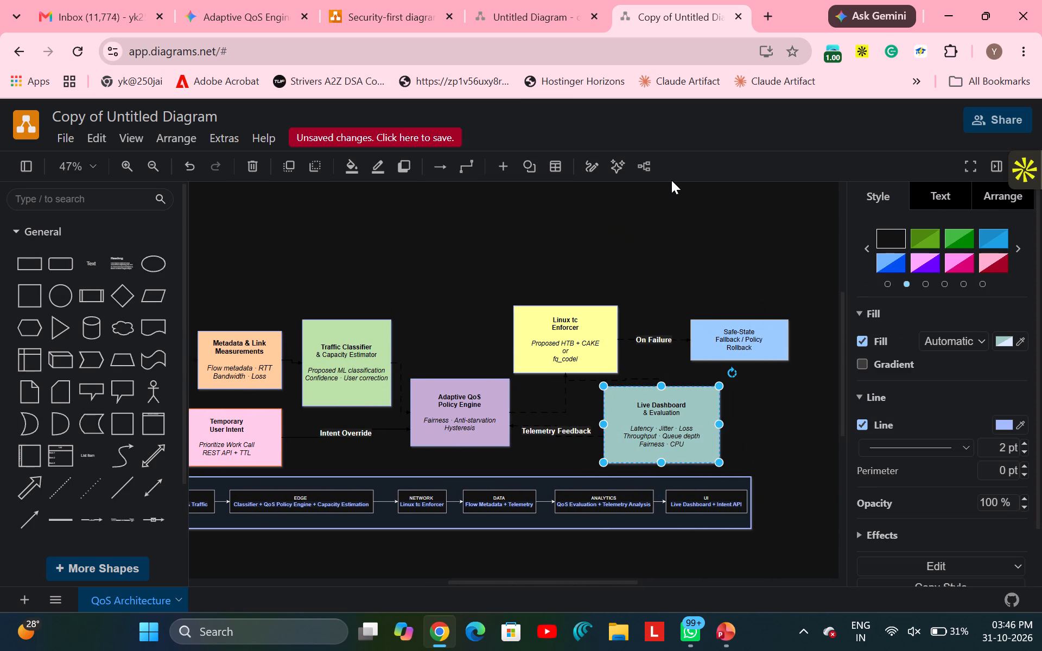
{"action": "left_click", "coordinate": [671, 180]}
{"action": "left_click", "coordinate": [671, 233]}
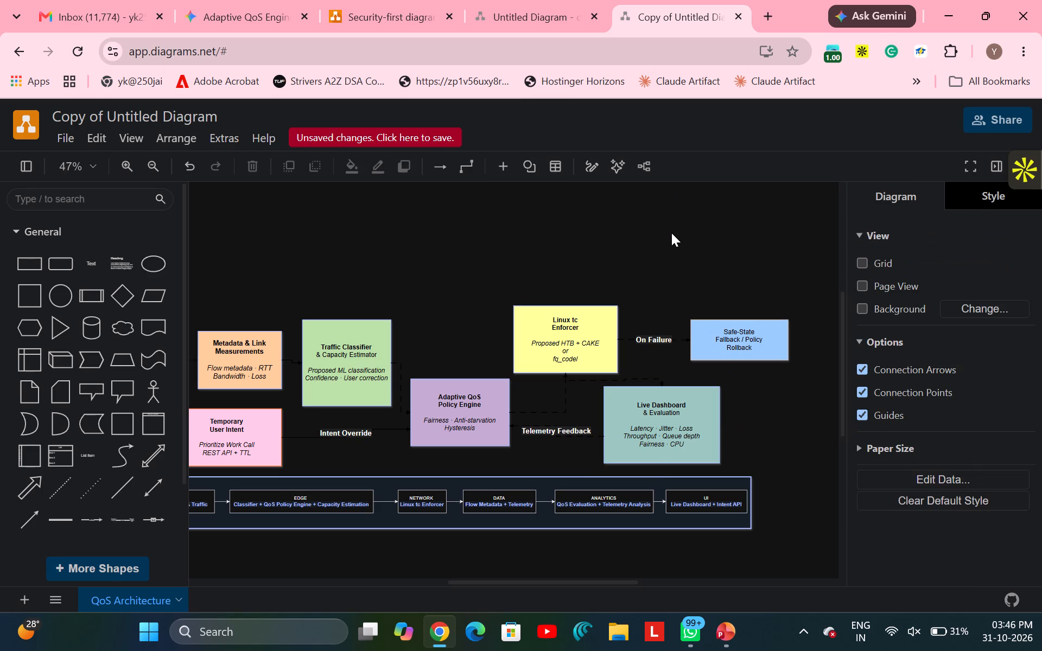
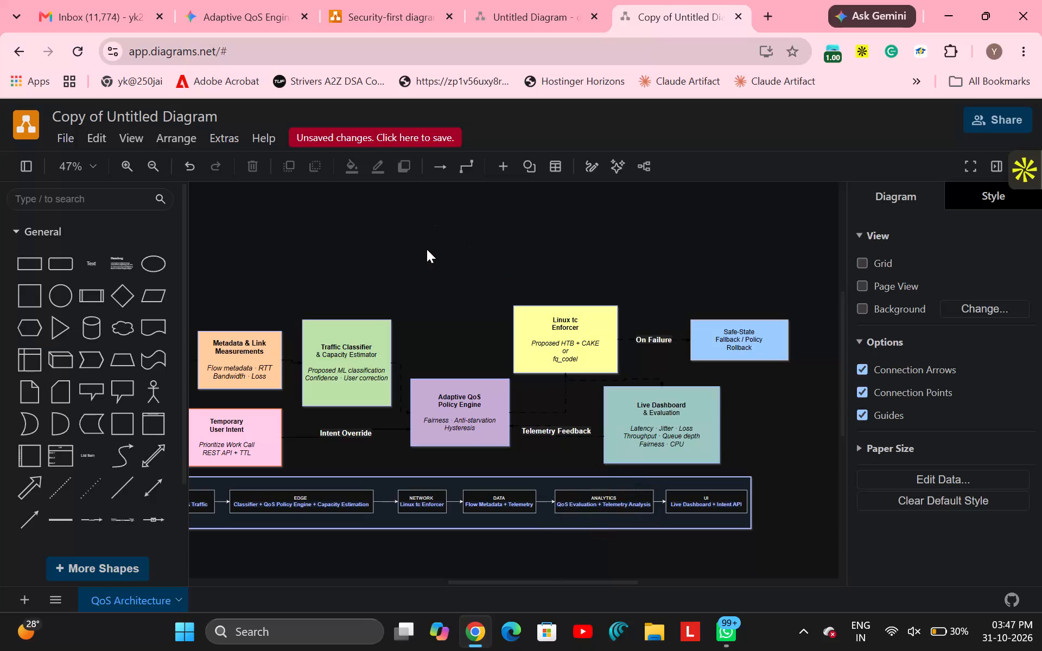
Widen the Layer Mapping strip by extending its left end outward and its right end to about the Safe-State Fallback block's right edge.
{"action": "scroll", "coordinate": [427, 249], "scroll_direction": "right", "scroll_amount": 1}
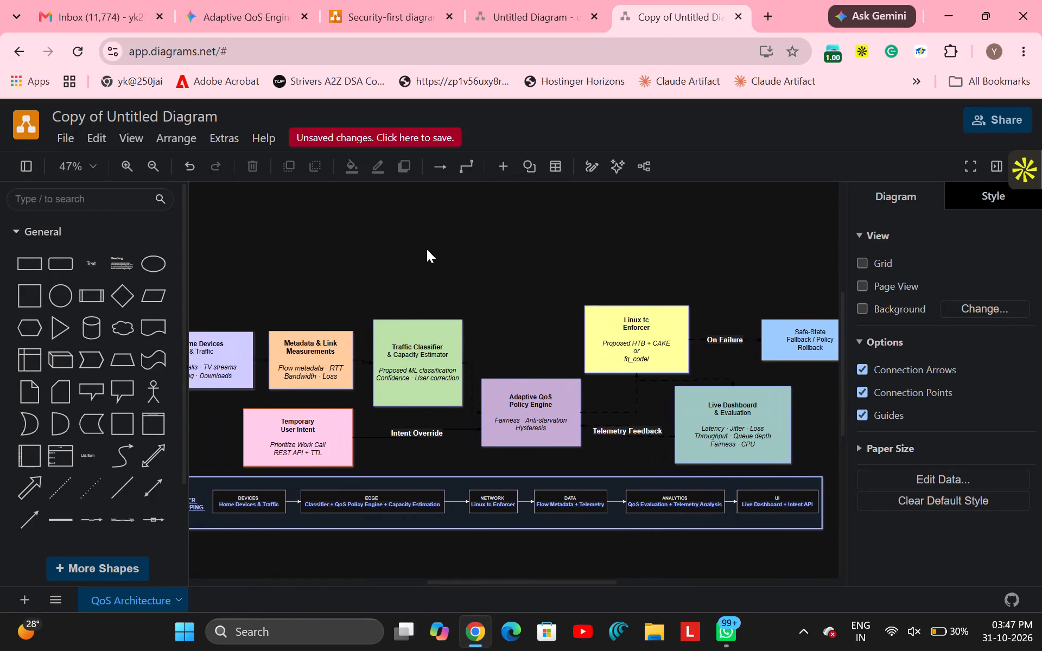
{"action": "scroll", "coordinate": [427, 249], "scroll_direction": "right", "scroll_amount": 1}
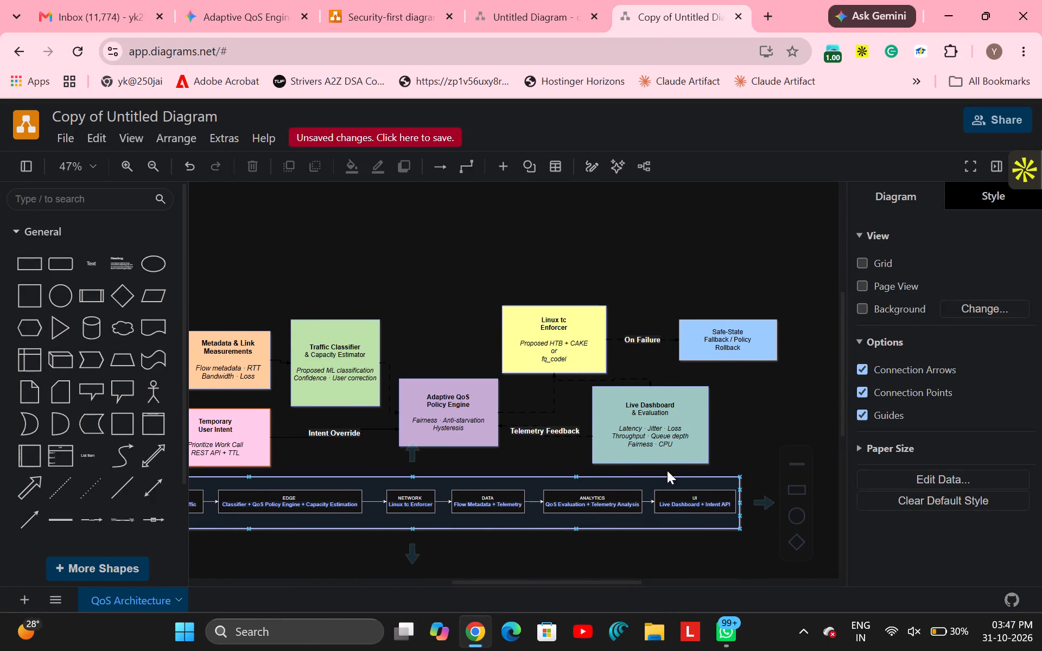
{"action": "scroll", "coordinate": [537, 494], "scroll_direction": "right", "scroll_amount": 3}
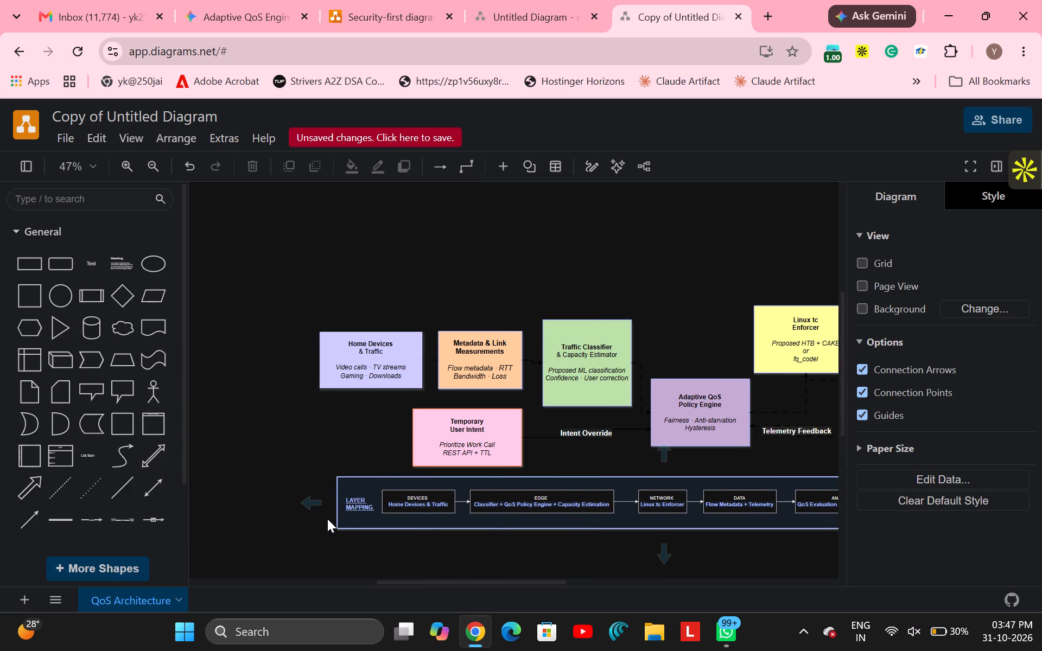
{"action": "left_click", "coordinate": [367, 490]}
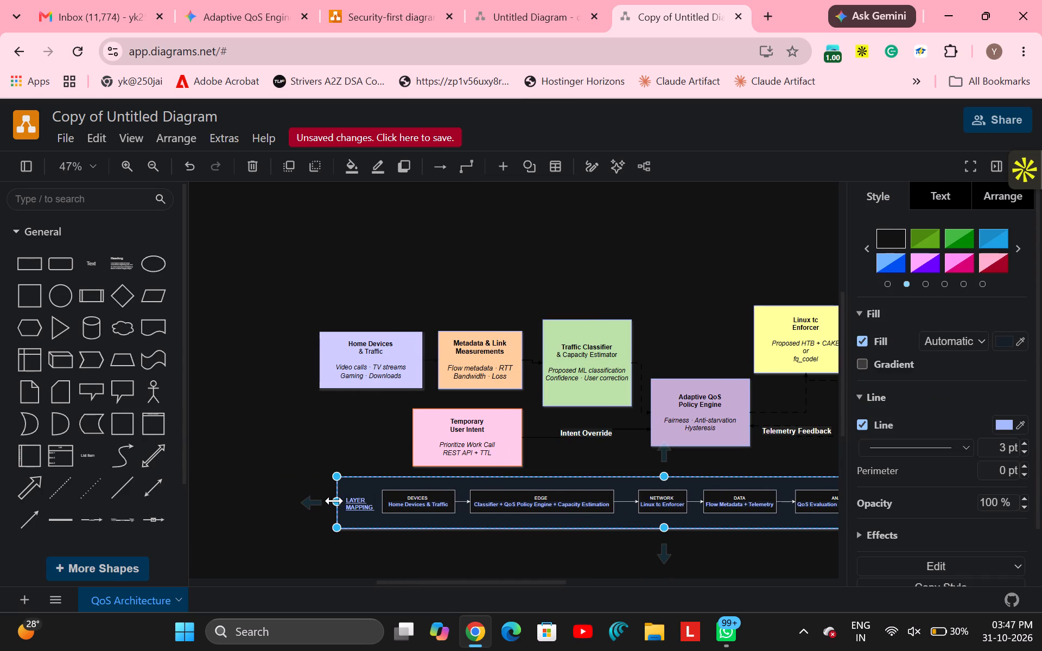
{"action": "left_click_drag", "start_coordinate": [334, 501], "coordinate": [298, 497]}
{"action": "scroll", "coordinate": [297, 442], "scroll_direction": "left", "scroll_amount": 2}
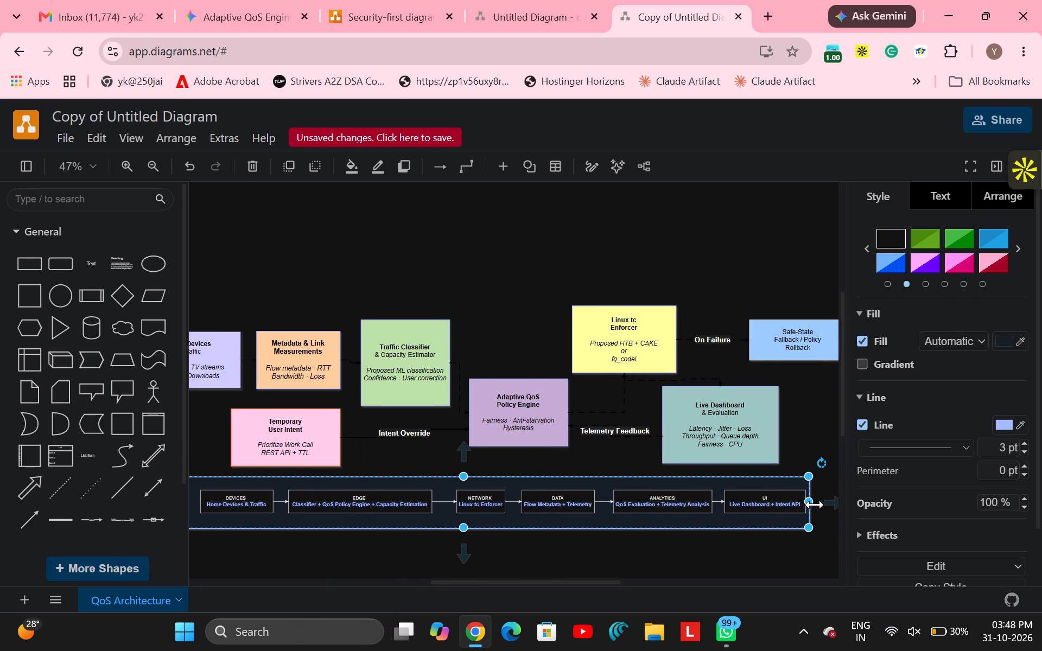
{"action": "left_click_drag", "start_coordinate": [815, 505], "coordinate": [838, 507]}
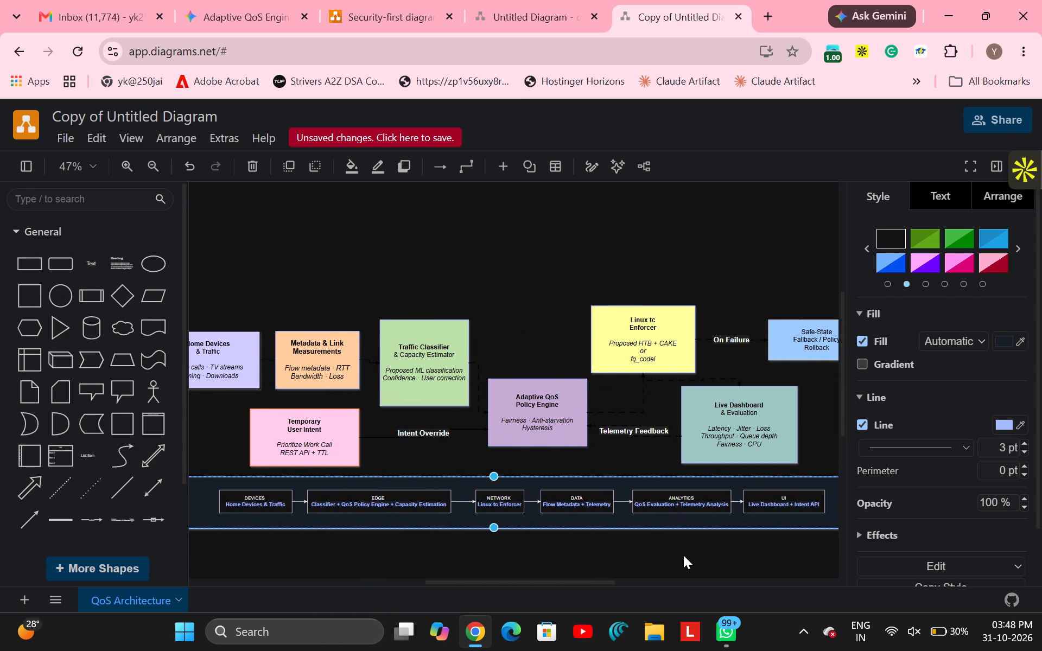
{"action": "scroll", "coordinate": [590, 559], "scroll_direction": "left", "scroll_amount": 1}
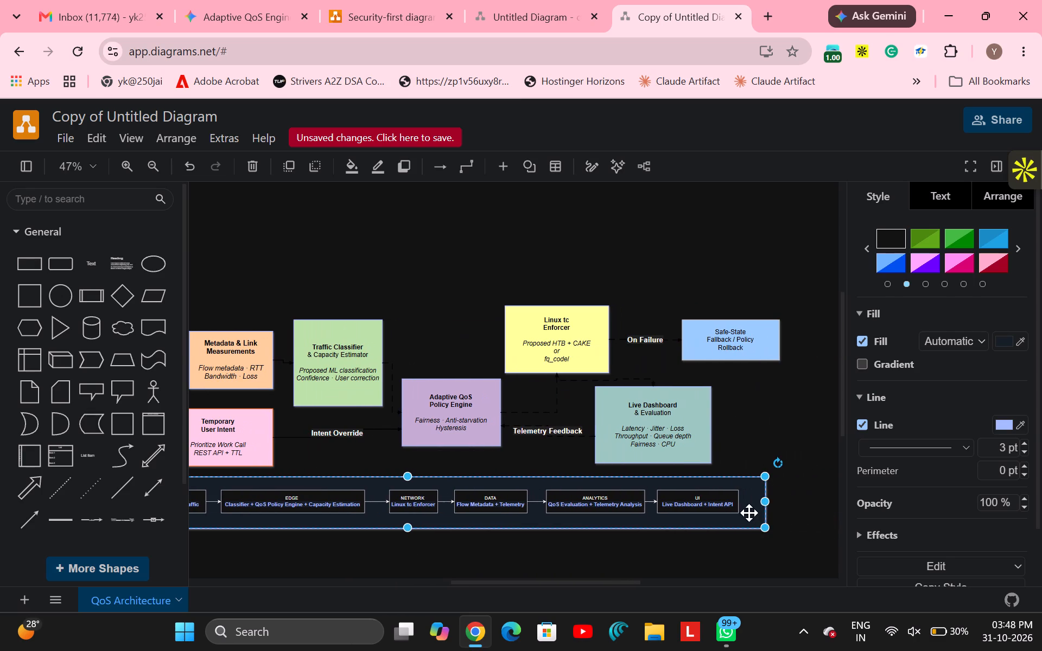
{"action": "left_click_drag", "start_coordinate": [765, 506], "coordinate": [782, 506]}
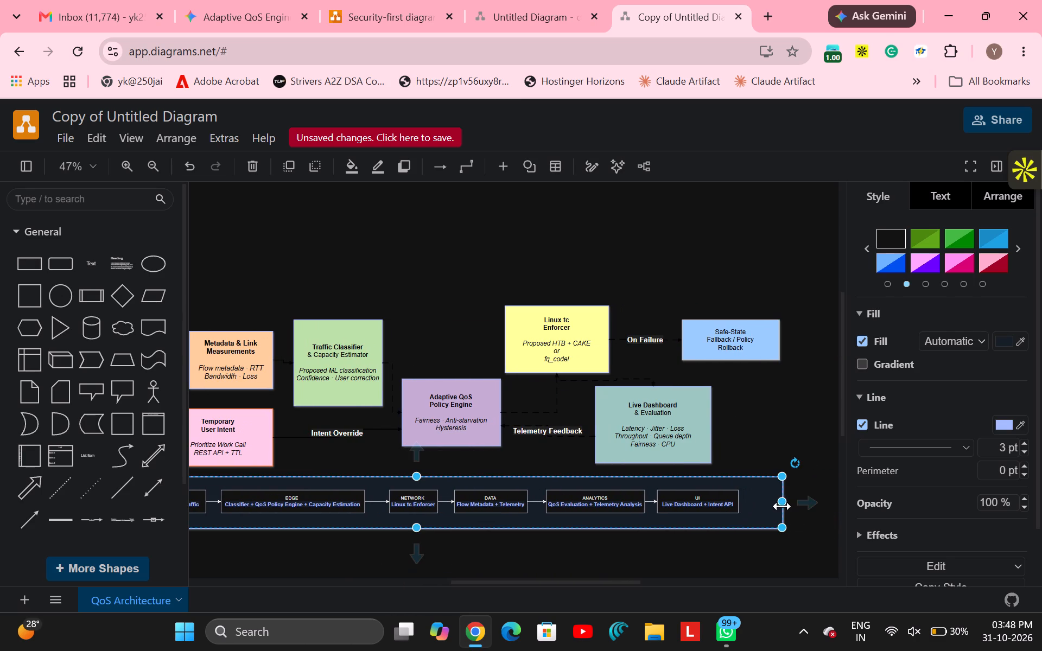
Pull the Layer Mapping strip's left end back in line with the left edge of the Home Devices & Traffic block.
{"action": "scroll", "coordinate": [640, 547], "scroll_direction": "right", "scroll_amount": 3}
{"action": "scroll", "coordinate": [640, 547], "scroll_direction": "left", "scroll_amount": 1}
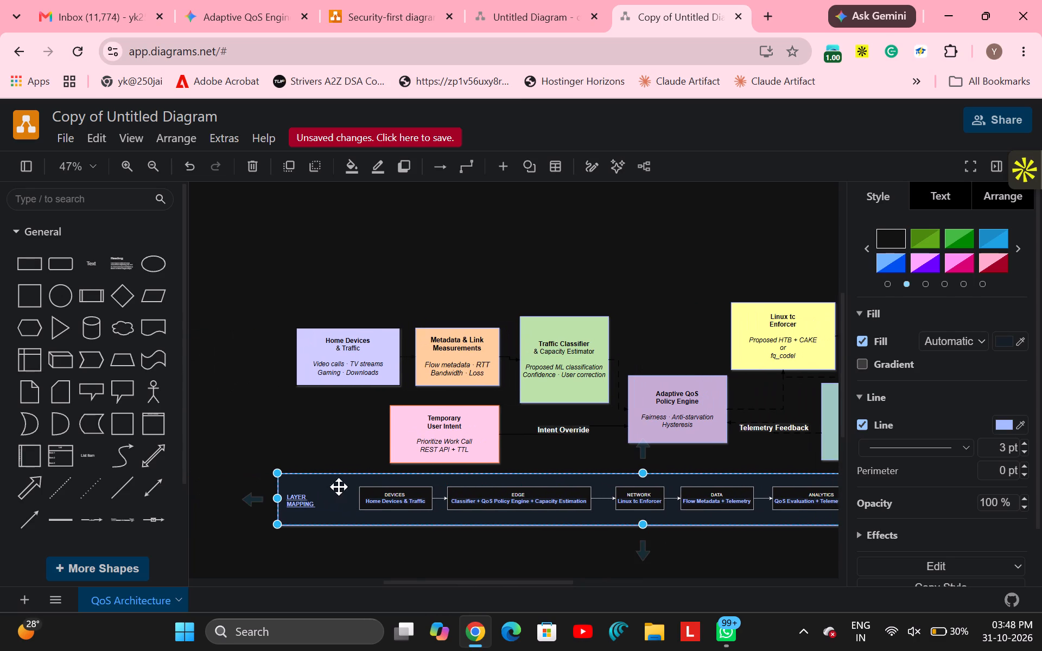
{"action": "left_click_drag", "start_coordinate": [280, 498], "coordinate": [296, 496]}
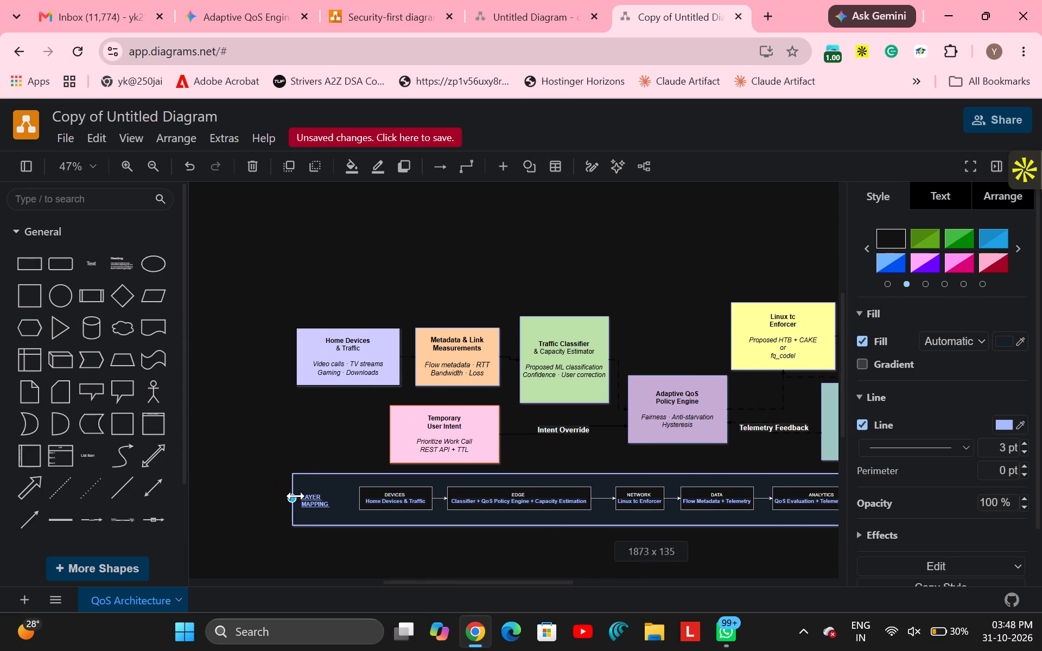
{"action": "left_click_drag", "start_coordinate": [296, 496], "coordinate": [300, 490]}
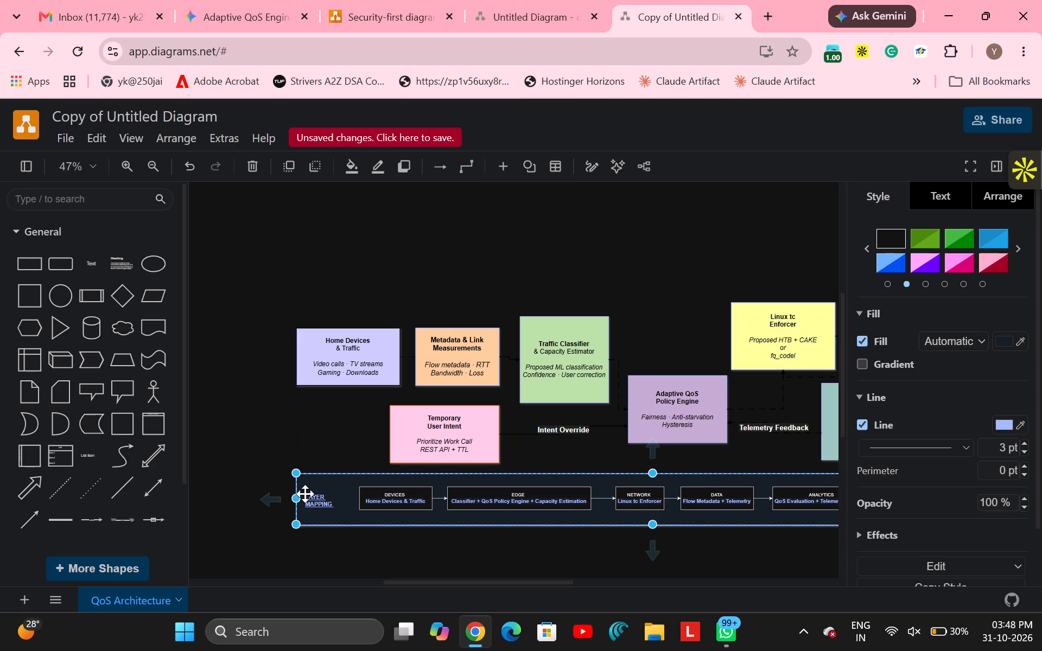
{"action": "scroll", "coordinate": [479, 564], "scroll_direction": "left", "scroll_amount": 2}
{"action": "left_click", "coordinate": [479, 564]}
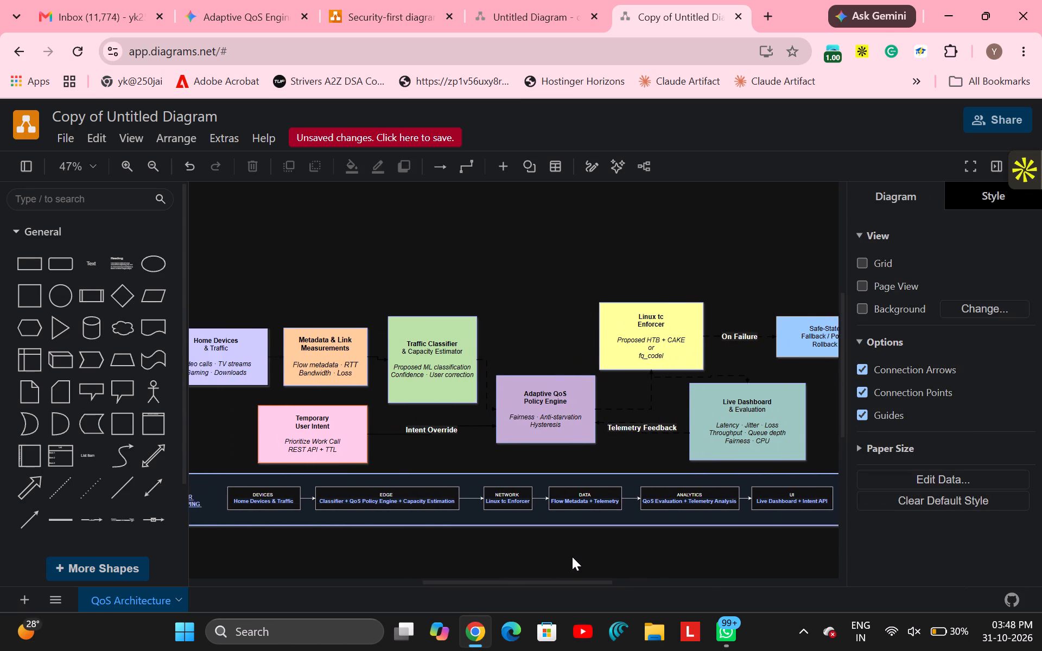
Set the line colour of the connector between the Home Devices and Metadata & Link Measurements blocks to near-white.
{"action": "scroll", "coordinate": [748, 545], "scroll_direction": "left", "scroll_amount": 1}
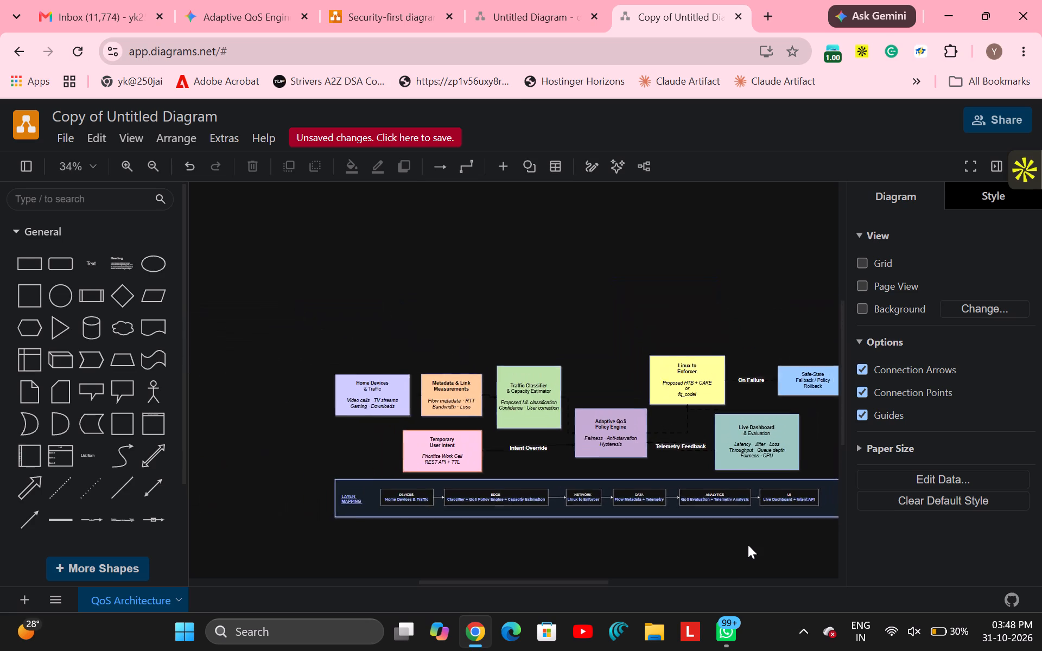
{"action": "scroll", "coordinate": [748, 545], "scroll_direction": "left", "scroll_amount": 1}
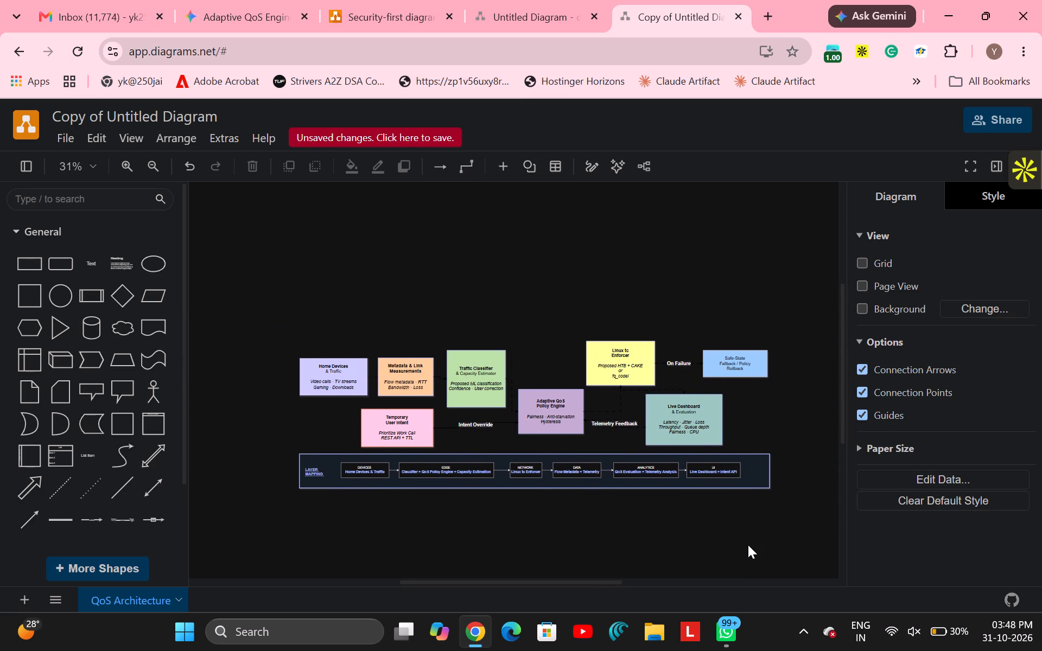
{"action": "scroll", "coordinate": [748, 545], "scroll_direction": "right", "scroll_amount": 1}
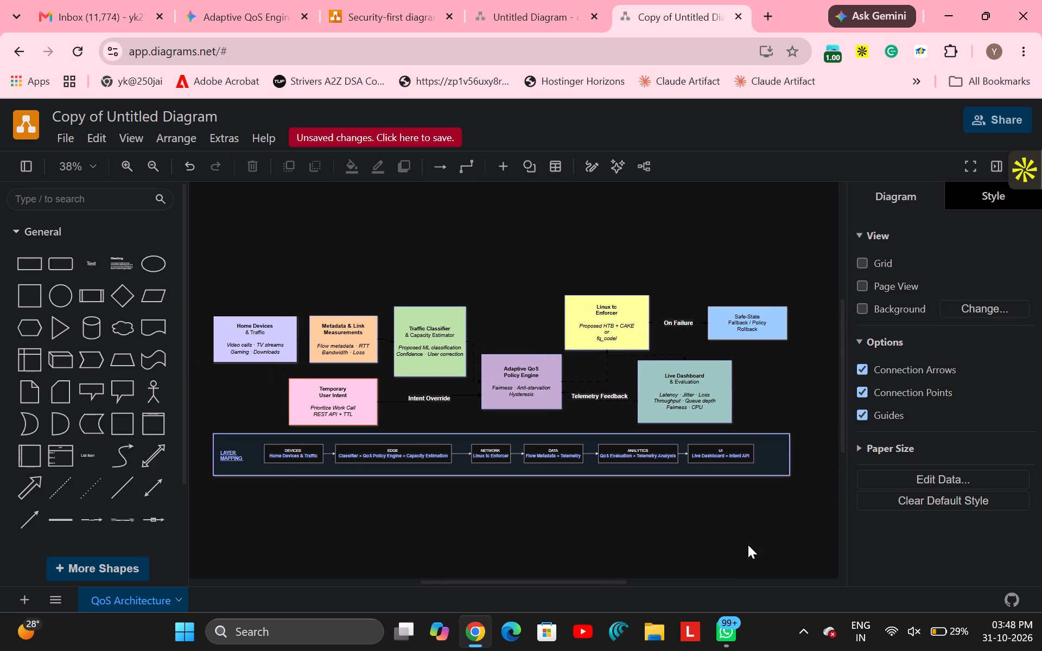
{"action": "scroll", "coordinate": [748, 545], "scroll_direction": "right", "scroll_amount": 1}
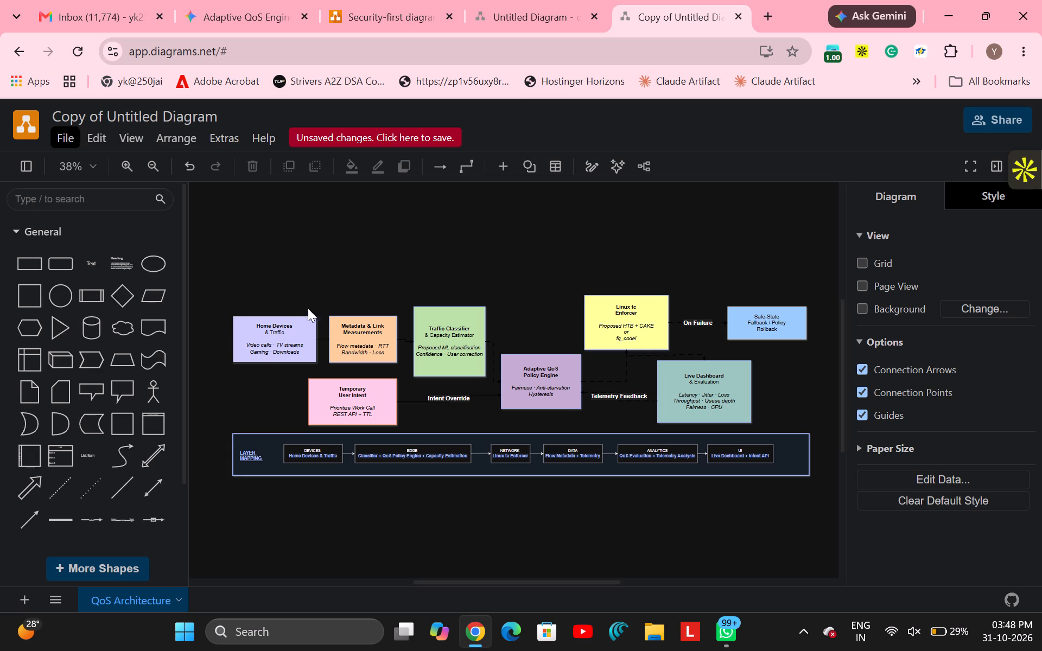
{"action": "left_click", "coordinate": [322, 337]}
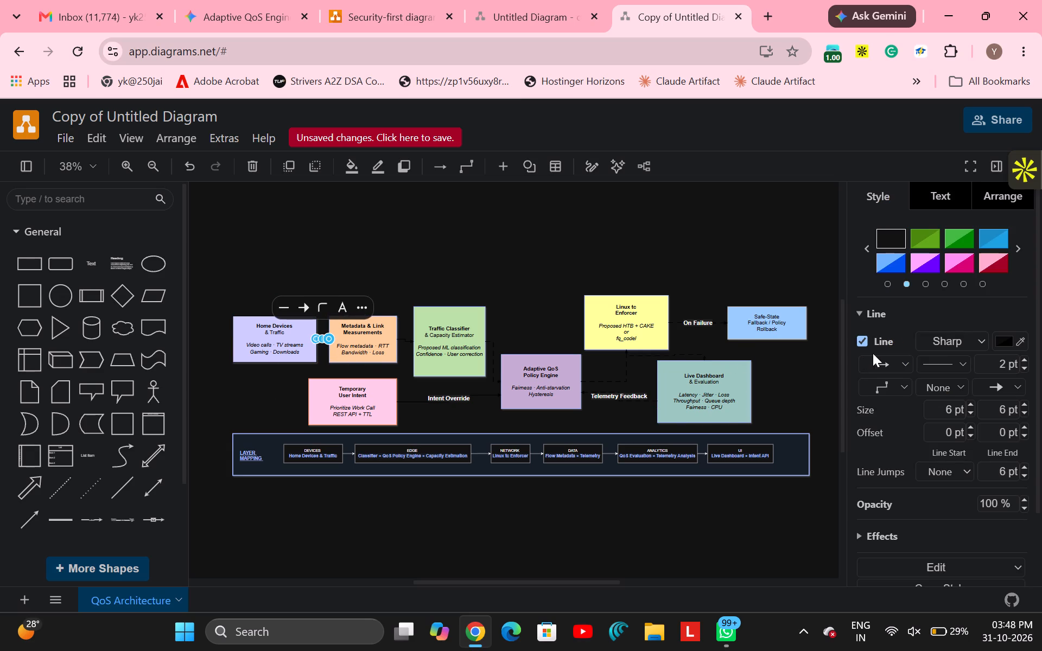
{"action": "left_click", "coordinate": [1020, 343]}
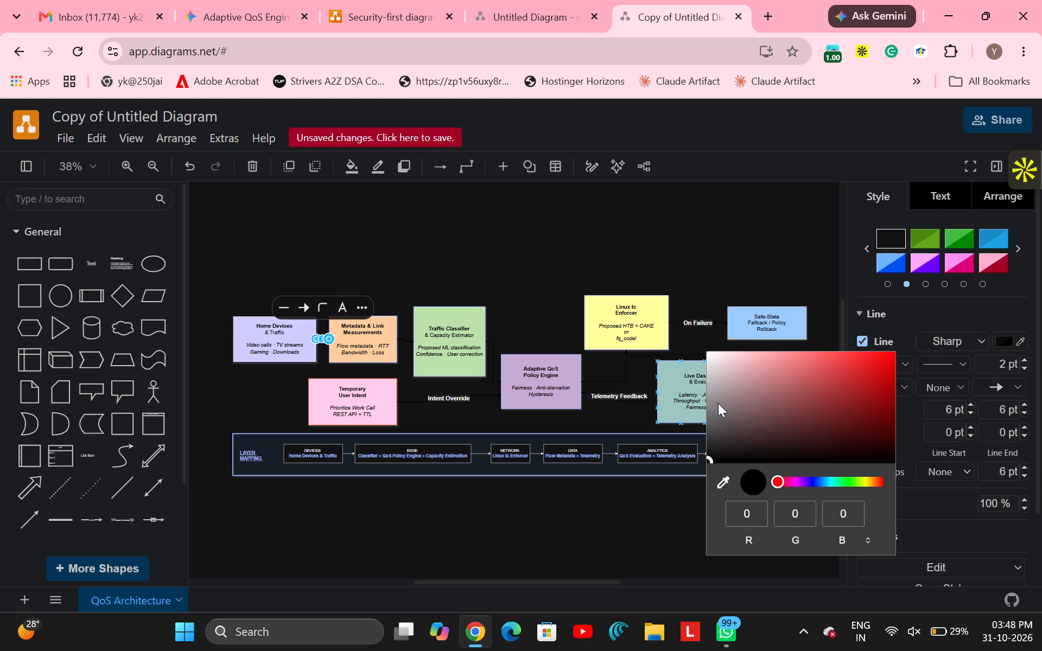
{"action": "left_click", "coordinate": [712, 358]}
{"action": "left_click", "coordinate": [729, 255]}
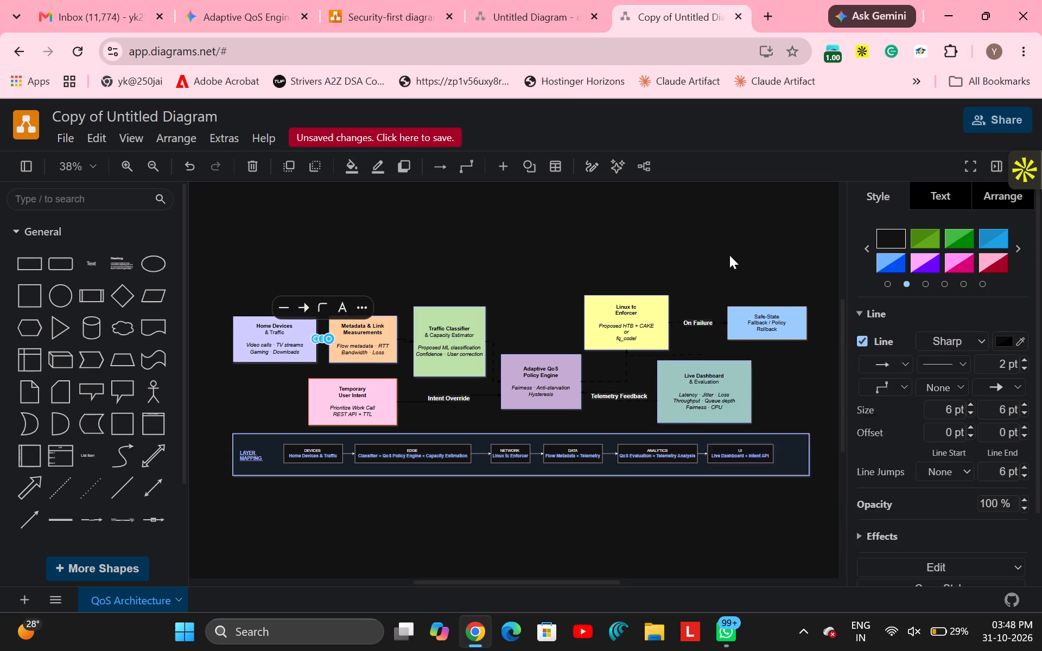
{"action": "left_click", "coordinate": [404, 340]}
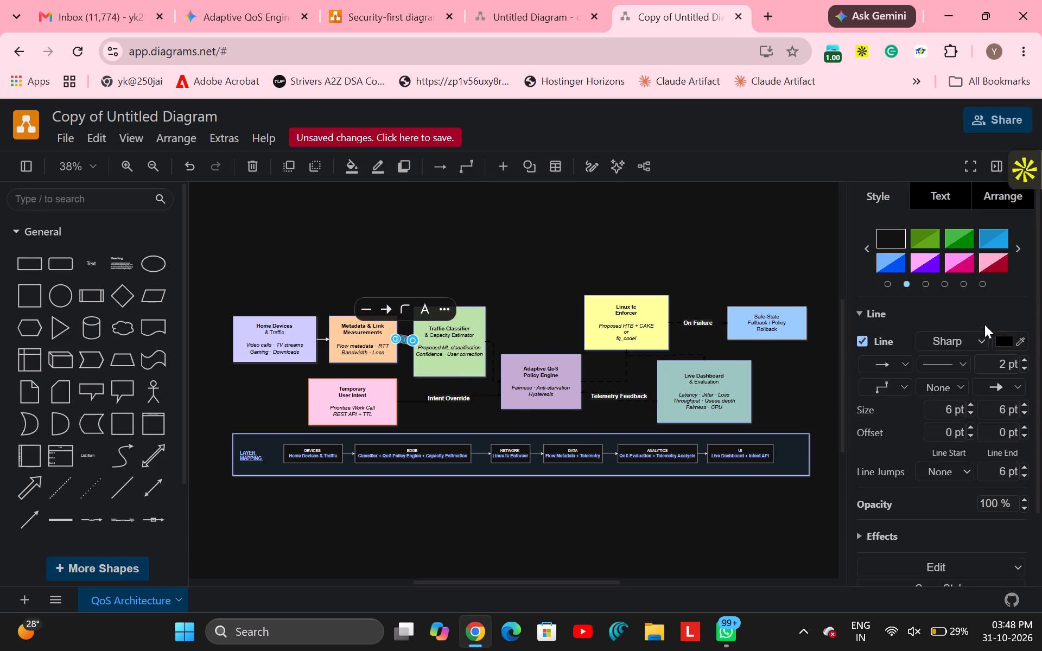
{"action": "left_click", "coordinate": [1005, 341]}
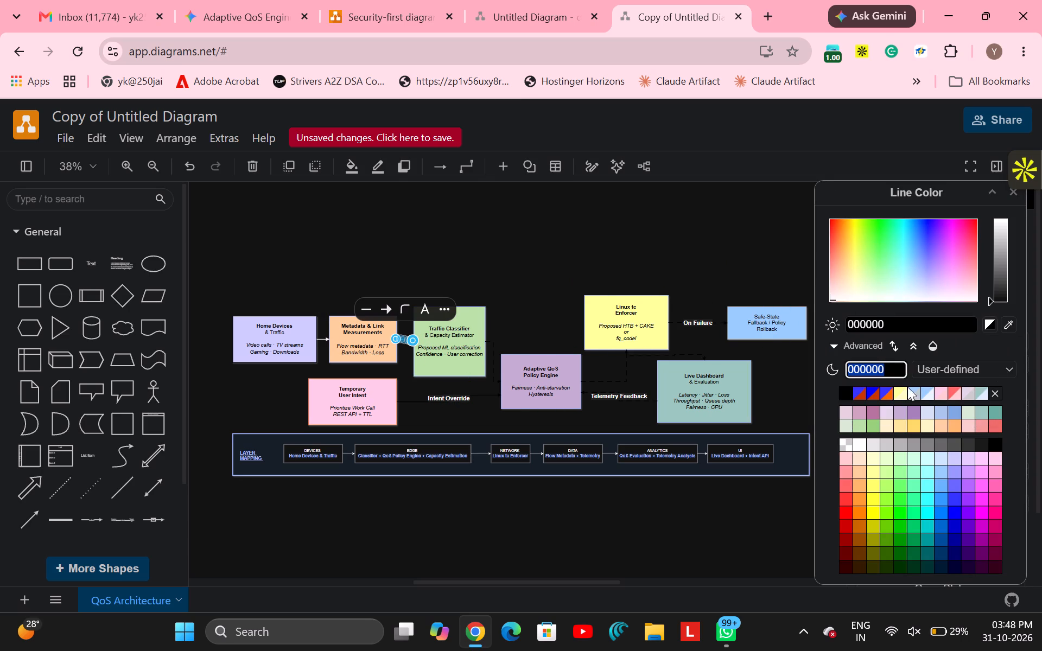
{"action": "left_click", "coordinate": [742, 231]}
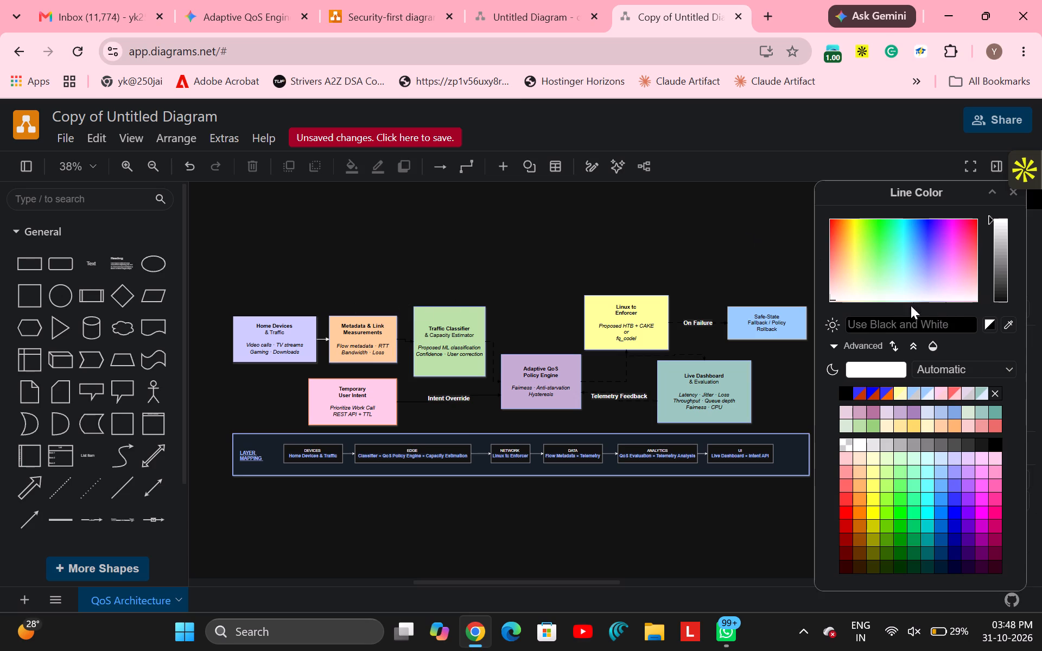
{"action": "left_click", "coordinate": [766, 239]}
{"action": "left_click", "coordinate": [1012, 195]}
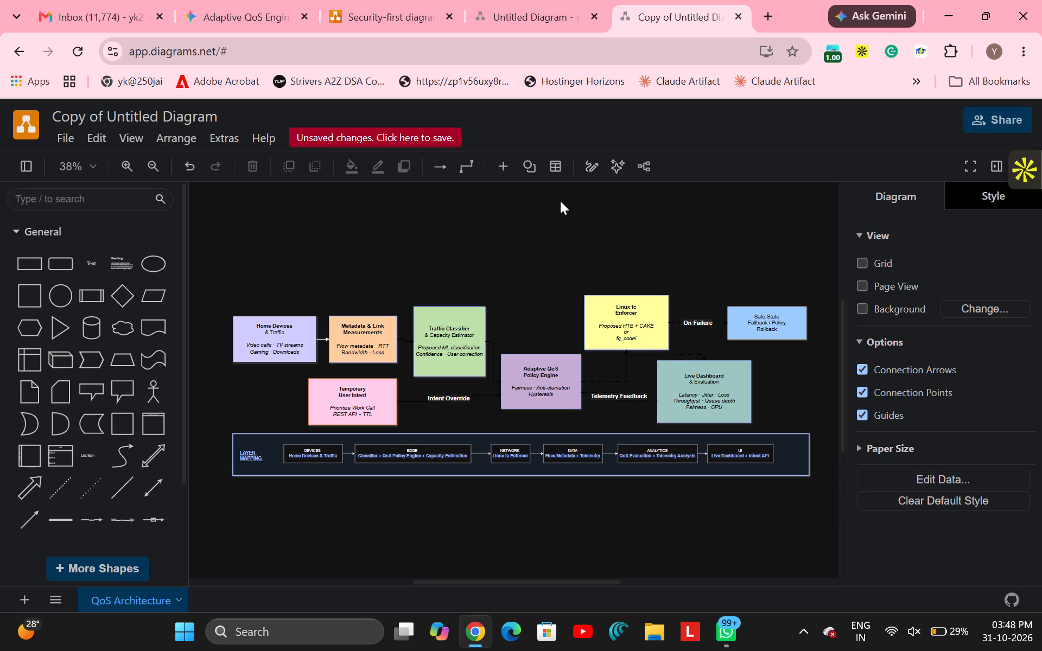
Move the Linux tc Enforcer block up and slightly right, and shift the Adaptive QoS Policy Engine block right.
{"action": "scroll", "coordinate": [530, 253], "scroll_direction": "down", "scroll_amount": 1}
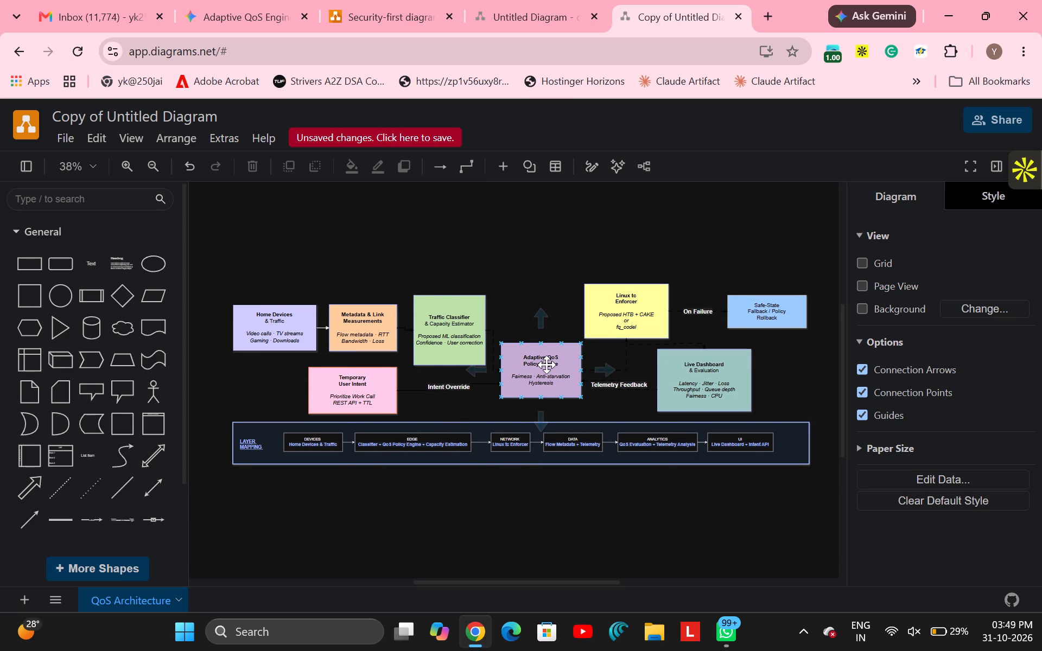
{"action": "left_click_drag", "start_coordinate": [631, 308], "coordinate": [637, 299]}
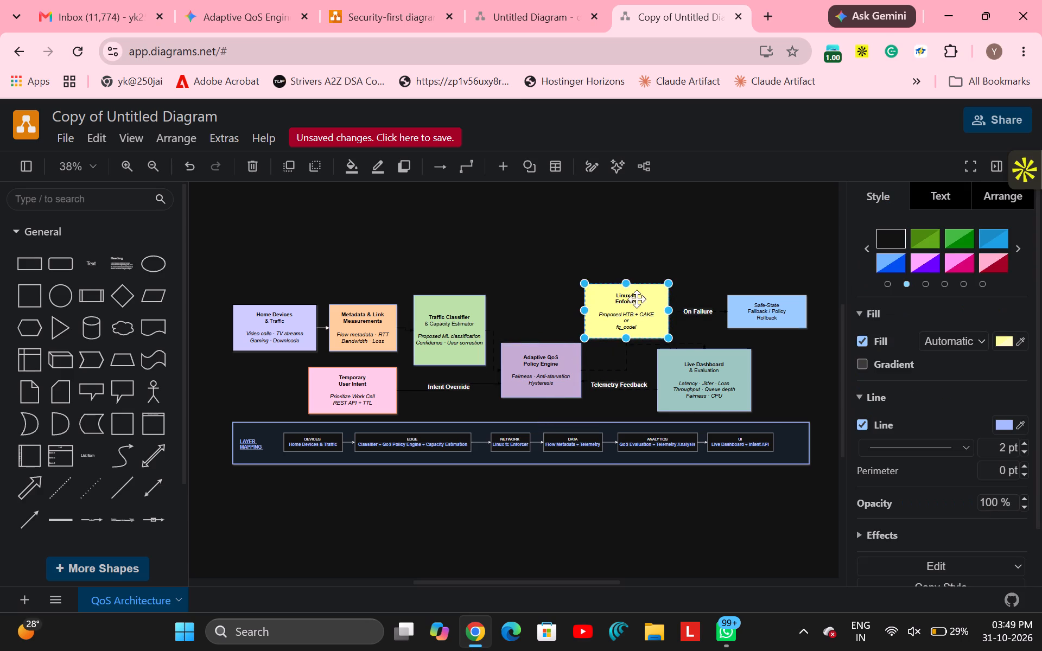
{"action": "left_click_drag", "start_coordinate": [637, 299], "coordinate": [639, 285]}
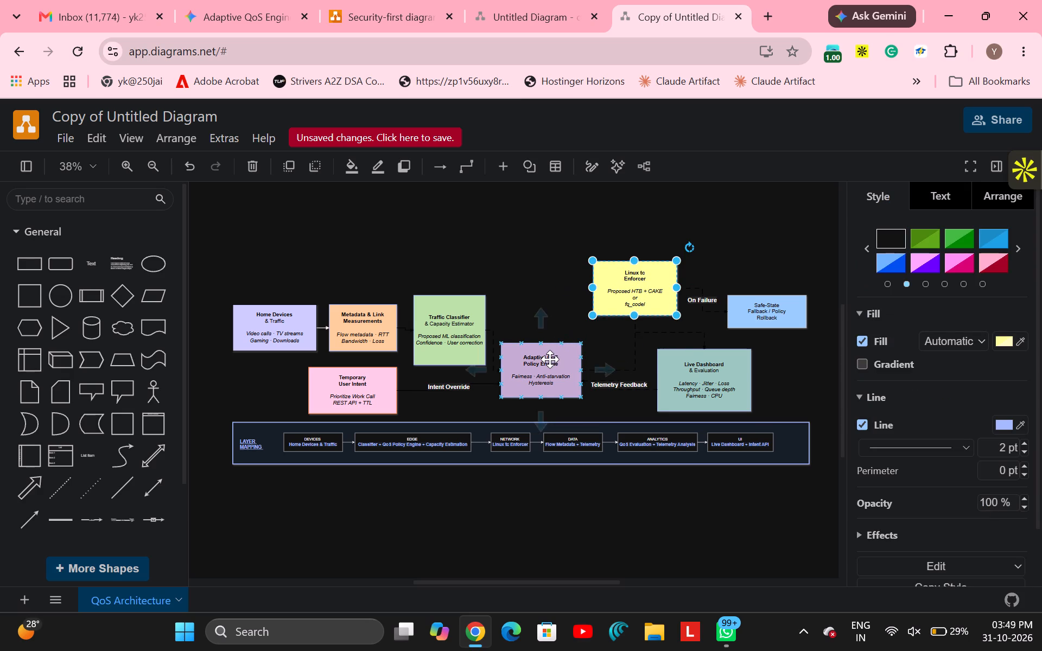
{"action": "left_click_drag", "start_coordinate": [550, 359], "coordinate": [569, 362]}
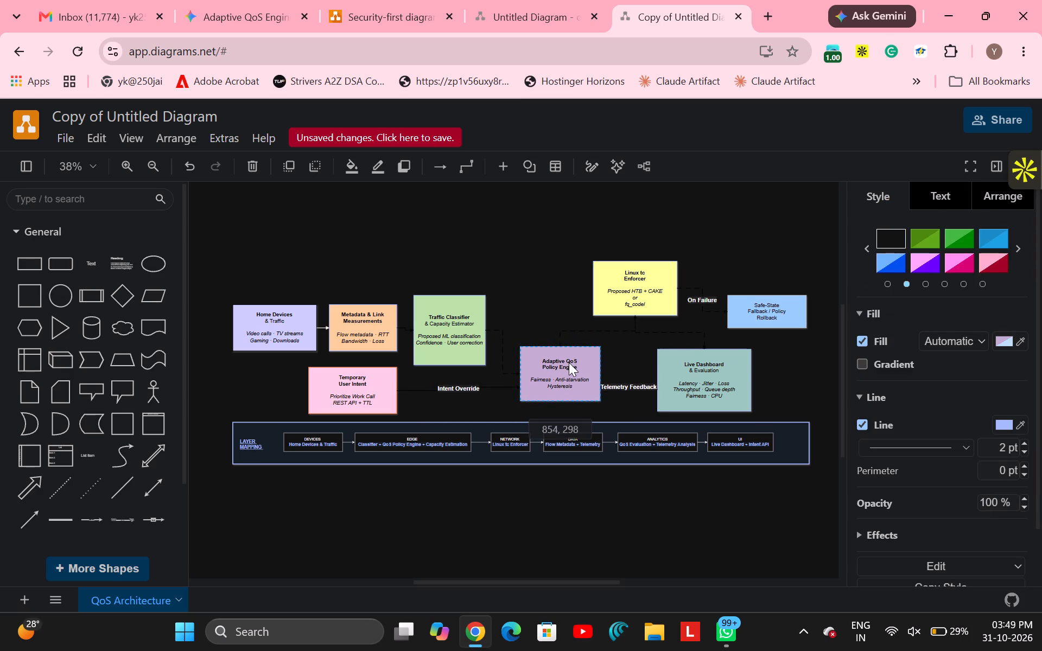
{"action": "left_click_drag", "start_coordinate": [569, 362], "coordinate": [568, 361]}
Move the Live Dashboard & Evaluation and Safe-State Fallback blocks slightly right and up, widening the gaps around their connector labels.
{"action": "left_click_drag", "start_coordinate": [713, 376], "coordinate": [716, 376]}
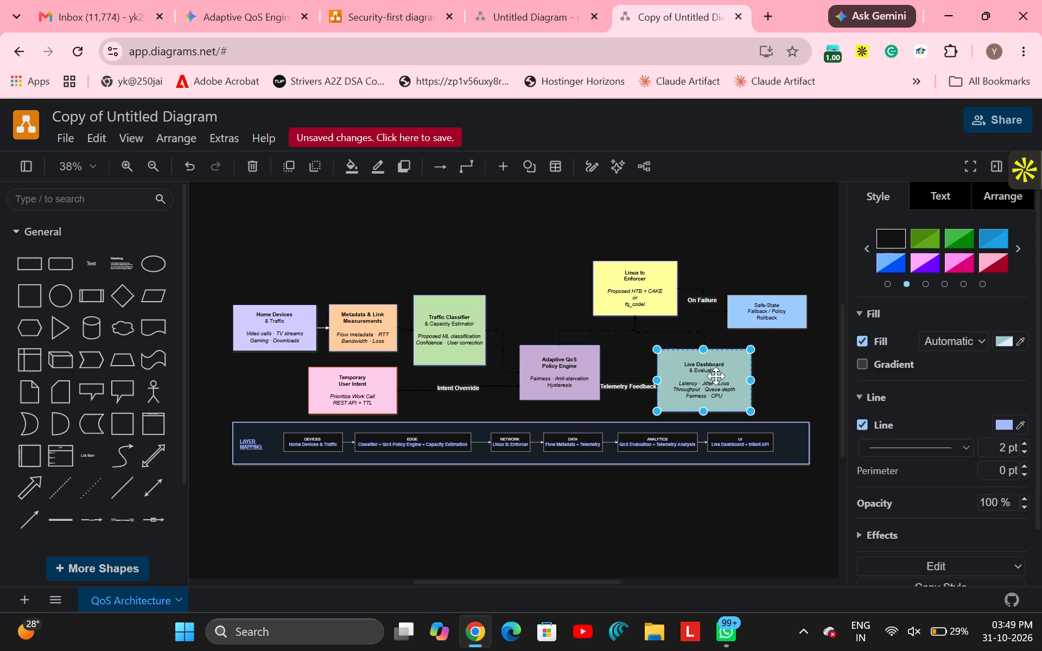
{"action": "left_click_drag", "start_coordinate": [716, 376], "coordinate": [730, 372]}
{"action": "left_click", "coordinate": [726, 215]}
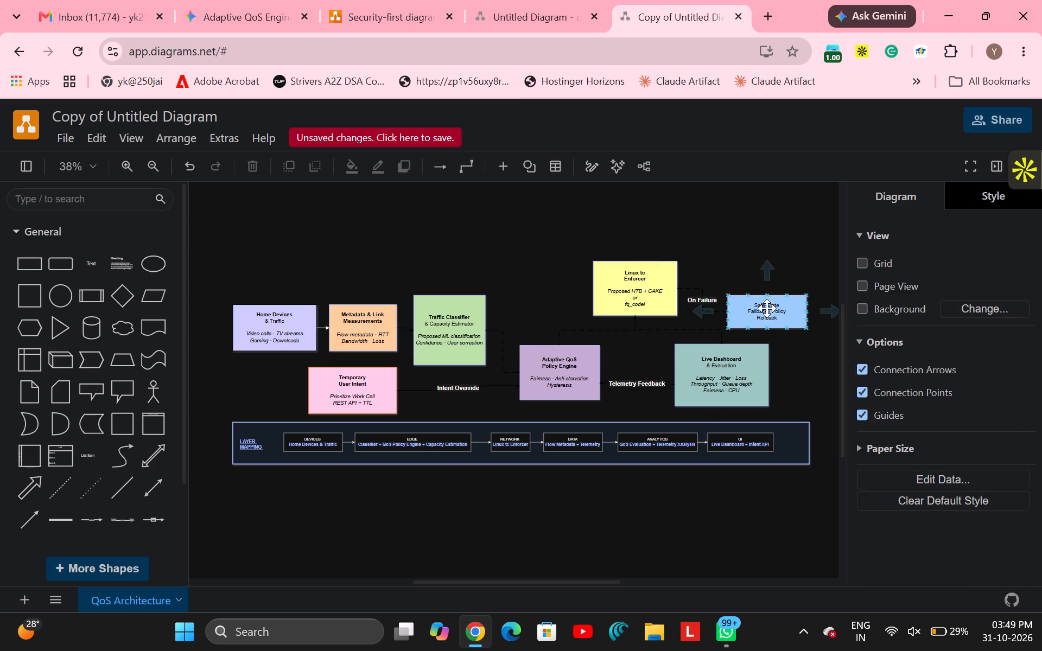
{"action": "left_click_drag", "start_coordinate": [767, 308], "coordinate": [779, 296]}
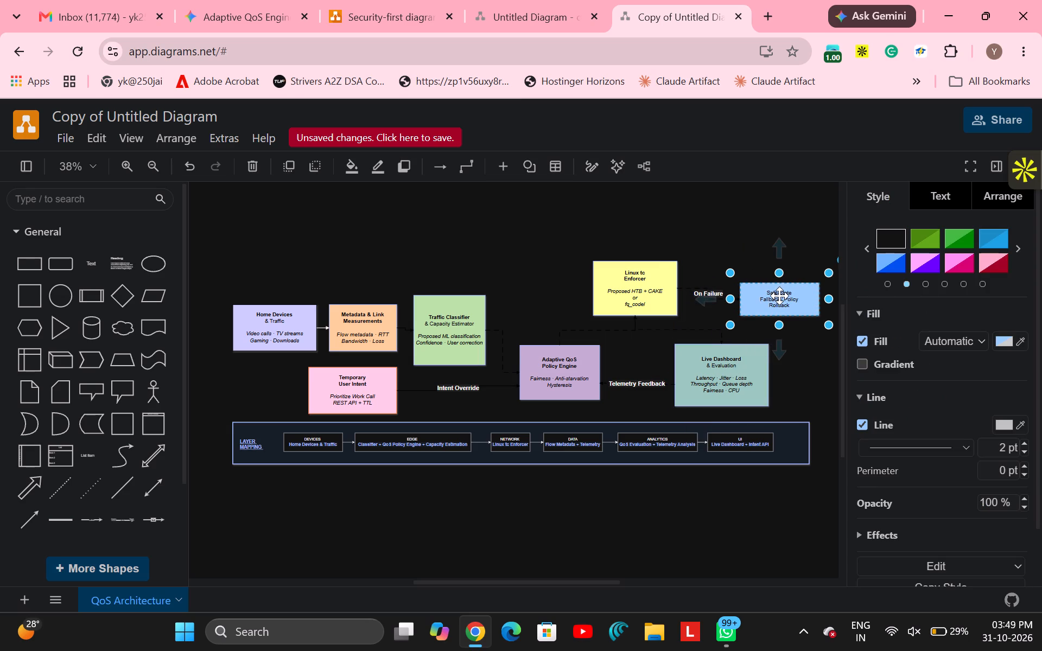
{"action": "left_click", "coordinate": [726, 226]}
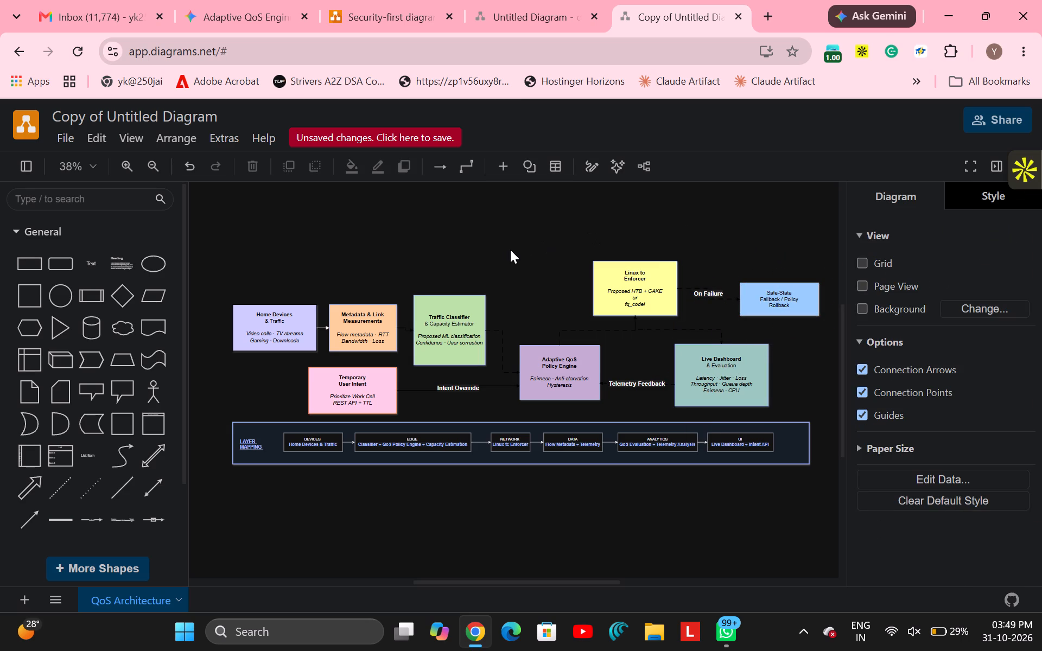
Move the Traffic Classifier & Capacity Estimator block slightly right, widening its gap from the Metadata & Link Measurements block.
{"action": "left_click_drag", "start_coordinate": [450, 323], "coordinate": [459, 318]}
{"action": "left_click", "coordinate": [392, 244]}
{"action": "left_click_drag", "start_coordinate": [459, 337], "coordinate": [473, 331]}
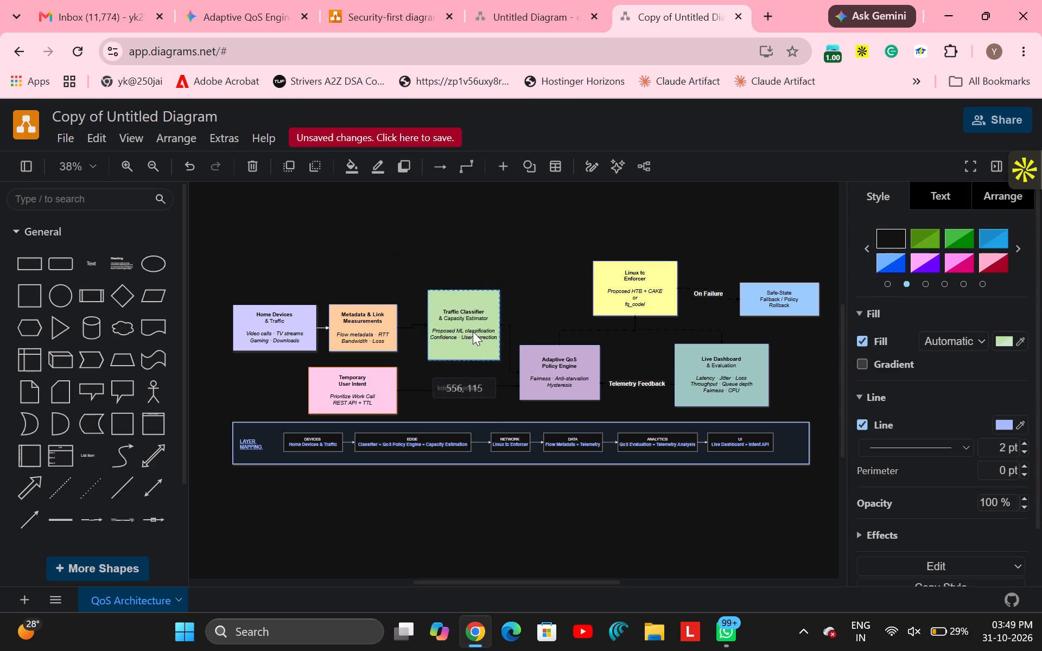
{"action": "left_click_drag", "start_coordinate": [473, 331], "coordinate": [472, 334]}
{"action": "left_click", "coordinate": [393, 246]}
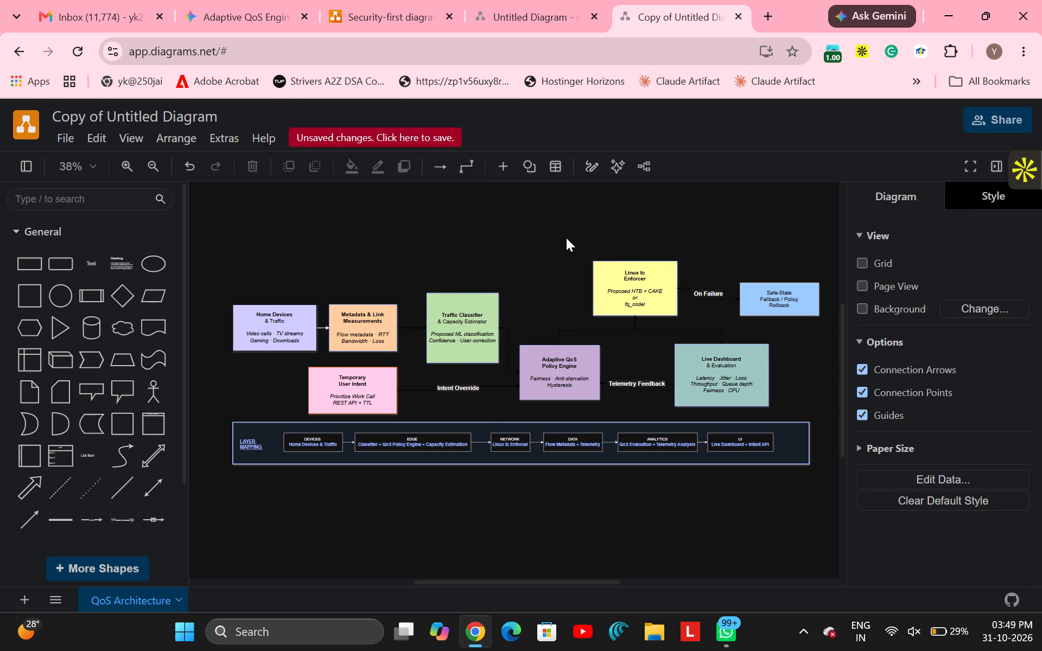
Set the font size of the Intent Override connector label to 22 px.
{"action": "triple_click", "coordinate": [450, 387]}
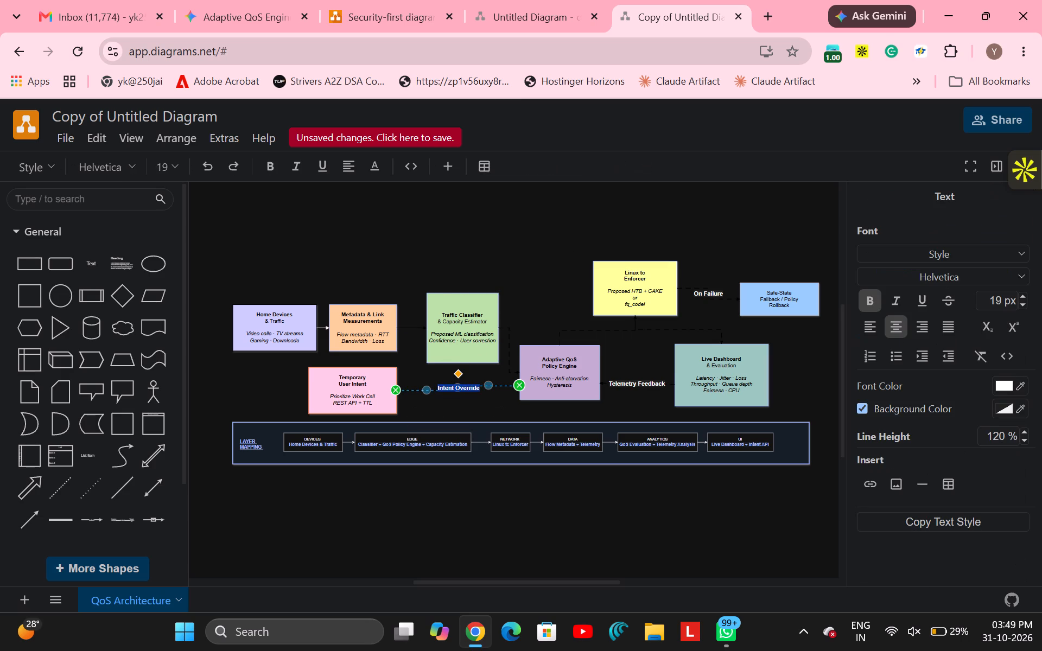
{"action": "left_click", "coordinate": [1023, 297]}
{"action": "triple_click", "coordinate": [1023, 297]}
{"action": "left_click", "coordinate": [1023, 297]}
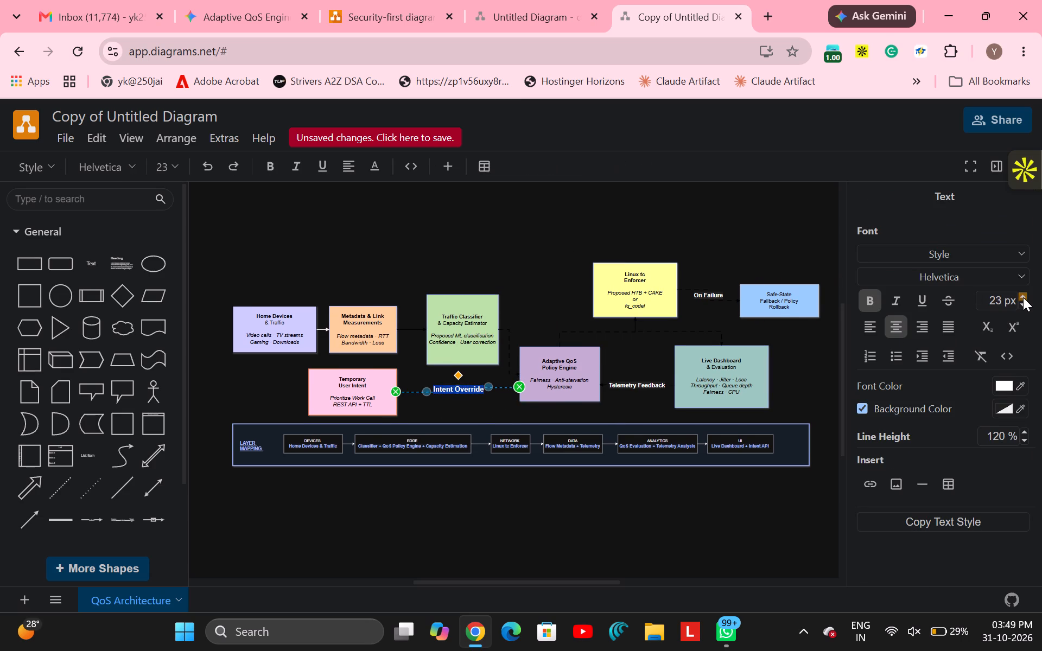
{"action": "double_click", "coordinate": [1023, 304]}
{"action": "left_click", "coordinate": [728, 239]}
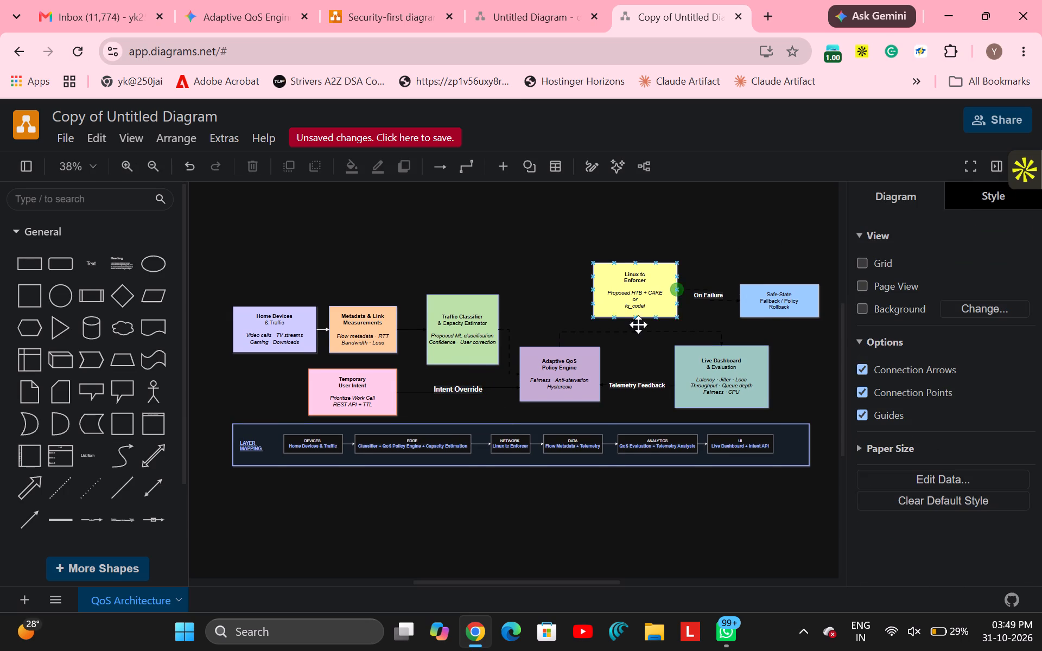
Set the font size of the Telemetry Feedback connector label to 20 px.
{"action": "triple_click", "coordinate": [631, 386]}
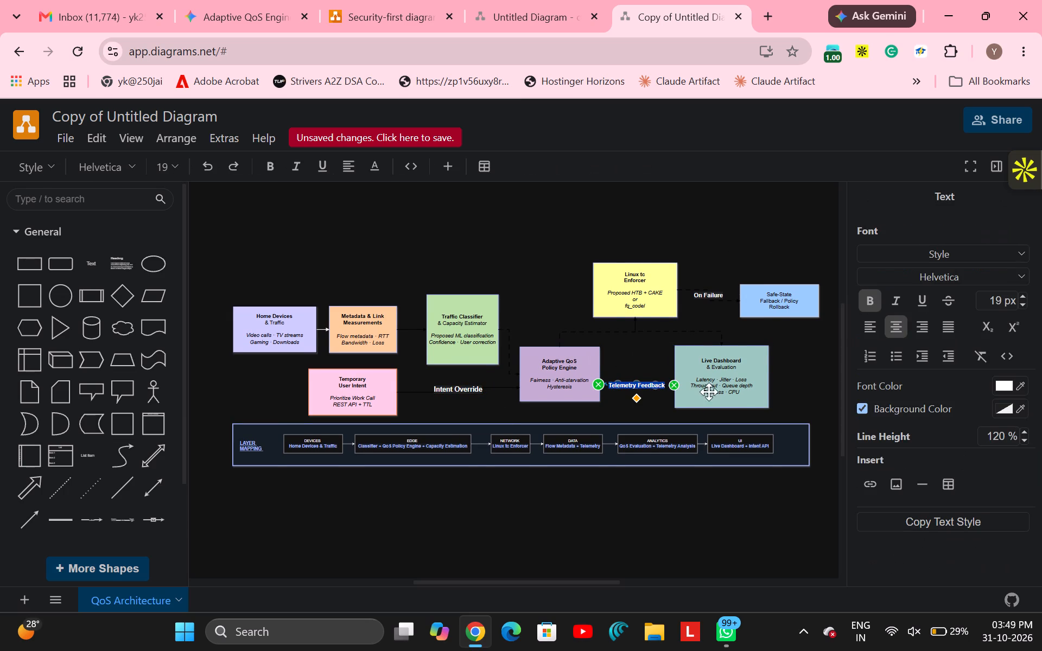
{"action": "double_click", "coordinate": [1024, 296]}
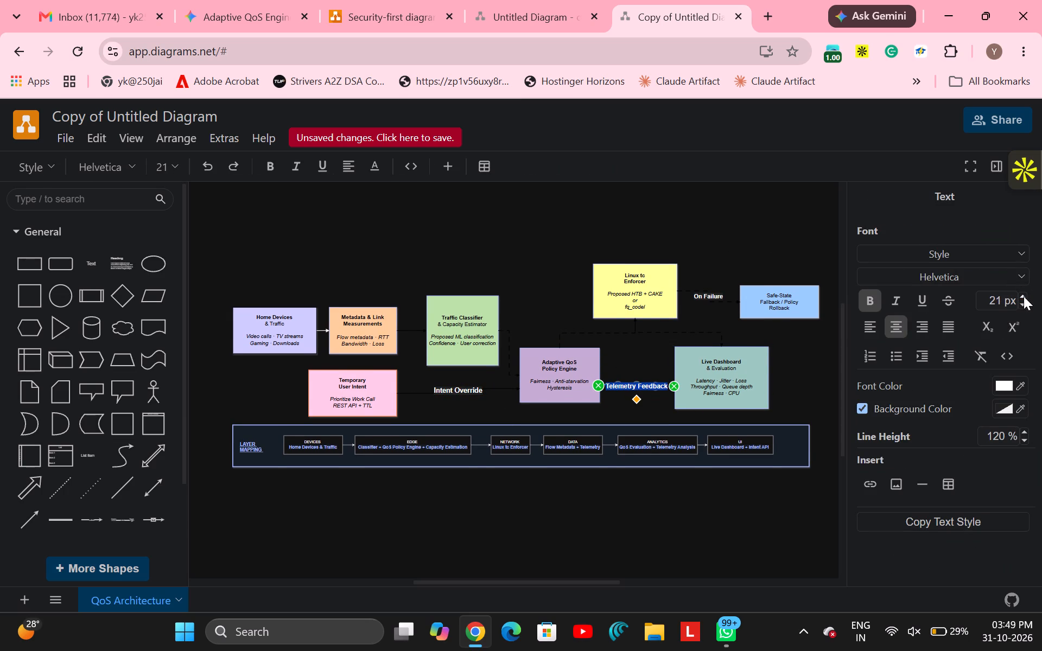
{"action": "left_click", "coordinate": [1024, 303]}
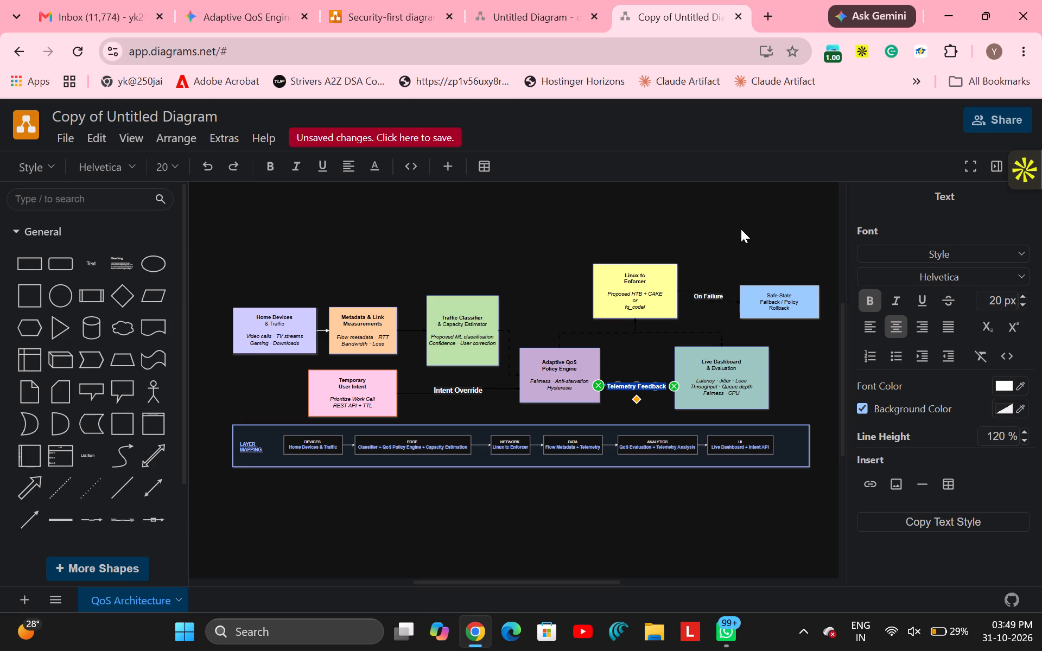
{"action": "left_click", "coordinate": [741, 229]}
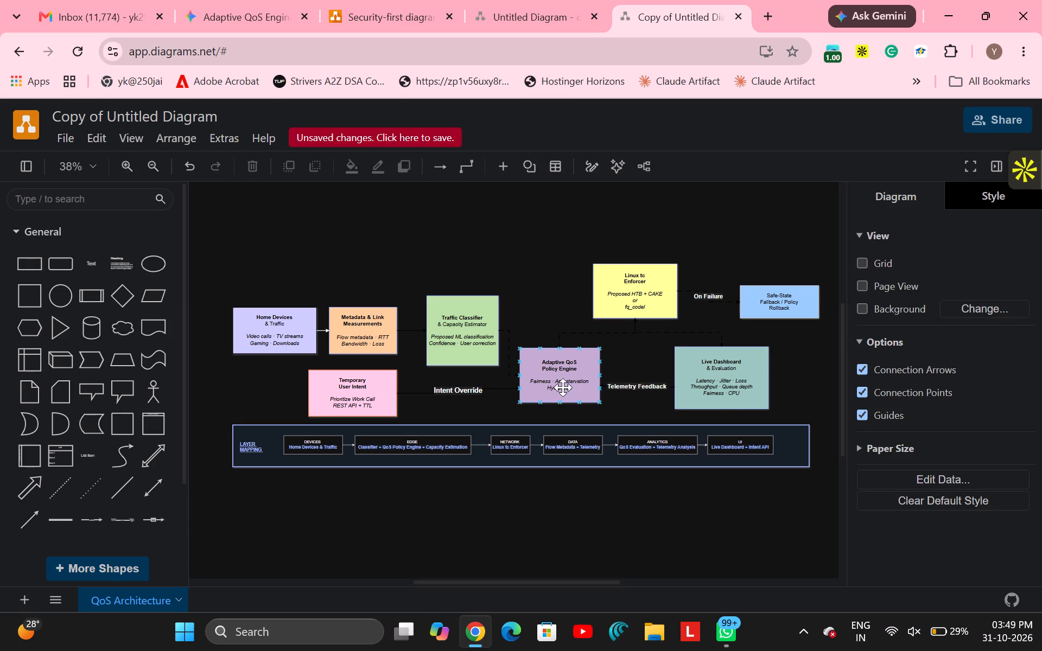
Move the Live Dashboard & Evaluation block slightly right, widening its gap from the Adaptive QoS Policy Engine block.
{"action": "triple_click", "coordinate": [441, 386]}
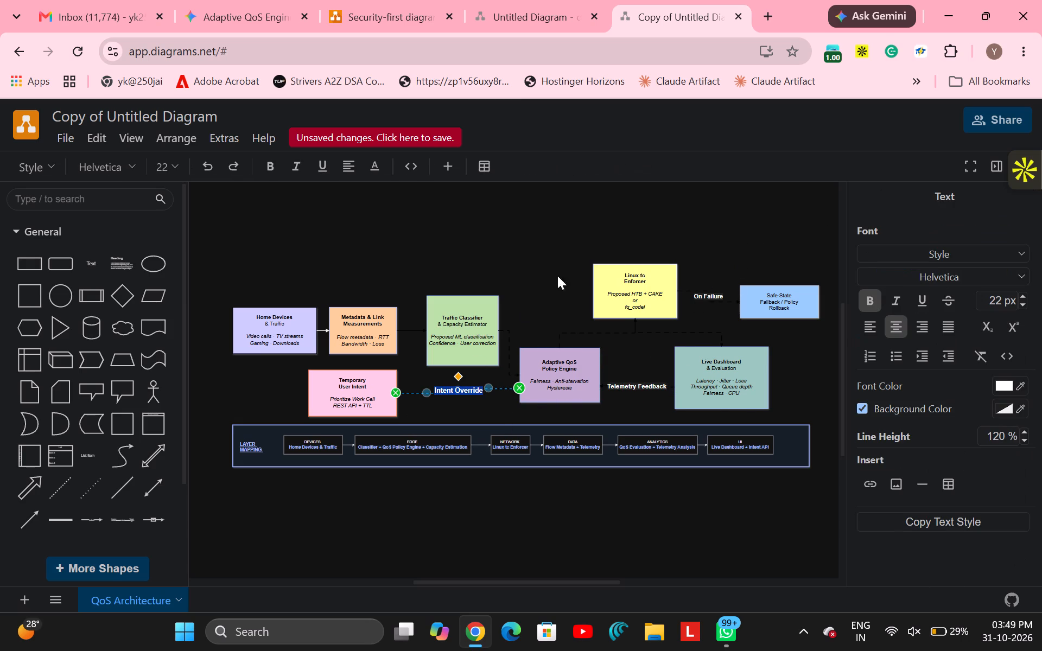
{"action": "left_click", "coordinate": [512, 224]}
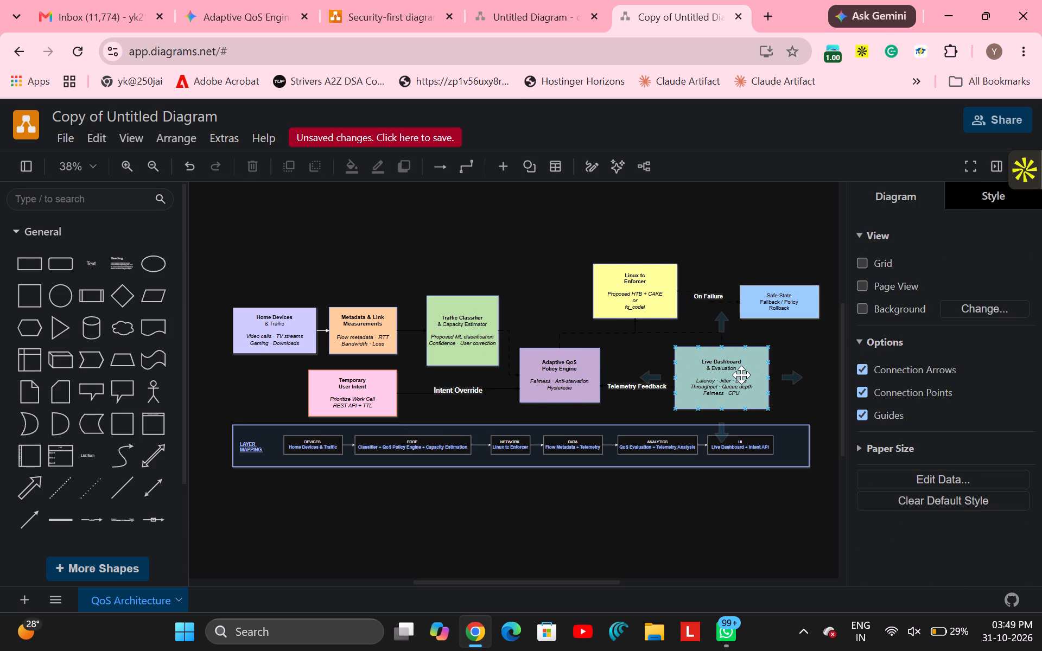
{"action": "left_click_drag", "start_coordinate": [741, 375], "coordinate": [753, 378]}
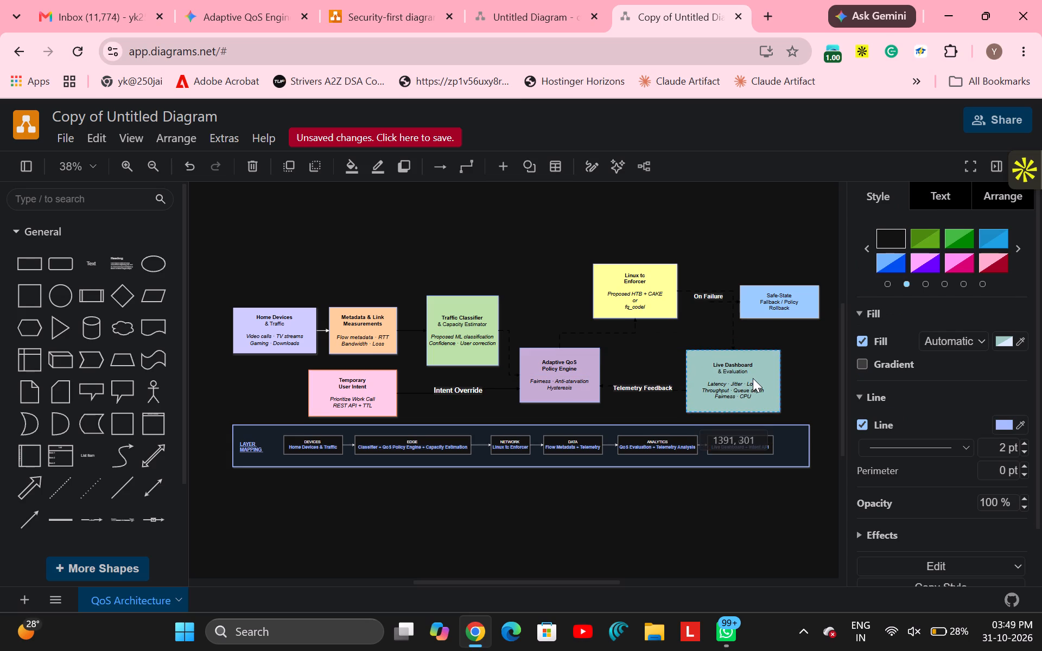
{"action": "left_click_drag", "start_coordinate": [753, 378], "coordinate": [752, 375]}
{"action": "left_click", "coordinate": [732, 212]}
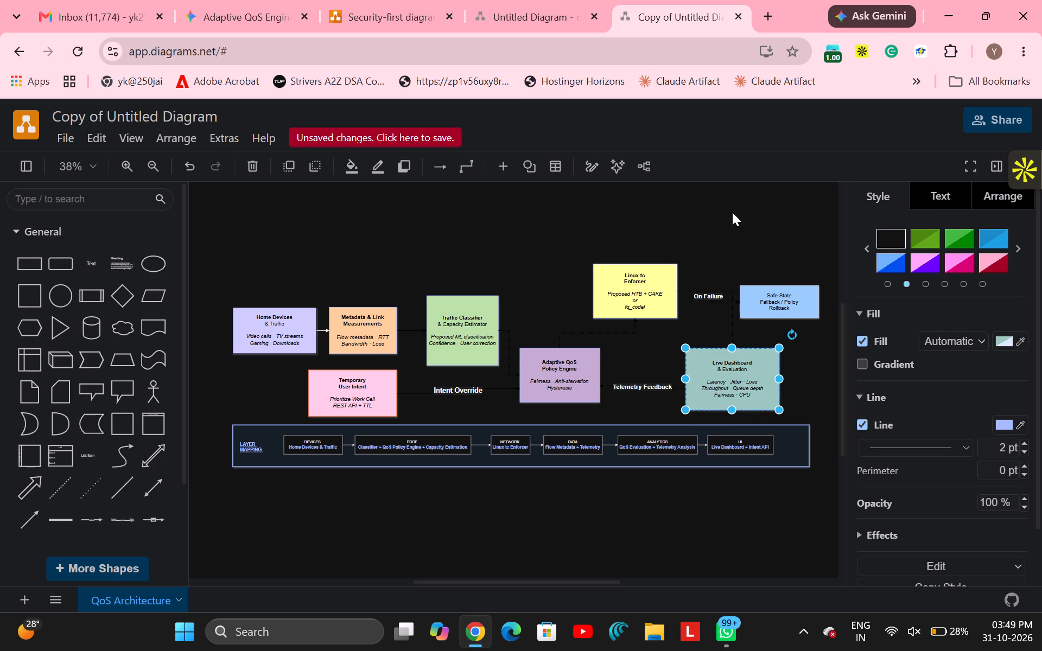
Increase the font size of the Telemetry Feedback connector label to 22 px, matching the Intent Override label.
{"action": "triple_click", "coordinate": [644, 389]}
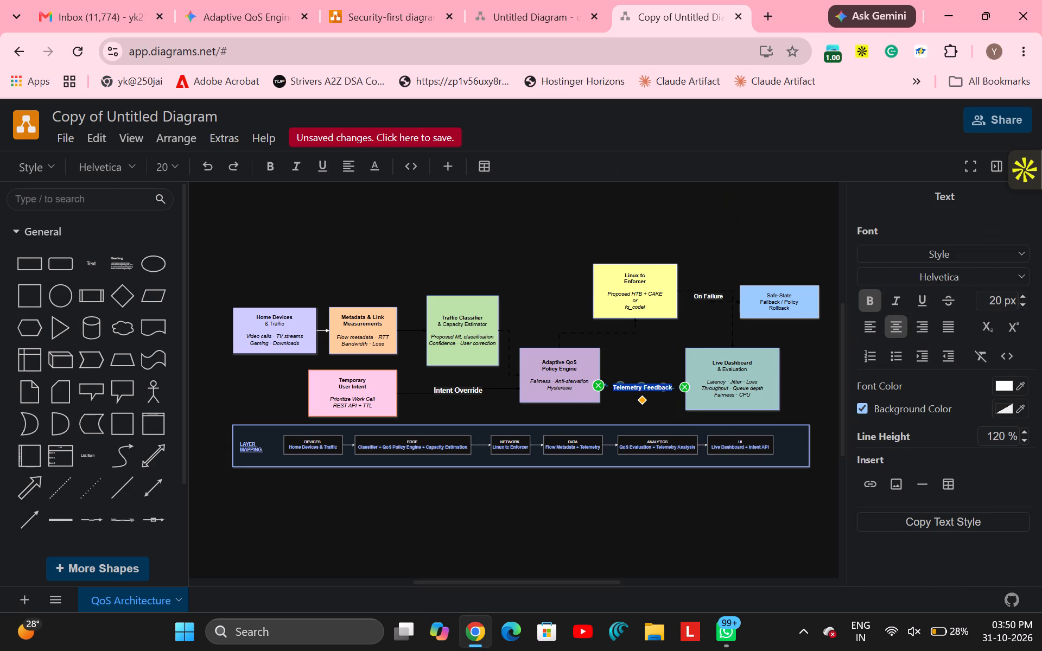
{"action": "left_click", "coordinate": [1022, 296]}
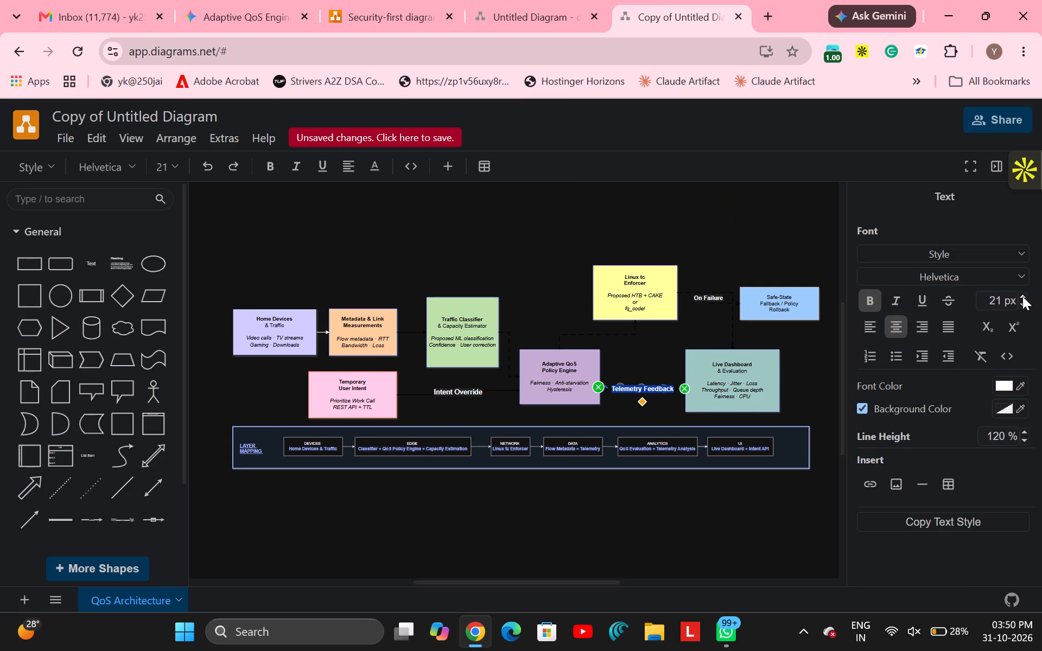
{"action": "left_click", "coordinate": [1022, 296]}
{"action": "left_click", "coordinate": [752, 242]}
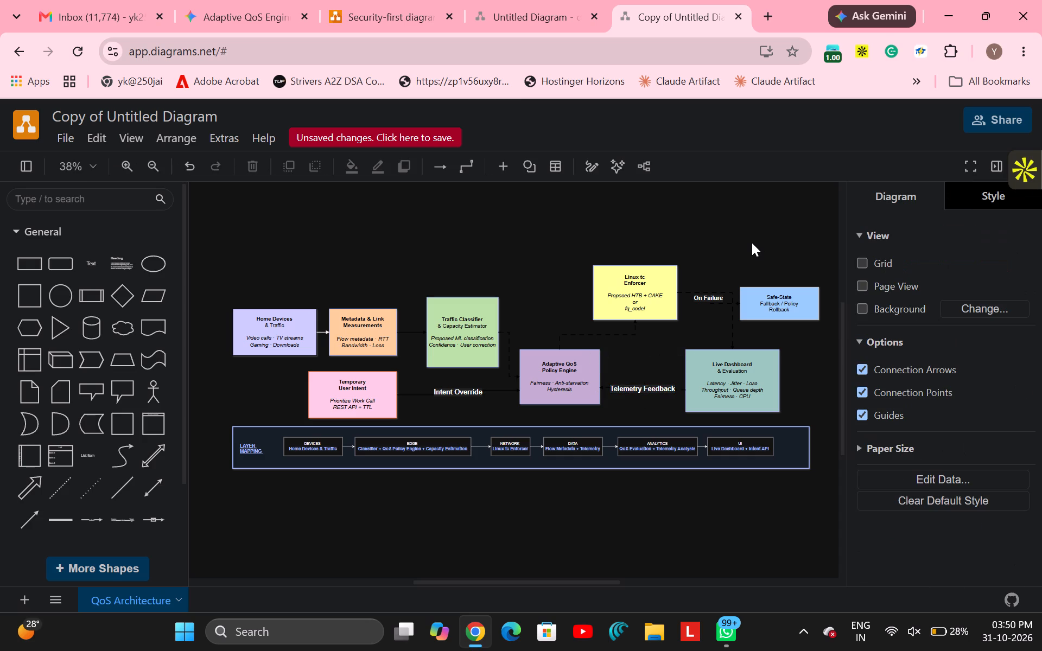
Enlarge the font of the On Failure connector label to match the other connector labels.
{"action": "triple_click", "coordinate": [708, 298]}
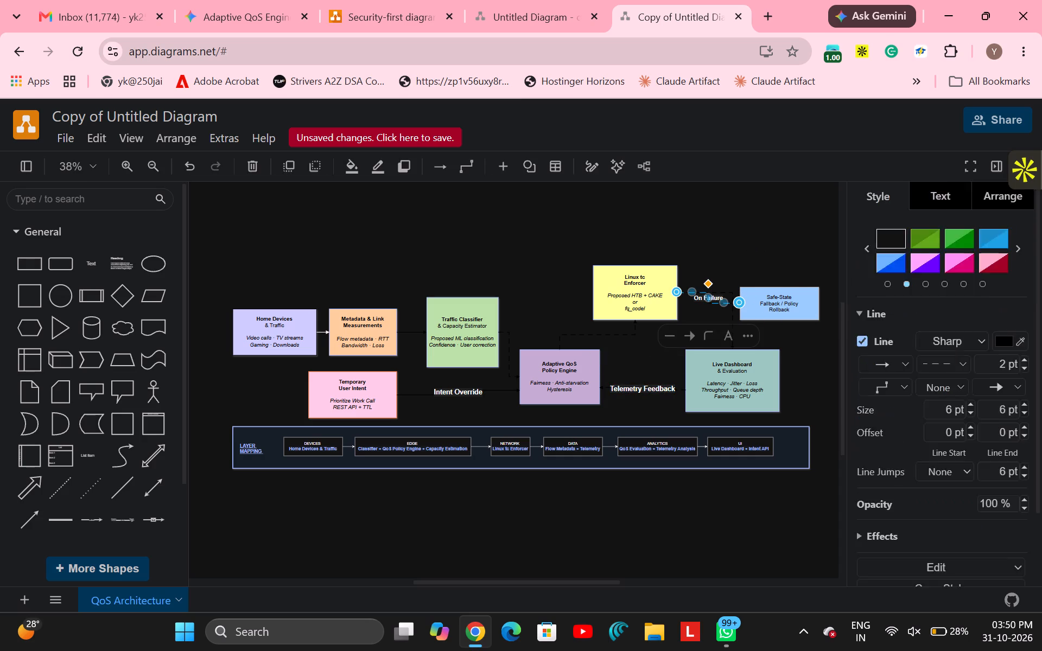
{"action": "double_click", "coordinate": [1022, 295]}
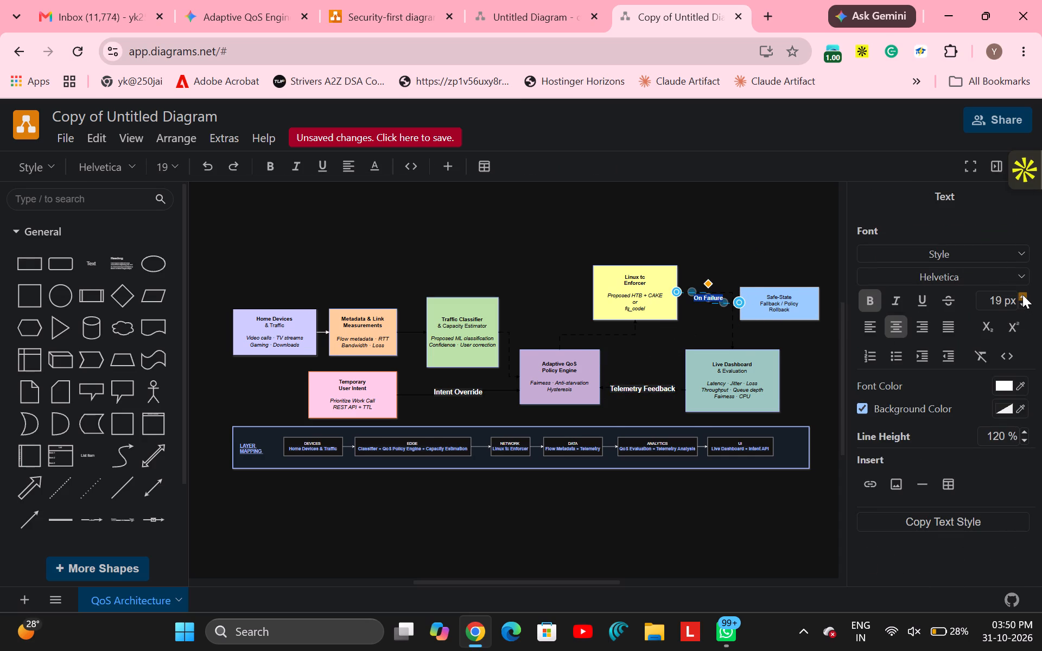
{"action": "left_click", "coordinate": [1022, 295]}
{"action": "left_click", "coordinate": [791, 251]}
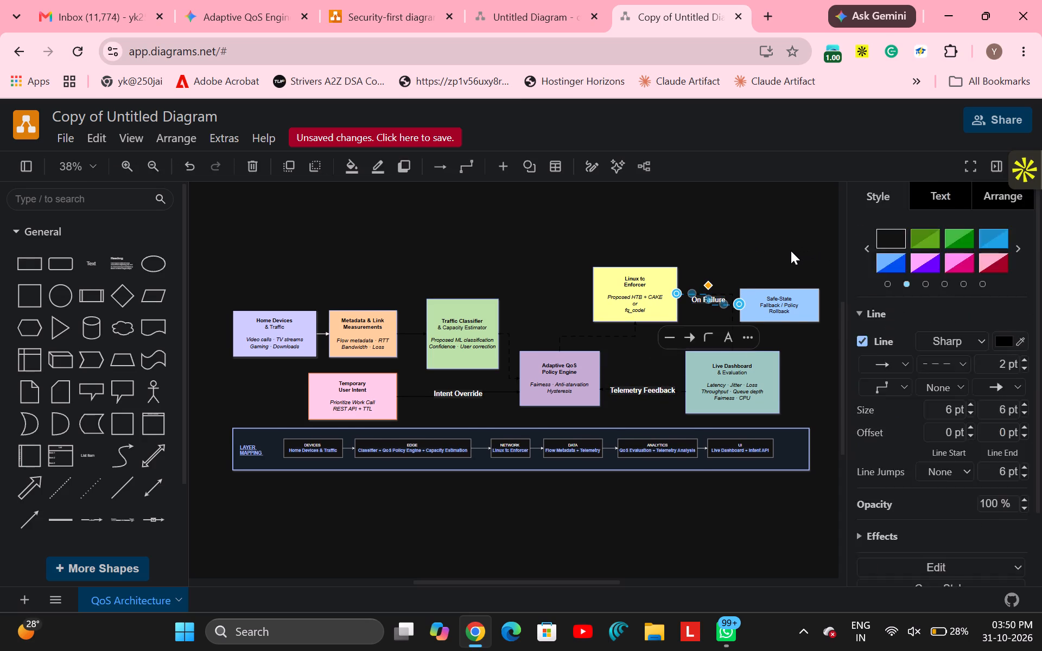
Move the Safe-State Fallback block up and slightly right, giving the On Failure label more room.
{"action": "left_click_drag", "start_coordinate": [770, 297], "coordinate": [774, 287]}
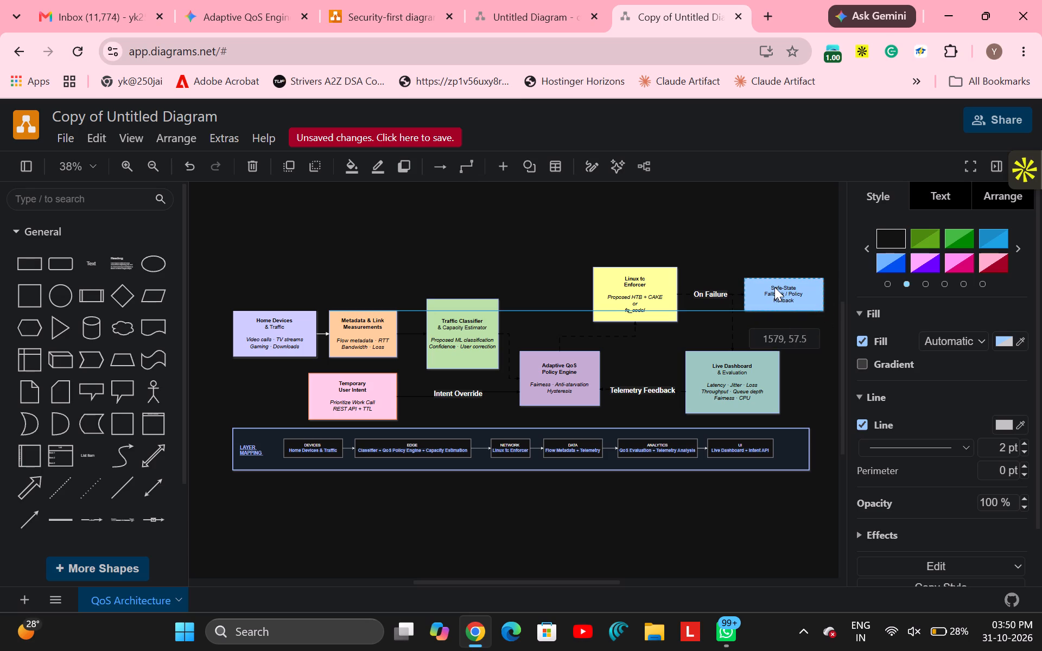
{"action": "left_click_drag", "start_coordinate": [774, 287], "coordinate": [774, 288]}
{"action": "left_click", "coordinate": [716, 211]}
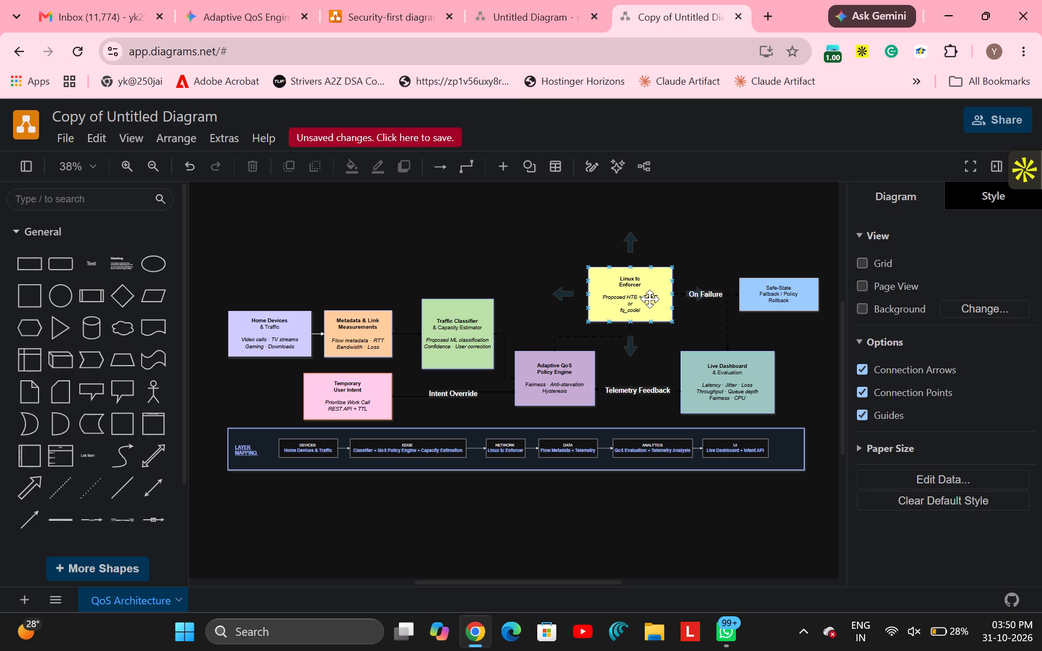
Move the Linux tc Enforcer block left and slightly down, and shift the Safe-State Fallback block left beside it.
{"action": "left_click_drag", "start_coordinate": [650, 299], "coordinate": [625, 304]}
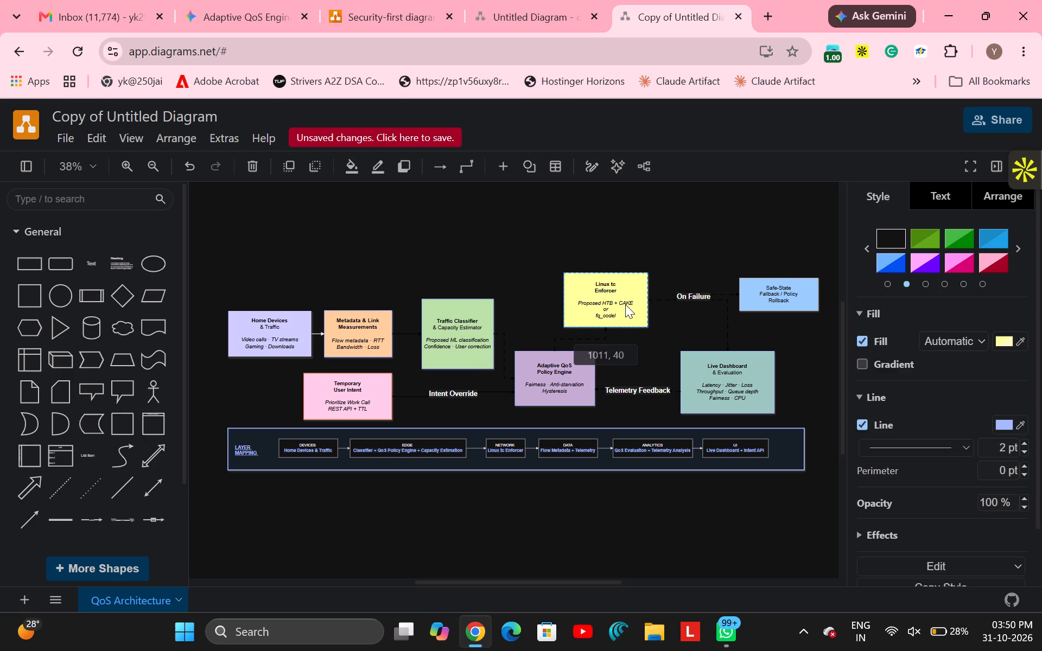
{"action": "left_click_drag", "start_coordinate": [625, 304], "coordinate": [625, 305]}
{"action": "left_click_drag", "start_coordinate": [772, 297], "coordinate": [734, 299]}
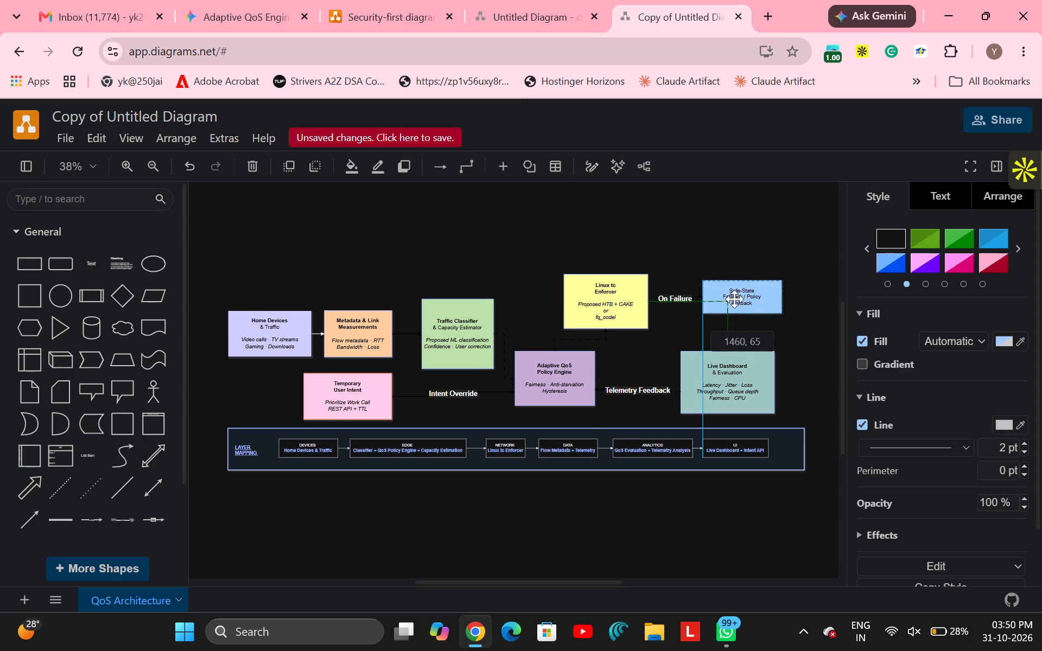
{"action": "left_click_drag", "start_coordinate": [734, 299], "coordinate": [732, 299]}
{"action": "left_click", "coordinate": [676, 232]}
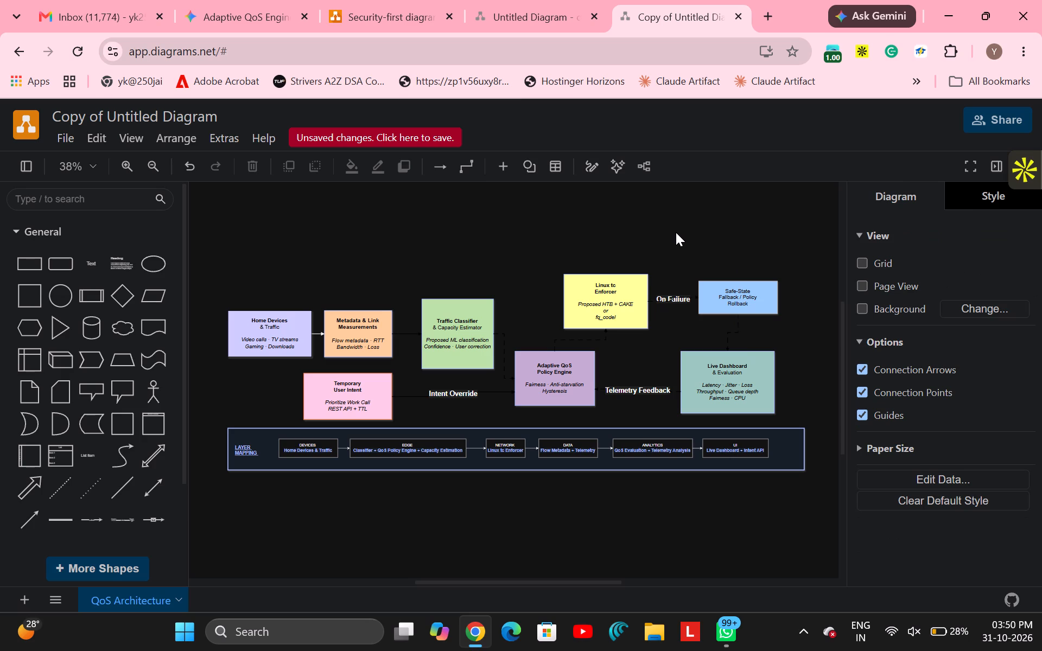
Set the line colour of the connector between the Home Devices and Metadata & Link Measurements blocks to black (000000).
{"action": "left_click", "coordinate": [318, 334]}
{"action": "left_click", "coordinate": [1015, 348]}
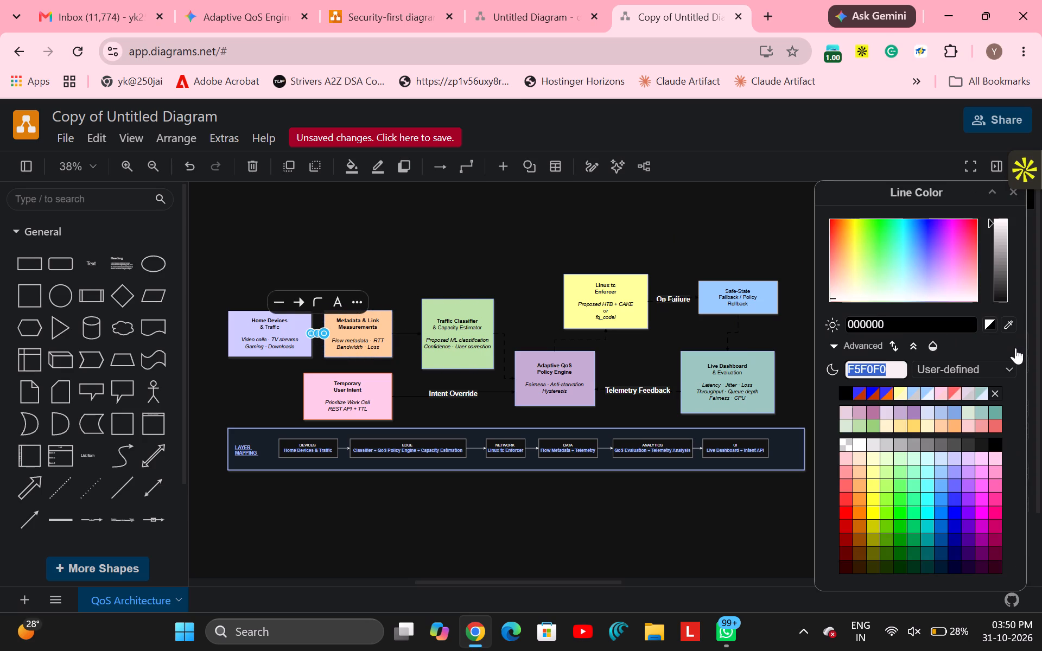
{"action": "left_click", "coordinate": [844, 394]}
{"action": "left_click", "coordinate": [683, 231]}
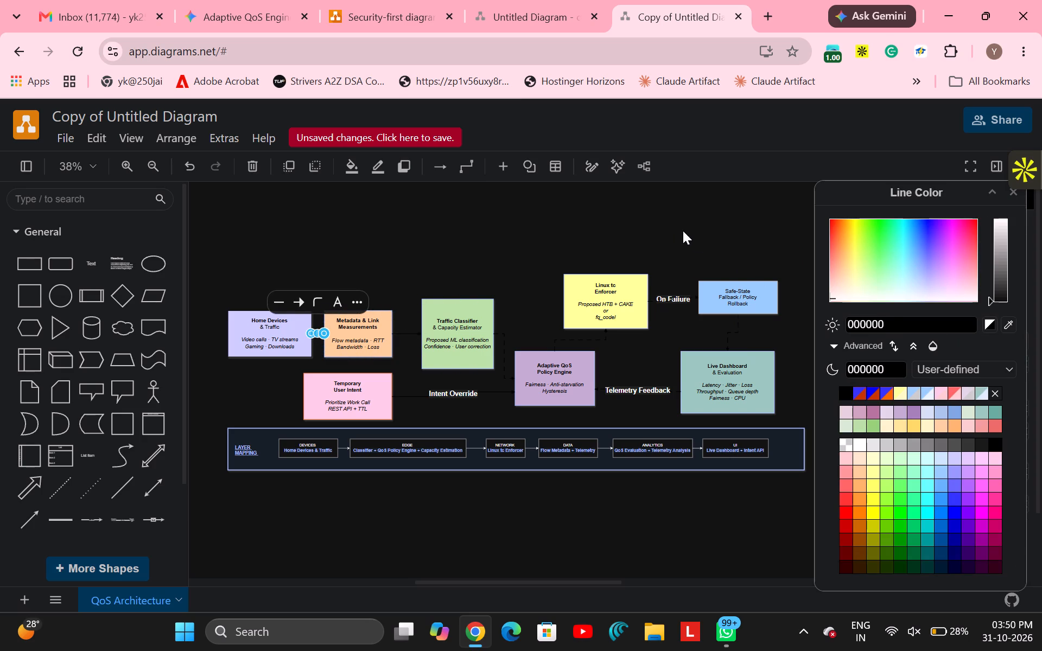
Export the diagram as a PNG with a transparent background and save it to the device as Copy of Untitled Diagram.drawio.png.
{"action": "left_click", "coordinate": [59, 143]}
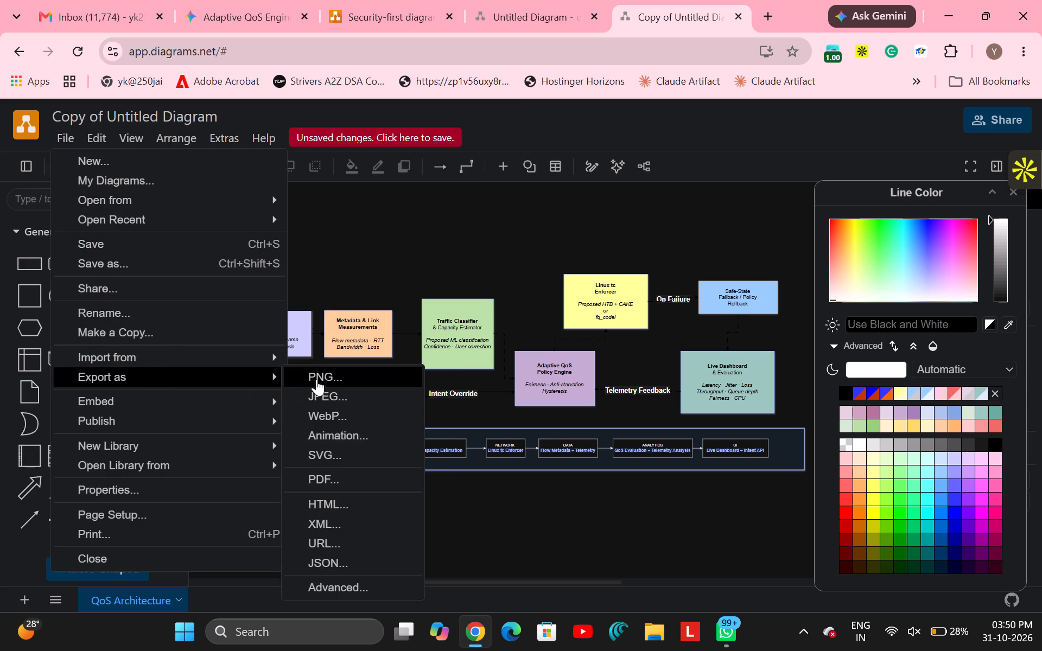
{"action": "left_click", "coordinate": [316, 380]}
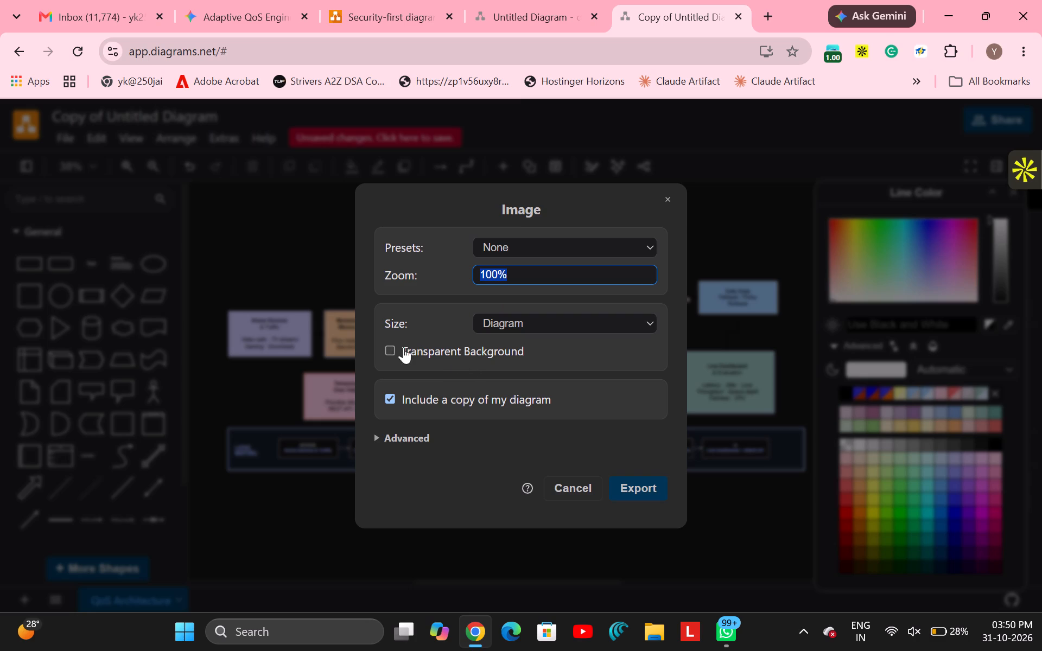
{"action": "left_click", "coordinate": [390, 349]}
{"action": "left_click", "coordinate": [509, 312]}
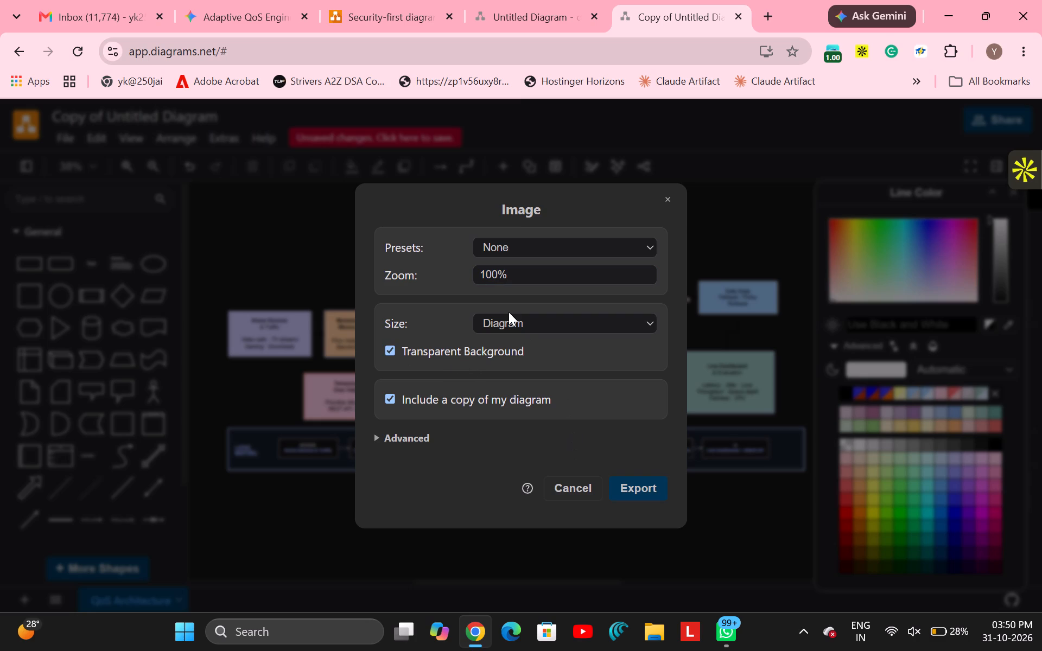
{"action": "left_click", "coordinate": [505, 323]}
{"action": "left_click", "coordinate": [505, 323]}
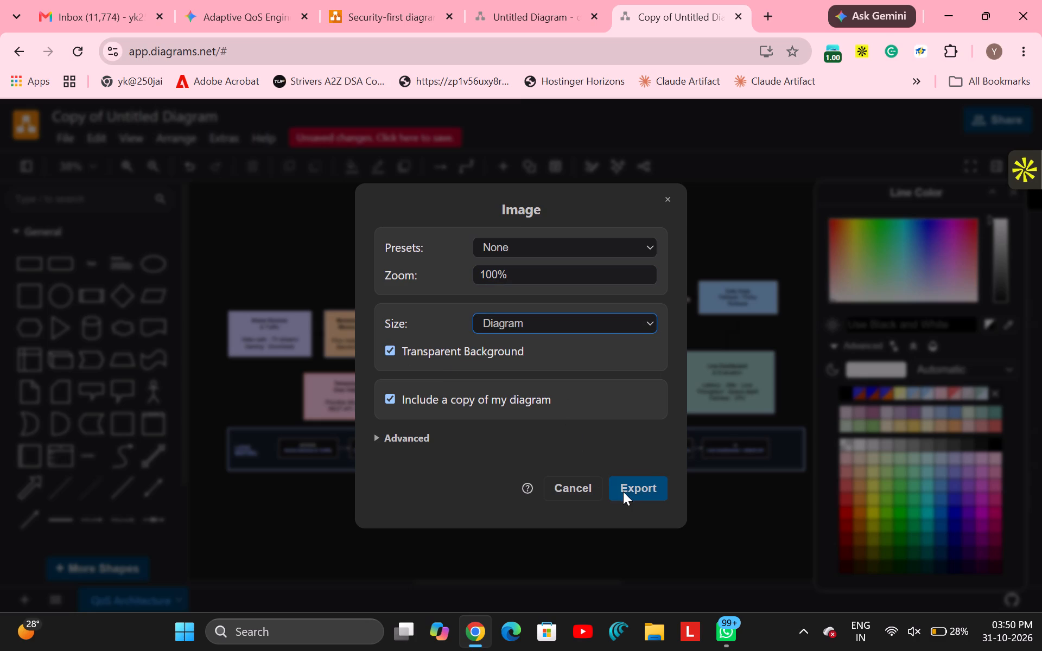
{"action": "left_click", "coordinate": [623, 492]}
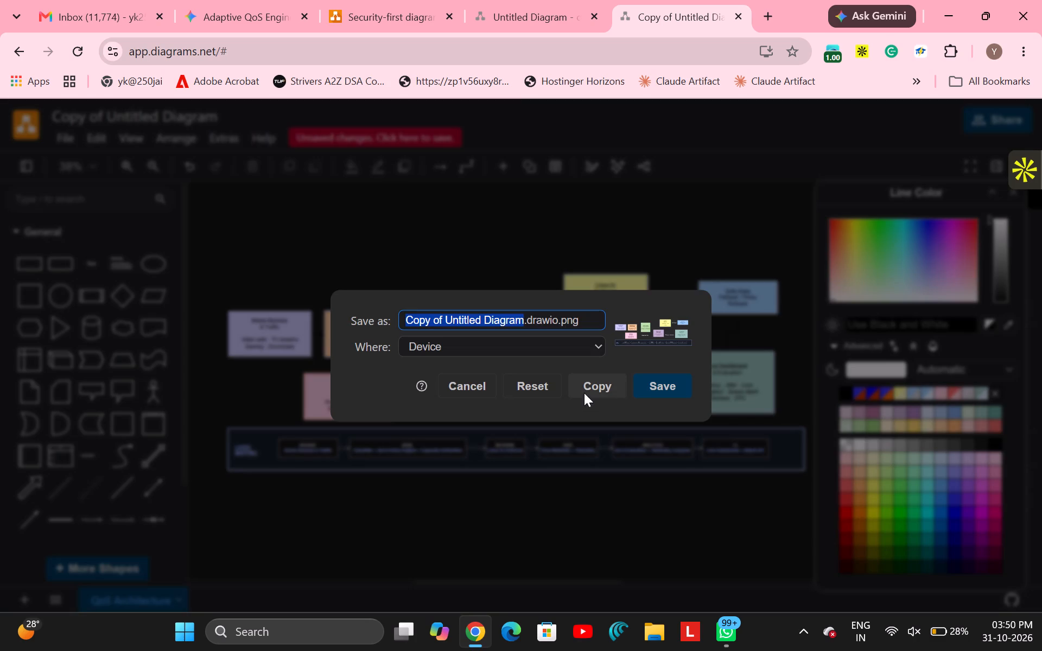
{"action": "left_click", "coordinate": [658, 384]}
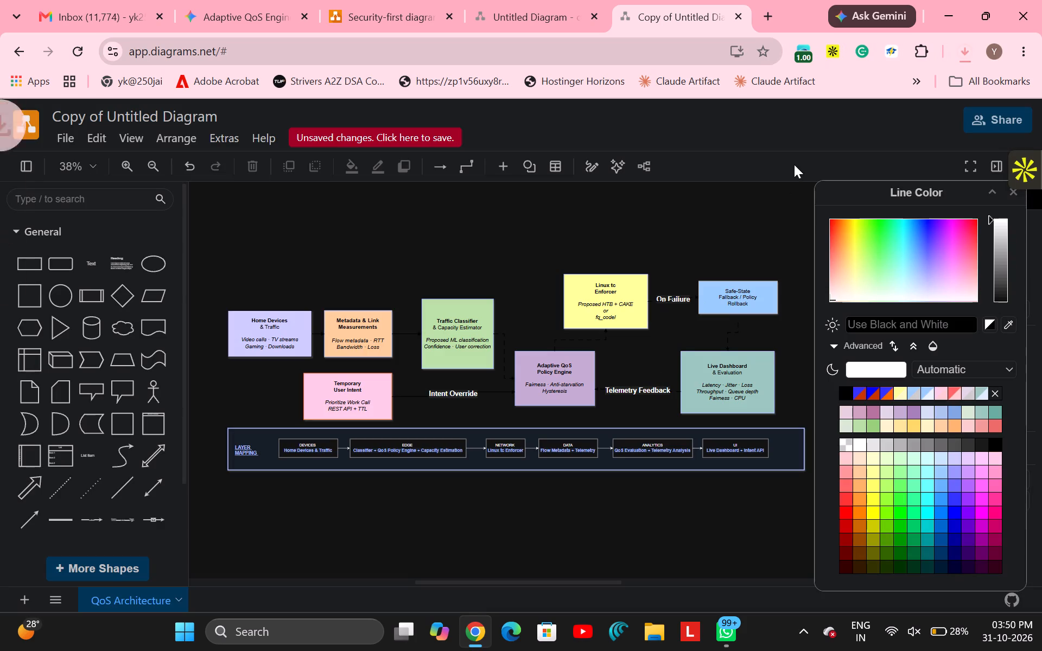
Open the exported PNG to examine the block layout, connectors and labels, and close the image.
{"action": "left_click", "coordinate": [792, 98]}
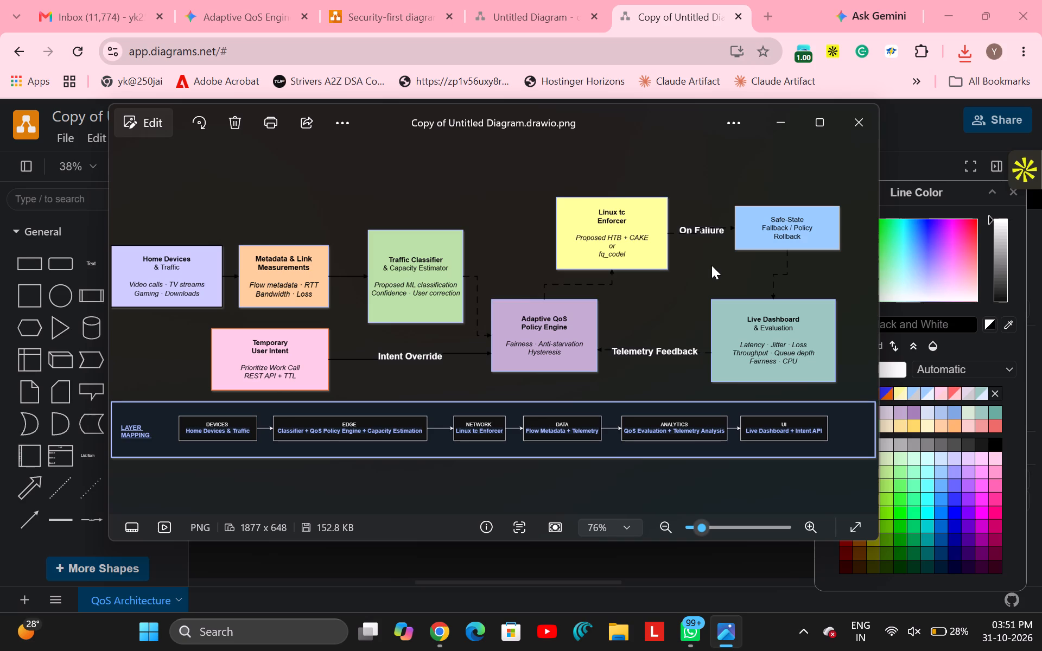
{"action": "left_click", "coordinate": [856, 127]}
Narrow the Layer Mapping frame by pulling its right edge slightly inward, closer to the UI box.
{"action": "left_click", "coordinate": [779, 443]}
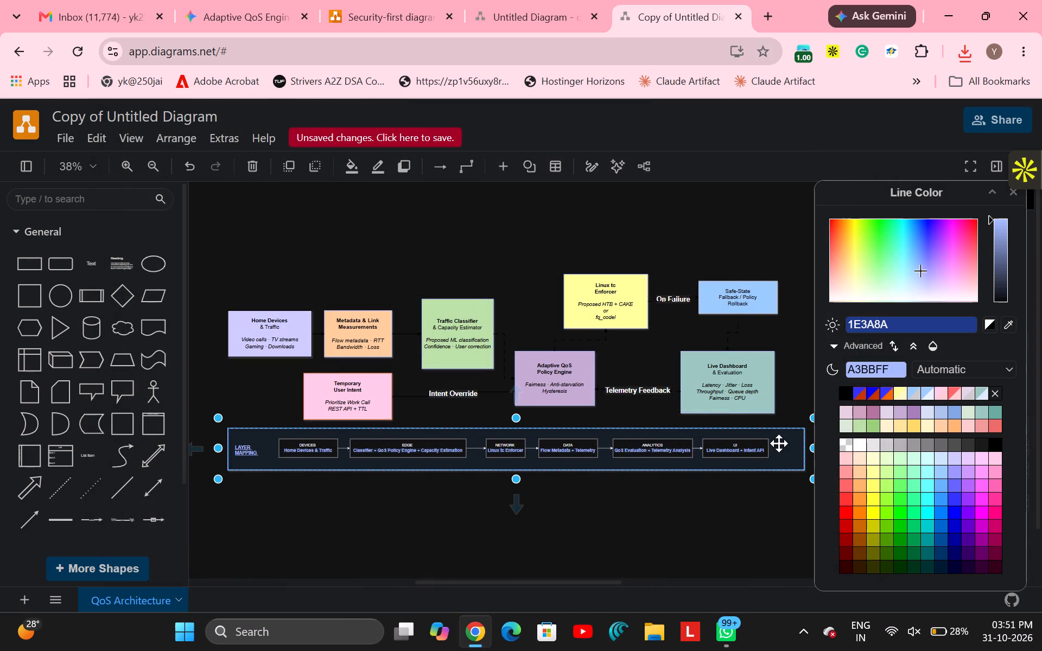
{"action": "scroll", "coordinate": [803, 449], "scroll_direction": "left", "scroll_amount": 1}
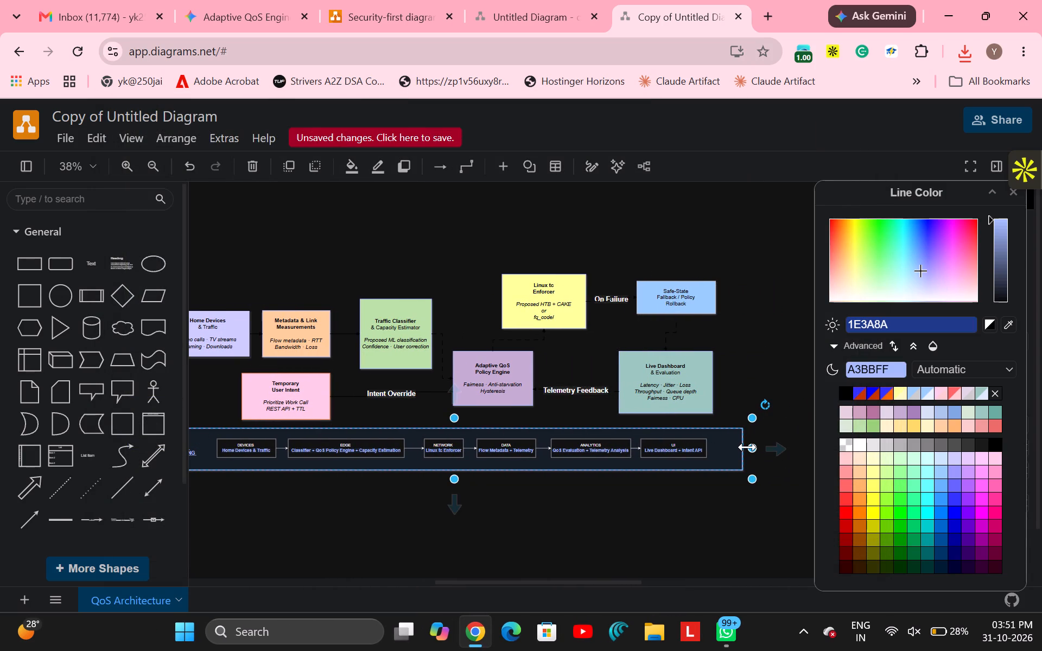
{"action": "left_click_drag", "start_coordinate": [747, 448], "coordinate": [730, 450]}
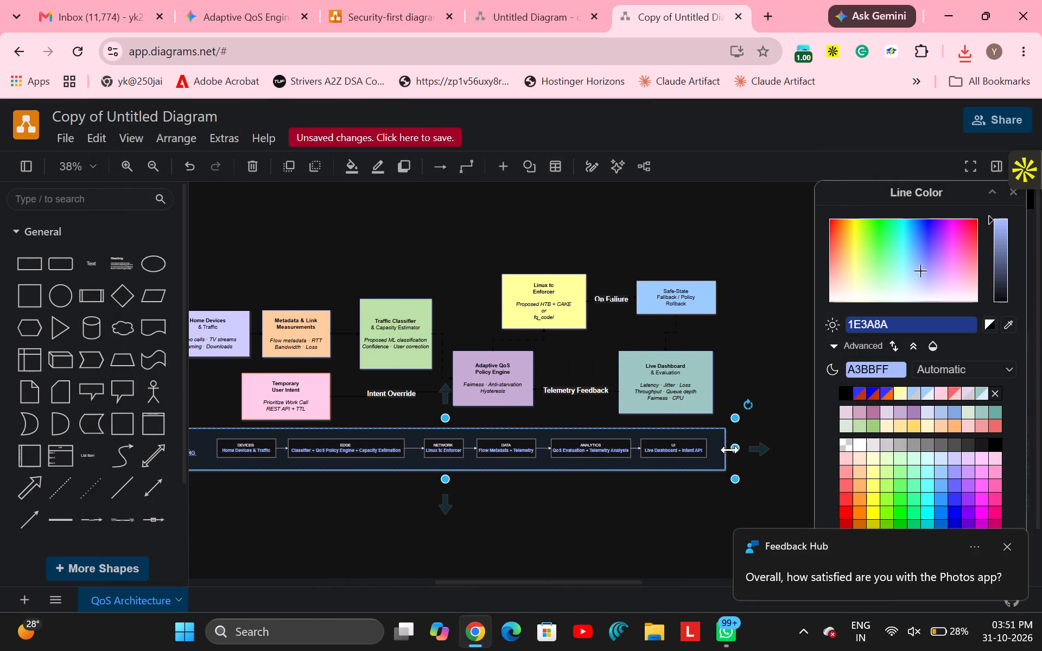
Move the Safe-State block slightly right and up, widening its gap from the Linux tc Enforcer block.
{"action": "left_click", "coordinate": [785, 449]}
{"action": "scroll", "coordinate": [785, 449], "scroll_direction": "right", "scroll_amount": 1}
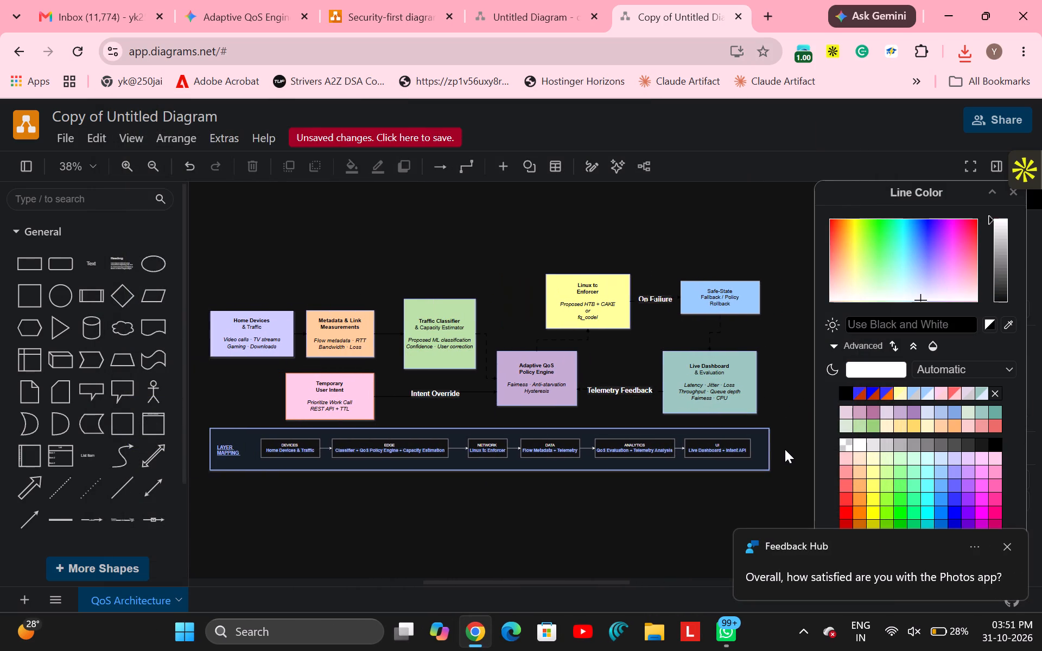
{"action": "scroll", "coordinate": [785, 449], "scroll_direction": "right", "scroll_amount": 1}
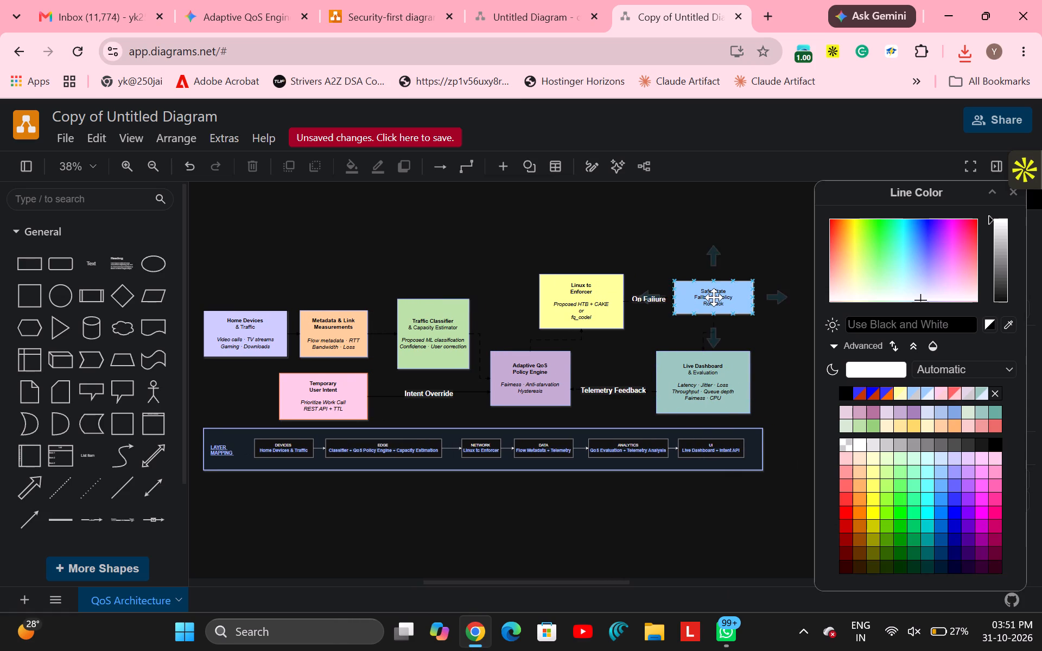
{"action": "left_click_drag", "start_coordinate": [714, 297], "coordinate": [729, 291]}
{"action": "left_click", "coordinate": [634, 228]}
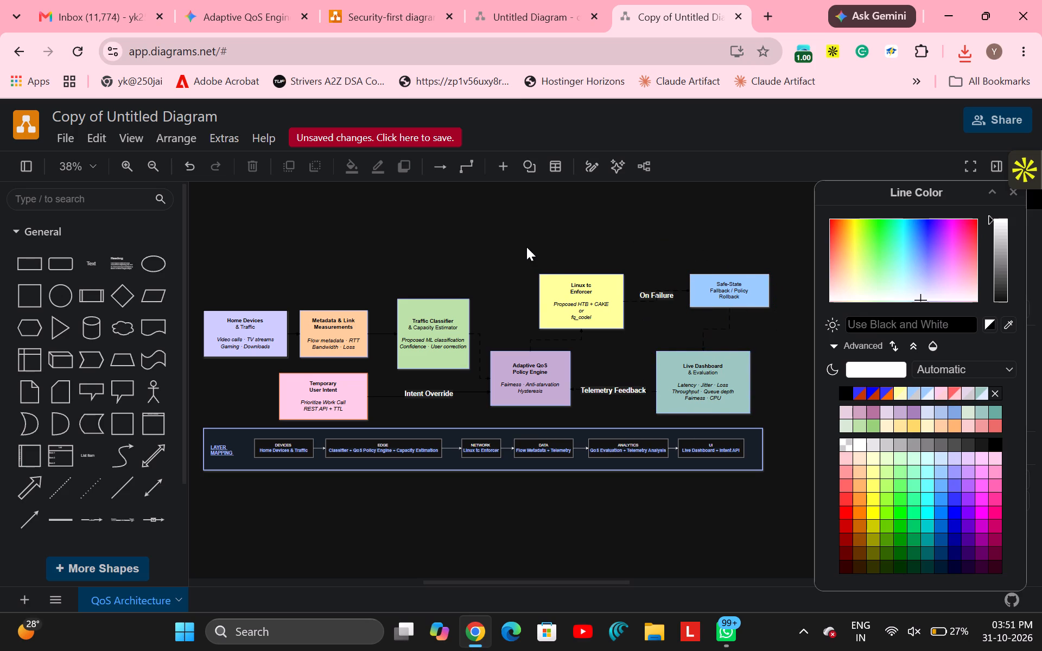
Turn on the diagram background and make its fill colour white, including the dark-mode colour.
{"action": "left_click", "coordinate": [1013, 195]}
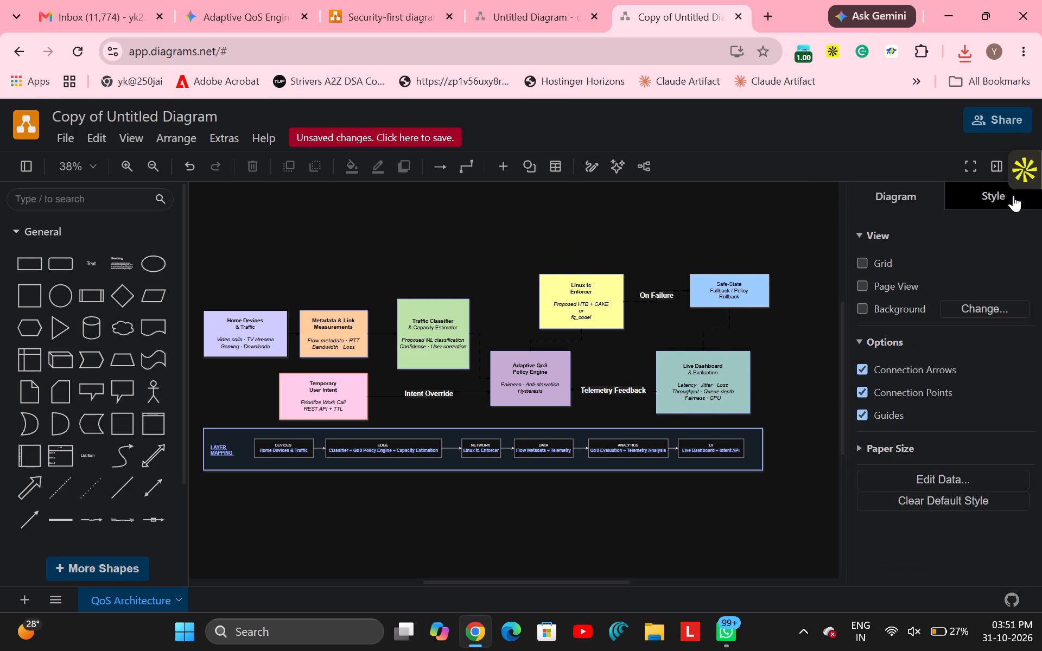
{"action": "left_click", "coordinate": [967, 305]}
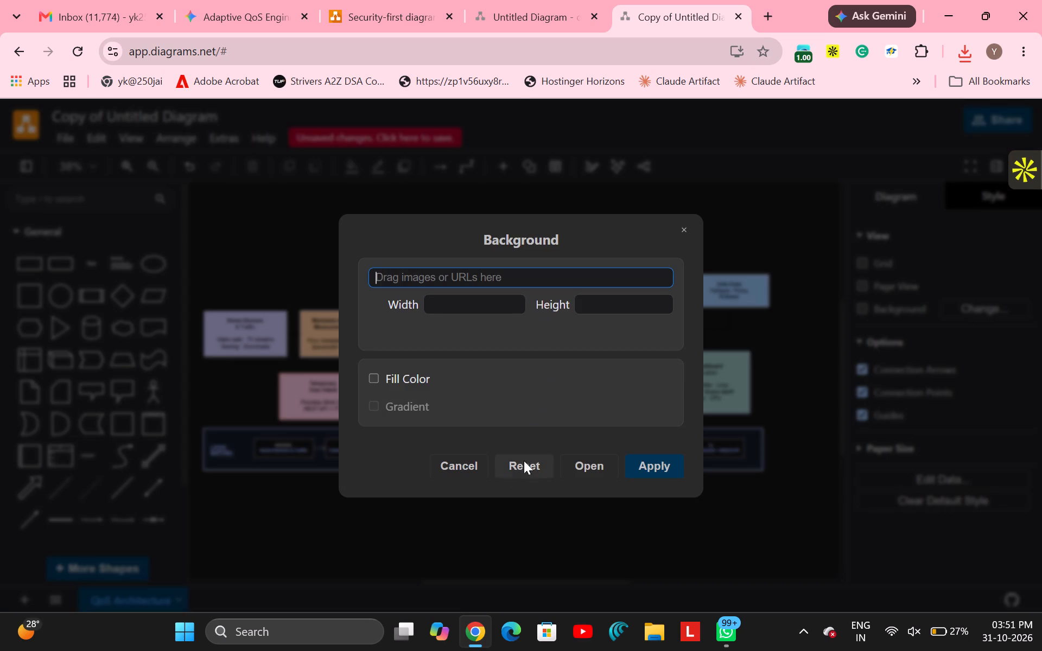
{"action": "left_click", "coordinate": [473, 465]}
{"action": "left_click", "coordinate": [866, 309]}
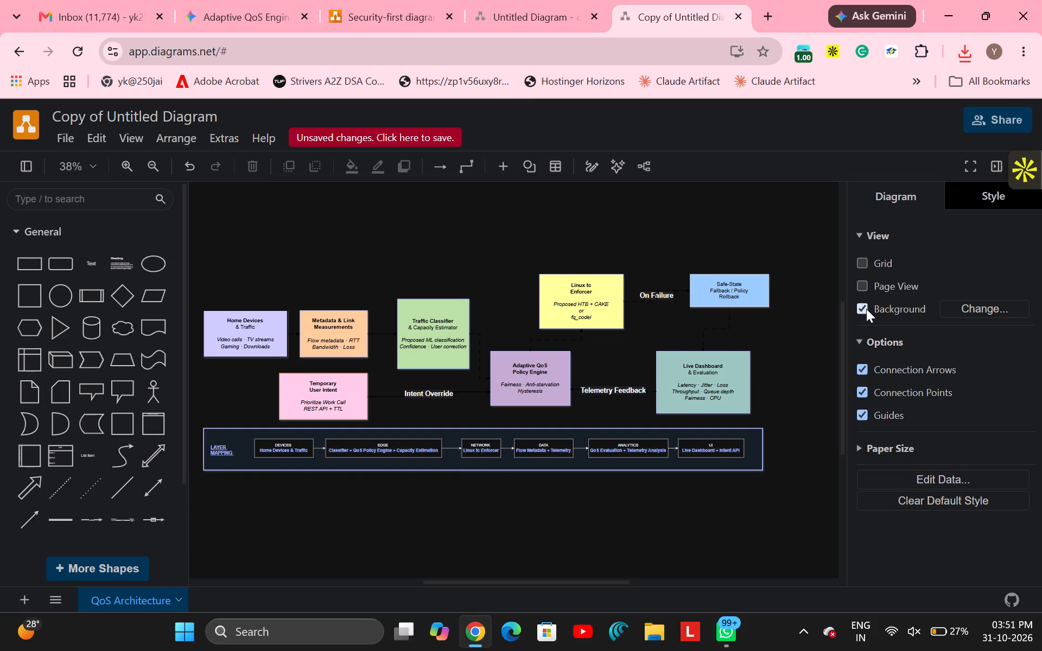
{"action": "left_click", "coordinate": [975, 310]}
{"action": "left_click", "coordinate": [453, 378]}
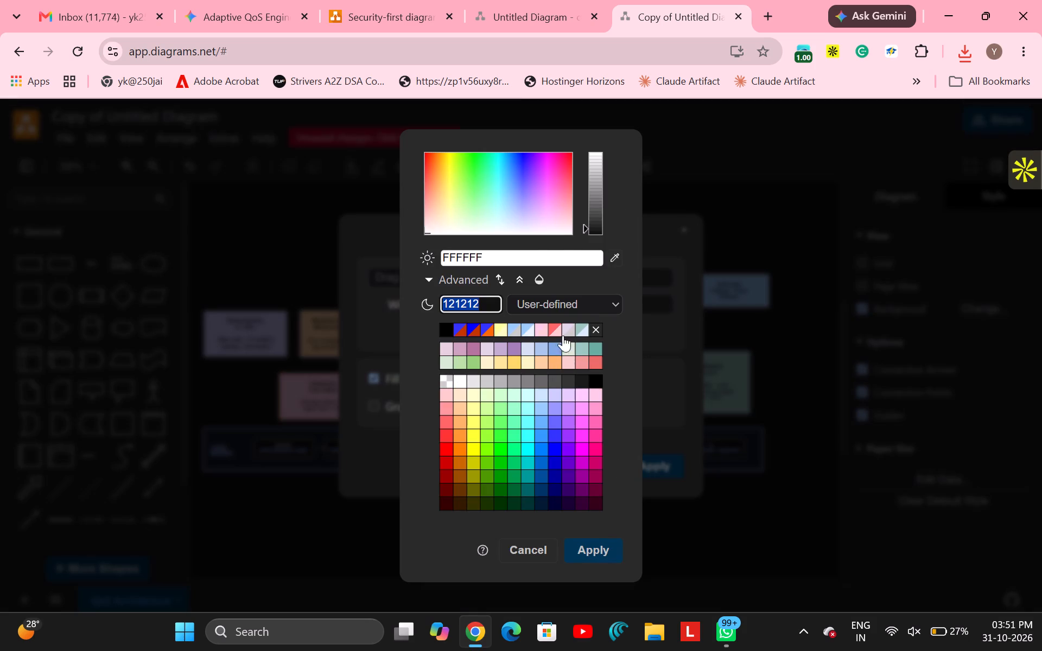
{"action": "left_click", "coordinate": [461, 382]}
{"action": "left_click", "coordinate": [570, 556]}
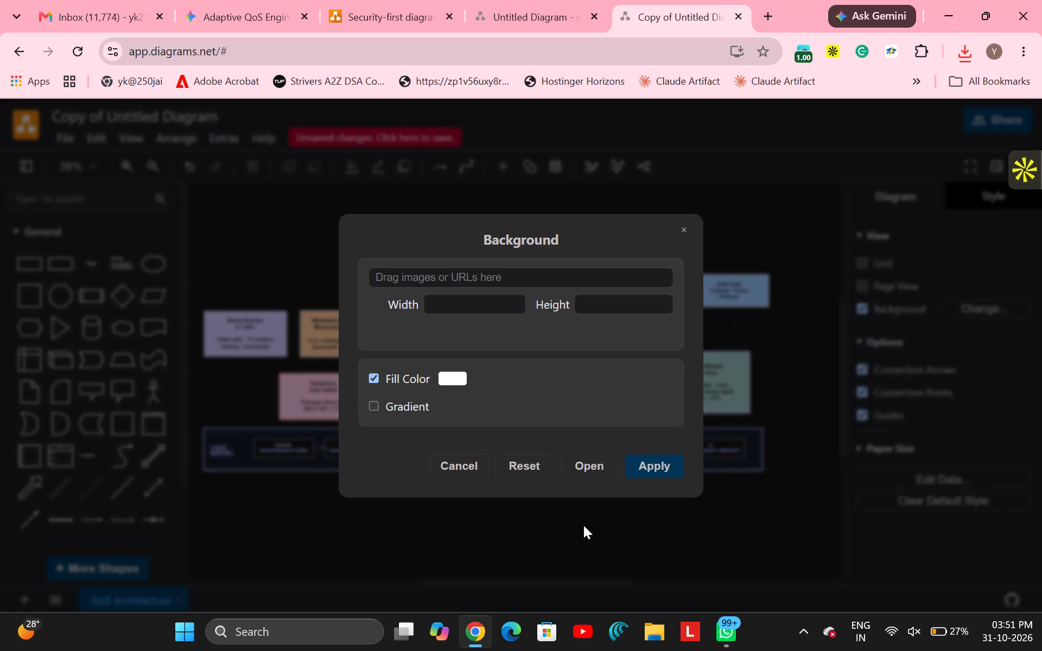
{"action": "left_click", "coordinate": [641, 465]}
{"action": "left_click", "coordinate": [524, 204]}
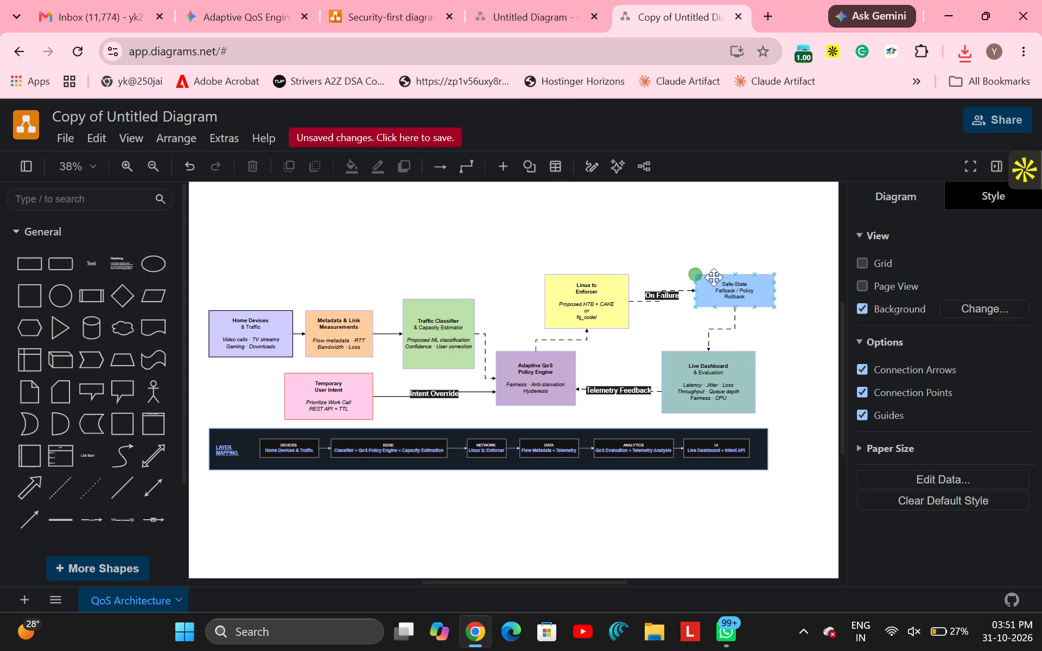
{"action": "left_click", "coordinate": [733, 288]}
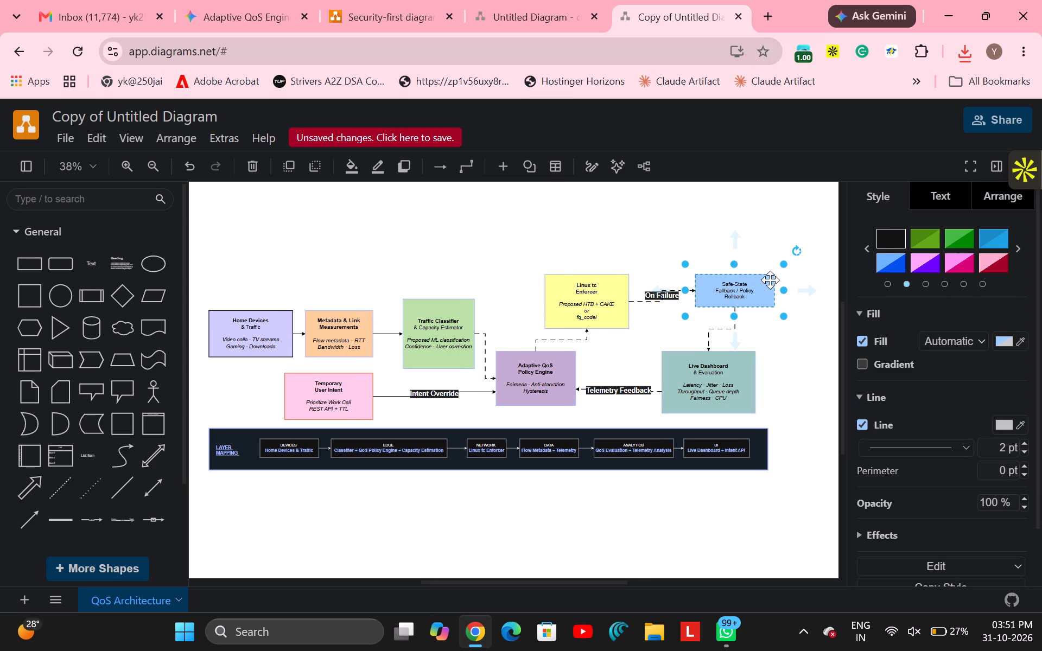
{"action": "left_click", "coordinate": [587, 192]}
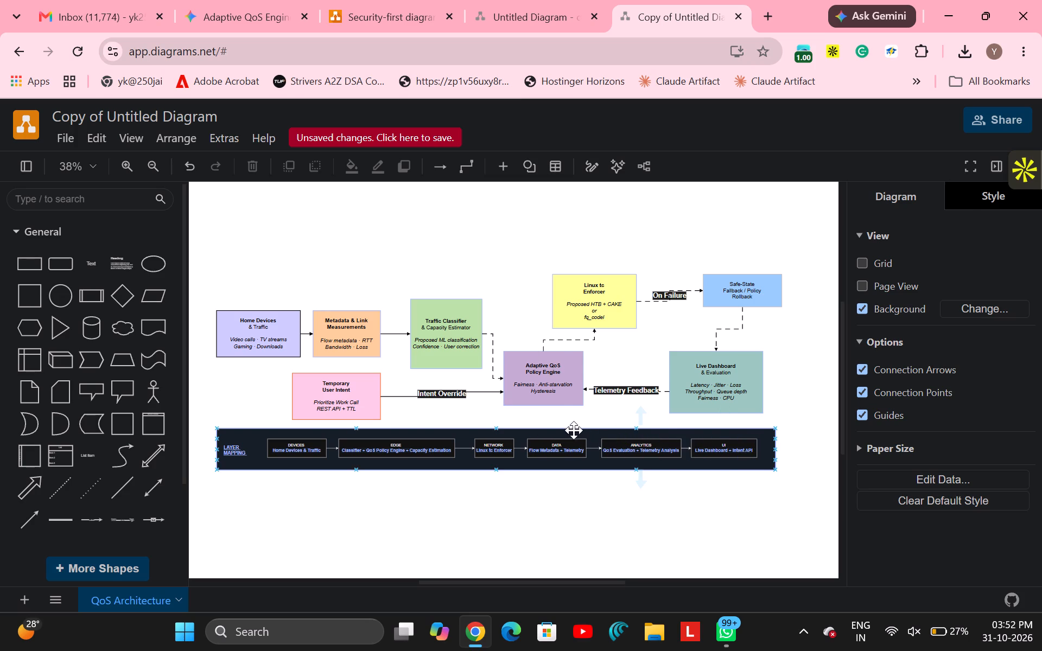
Shift the Layer Mapping frame slightly right to about x -40, y 540, leaving its inner boxes in place.
{"action": "left_click_drag", "start_coordinate": [574, 432], "coordinate": [584, 431]}
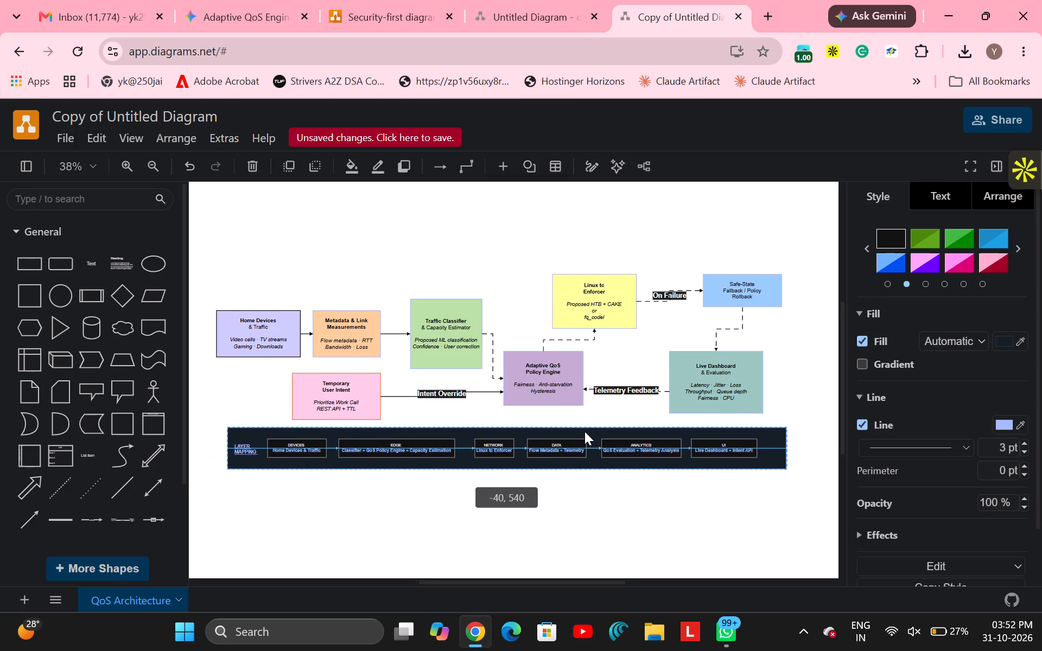
{"action": "left_click_drag", "start_coordinate": [584, 431], "coordinate": [583, 431]}
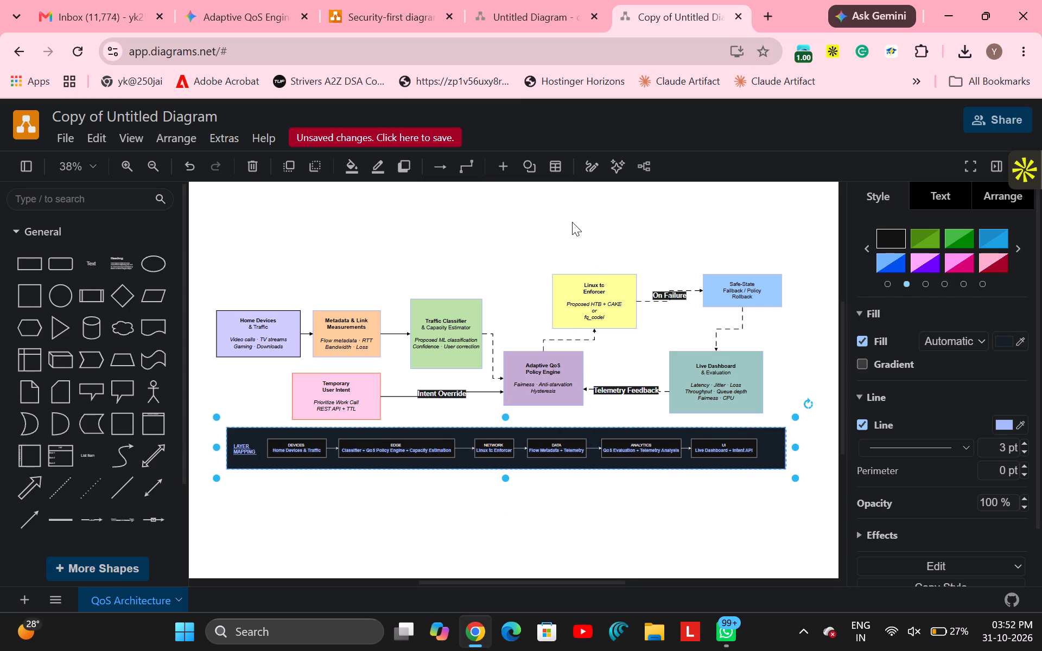
{"action": "left_click", "coordinate": [572, 222]}
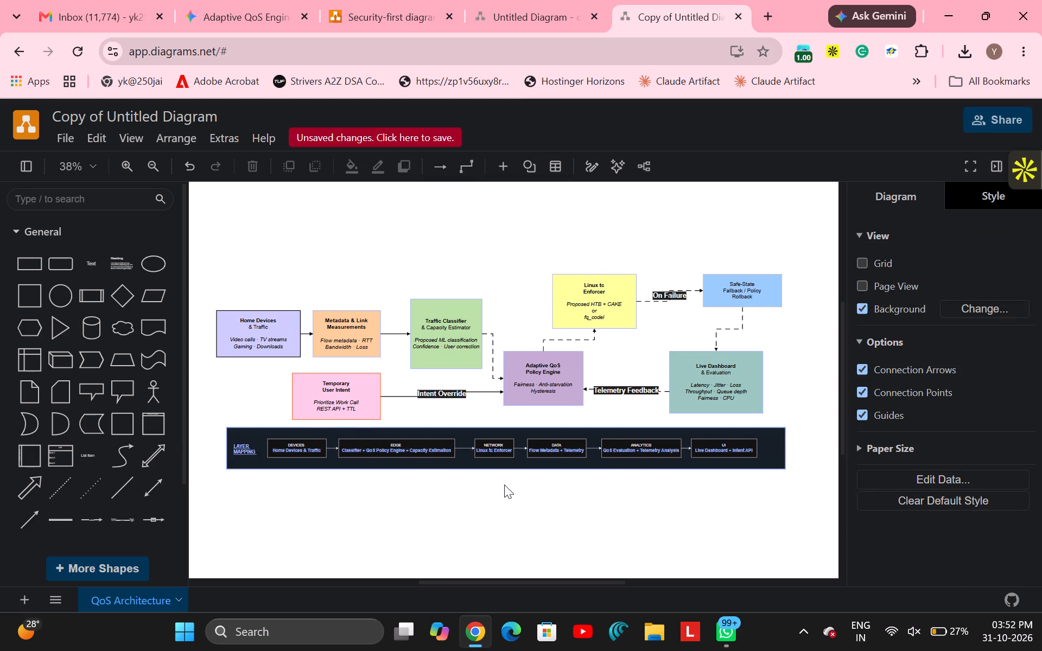
Extend the Layer Mapping frame's left edge outward to about 1860 × 135, and nudge the frame right to about x -85, y 540.
{"action": "left_click", "coordinate": [254, 437]}
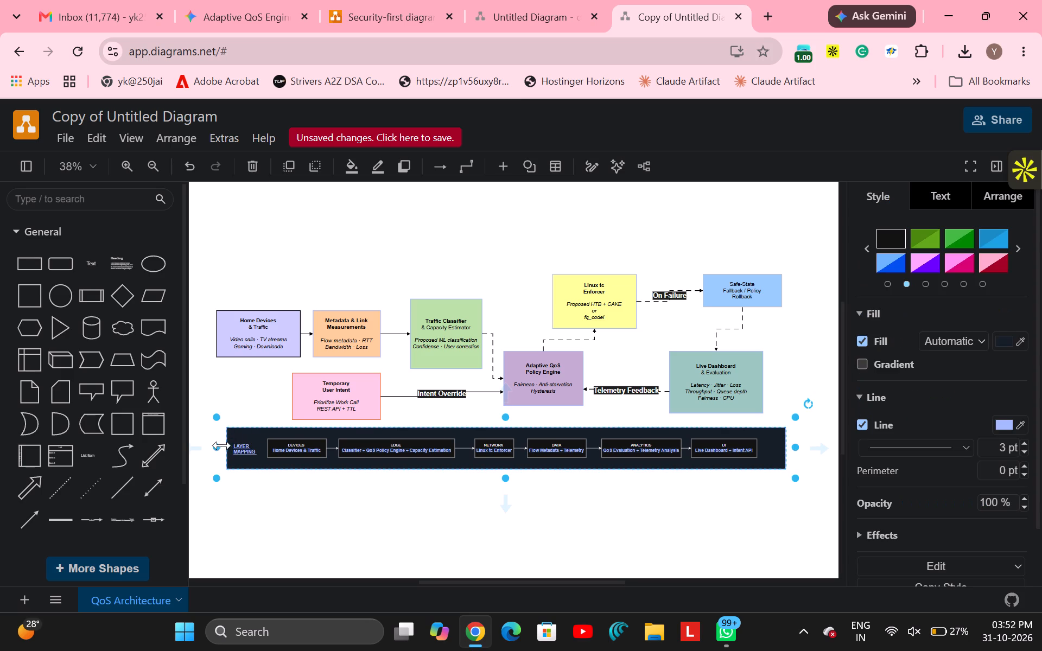
{"action": "left_click_drag", "start_coordinate": [218, 446], "coordinate": [199, 444]}
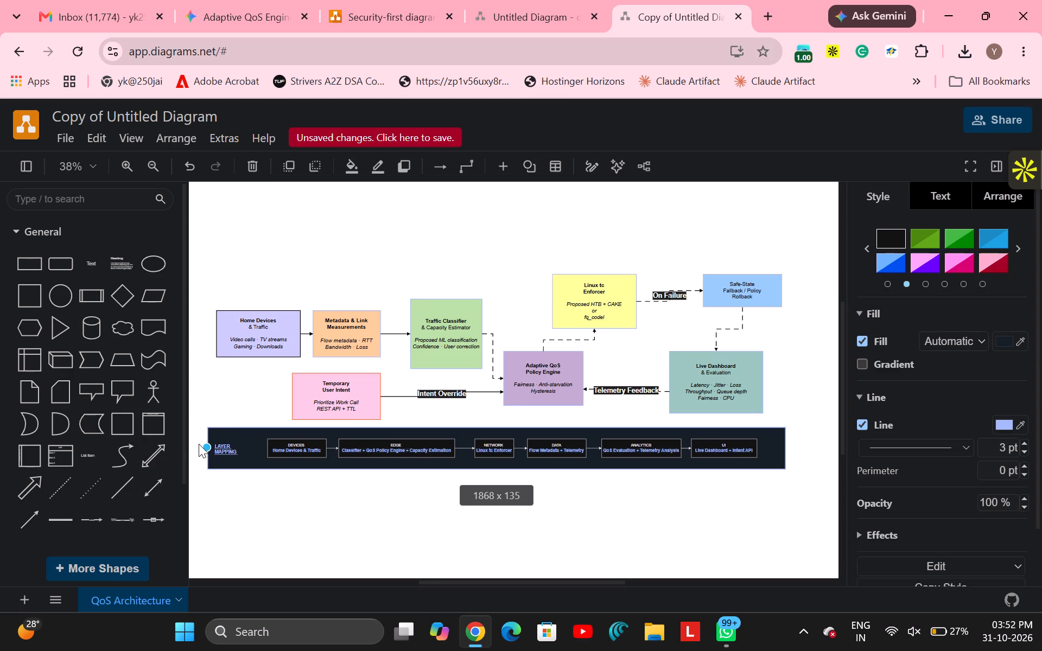
{"action": "left_click_drag", "start_coordinate": [199, 444], "coordinate": [201, 444]}
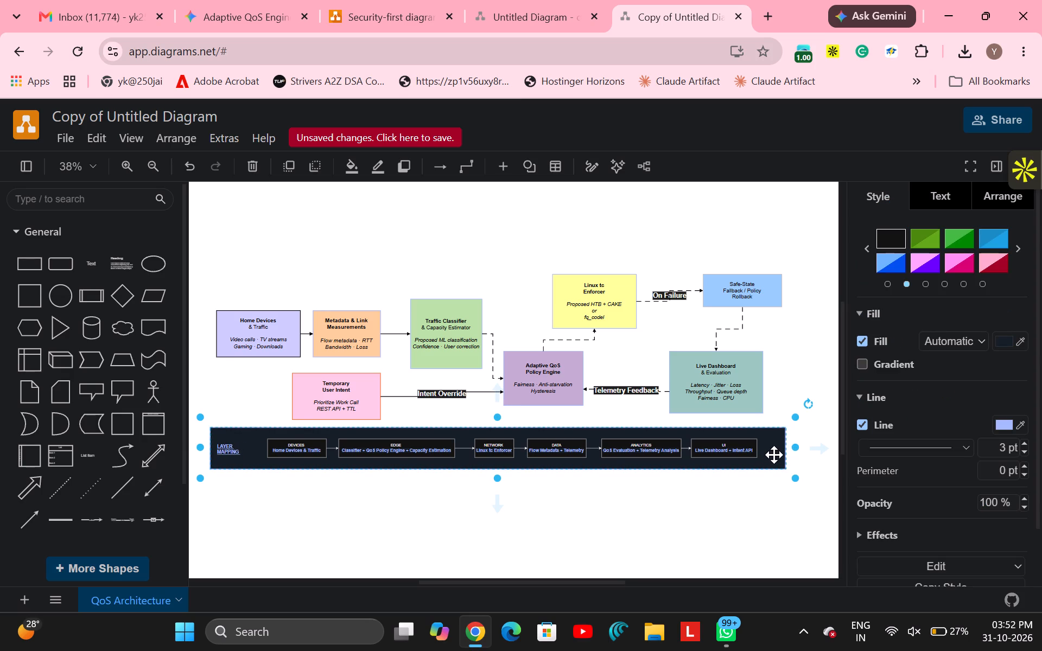
{"action": "left_click", "coordinate": [787, 450]}
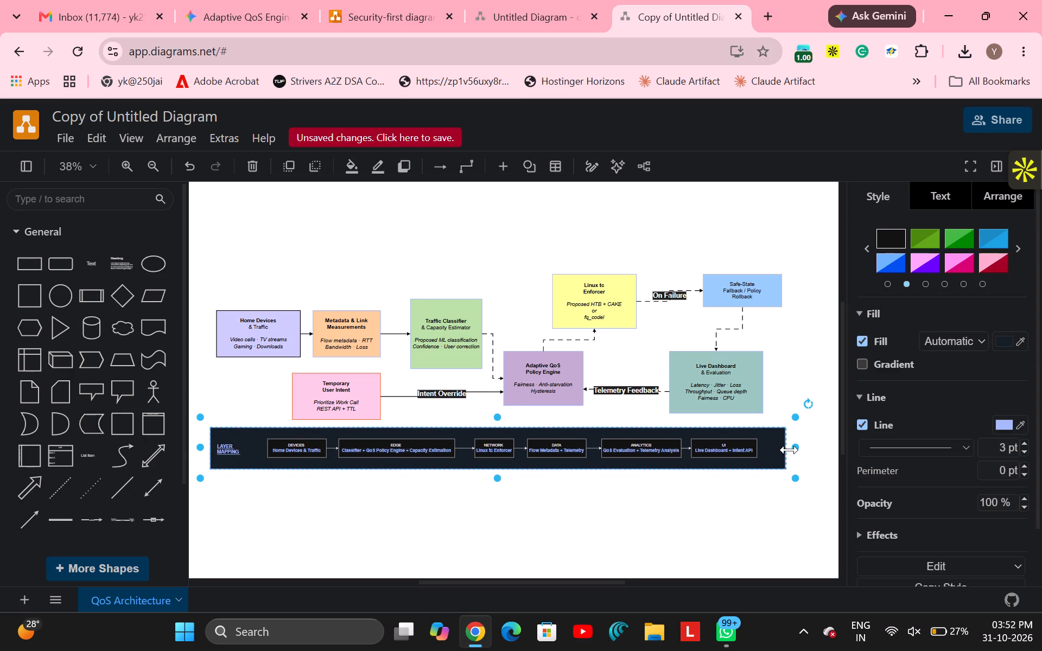
{"action": "left_click", "coordinate": [787, 450]}
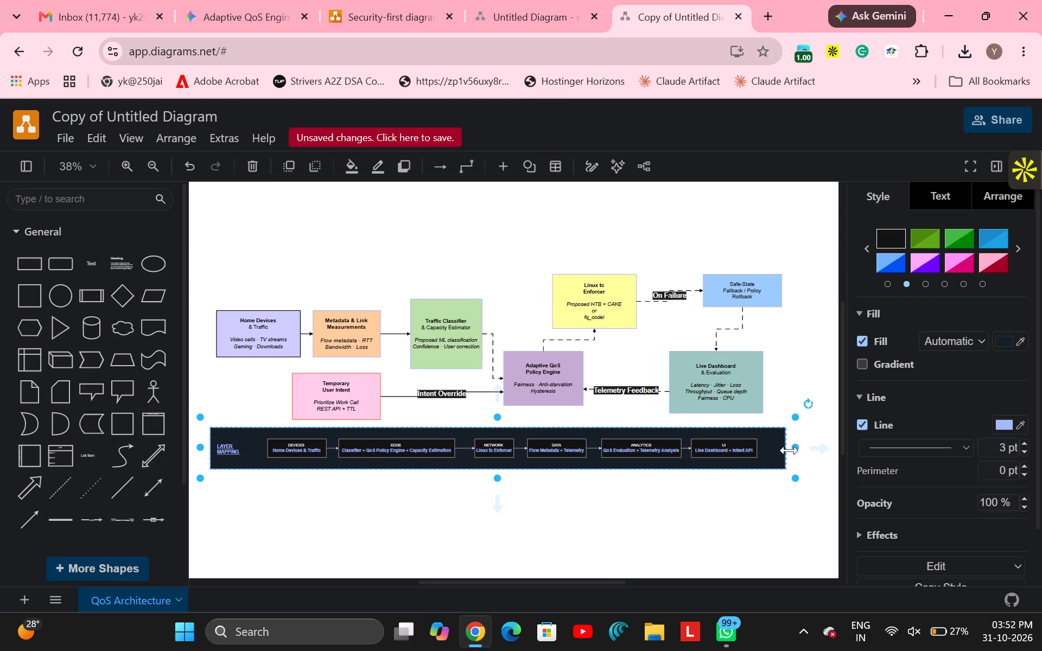
{"action": "left_click", "coordinate": [789, 450]}
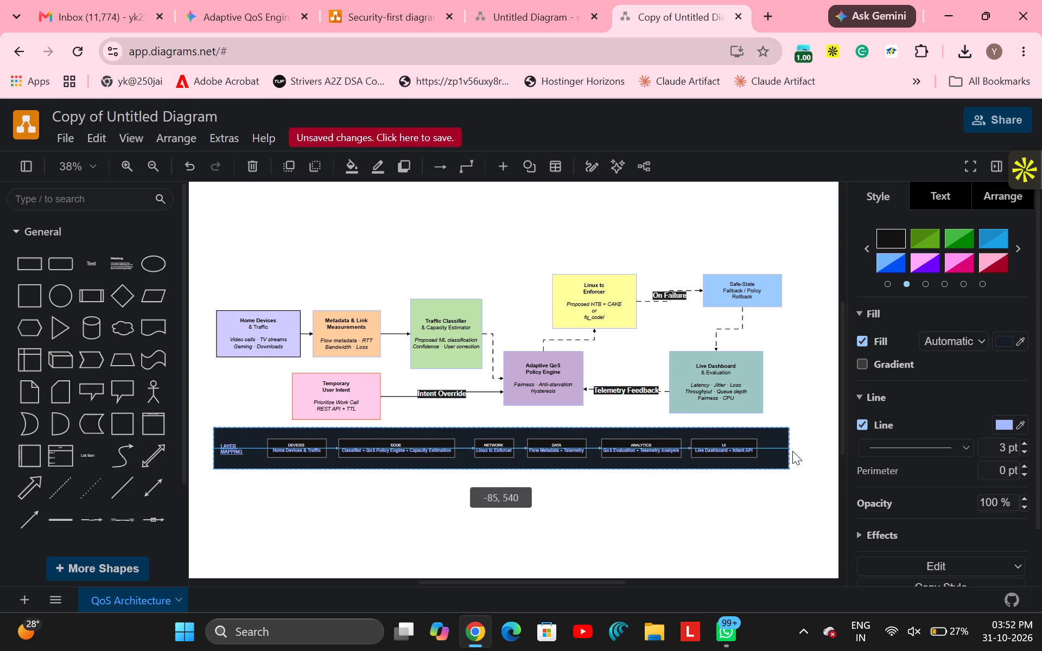
{"action": "left_click", "coordinate": [656, 507]}
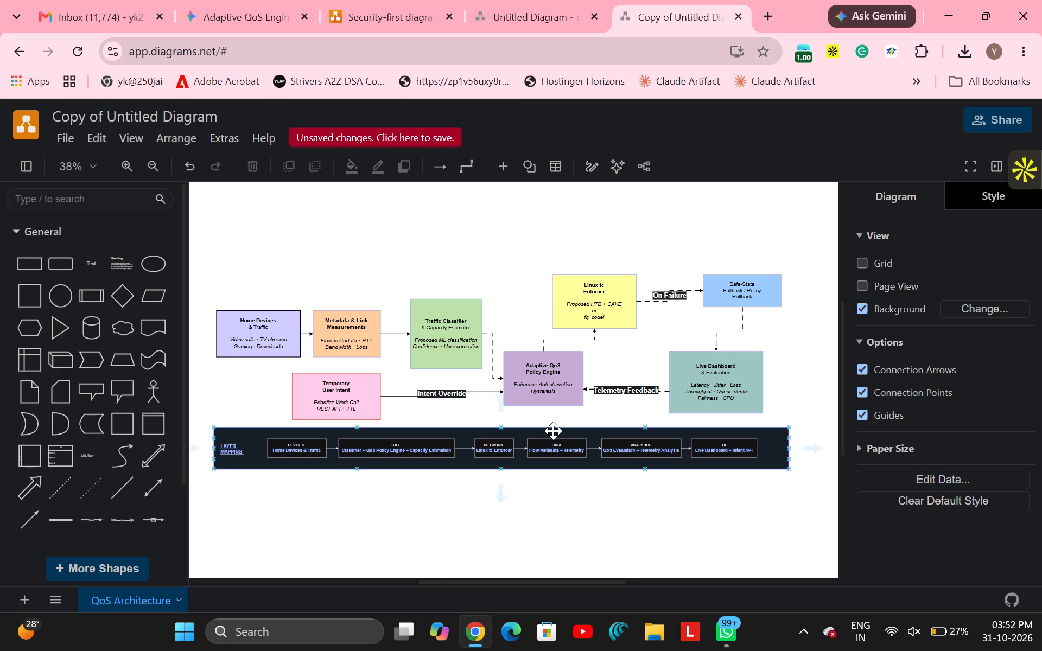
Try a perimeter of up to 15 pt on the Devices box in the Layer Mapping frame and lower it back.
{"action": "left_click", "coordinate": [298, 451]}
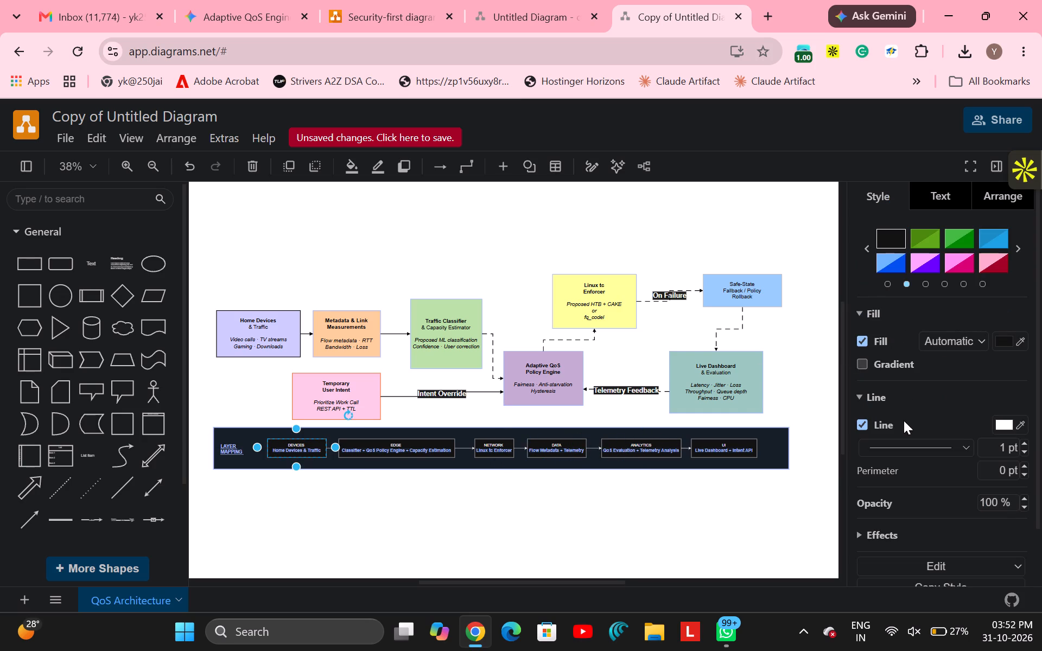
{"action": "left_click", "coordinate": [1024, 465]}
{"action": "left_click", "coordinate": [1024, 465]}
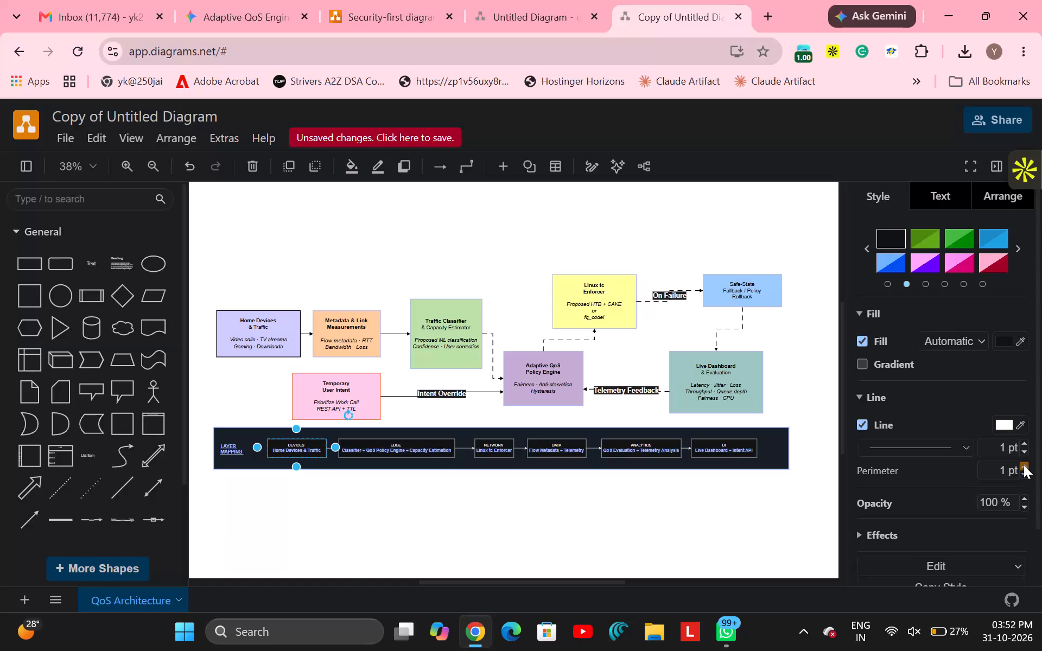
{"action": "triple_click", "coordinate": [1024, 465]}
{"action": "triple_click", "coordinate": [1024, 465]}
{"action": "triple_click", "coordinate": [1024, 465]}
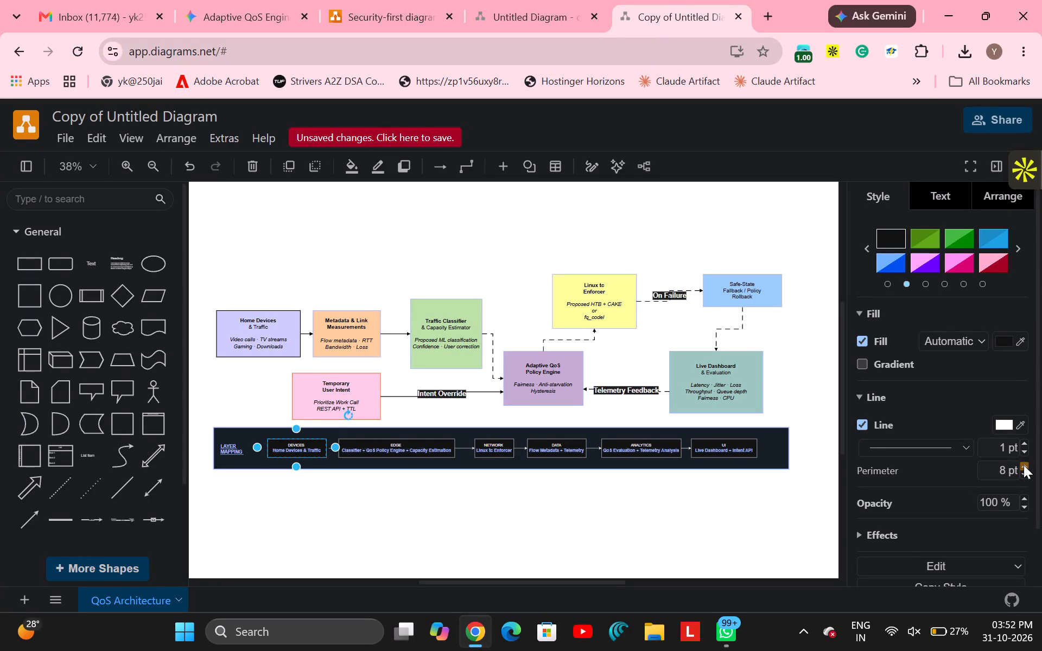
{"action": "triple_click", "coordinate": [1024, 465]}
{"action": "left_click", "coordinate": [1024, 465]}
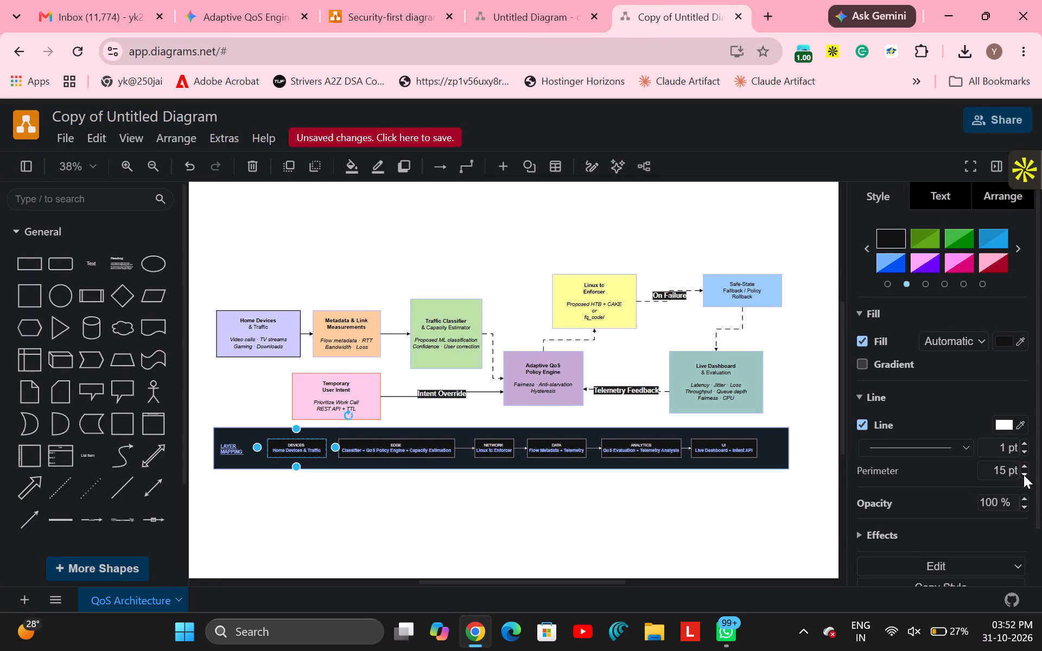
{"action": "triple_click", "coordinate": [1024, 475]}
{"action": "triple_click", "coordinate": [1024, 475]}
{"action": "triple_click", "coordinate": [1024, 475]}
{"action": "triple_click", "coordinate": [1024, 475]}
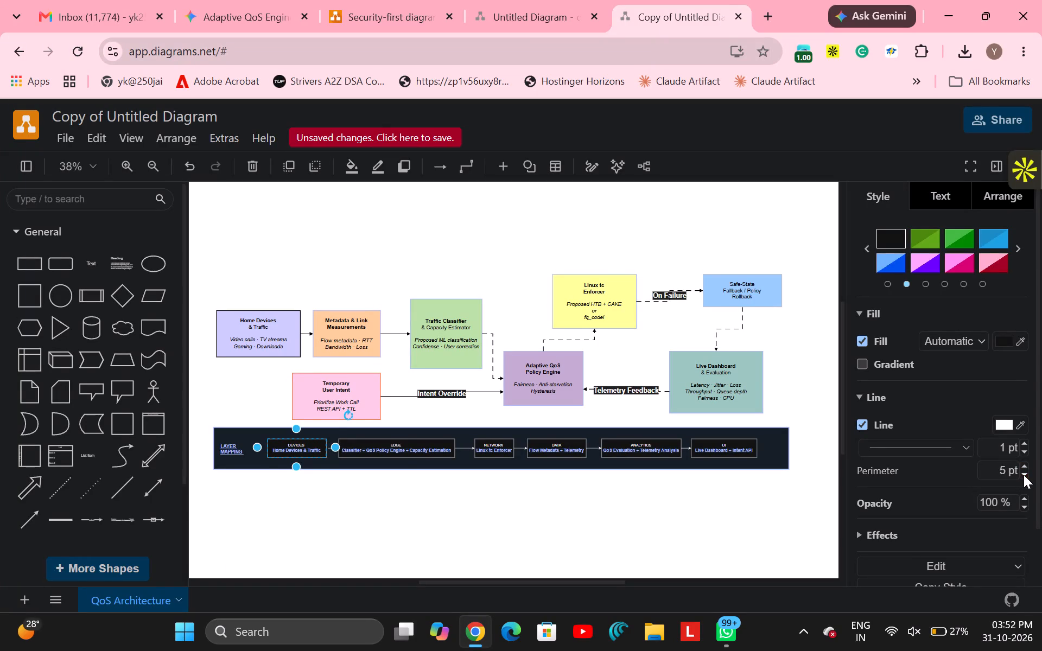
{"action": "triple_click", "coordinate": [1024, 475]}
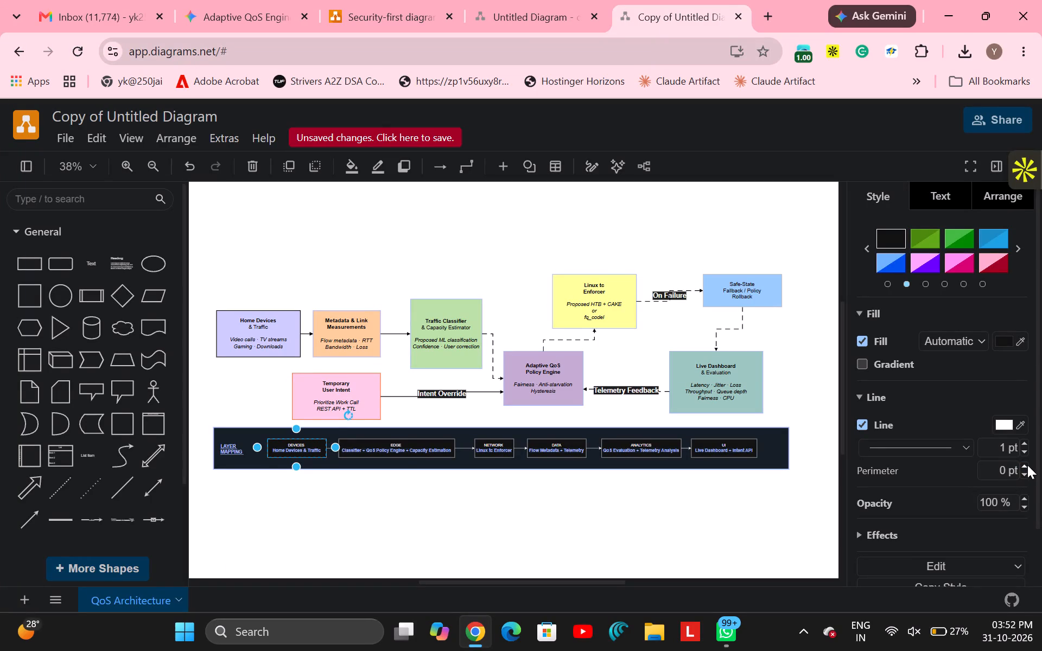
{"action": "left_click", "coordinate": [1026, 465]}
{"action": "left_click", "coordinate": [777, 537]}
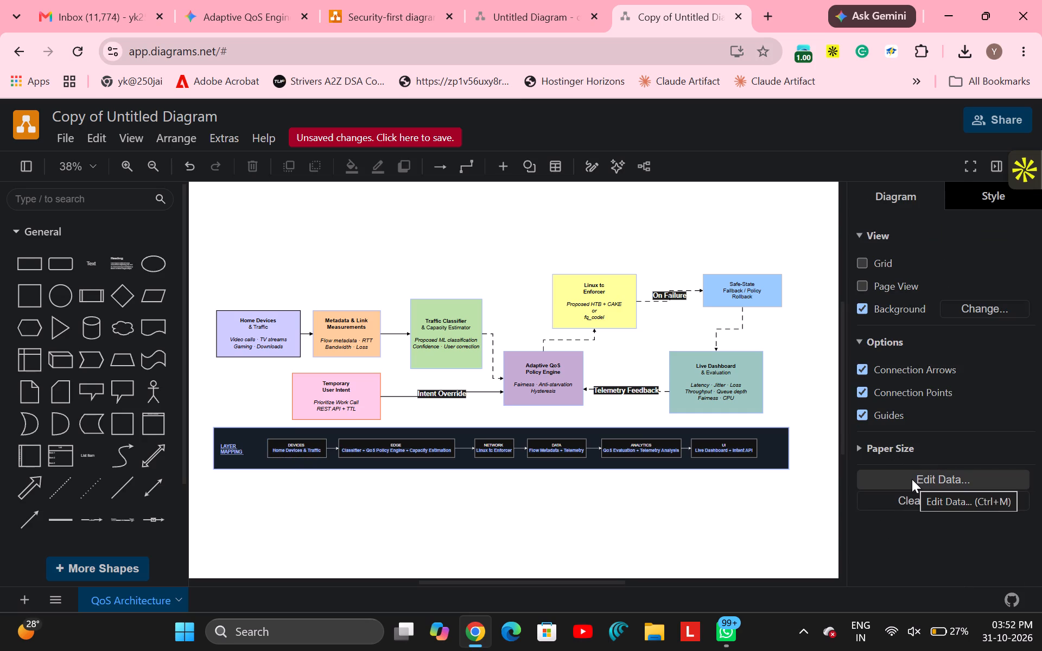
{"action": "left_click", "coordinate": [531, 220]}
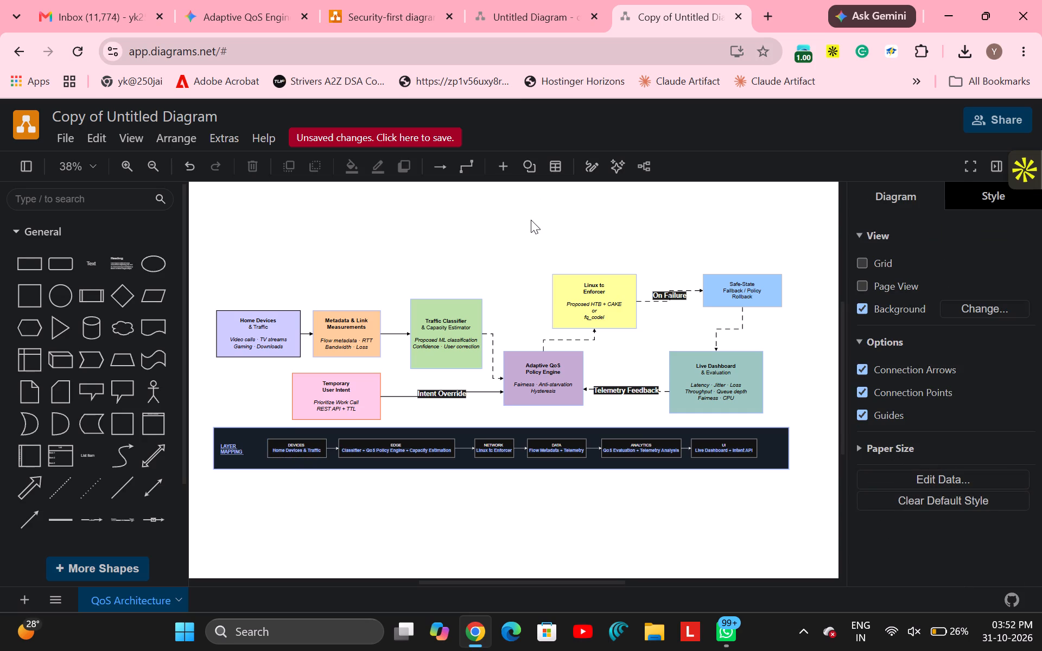
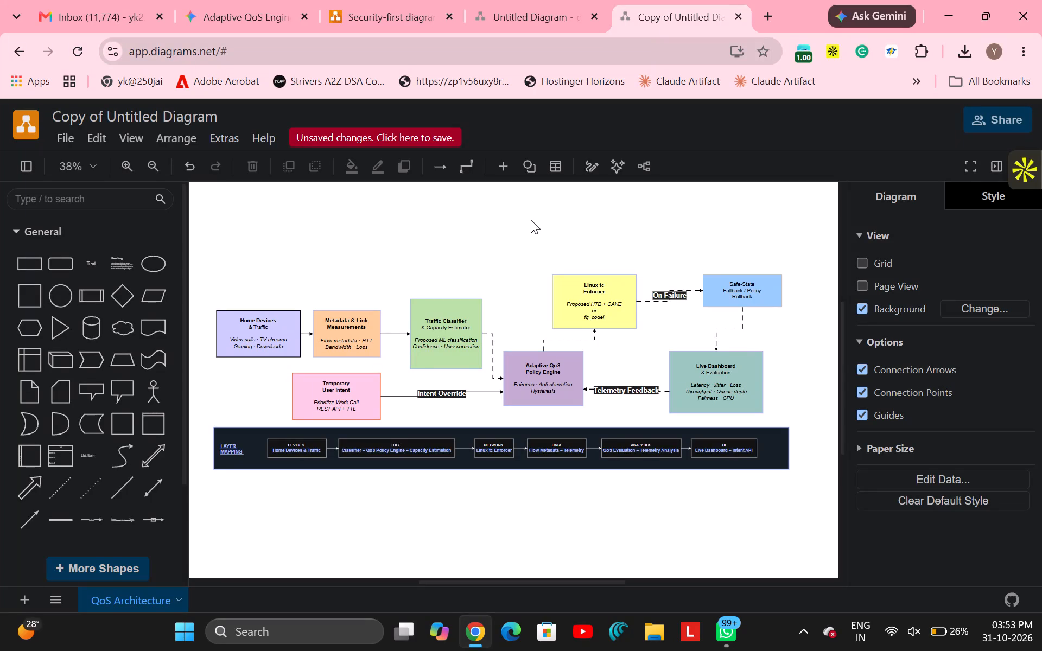
Shorten the Layer Mapping frame slightly by pulling its right edge inward, closer to the UI box.
{"action": "left_click", "coordinate": [776, 451]}
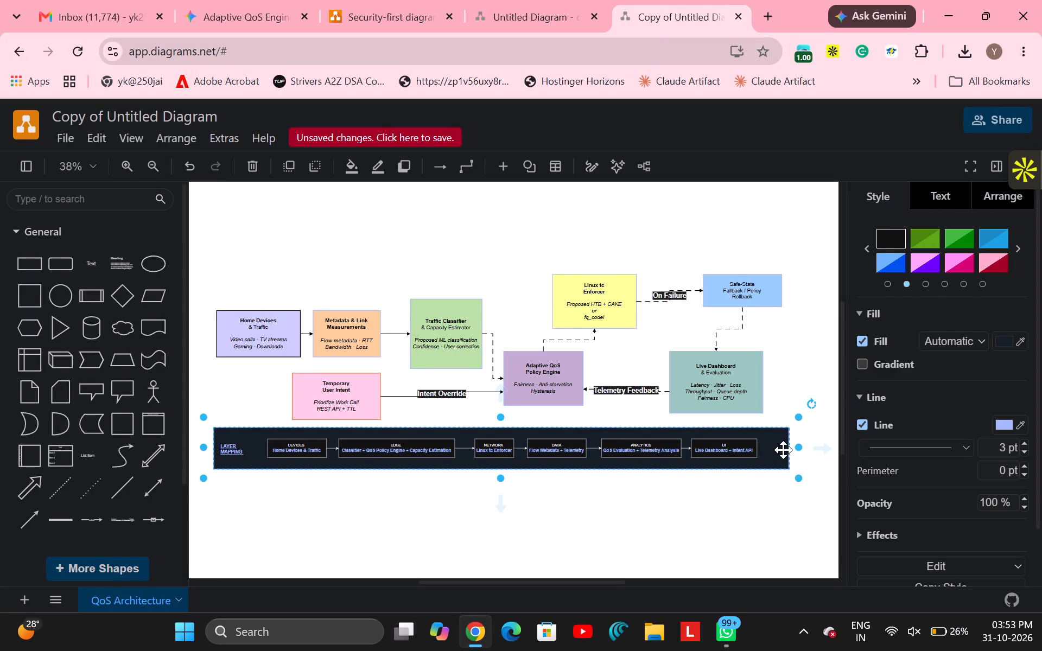
{"action": "left_click_drag", "start_coordinate": [795, 446], "coordinate": [787, 445]}
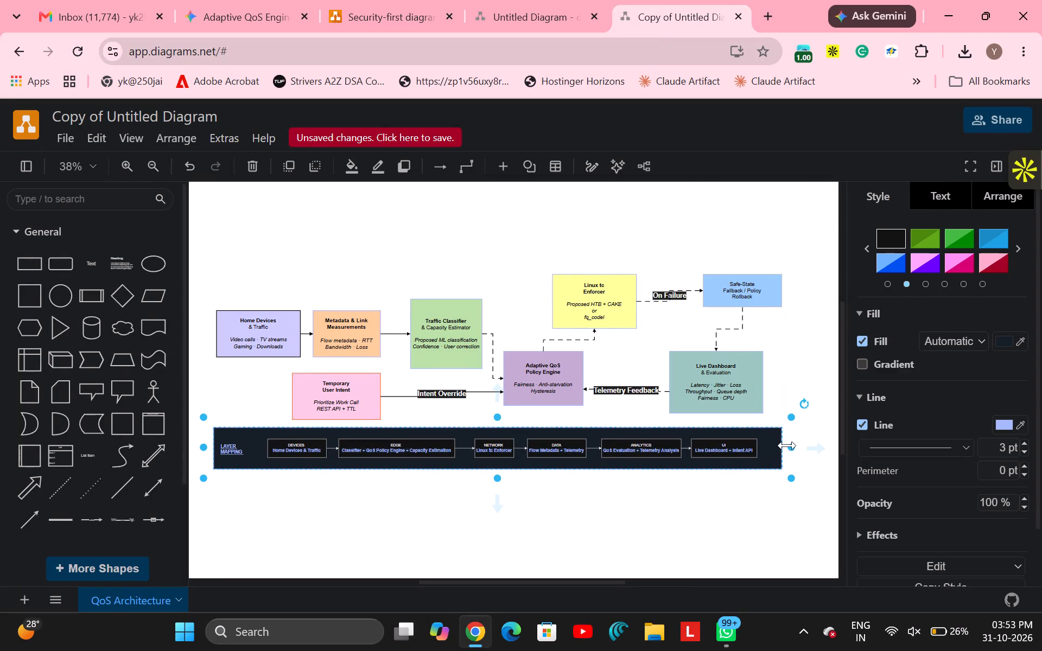
{"action": "left_click", "coordinate": [726, 509]}
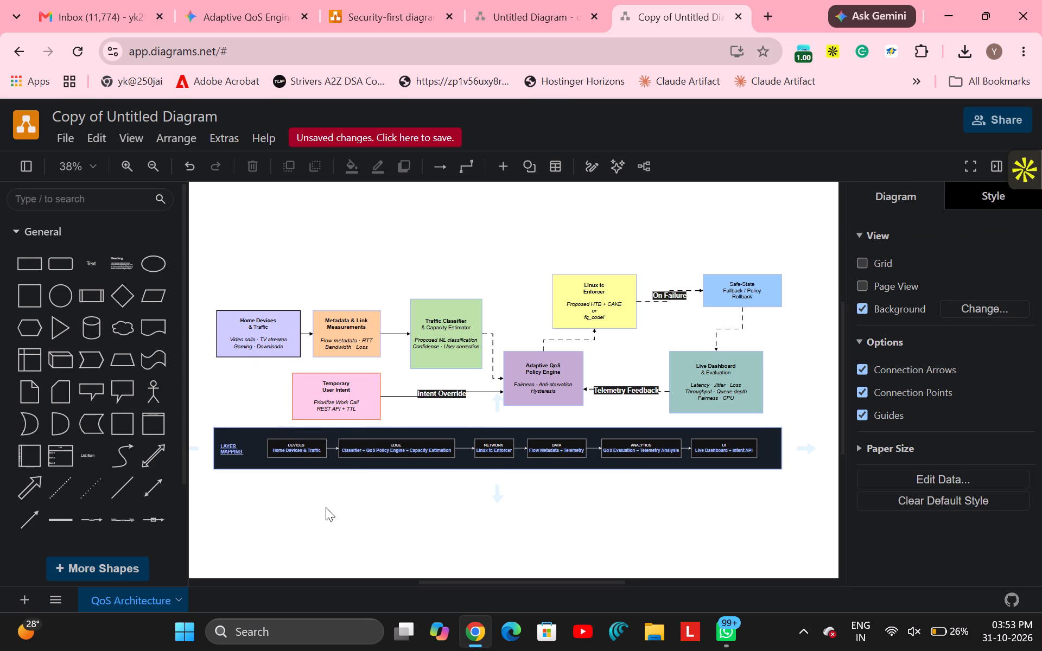
Make the Devices and Edge boxes in the Layer Mapping frame taller by extending their top edges upward to the same level.
{"action": "left_click", "coordinate": [296, 449]}
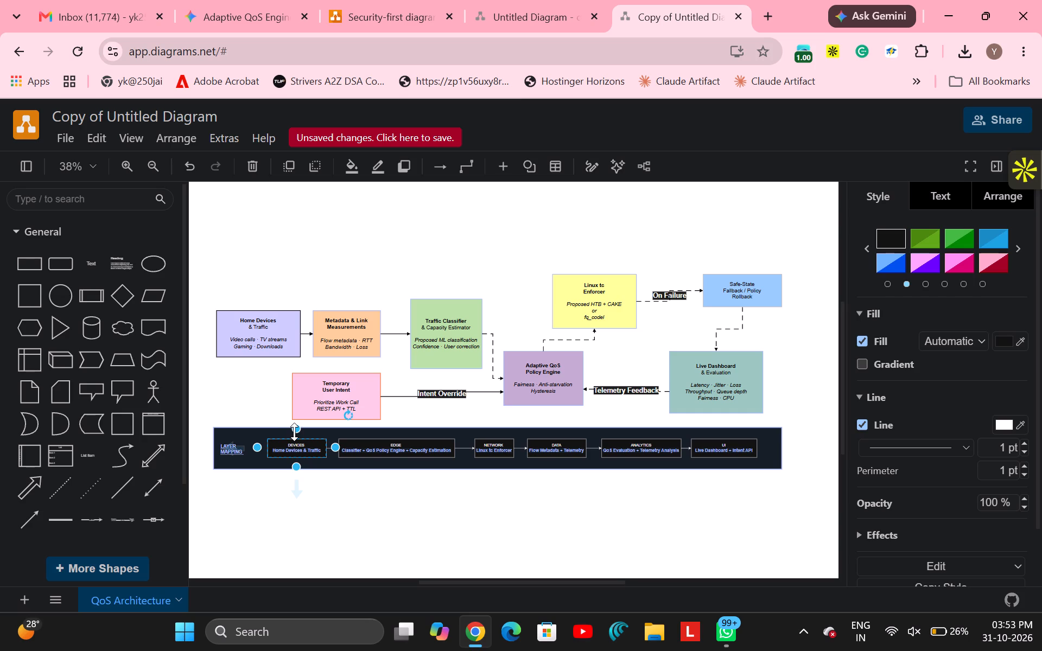
{"action": "left_click_drag", "start_coordinate": [296, 430], "coordinate": [296, 424]}
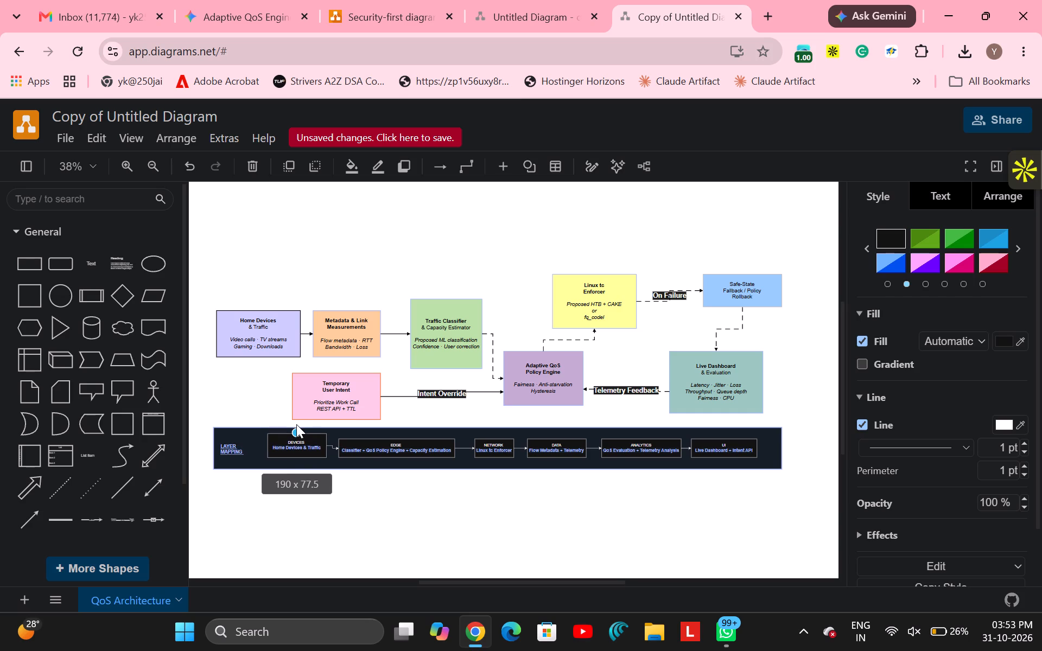
{"action": "left_click_drag", "start_coordinate": [296, 424], "coordinate": [296, 422]}
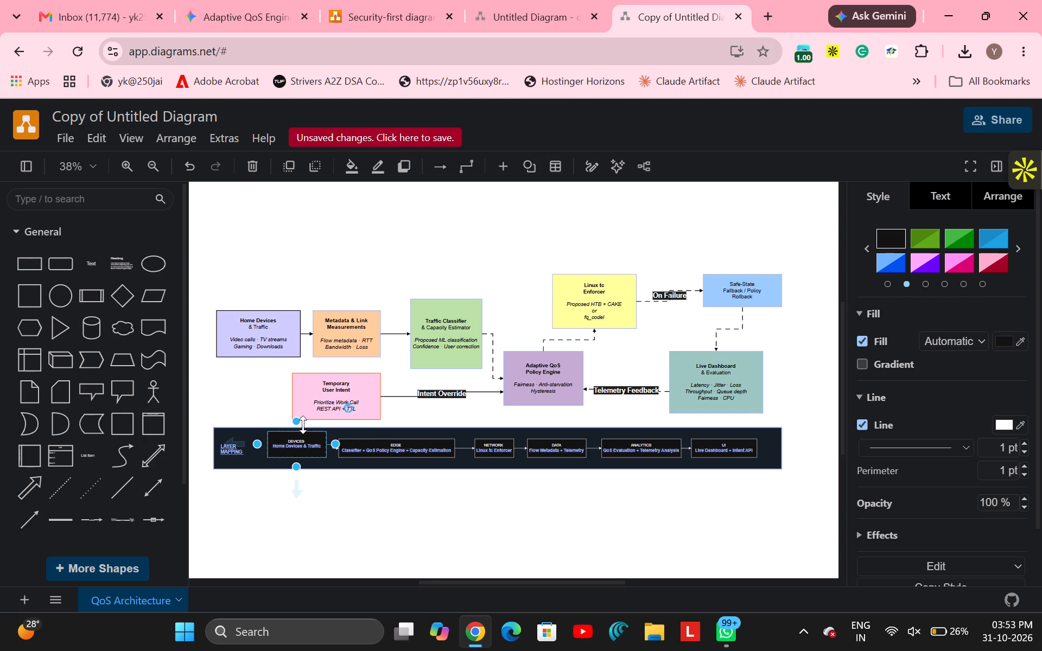
{"action": "left_click", "coordinate": [400, 444]}
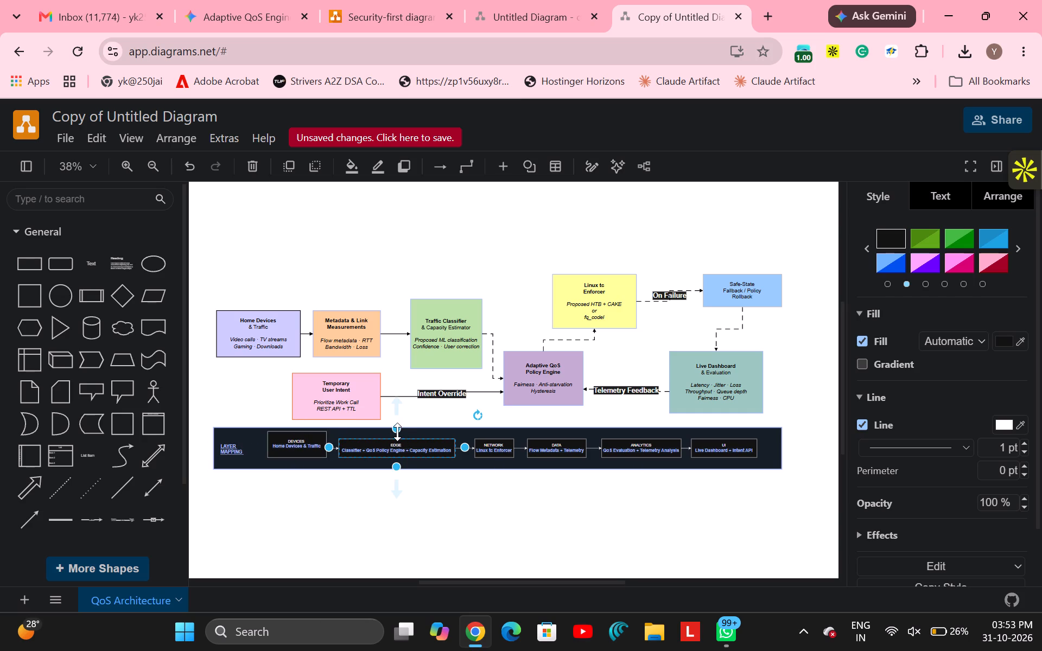
{"action": "left_click_drag", "start_coordinate": [397, 432], "coordinate": [397, 426]}
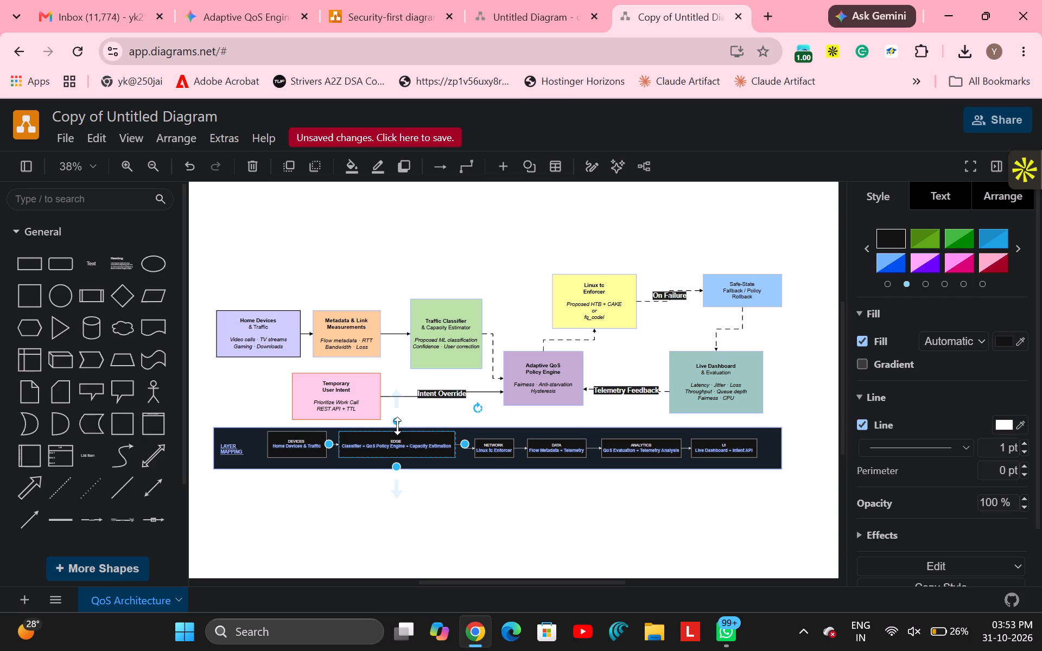
{"action": "left_click", "coordinate": [431, 404]}
Make the Network and Data boxes taller by extending their top edges upward, level with the Edge box.
{"action": "left_click", "coordinate": [493, 451]}
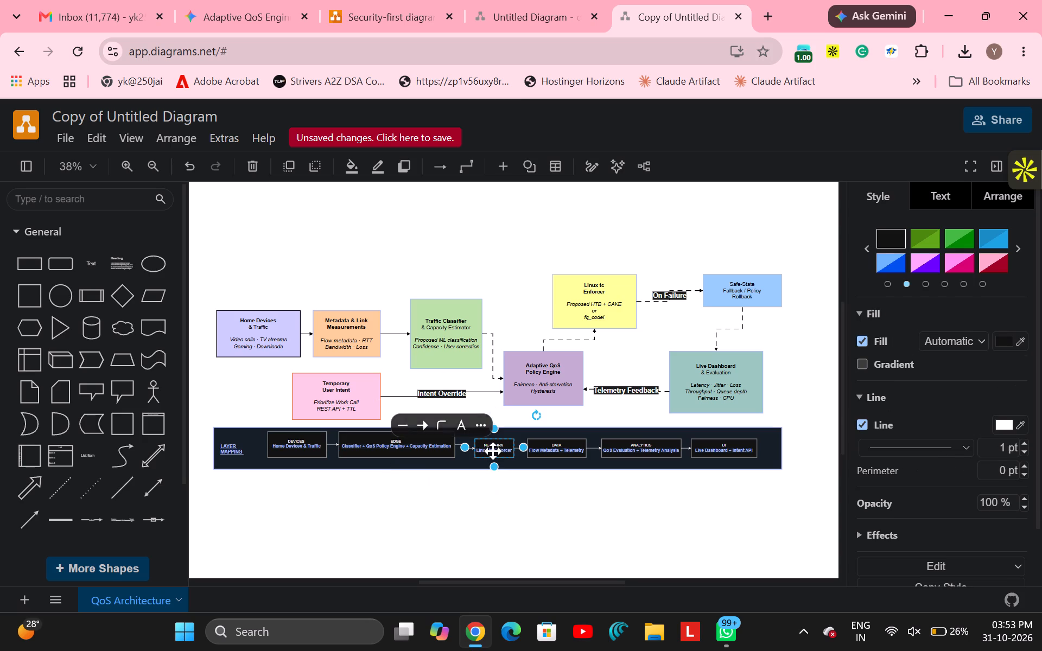
{"action": "left_click_drag", "start_coordinate": [495, 431], "coordinate": [495, 427]}
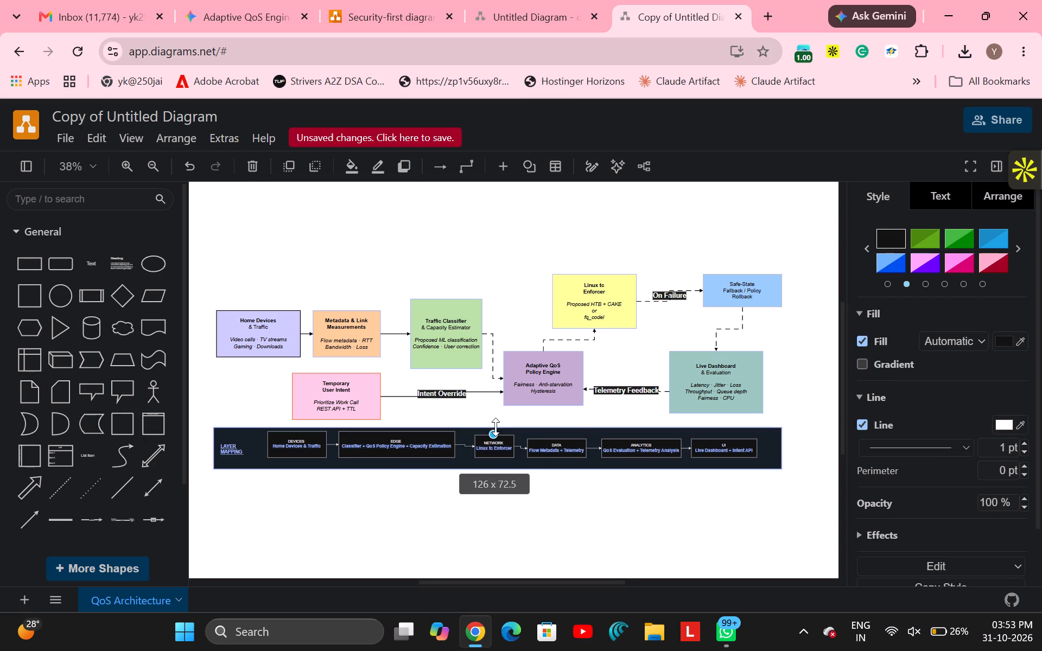
{"action": "left_click_drag", "start_coordinate": [495, 427], "coordinate": [495, 423]}
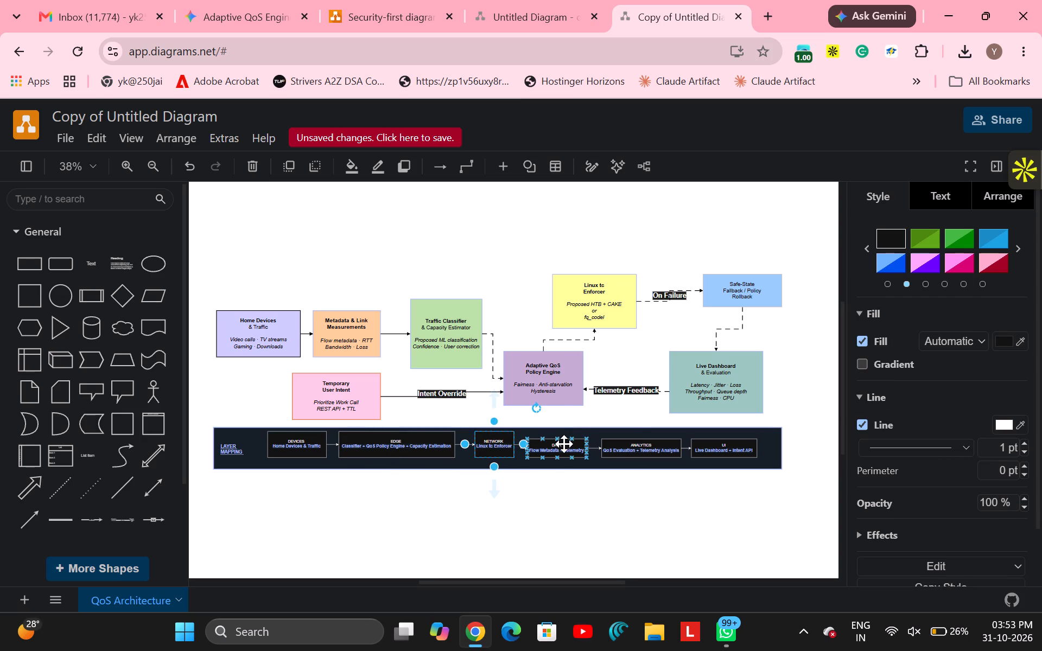
{"action": "left_click", "coordinate": [564, 444]}
{"action": "left_click_drag", "start_coordinate": [557, 432], "coordinate": [559, 427]}
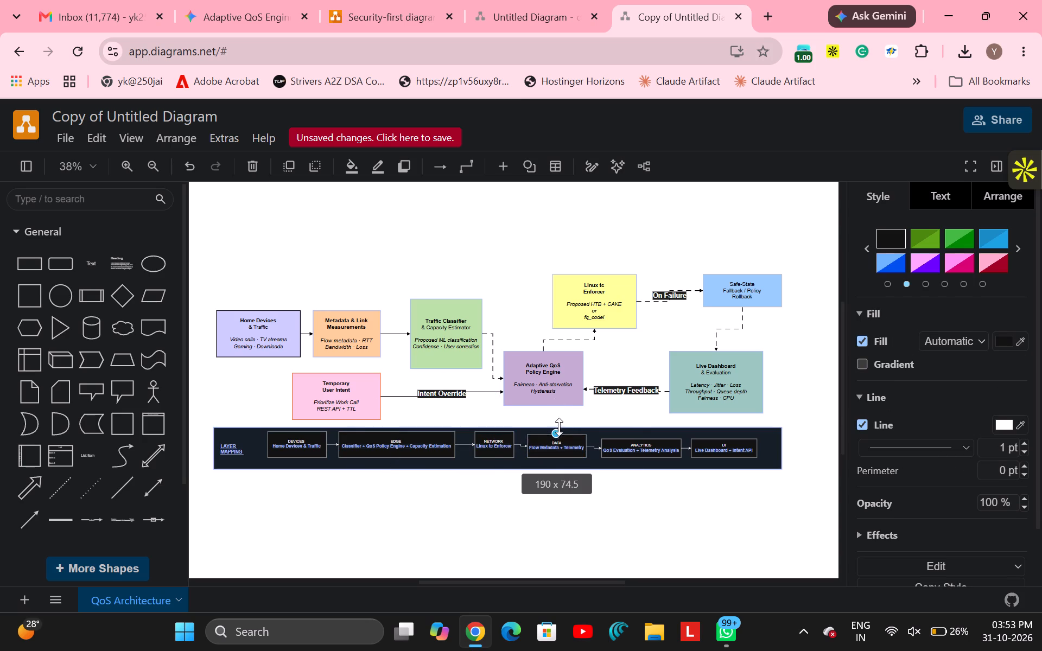
{"action": "left_click_drag", "start_coordinate": [559, 427], "coordinate": [560, 425]}
Extend the top edges of the Analytics and UI boxes up to the neighbouring boxes' level, making UI about 212 × 84.5.
{"action": "left_click", "coordinate": [634, 444]}
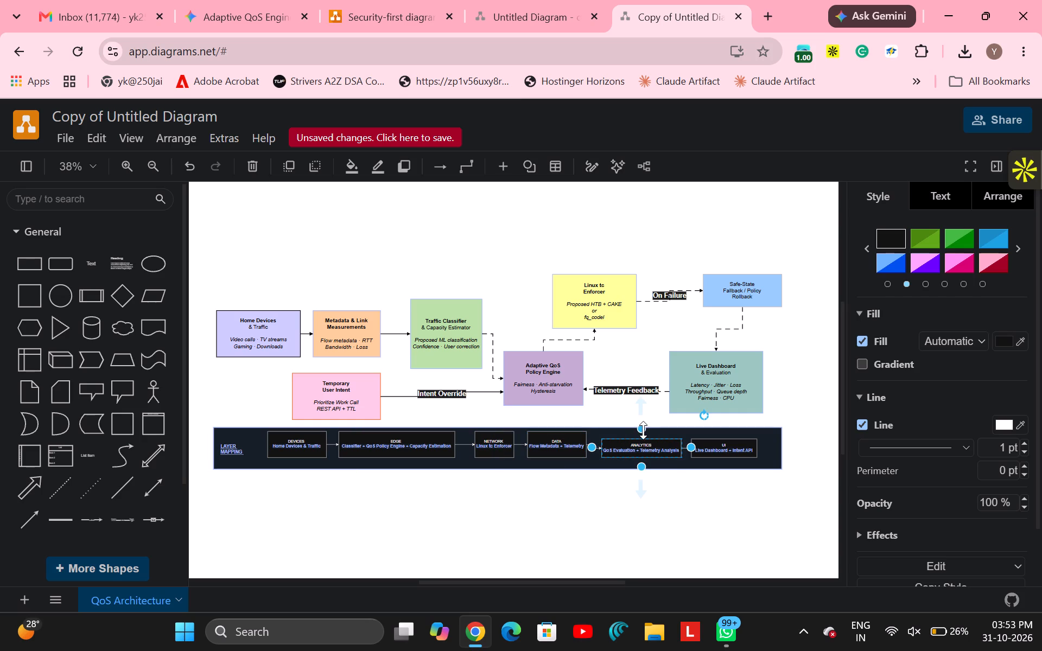
{"action": "left_click_drag", "start_coordinate": [643, 429], "coordinate": [643, 423]}
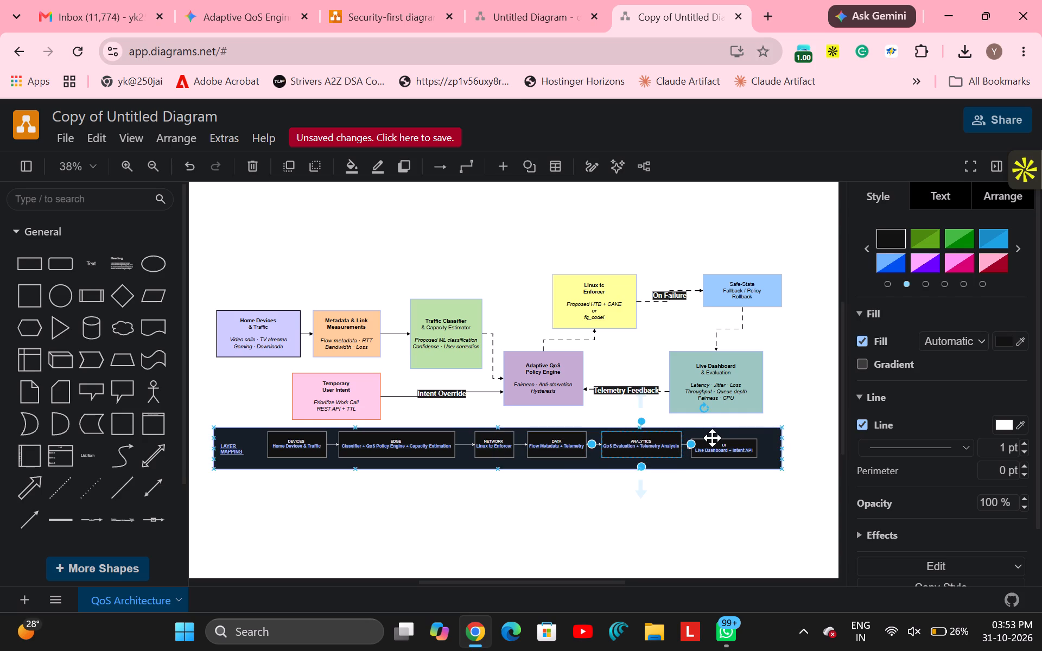
{"action": "left_click", "coordinate": [720, 446]}
{"action": "left_click_drag", "start_coordinate": [724, 432], "coordinate": [724, 427]}
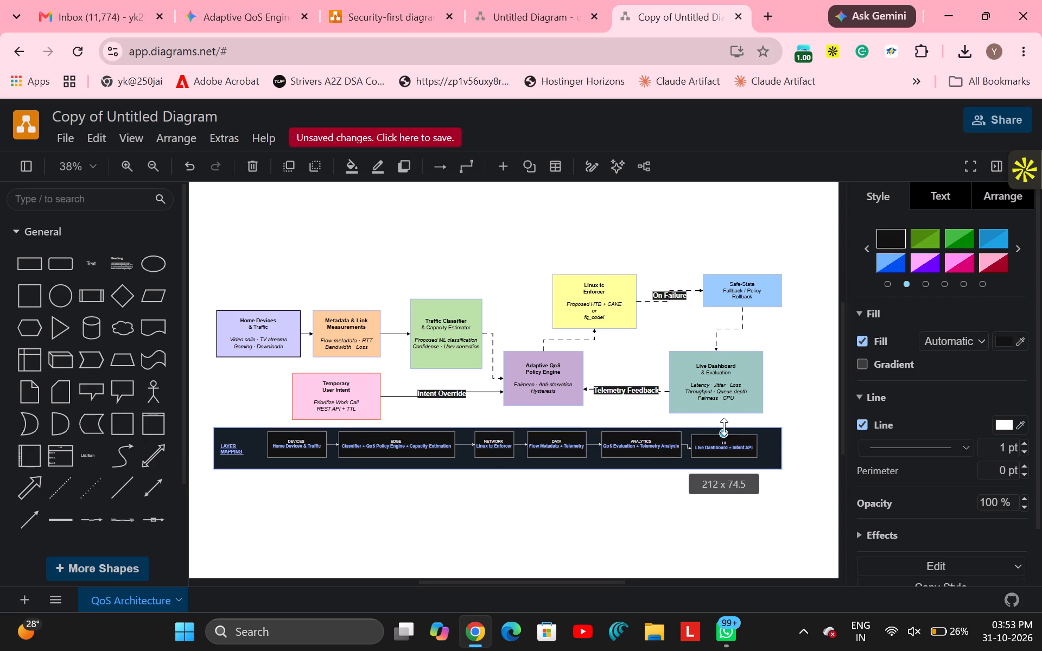
{"action": "left_click_drag", "start_coordinate": [724, 427], "coordinate": [725, 423]}
{"action": "left_click_drag", "start_coordinate": [725, 423], "coordinate": [726, 425]}
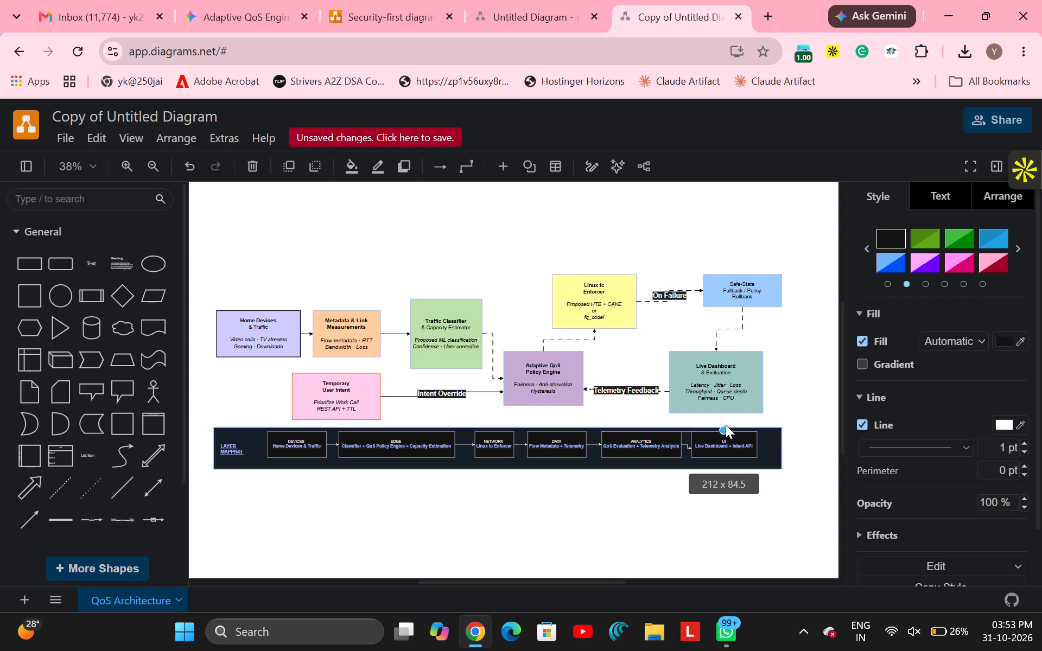
{"action": "left_click_drag", "start_coordinate": [726, 425], "coordinate": [726, 425]}
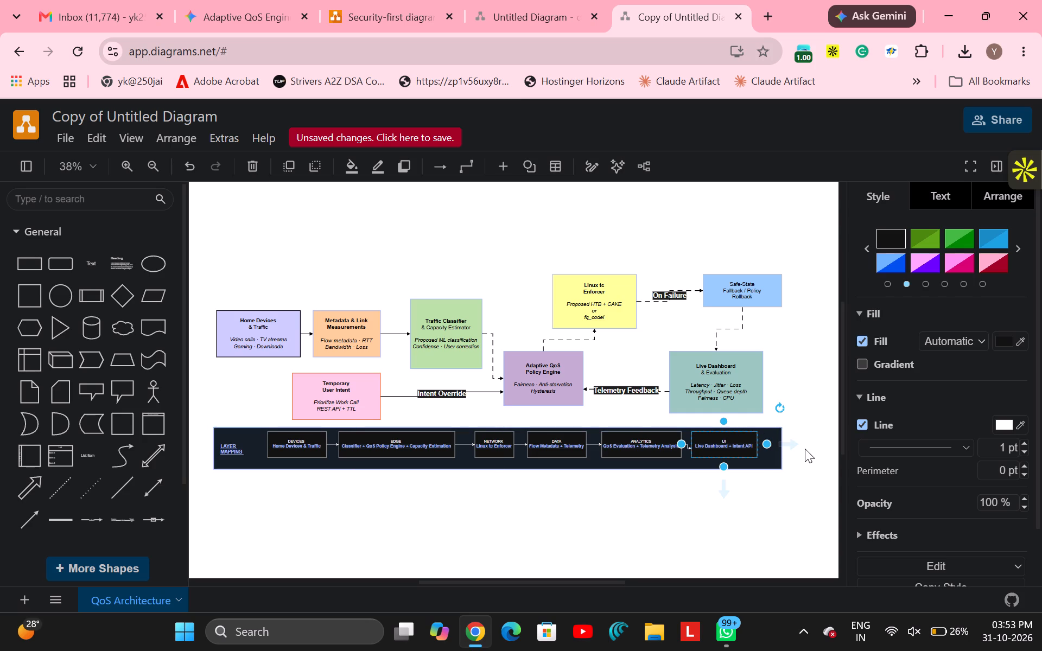
{"action": "left_click", "coordinate": [805, 449]}
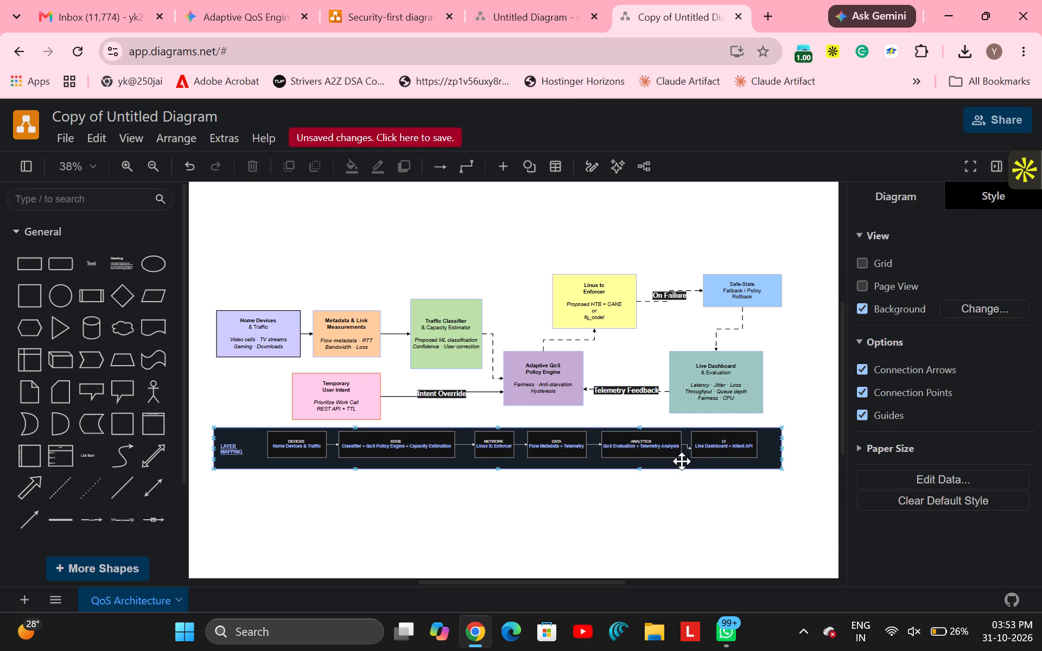
Widen the UI box toward the frame's right end to about 240 × 84.5.
{"action": "left_click", "coordinate": [687, 444]}
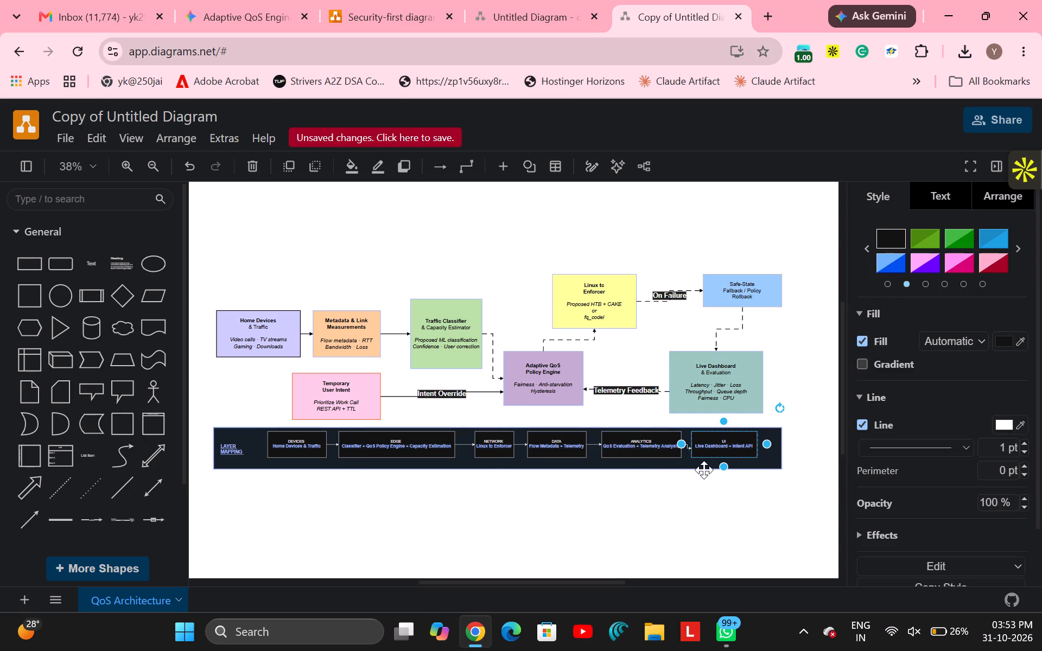
{"action": "left_click", "coordinate": [687, 446]}
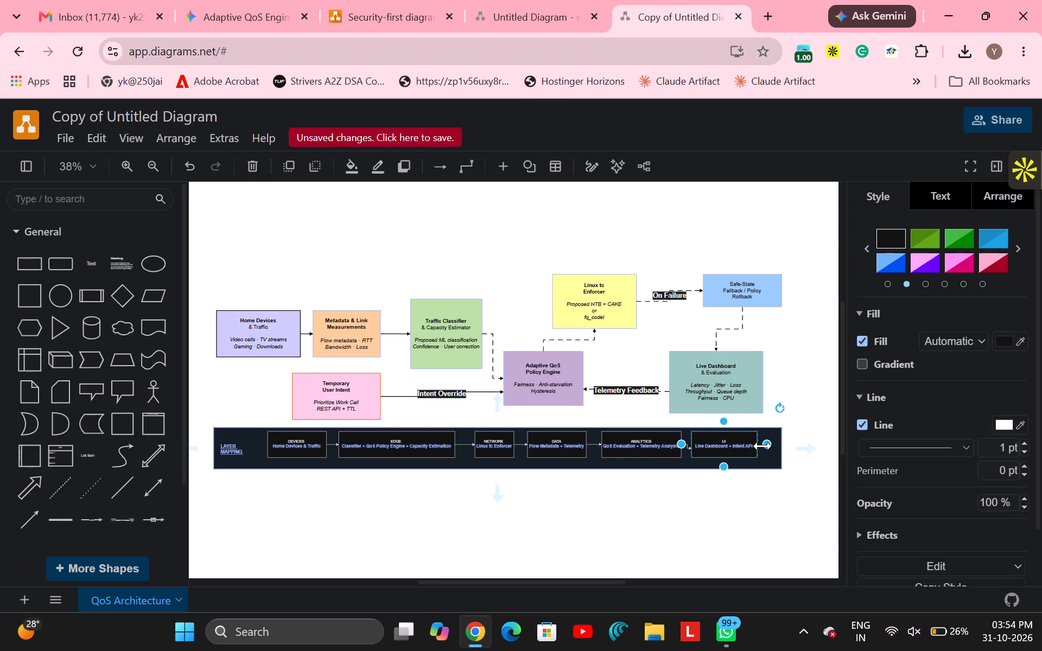
{"action": "left_click_drag", "start_coordinate": [762, 446], "coordinate": [772, 445]}
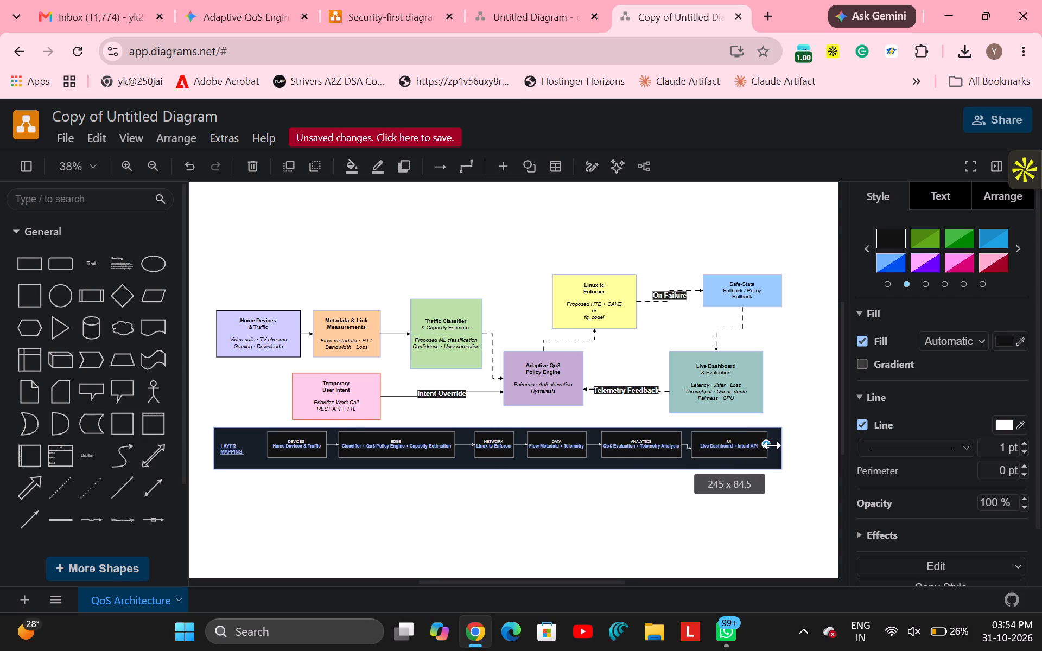
{"action": "left_click_drag", "start_coordinate": [772, 445], "coordinate": [771, 445]}
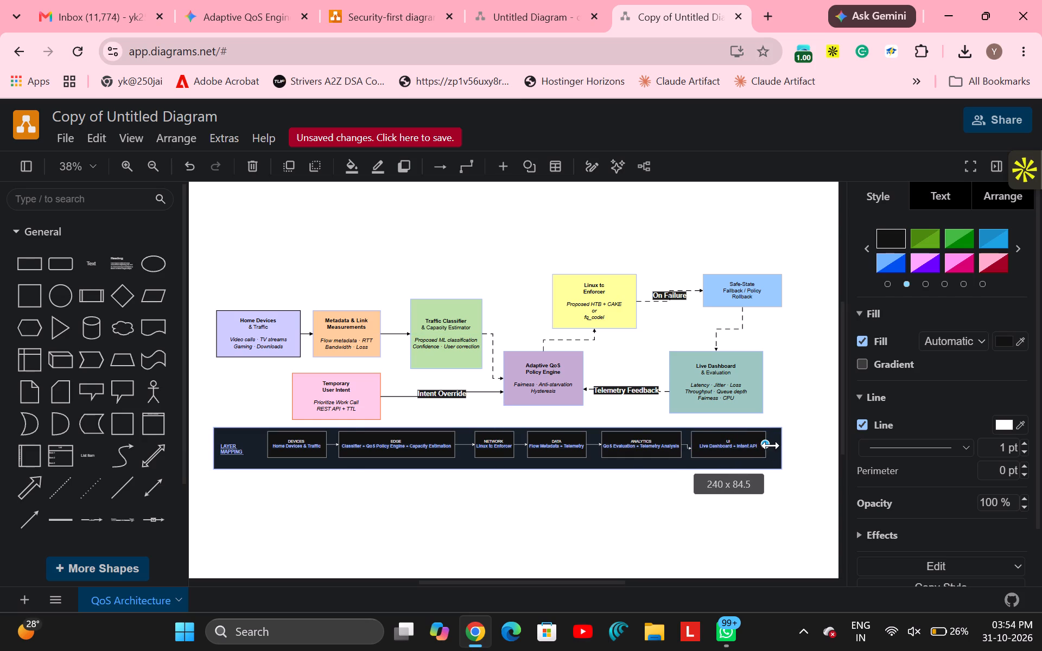
{"action": "left_click_drag", "start_coordinate": [771, 445], "coordinate": [771, 445]}
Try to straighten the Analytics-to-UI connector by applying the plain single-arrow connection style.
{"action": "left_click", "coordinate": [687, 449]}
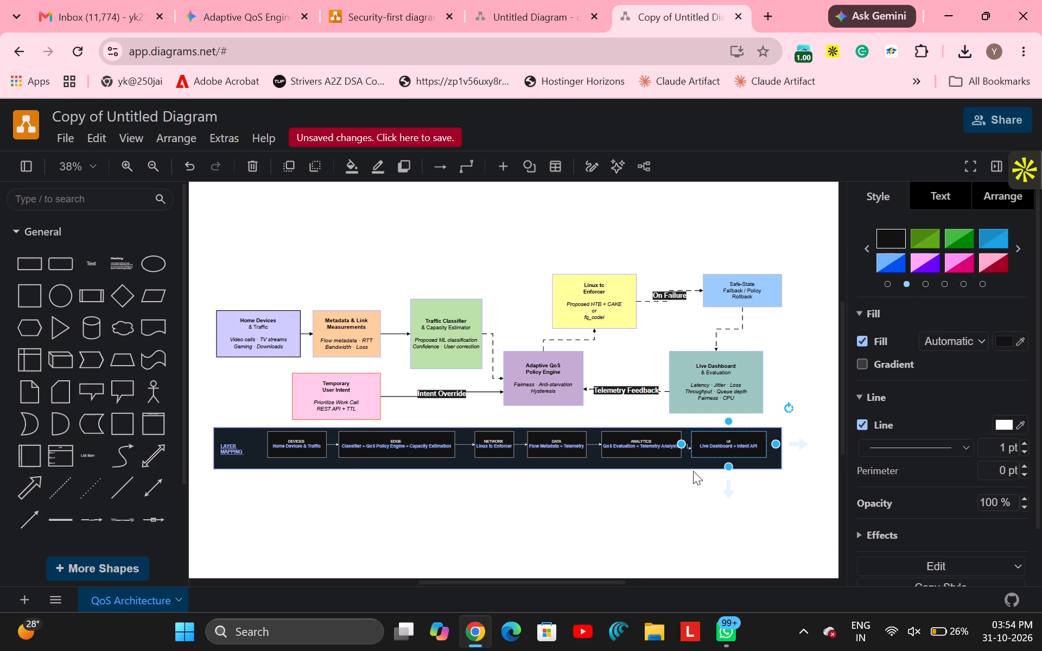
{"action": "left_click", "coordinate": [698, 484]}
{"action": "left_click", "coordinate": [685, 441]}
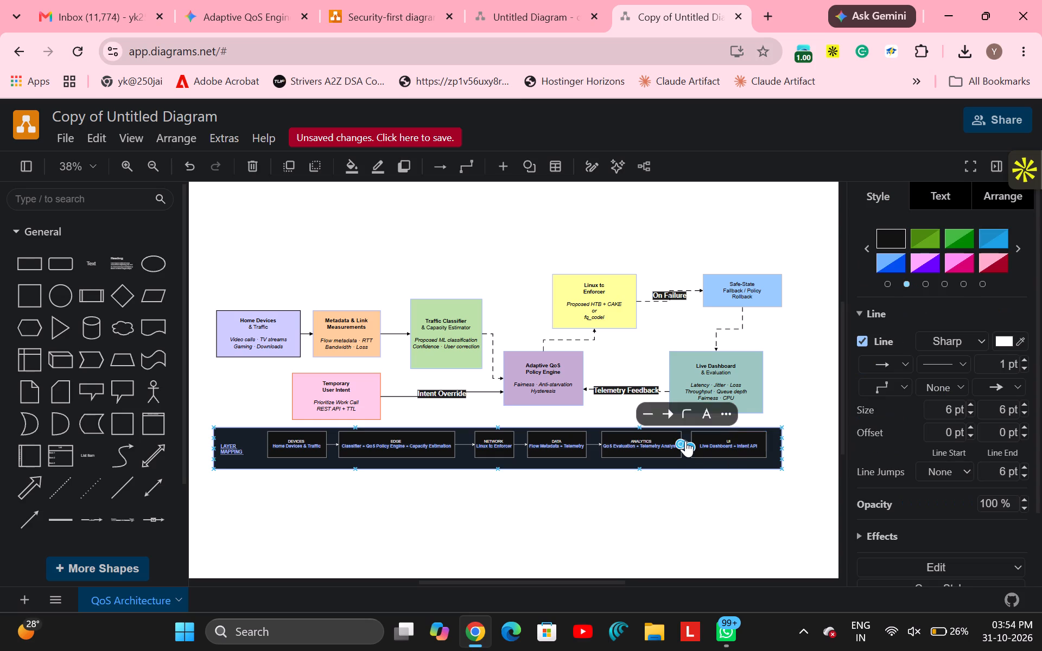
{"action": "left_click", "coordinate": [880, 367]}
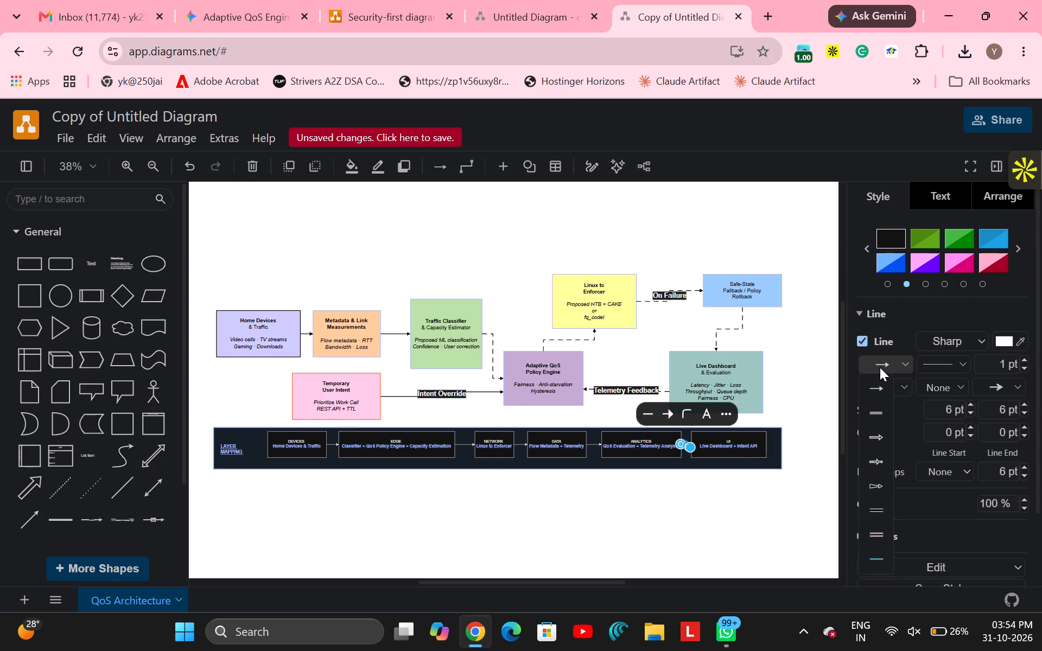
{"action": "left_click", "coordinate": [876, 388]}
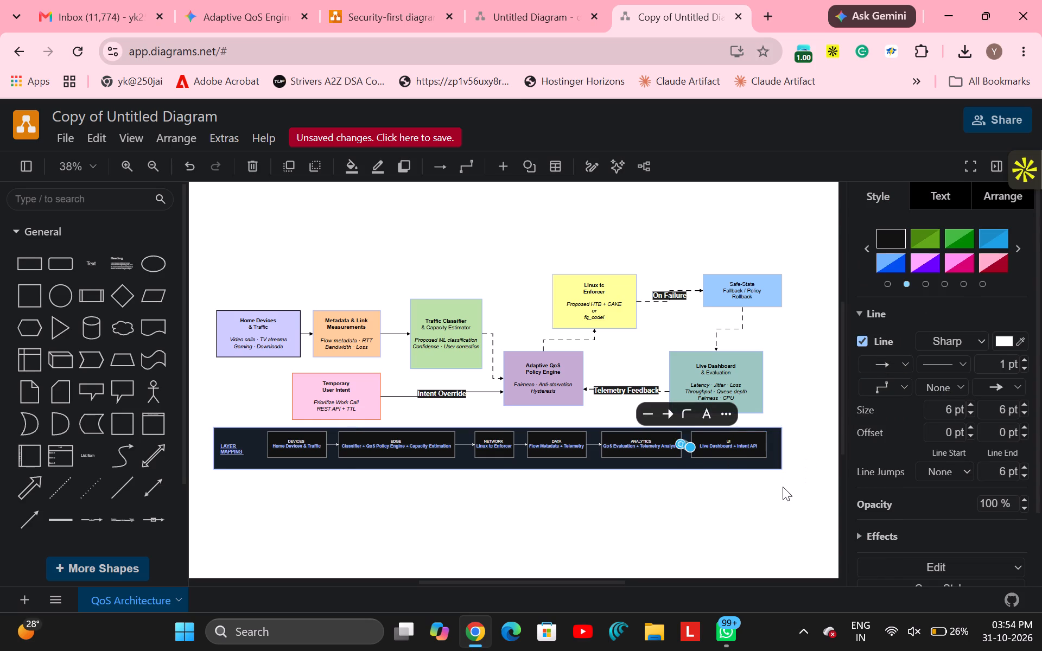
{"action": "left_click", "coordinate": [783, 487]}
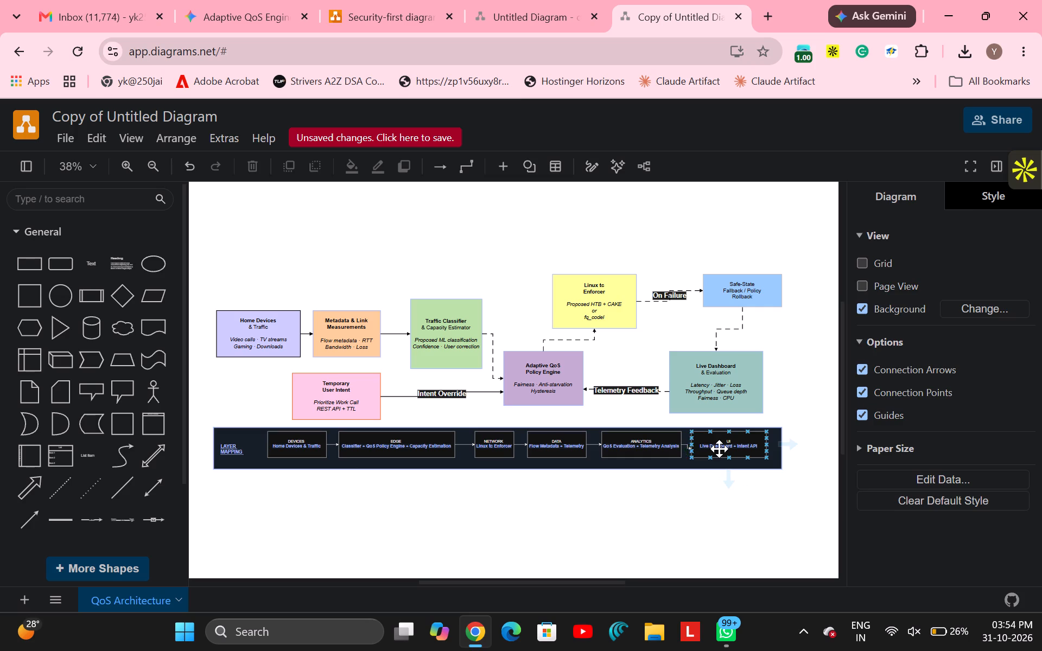
Copy the UI box, and delete it together with the leftover connector from Analytics.
{"action": "left_click", "coordinate": [719, 449]}
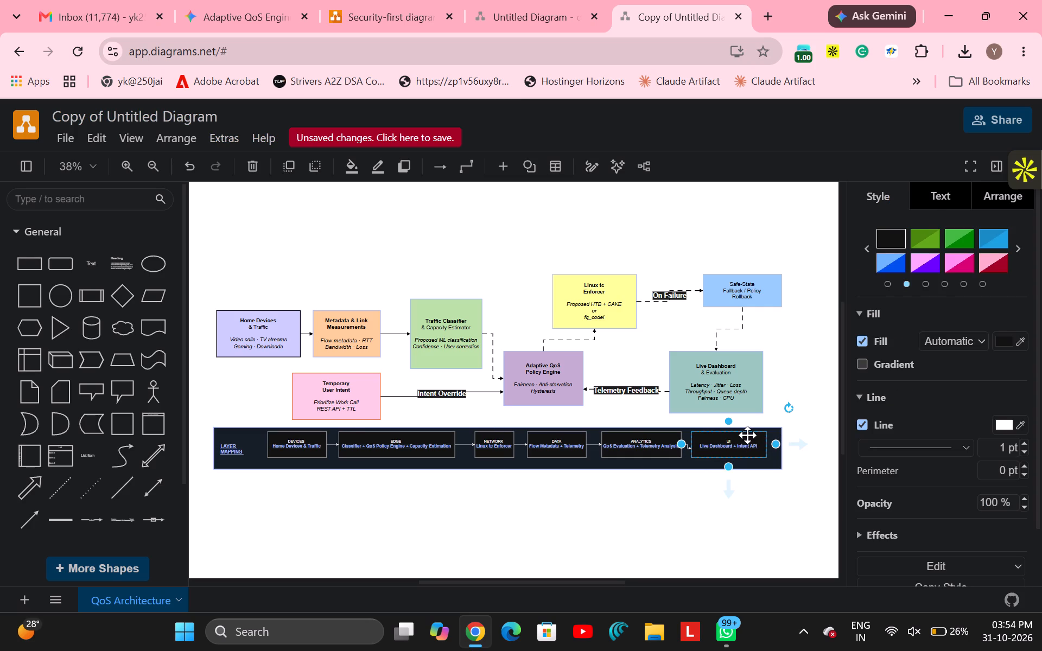
{"action": "key", "text": "ctrl+c"}
{"action": "key", "text": "BackSpace"}
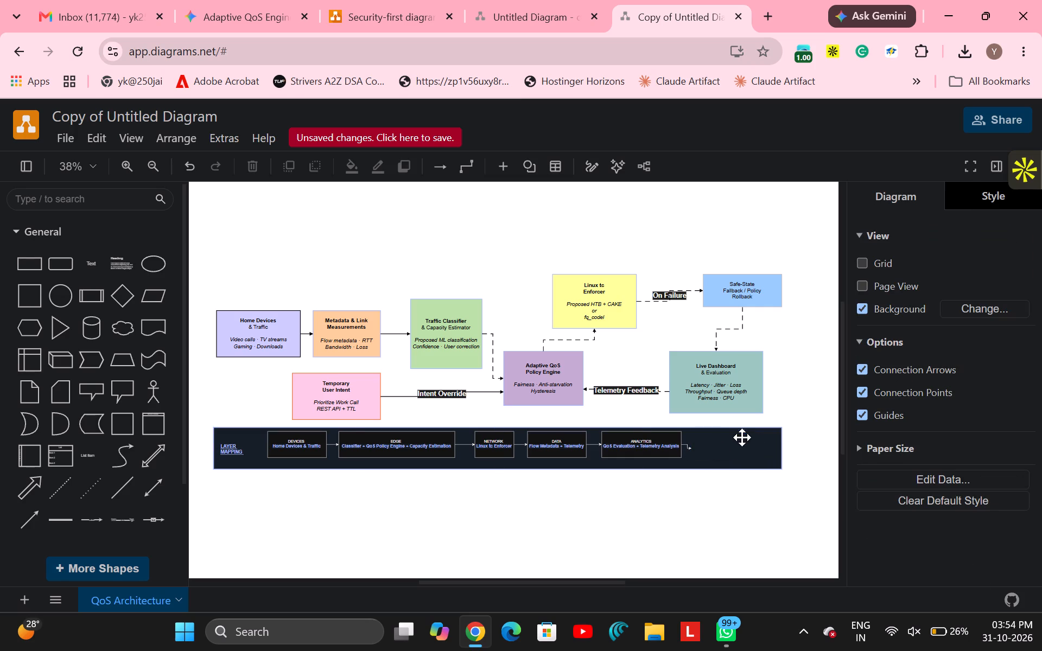
{"action": "left_click", "coordinate": [690, 446]}
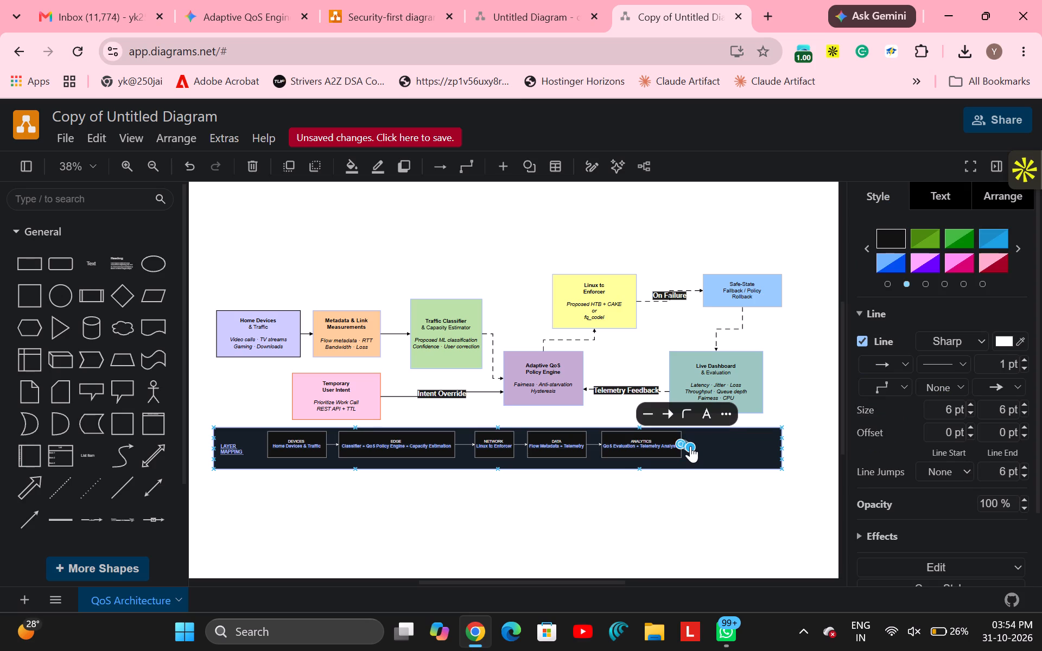
{"action": "key", "text": "BackSpace"}
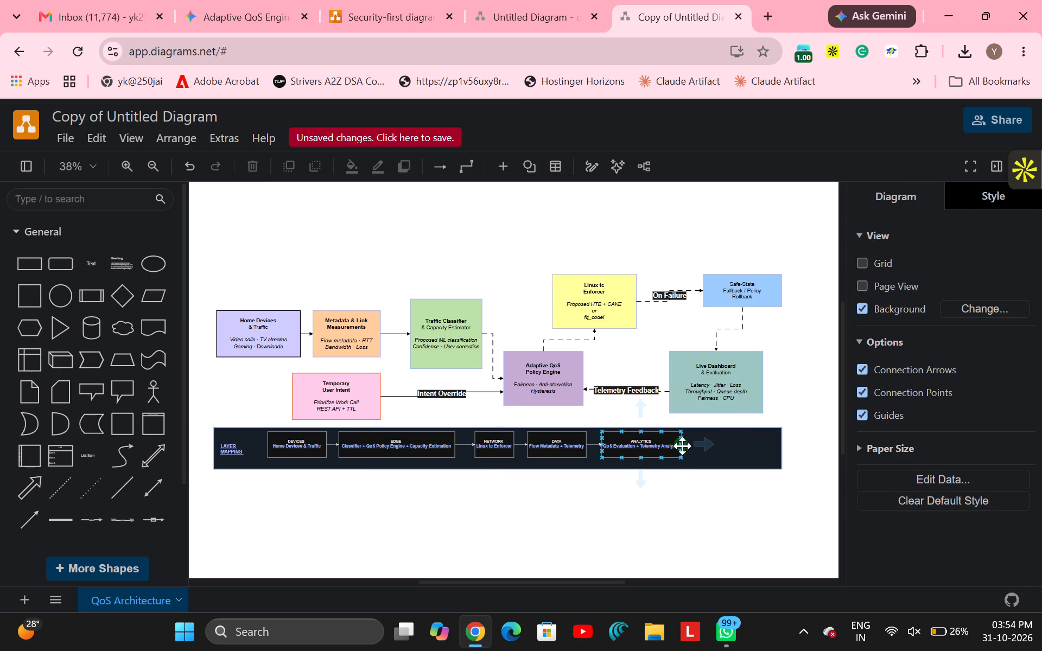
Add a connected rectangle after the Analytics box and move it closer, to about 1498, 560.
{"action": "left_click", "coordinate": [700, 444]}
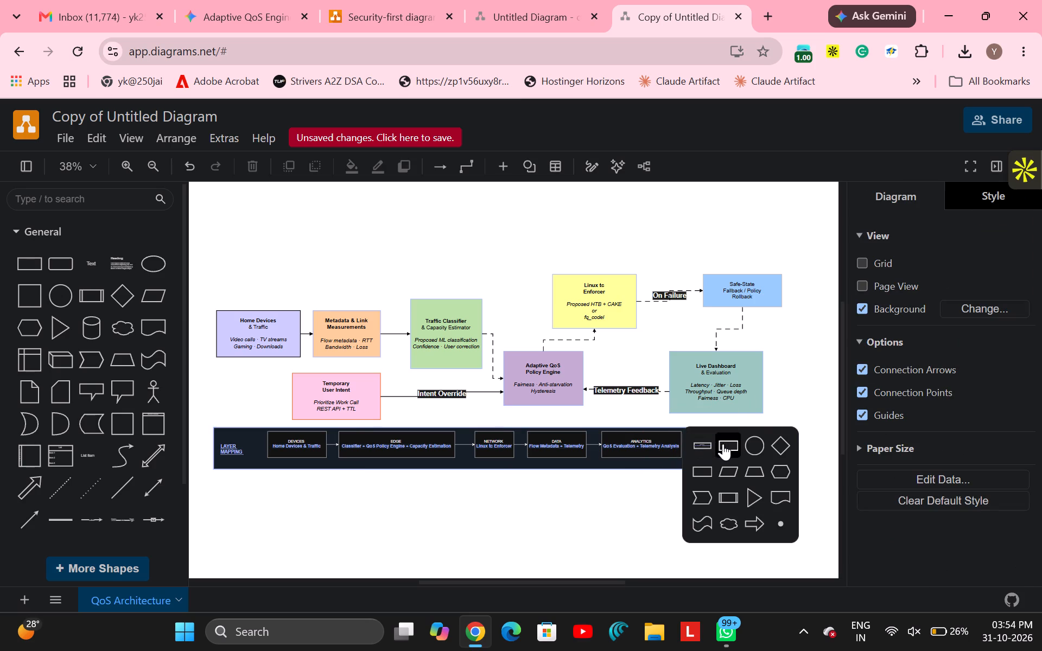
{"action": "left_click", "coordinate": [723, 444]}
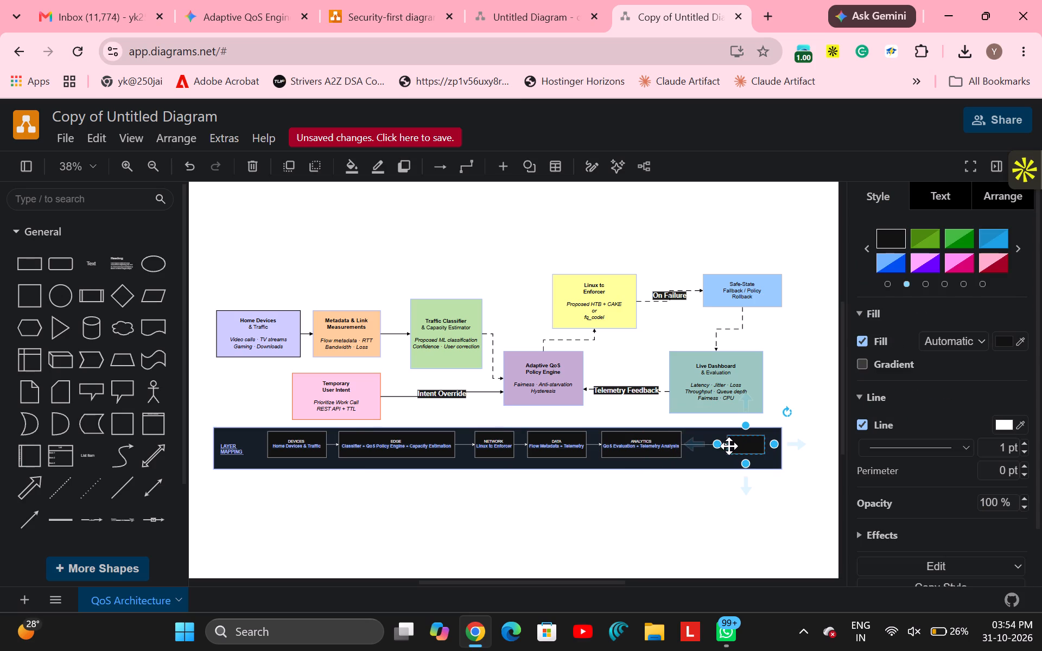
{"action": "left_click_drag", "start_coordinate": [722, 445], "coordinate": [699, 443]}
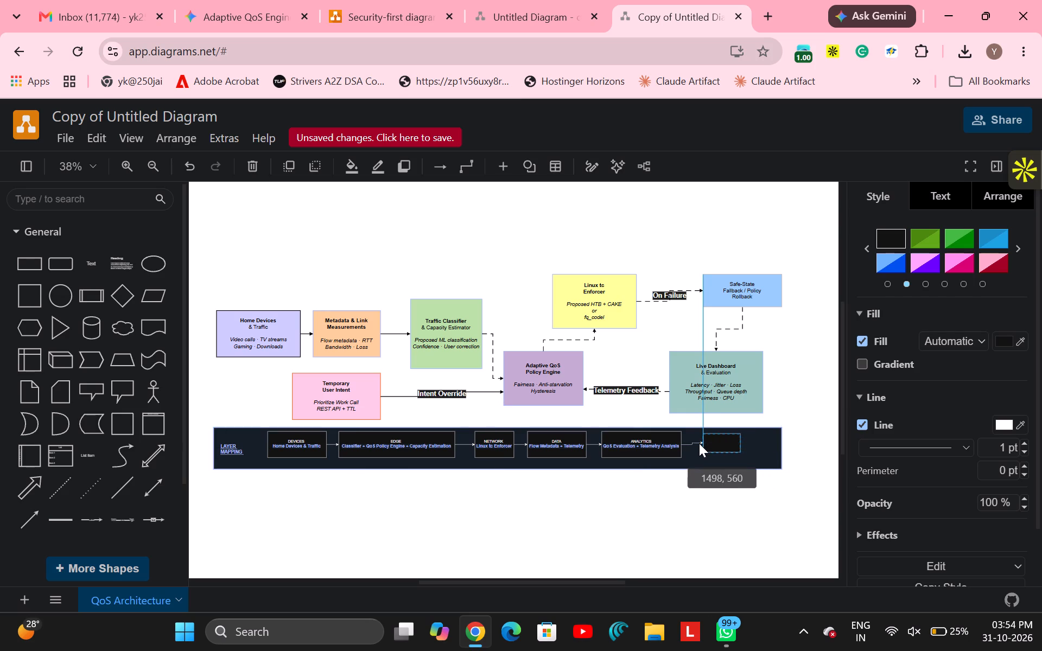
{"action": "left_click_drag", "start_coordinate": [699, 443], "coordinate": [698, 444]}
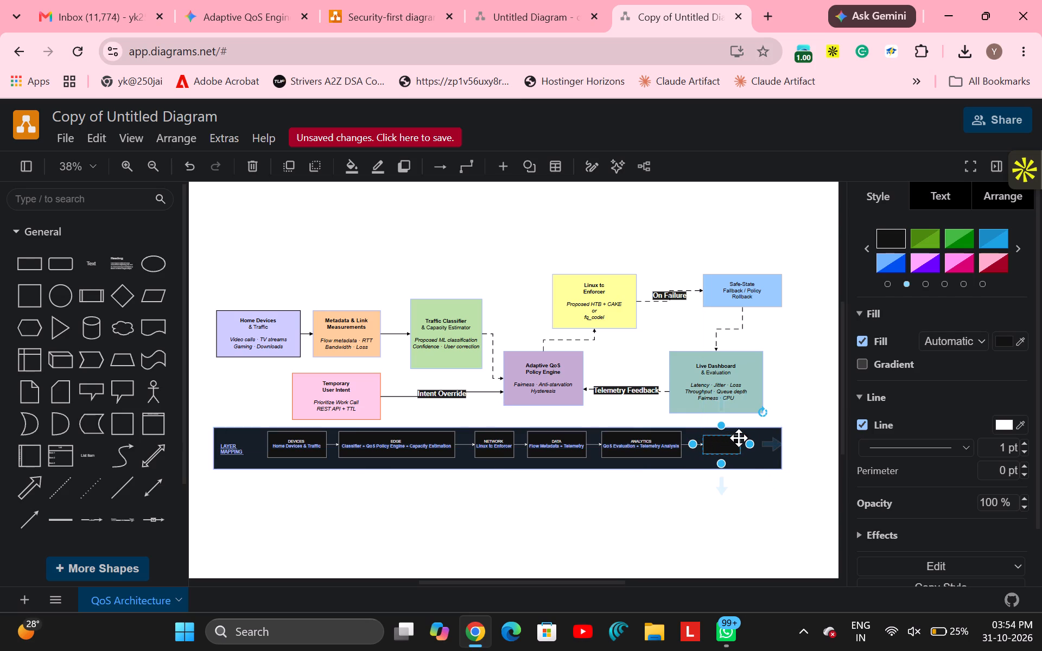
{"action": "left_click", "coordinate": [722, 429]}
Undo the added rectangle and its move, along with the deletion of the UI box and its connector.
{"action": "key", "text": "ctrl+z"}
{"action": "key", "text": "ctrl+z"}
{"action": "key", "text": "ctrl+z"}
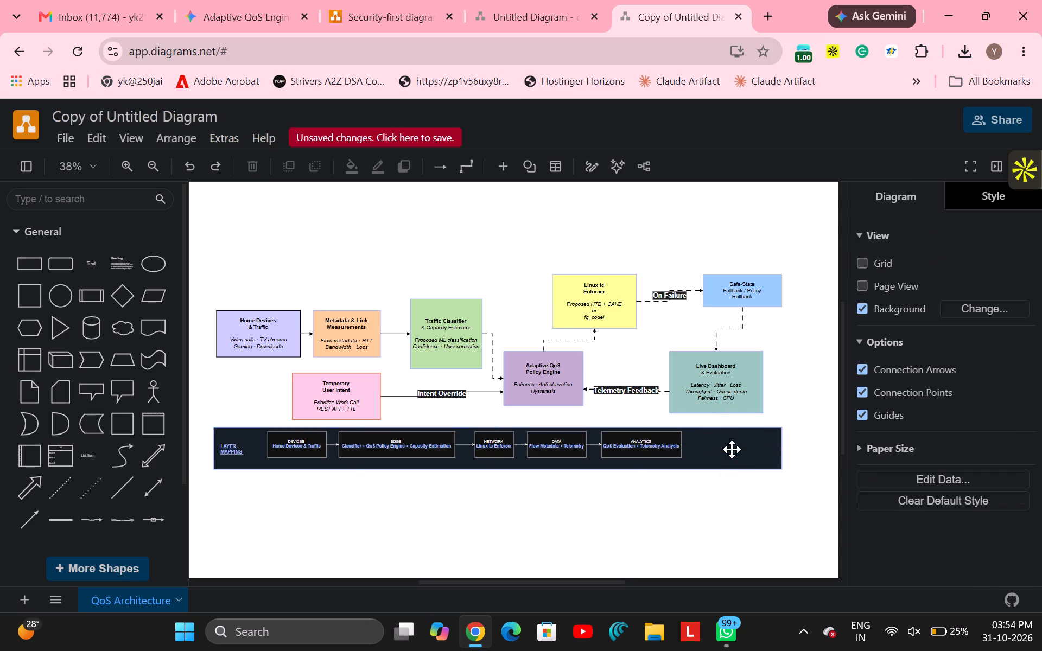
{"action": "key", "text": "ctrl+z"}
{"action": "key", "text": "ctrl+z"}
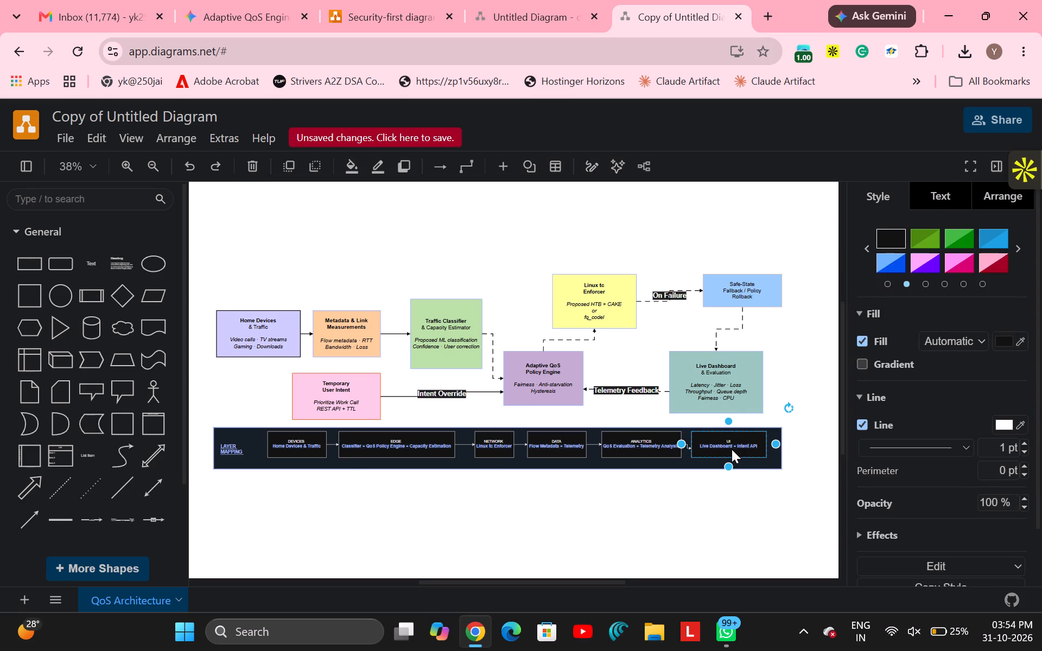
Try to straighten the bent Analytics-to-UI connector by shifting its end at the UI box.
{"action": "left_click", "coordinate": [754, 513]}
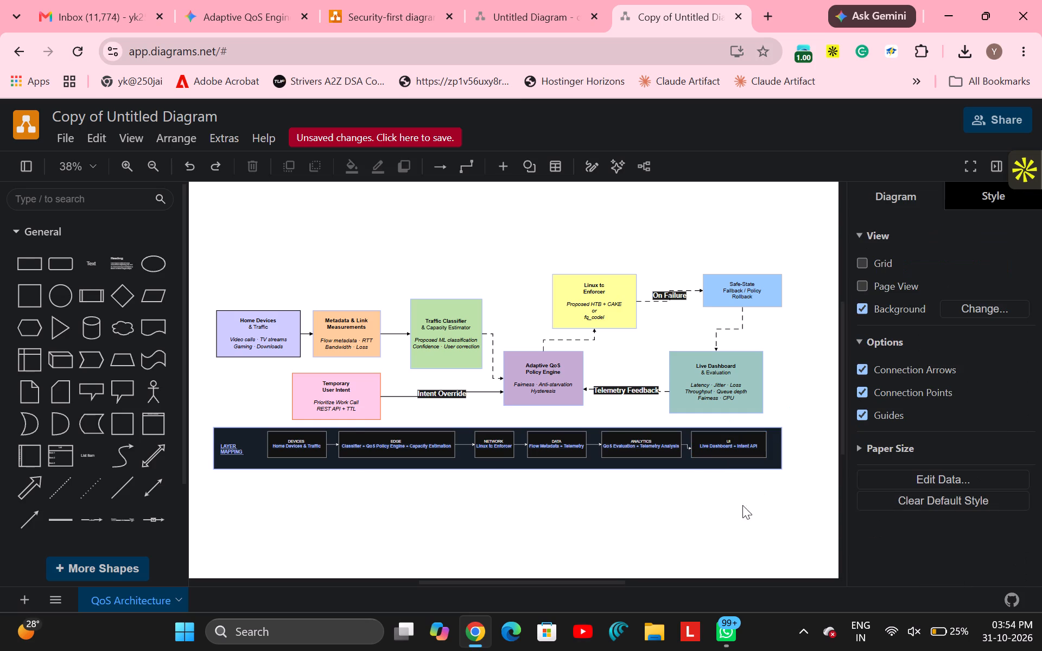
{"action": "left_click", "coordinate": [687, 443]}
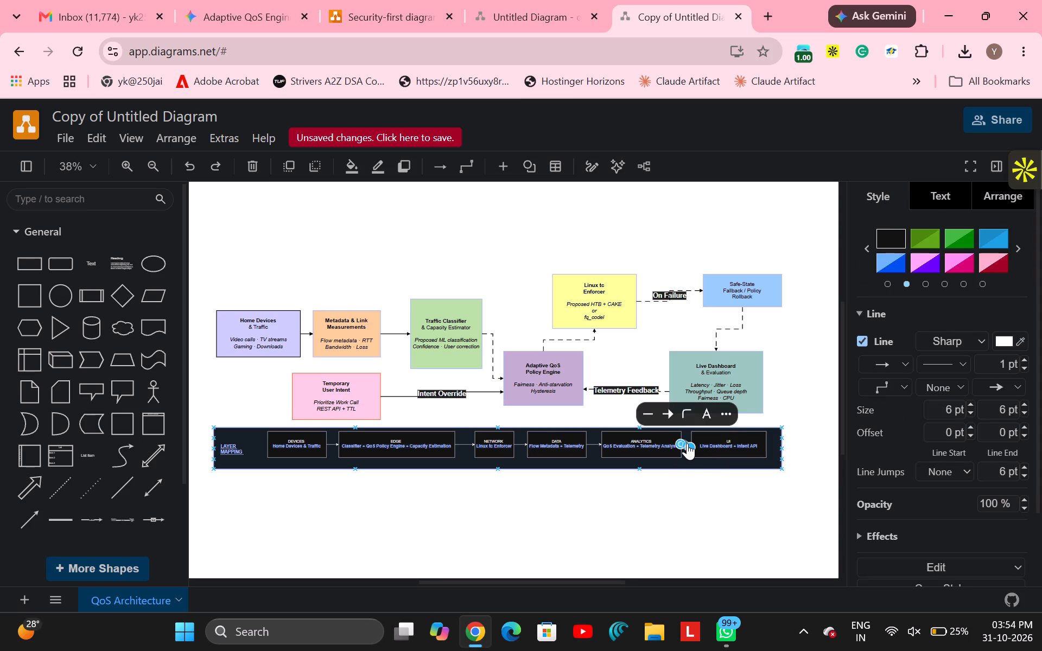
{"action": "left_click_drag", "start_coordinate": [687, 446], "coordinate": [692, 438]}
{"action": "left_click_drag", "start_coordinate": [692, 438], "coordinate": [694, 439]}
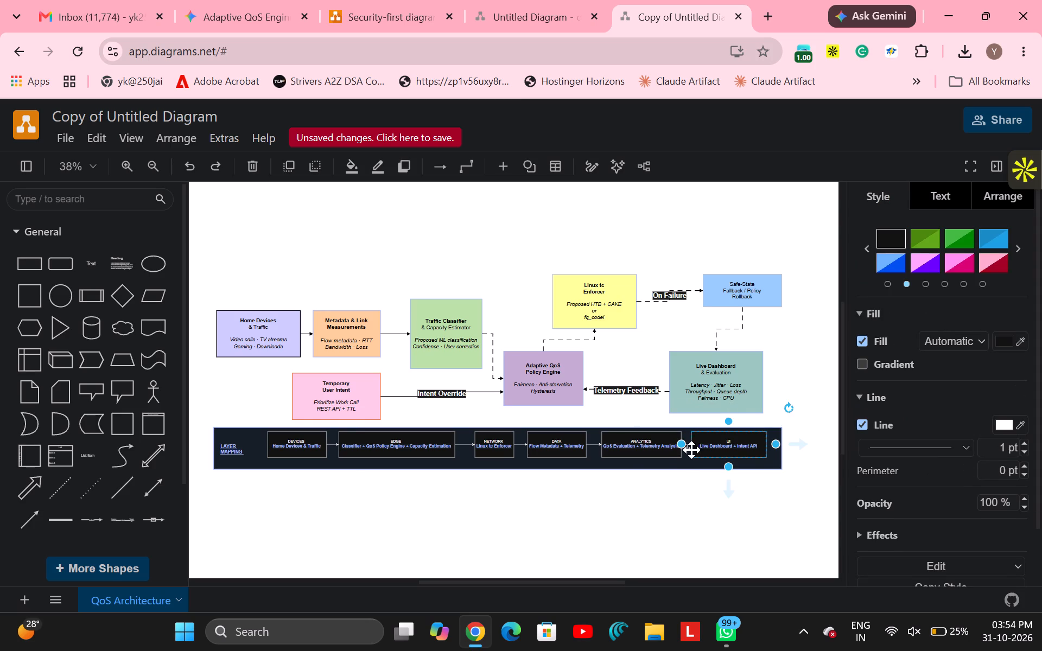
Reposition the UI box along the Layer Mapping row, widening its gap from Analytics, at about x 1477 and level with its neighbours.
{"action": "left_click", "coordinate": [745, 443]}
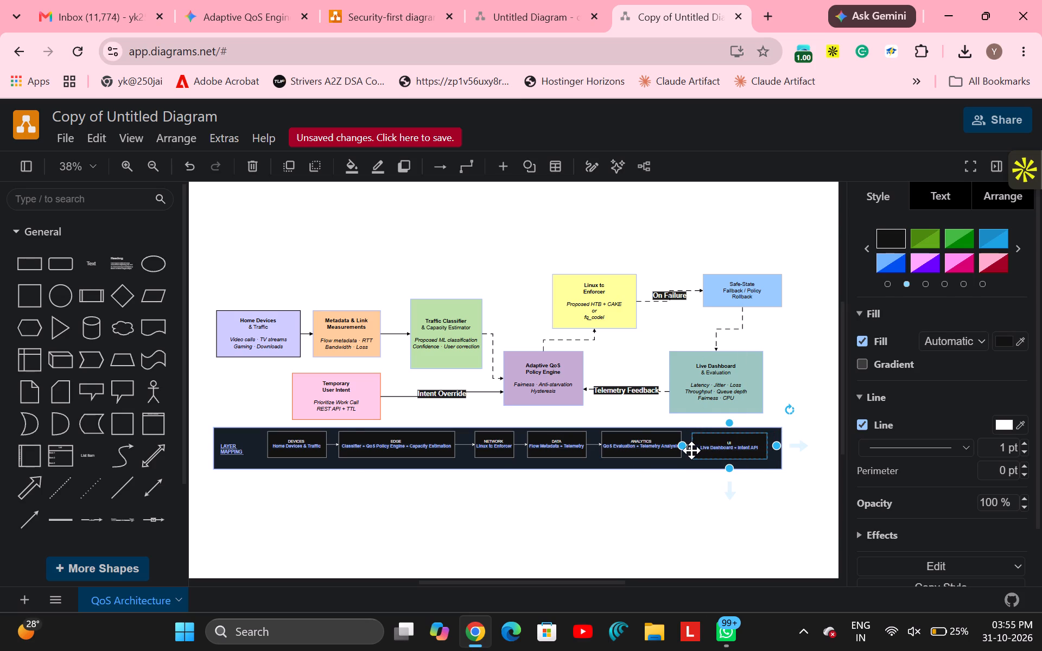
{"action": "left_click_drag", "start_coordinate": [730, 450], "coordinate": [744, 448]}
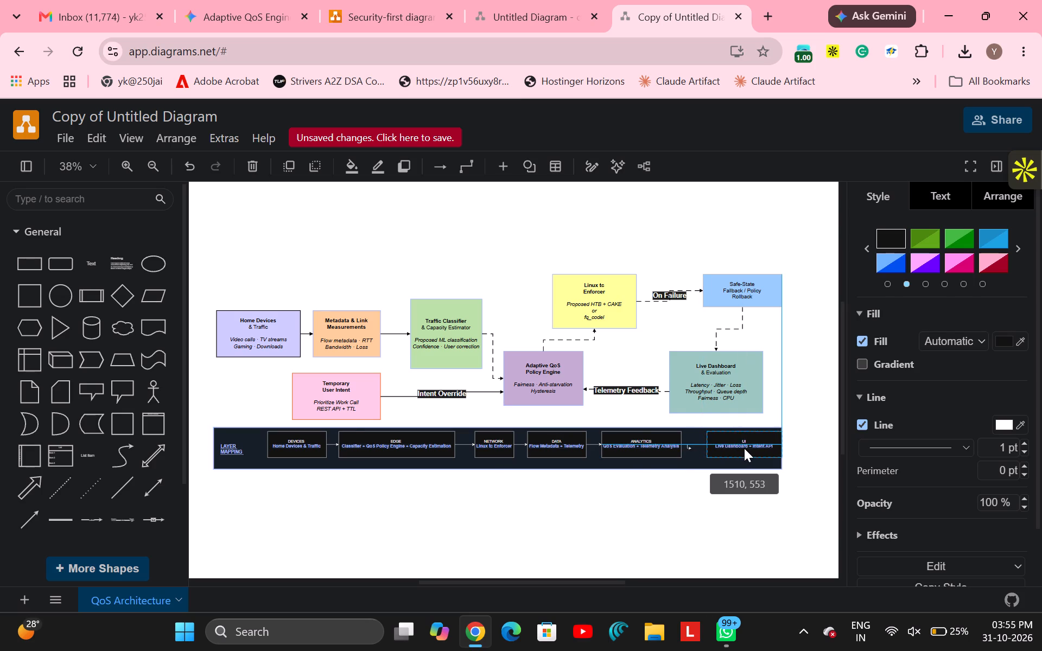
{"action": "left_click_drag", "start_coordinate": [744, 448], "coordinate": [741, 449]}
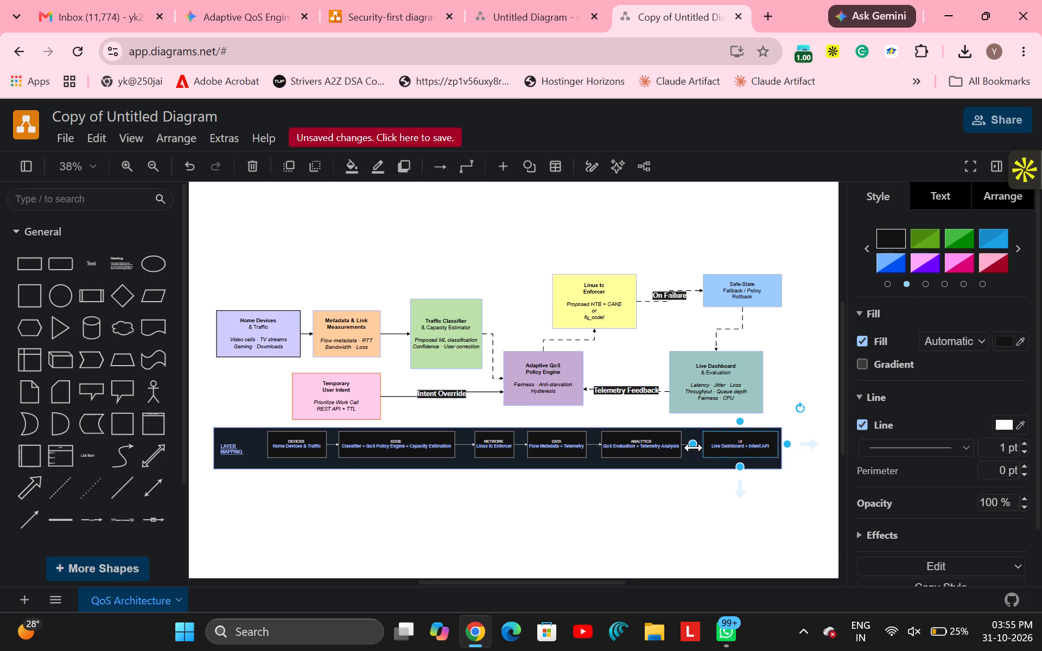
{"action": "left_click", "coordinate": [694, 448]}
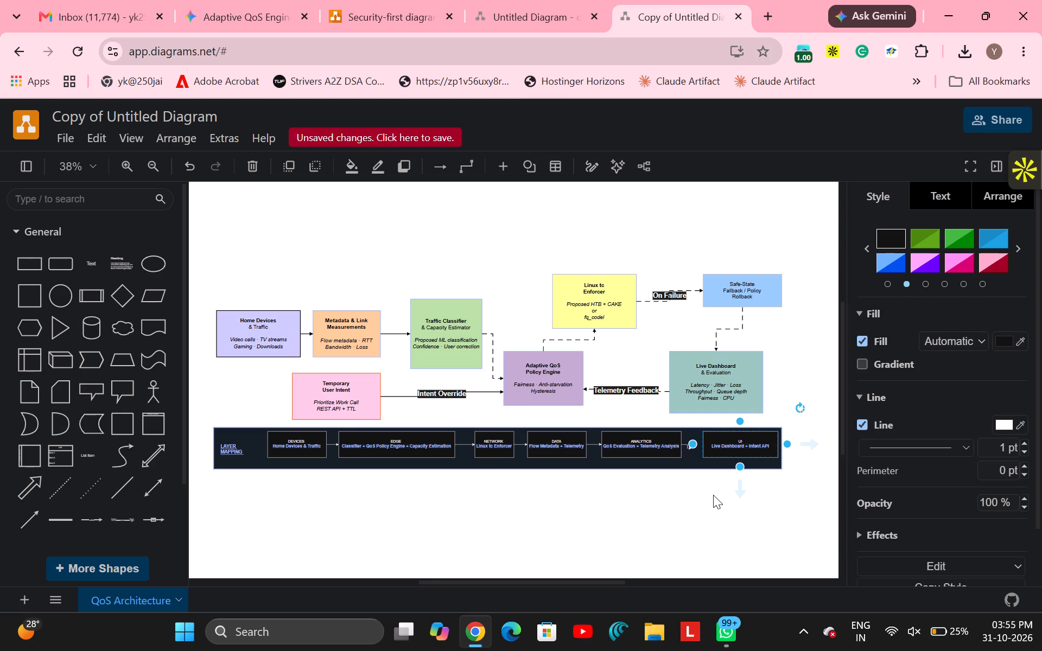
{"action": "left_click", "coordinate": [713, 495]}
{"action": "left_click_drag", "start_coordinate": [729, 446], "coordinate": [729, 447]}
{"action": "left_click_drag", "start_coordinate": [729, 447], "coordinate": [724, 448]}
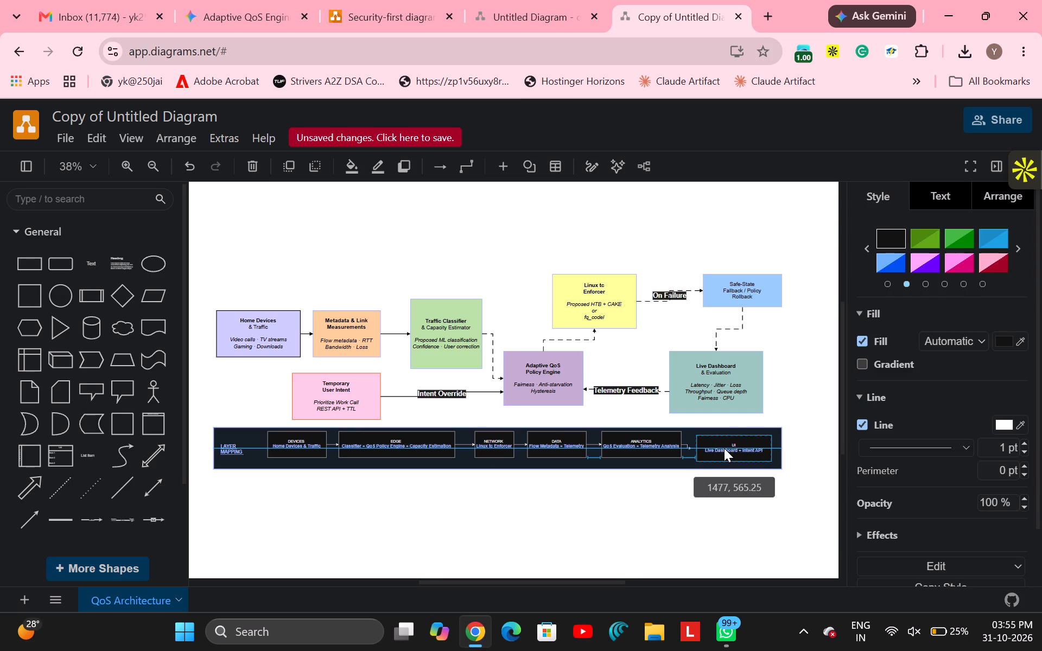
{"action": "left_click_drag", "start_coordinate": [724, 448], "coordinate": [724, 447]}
Delete the bent connector between the Analytics and UI boxes.
{"action": "left_click", "coordinate": [697, 492]}
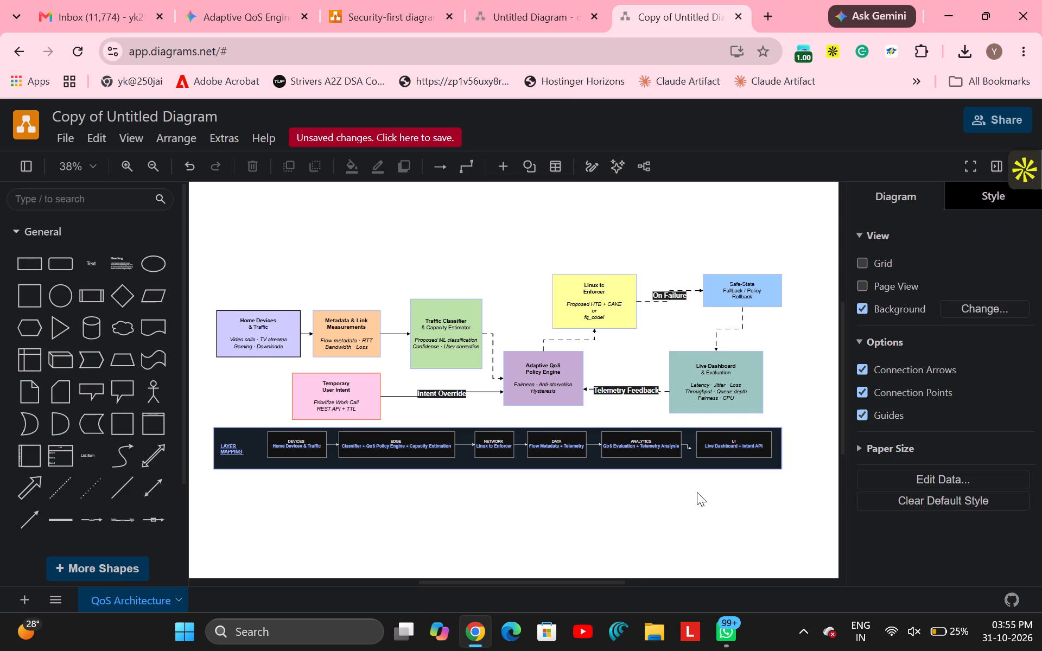
{"action": "left_click", "coordinate": [688, 446]}
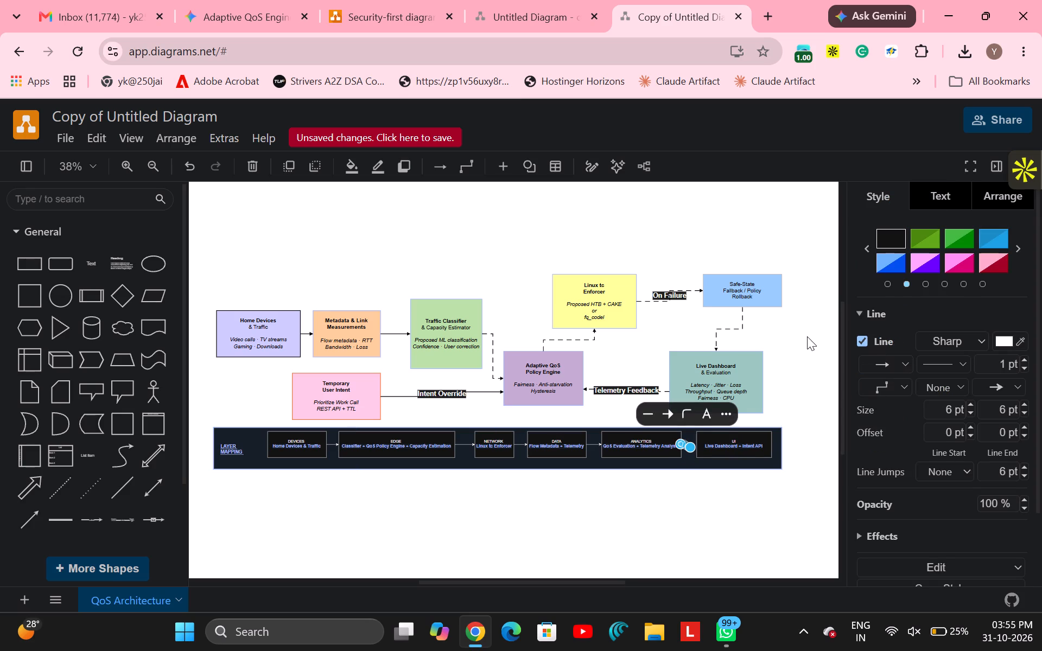
{"action": "left_click", "coordinate": [256, 159]}
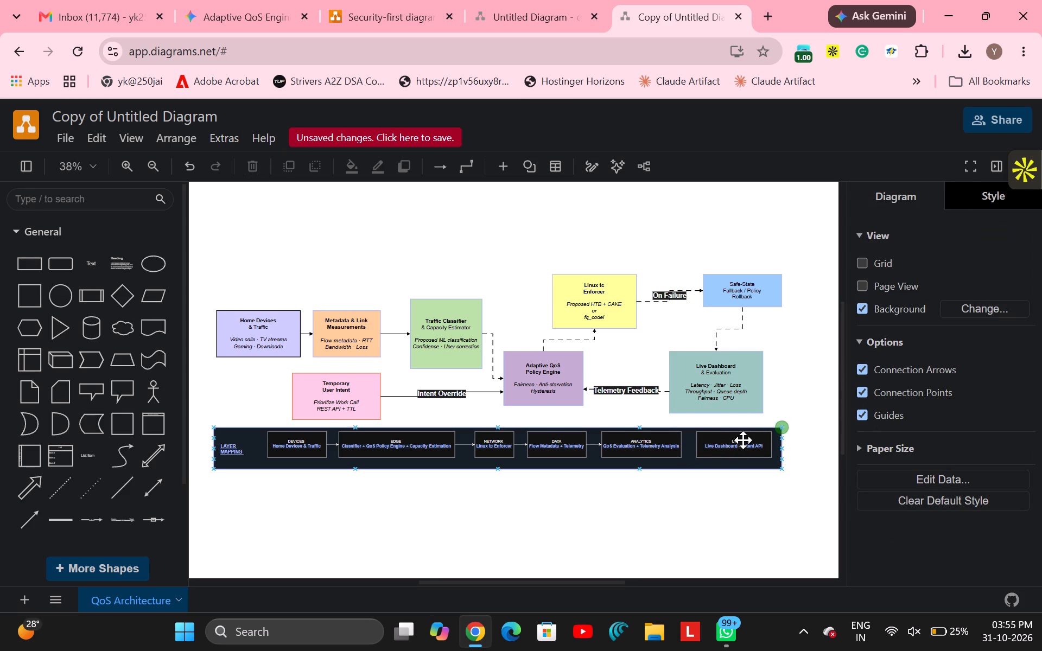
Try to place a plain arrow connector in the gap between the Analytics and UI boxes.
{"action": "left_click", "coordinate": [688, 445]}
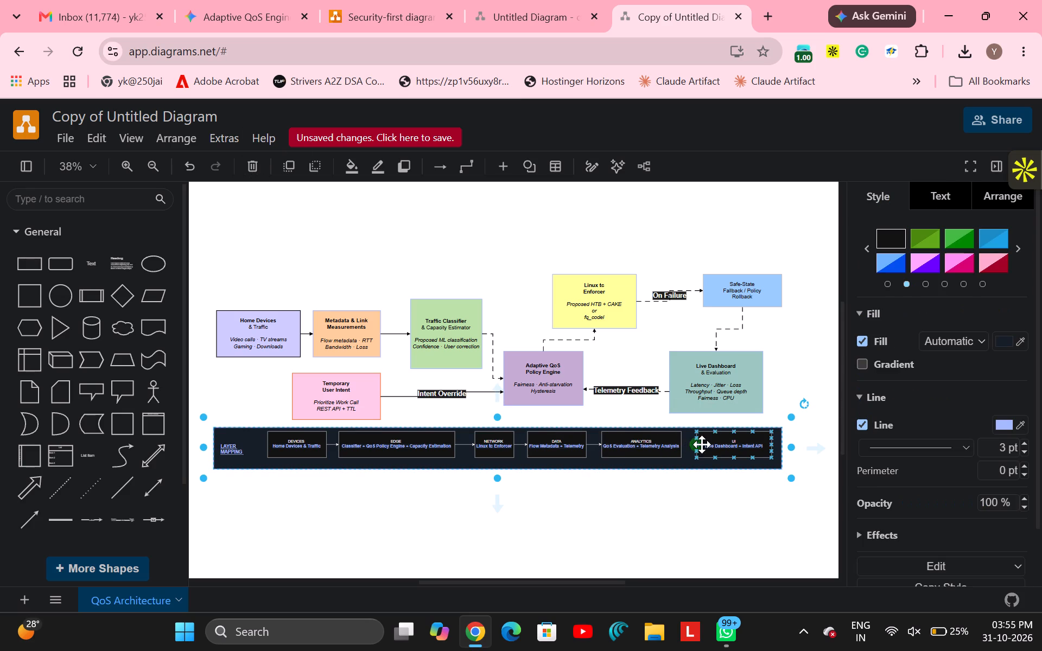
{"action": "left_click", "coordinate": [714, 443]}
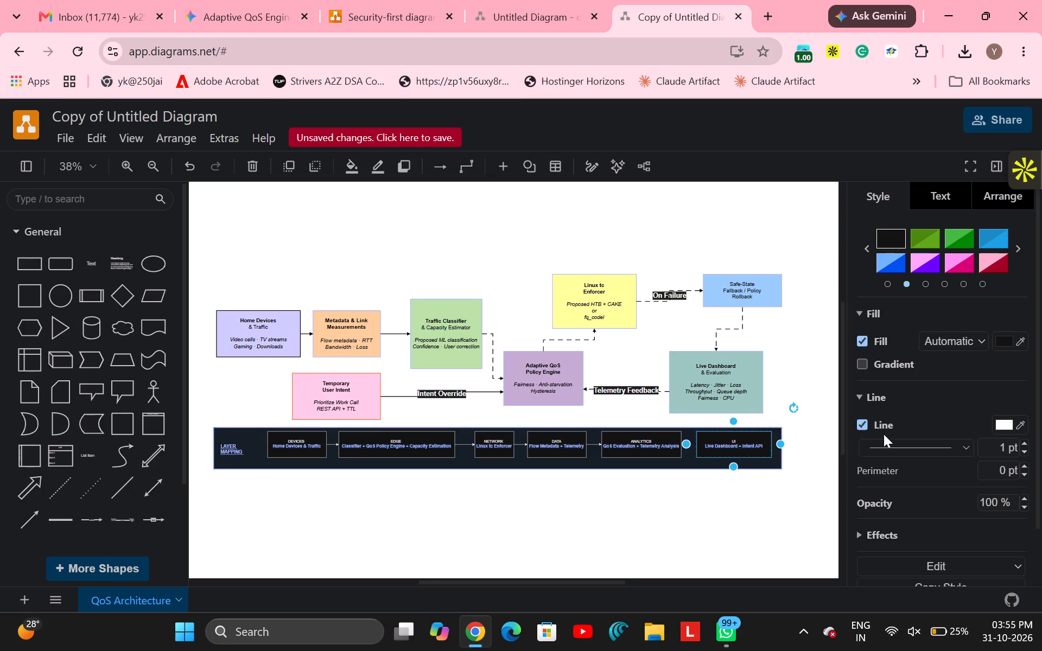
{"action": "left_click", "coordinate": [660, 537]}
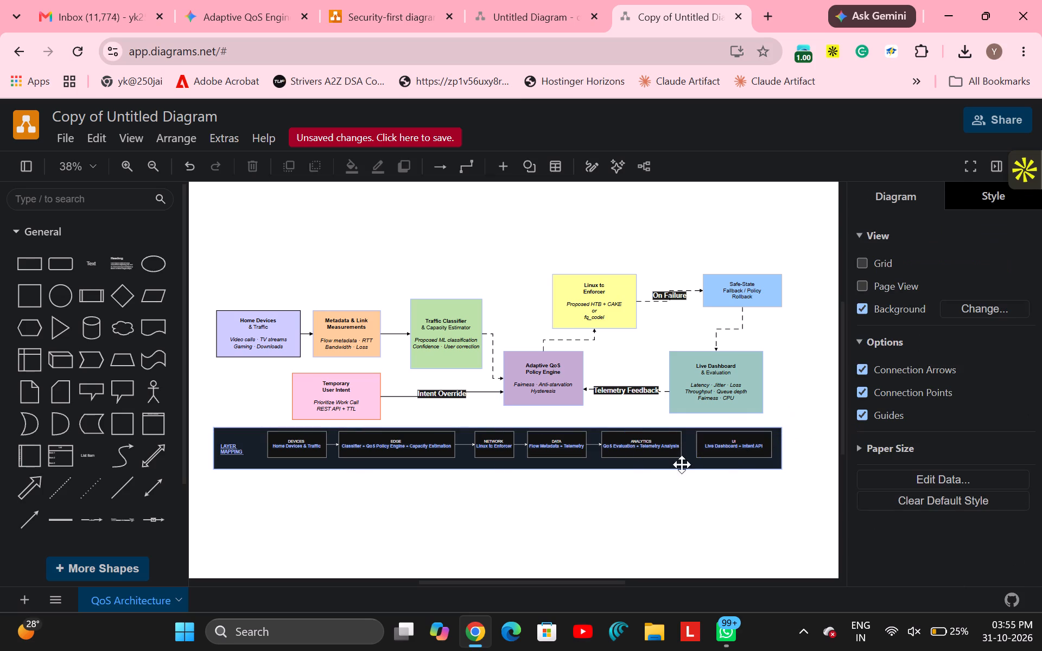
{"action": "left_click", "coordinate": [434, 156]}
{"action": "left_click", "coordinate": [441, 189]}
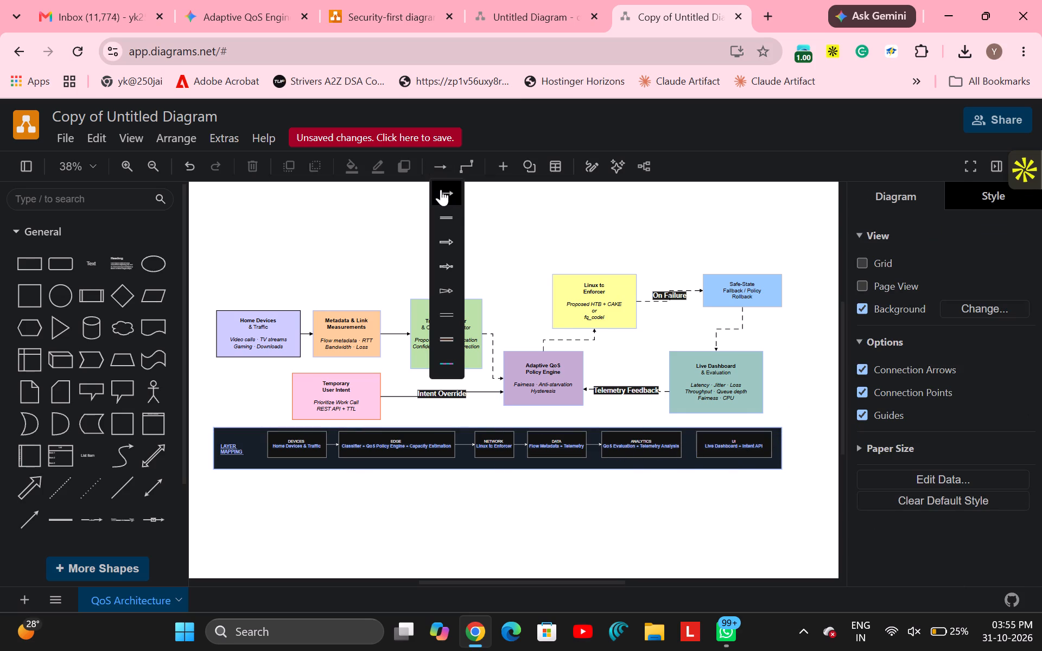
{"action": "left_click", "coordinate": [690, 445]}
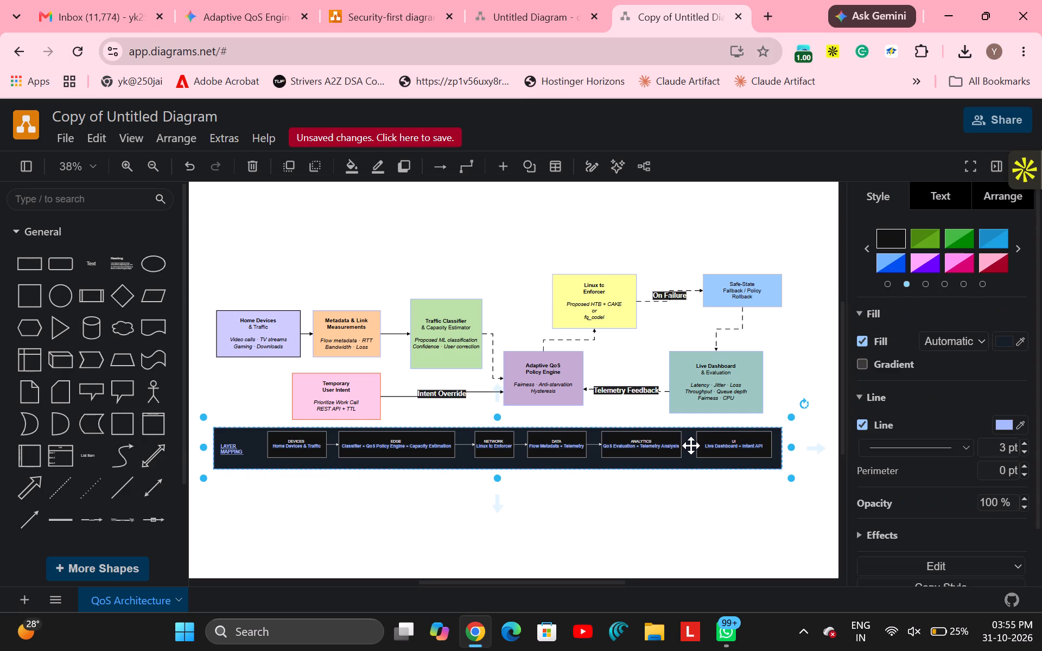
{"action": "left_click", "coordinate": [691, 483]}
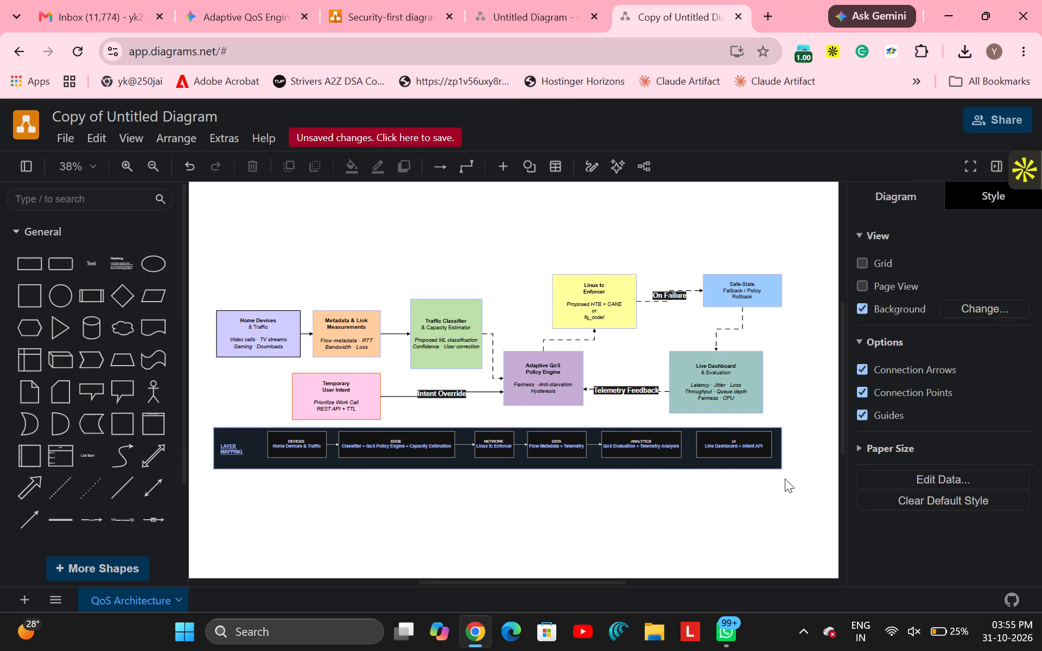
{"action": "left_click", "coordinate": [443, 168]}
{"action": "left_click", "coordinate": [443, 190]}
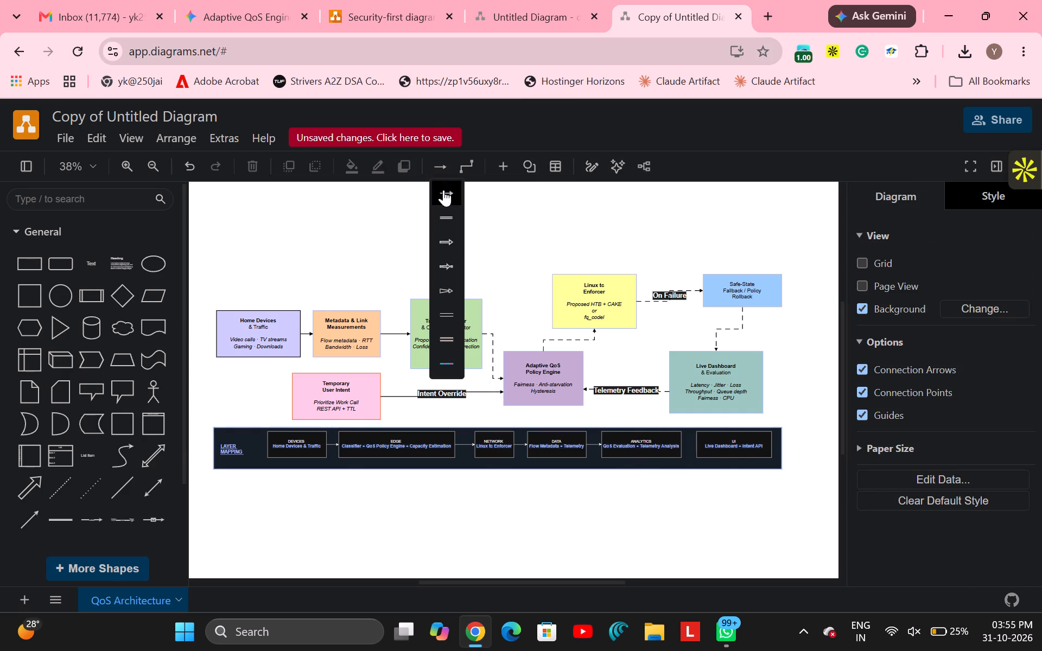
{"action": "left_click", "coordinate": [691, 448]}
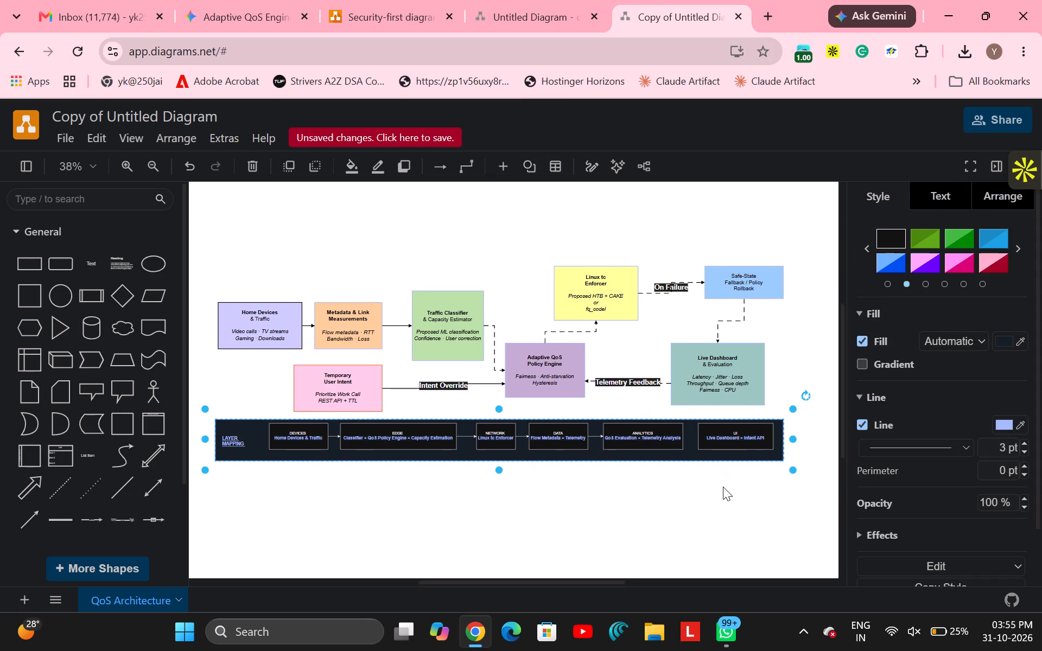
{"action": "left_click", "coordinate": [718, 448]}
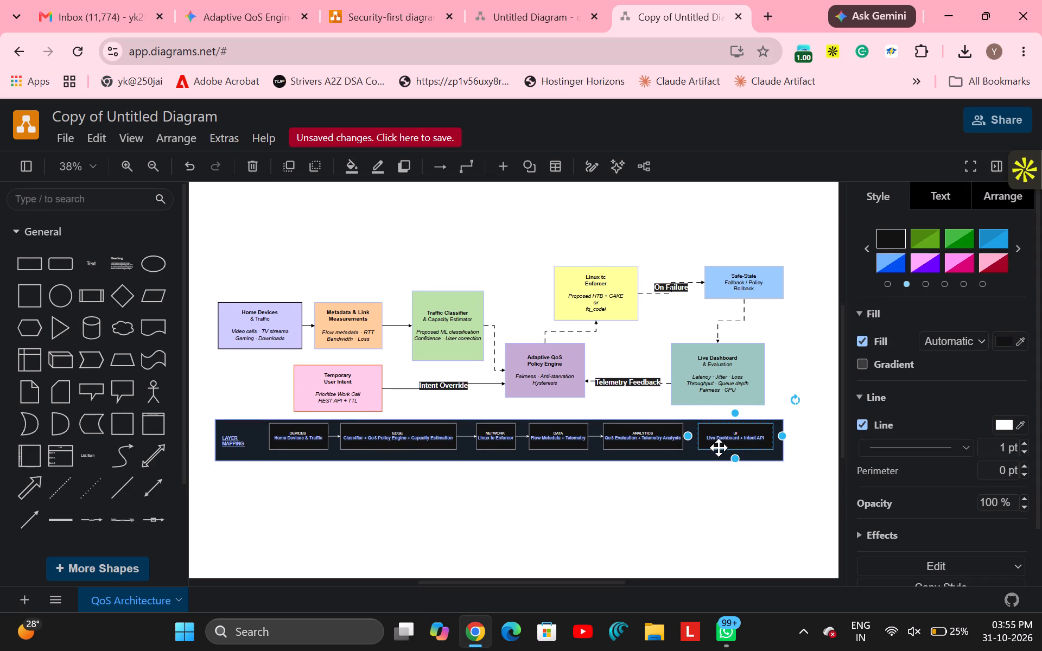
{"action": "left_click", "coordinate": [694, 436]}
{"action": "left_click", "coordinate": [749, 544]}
Copy the UI box and delete the original from the Layer Mapping frame.
{"action": "left_click", "coordinate": [725, 427]}
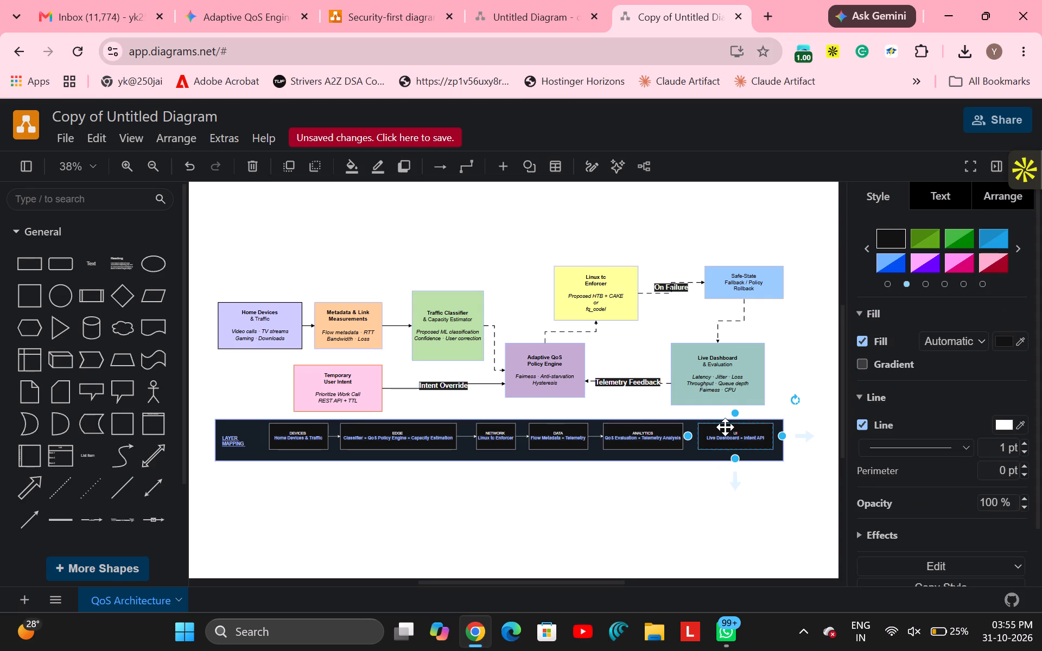
{"action": "key", "text": "ctrl+c"}
{"action": "key", "text": "BackSpace"}
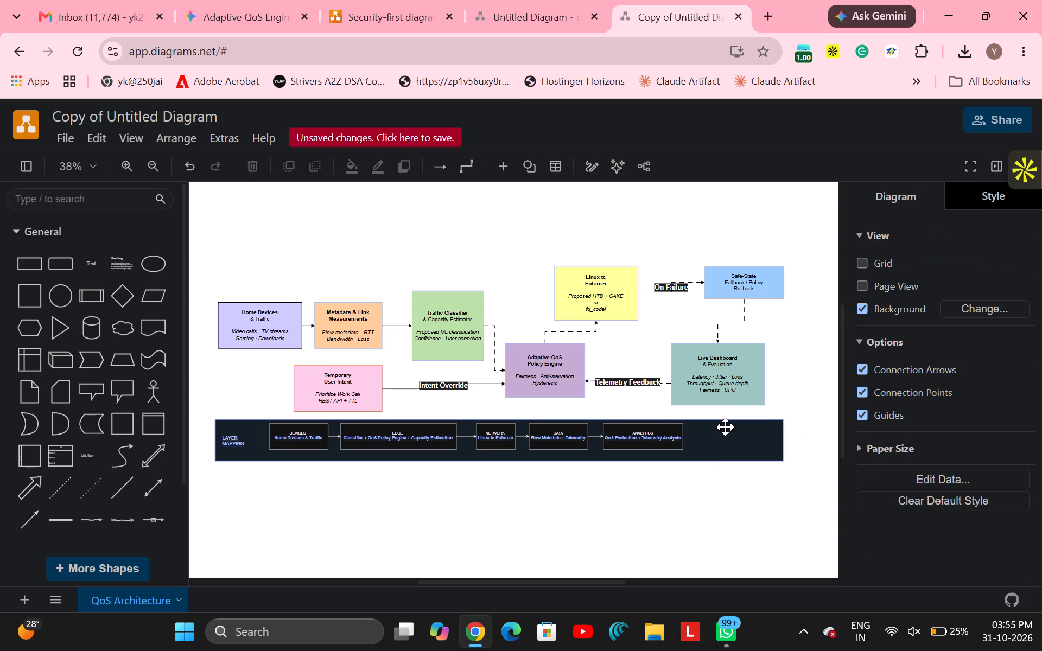
Add a new rectangle connected by an arrow from the Analytics box, inside the Layer Mapping frame.
{"action": "left_click", "coordinate": [655, 442]}
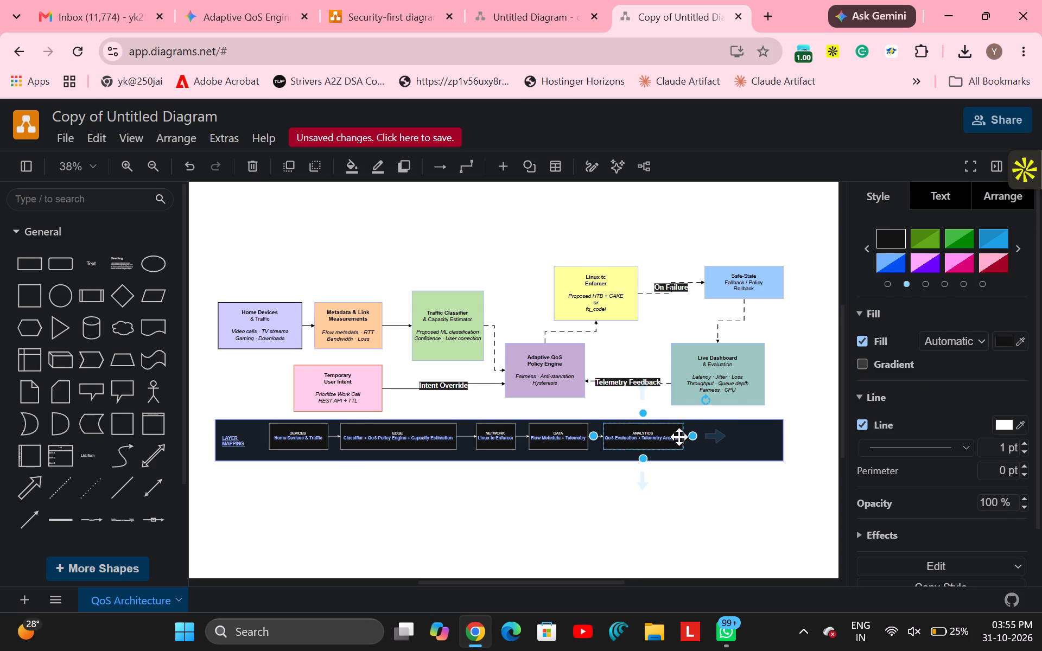
{"action": "left_click", "coordinate": [712, 436]}
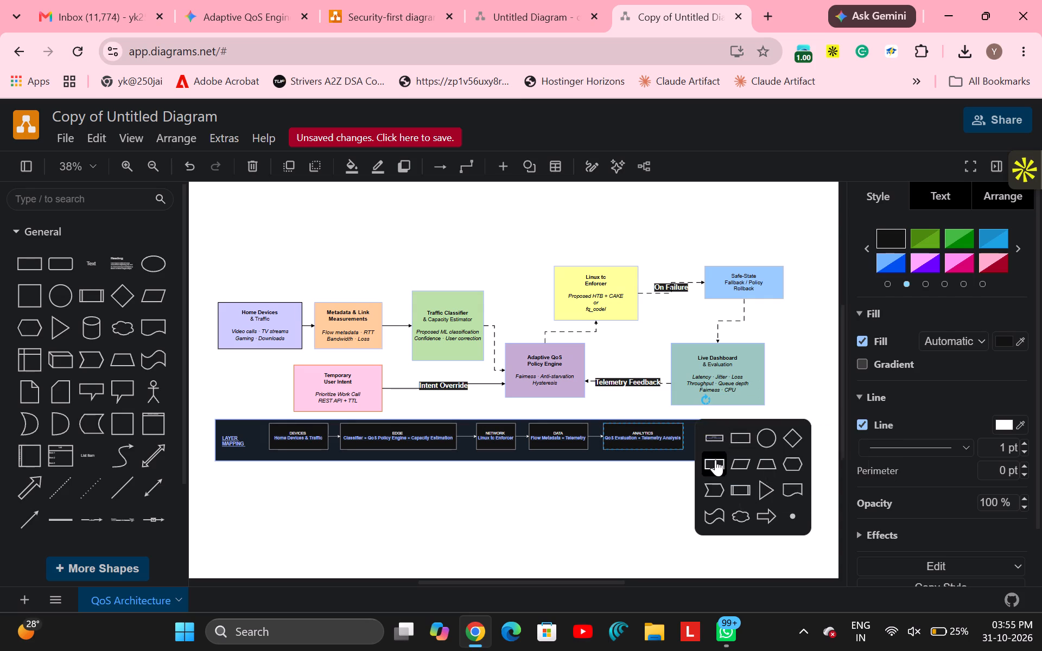
{"action": "left_click", "coordinate": [715, 459]}
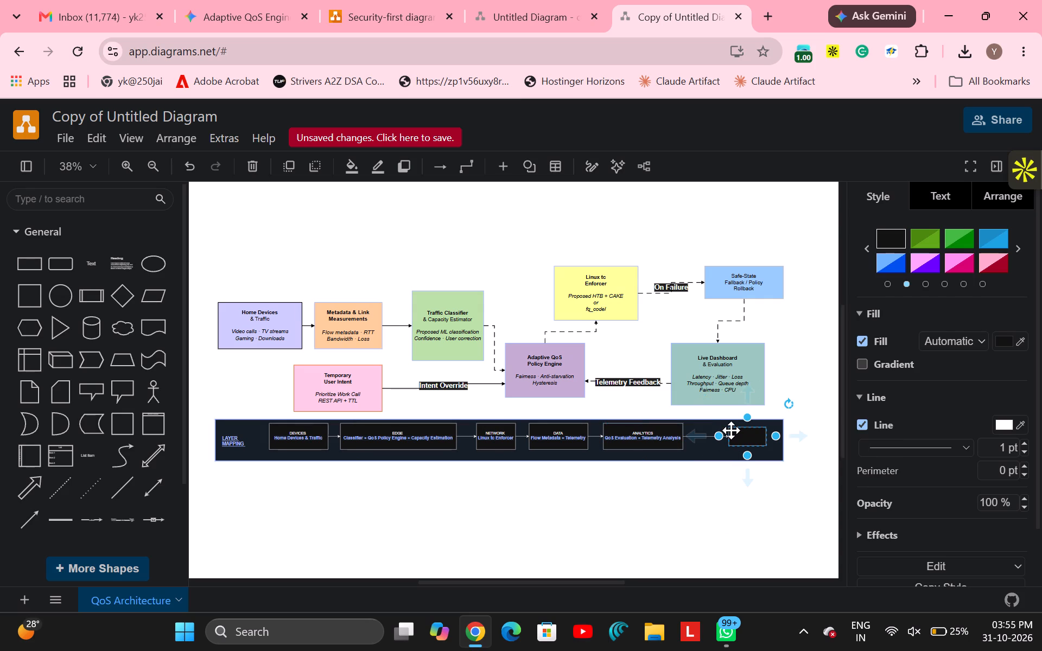
Replace the empty rectangle after the Analytics box with the copied UI box, fitted inside the end of the Layer Mapping frame.
{"action": "key", "text": "ctrl+v"}
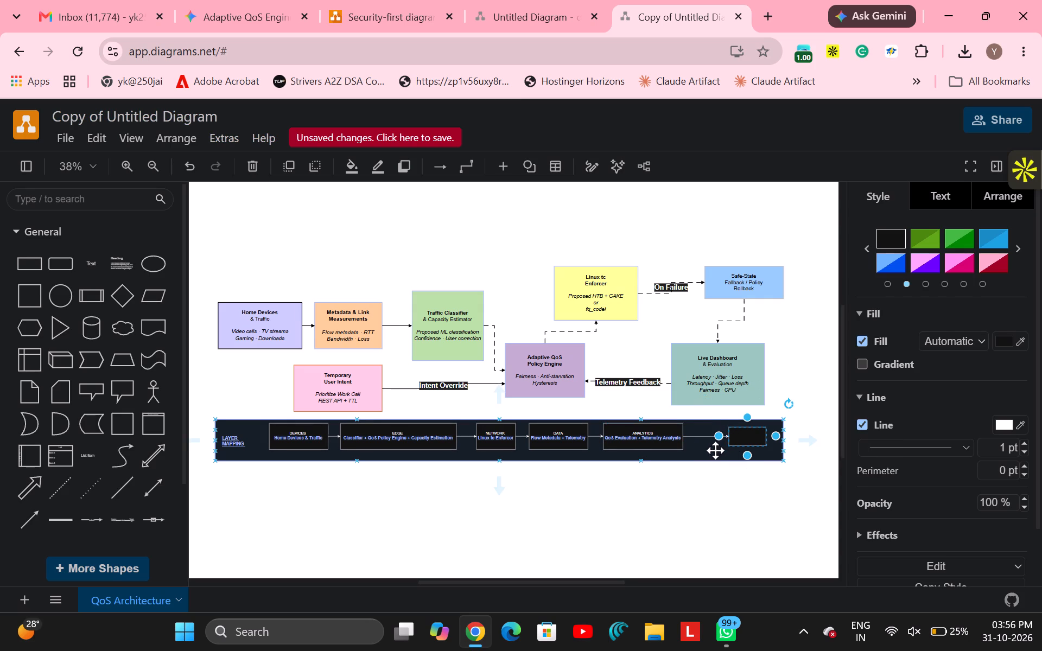
{"action": "left_click", "coordinate": [741, 441]}
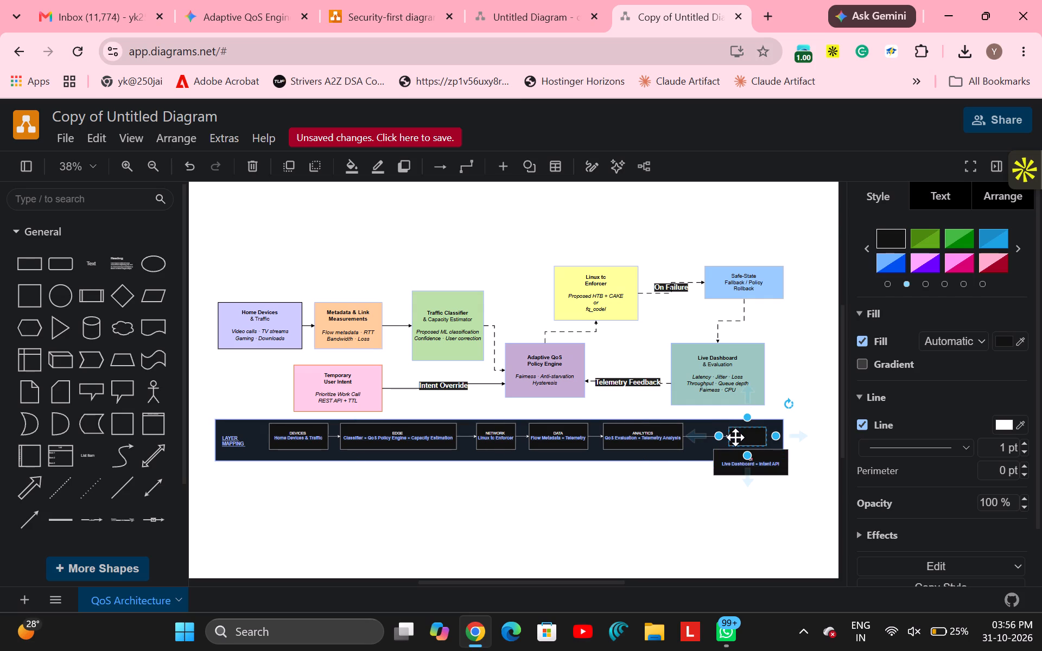
{"action": "left_click", "coordinate": [252, 165]}
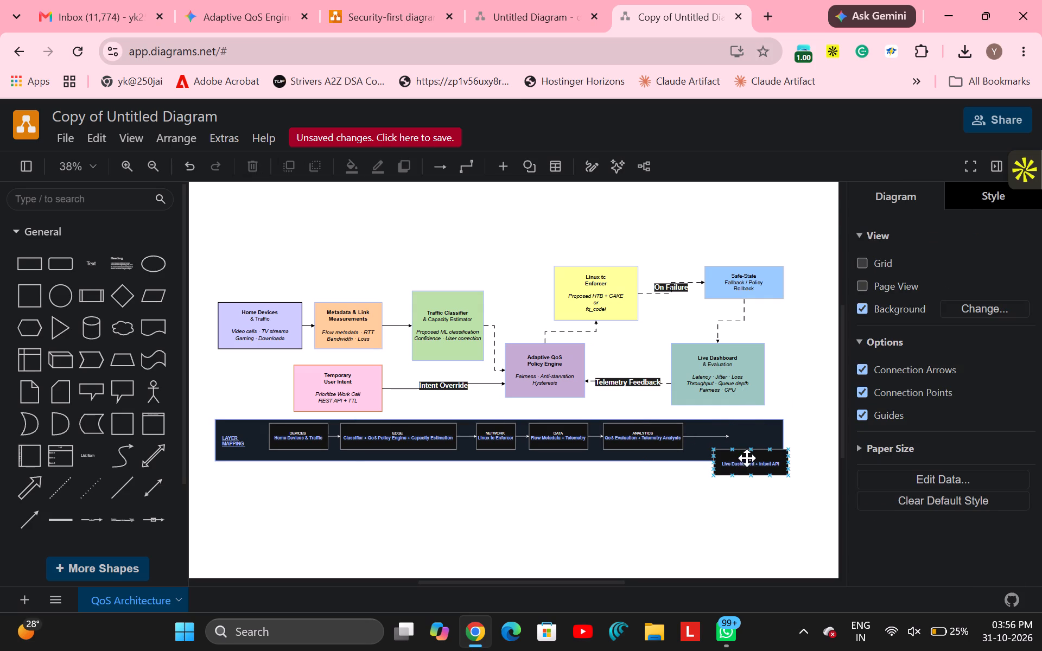
{"action": "left_click_drag", "start_coordinate": [750, 461], "coordinate": [747, 436]}
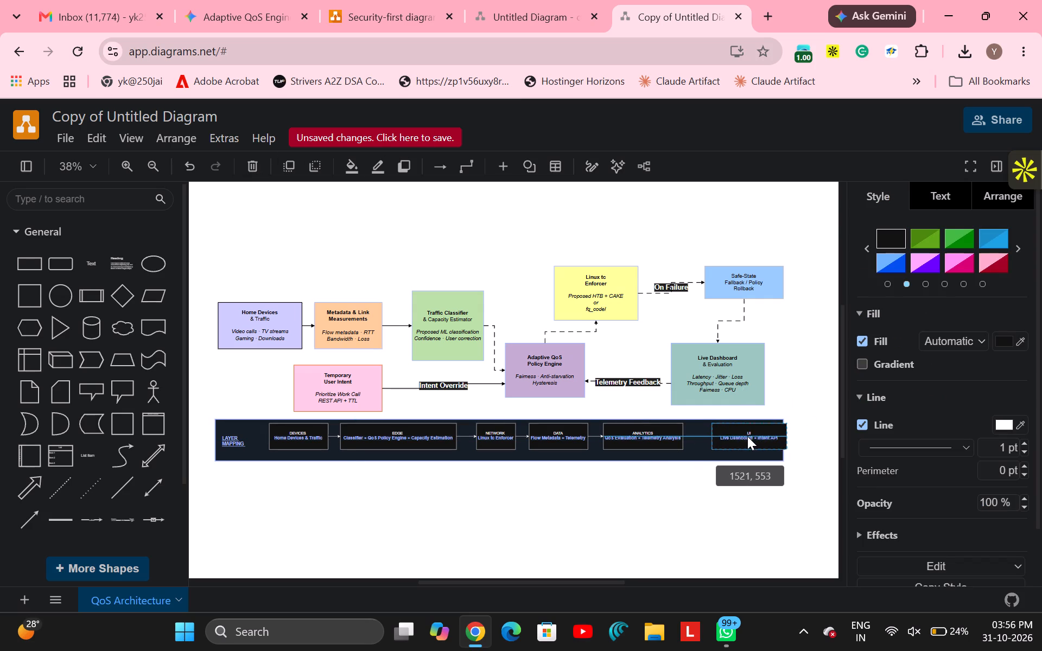
{"action": "left_click_drag", "start_coordinate": [747, 436], "coordinate": [743, 436]}
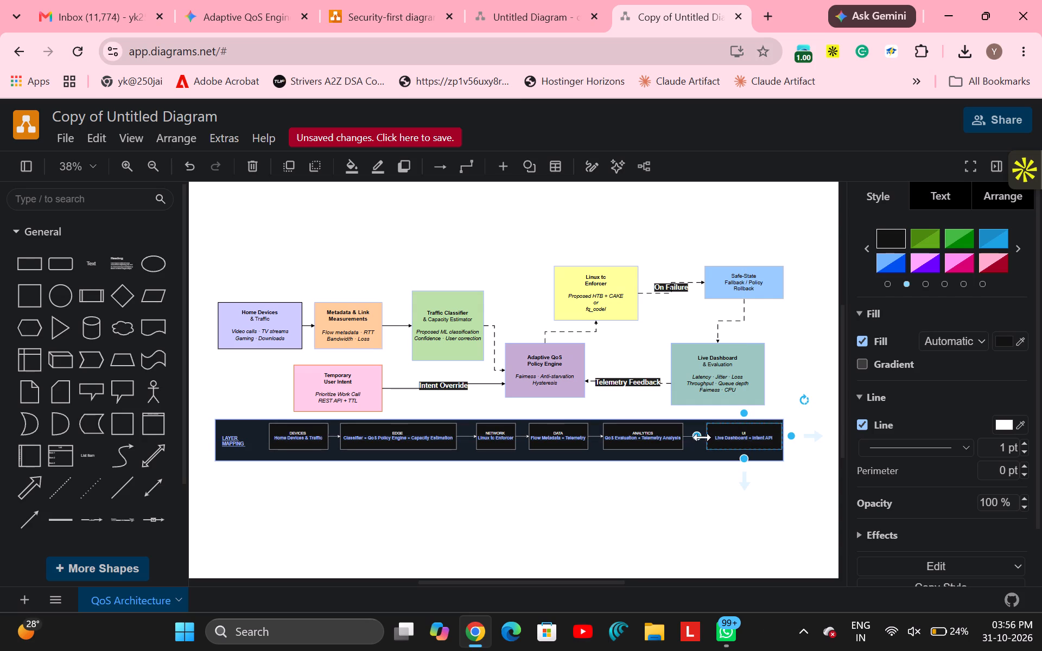
{"action": "left_click", "coordinate": [698, 437]}
{"action": "left_click", "coordinate": [694, 479]}
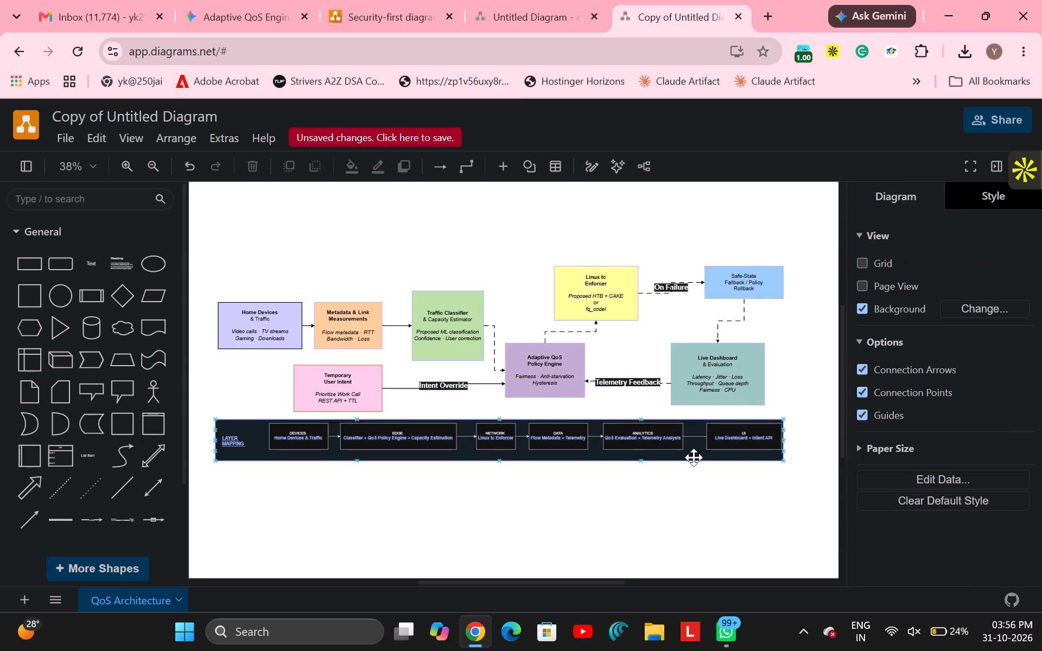
Change the line-end arrowhead style of the connector between the Analytics and UI boxes.
{"action": "left_click", "coordinate": [695, 438]}
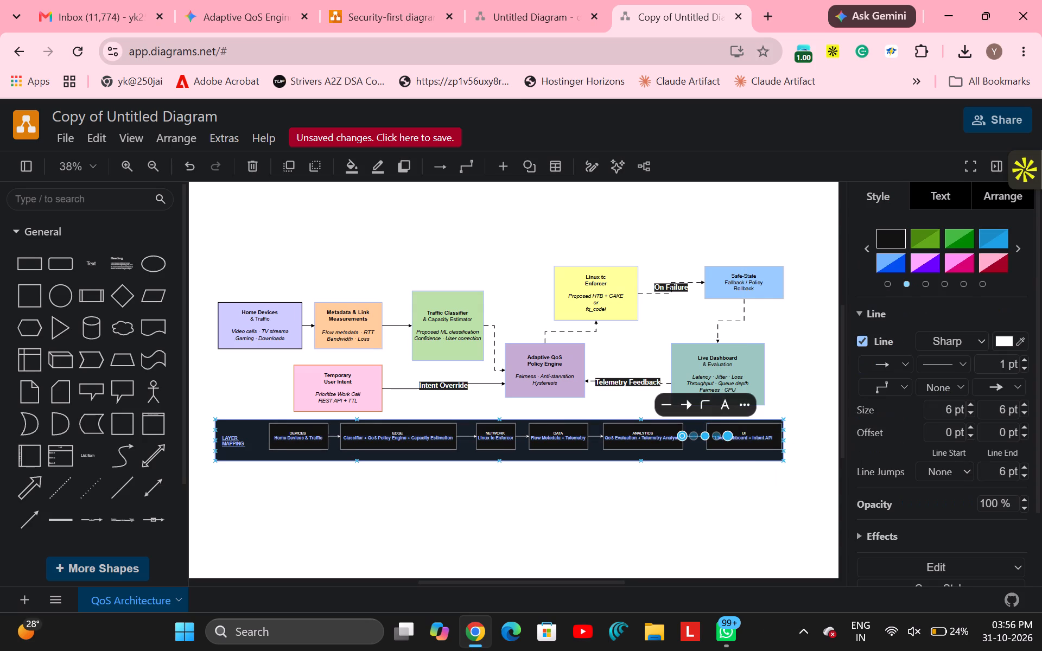
{"action": "left_click", "coordinate": [688, 409]}
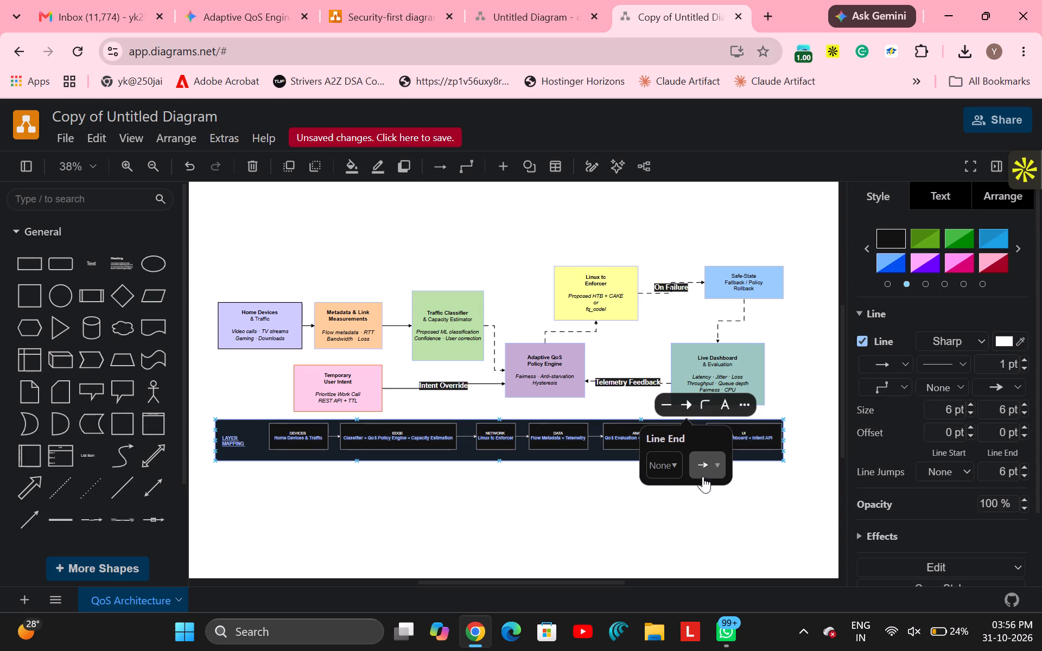
{"action": "left_click", "coordinate": [702, 467]}
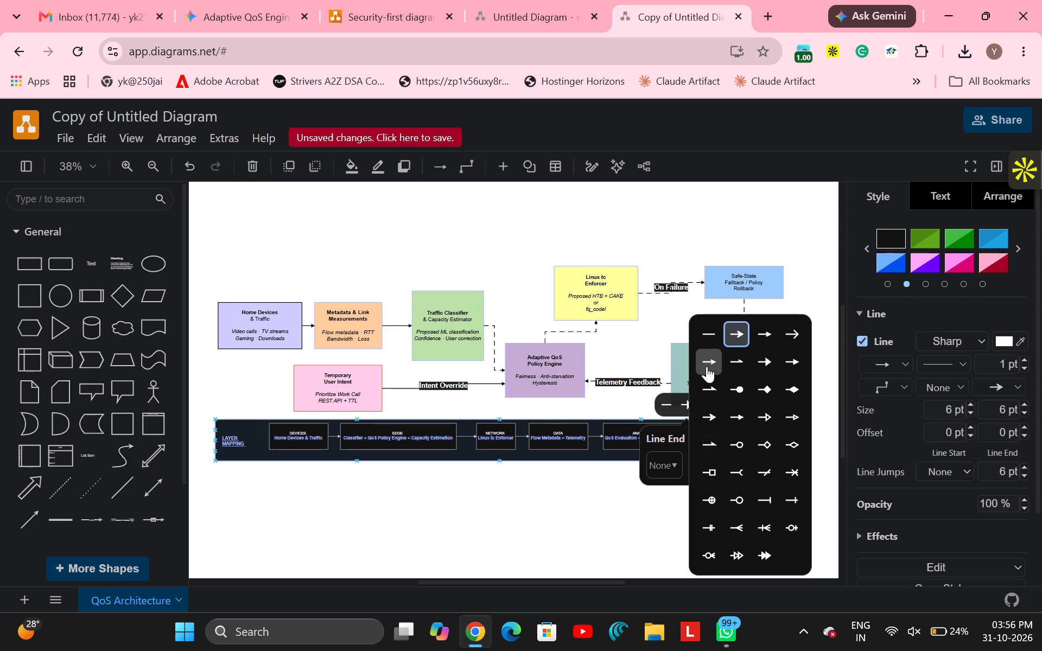
{"action": "left_click", "coordinate": [707, 366]}
{"action": "left_click", "coordinate": [760, 506]}
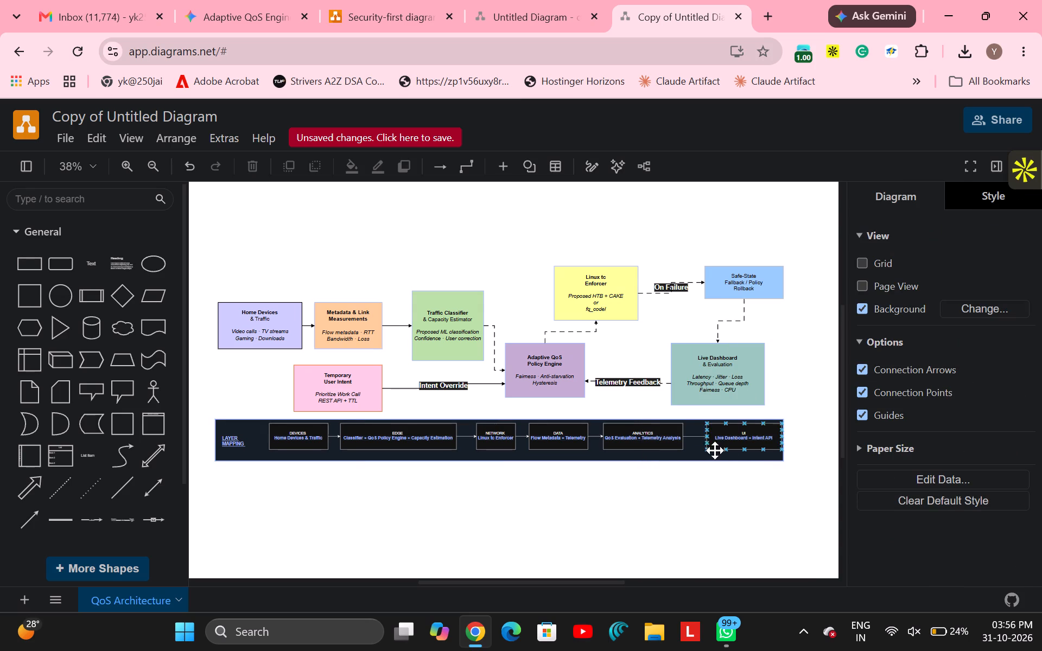
Set both the line start and line end sizes of the Analytics-to-UI connector to 1 pt.
{"action": "left_click", "coordinate": [695, 437]}
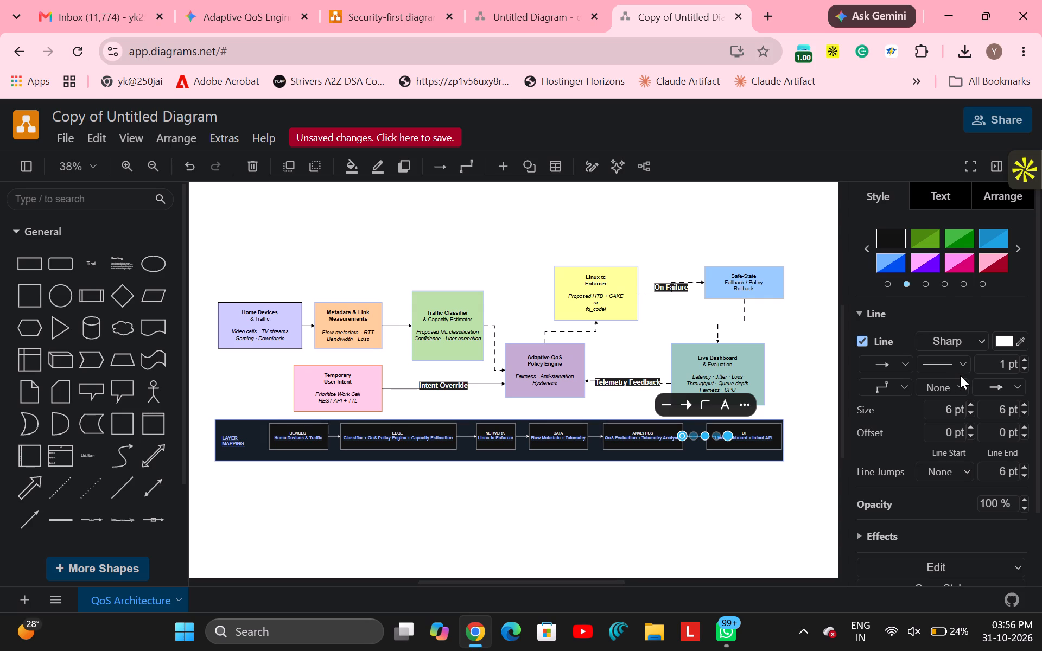
{"action": "left_click", "coordinate": [970, 411]}
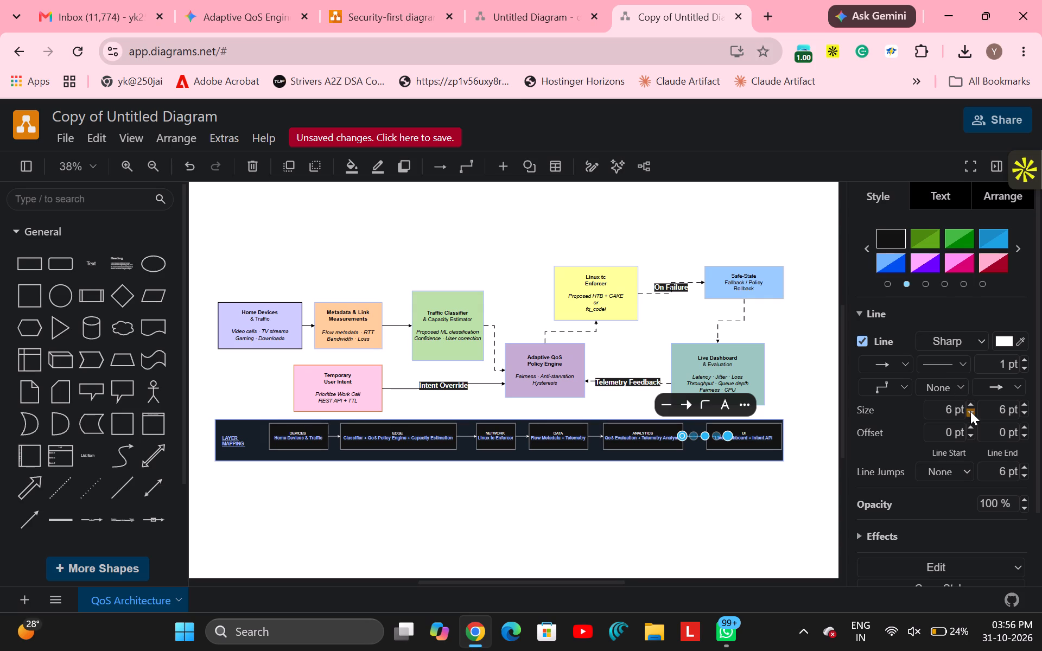
{"action": "triple_click", "coordinate": [970, 411]}
{"action": "left_click", "coordinate": [970, 411]}
{"action": "left_click", "coordinate": [803, 482]}
{"action": "left_click", "coordinate": [694, 438]}
{"action": "triple_click", "coordinate": [1022, 412]}
{"action": "double_click", "coordinate": [1022, 412]}
{"action": "left_click", "coordinate": [757, 494]}
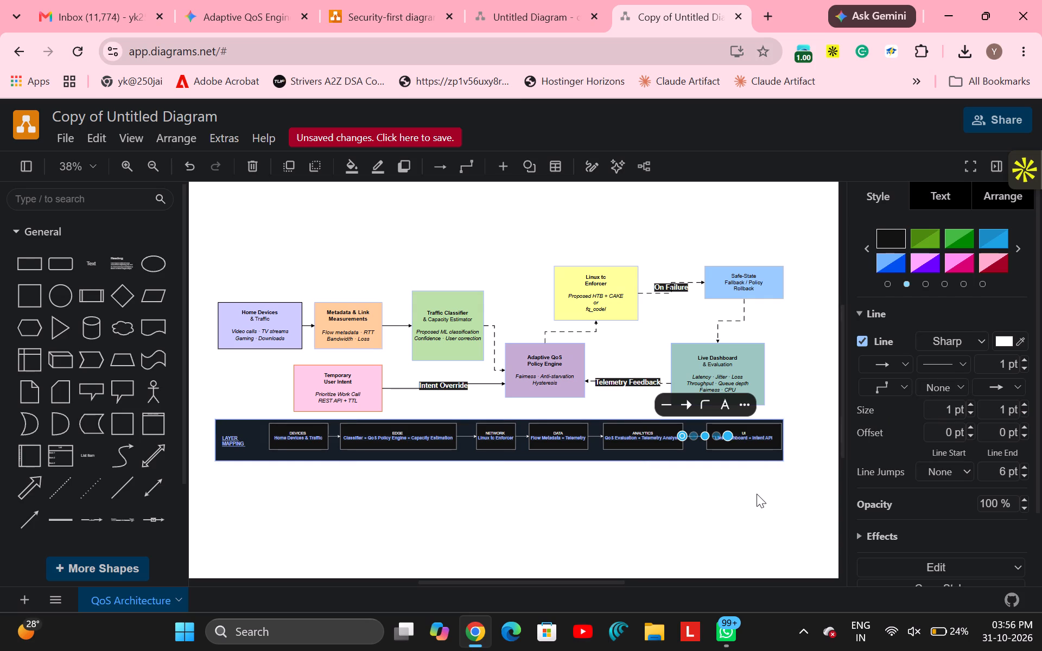
Open the line jumps options for the connector between the Analytics and UI boxes.
{"action": "left_click", "coordinate": [696, 433]}
{"action": "left_click", "coordinate": [954, 468]}
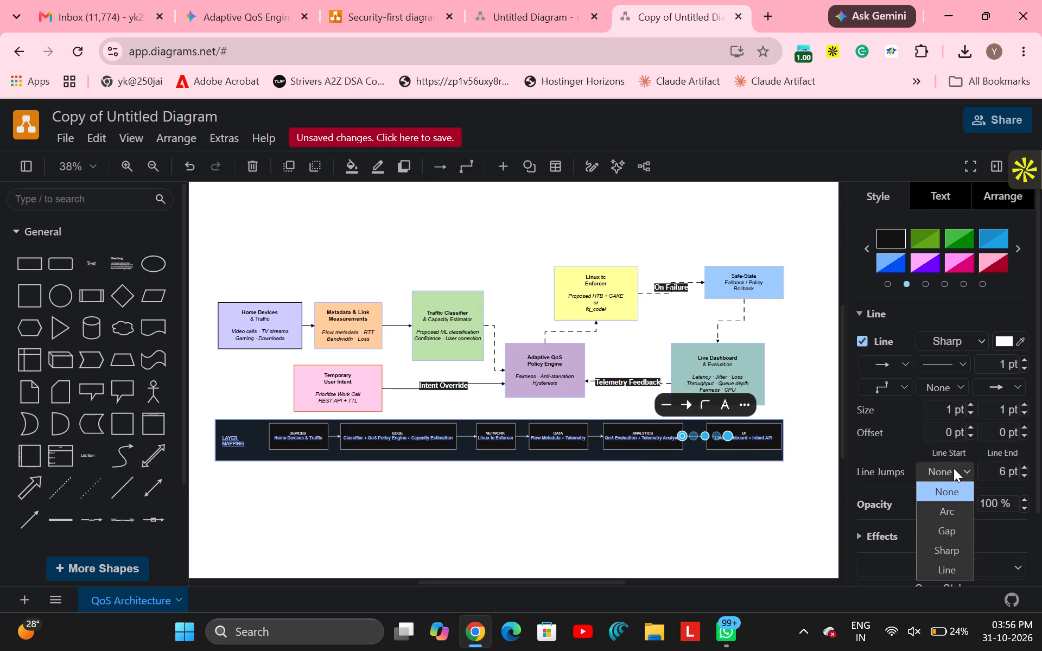
{"action": "double_click", "coordinate": [954, 468]}
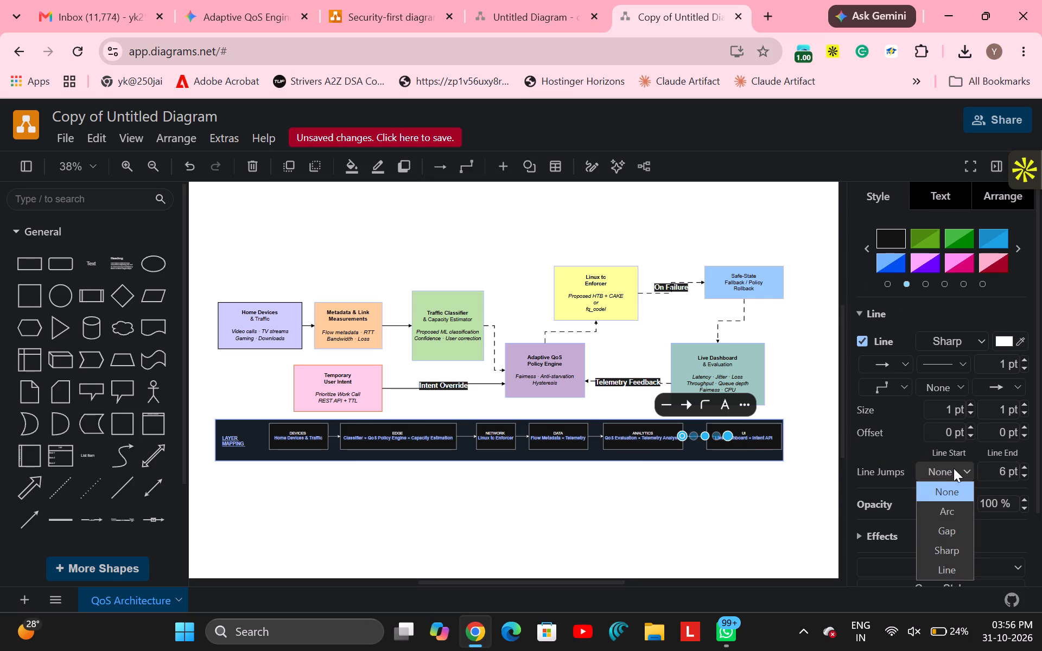
Close the line jumps options and set the jump size of the Analytics-to-UI connector to 1 pt.
{"action": "left_click", "coordinate": [954, 468]}
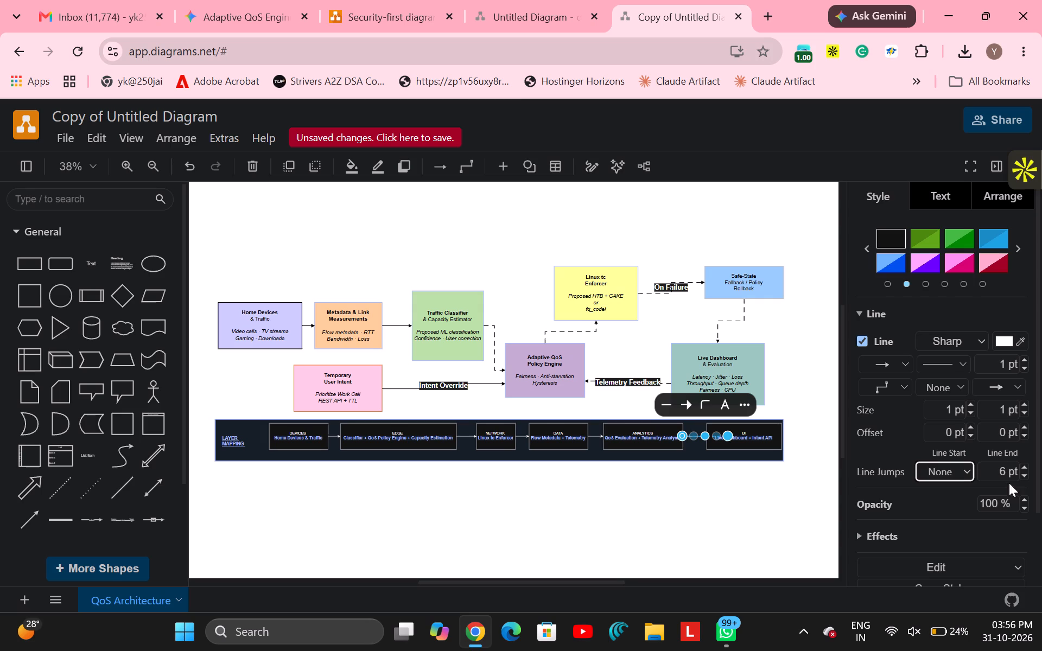
{"action": "triple_click", "coordinate": [1021, 475]}
{"action": "double_click", "coordinate": [1021, 475]}
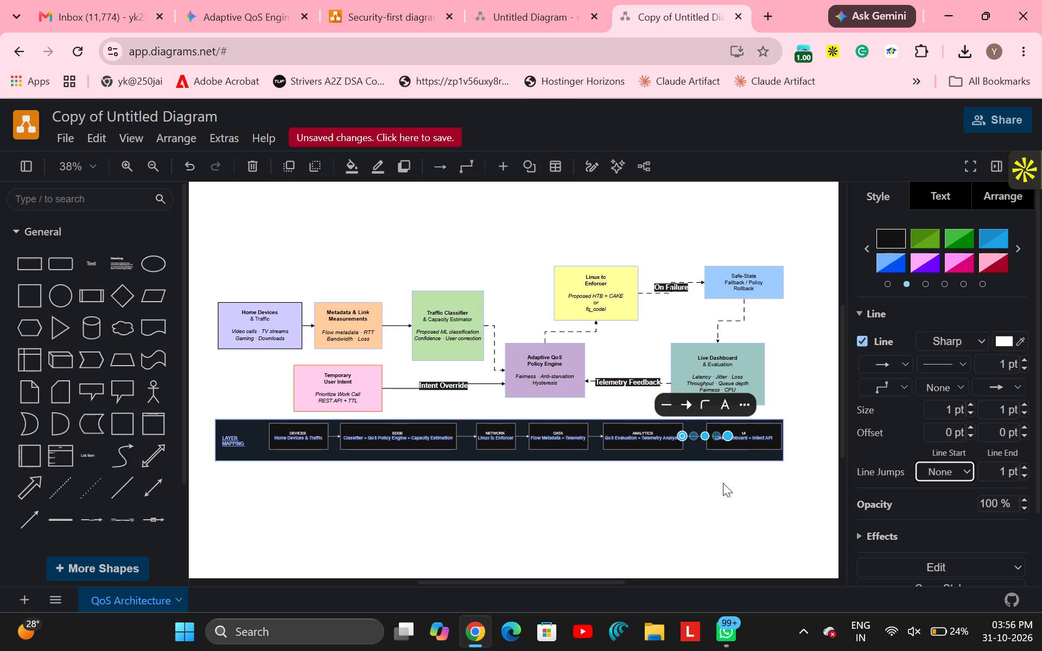
{"action": "left_click", "coordinate": [720, 487]}
Copy the UI box at the end of the Layer Mapping frame and remove the original.
{"action": "left_click", "coordinate": [727, 439]}
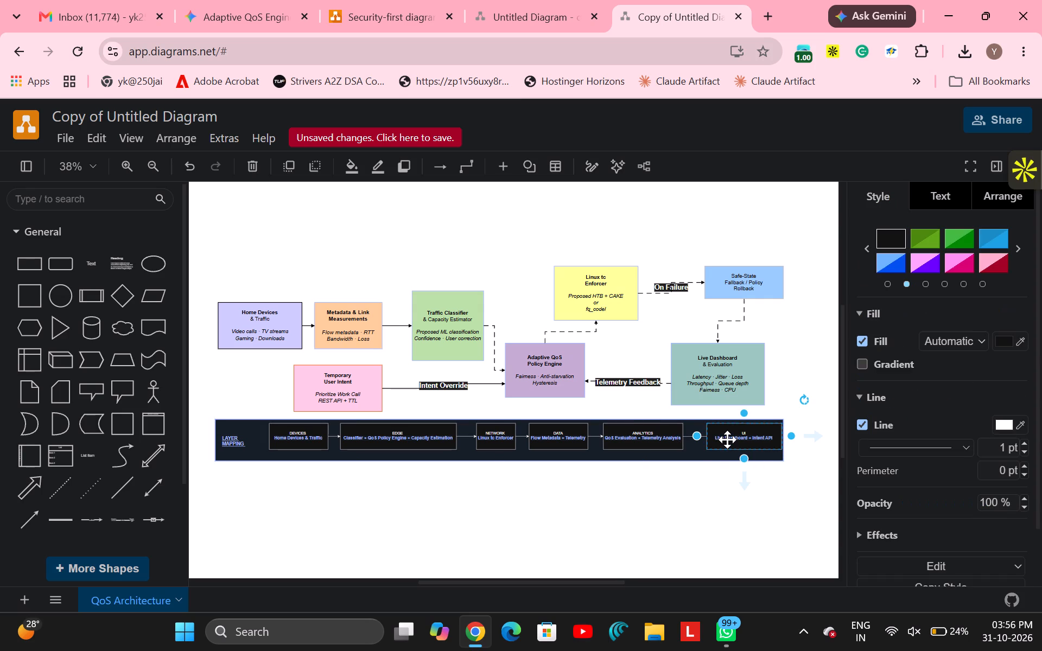
{"action": "key", "text": "ctrl+c"}
{"action": "key", "text": "BackSpace"}
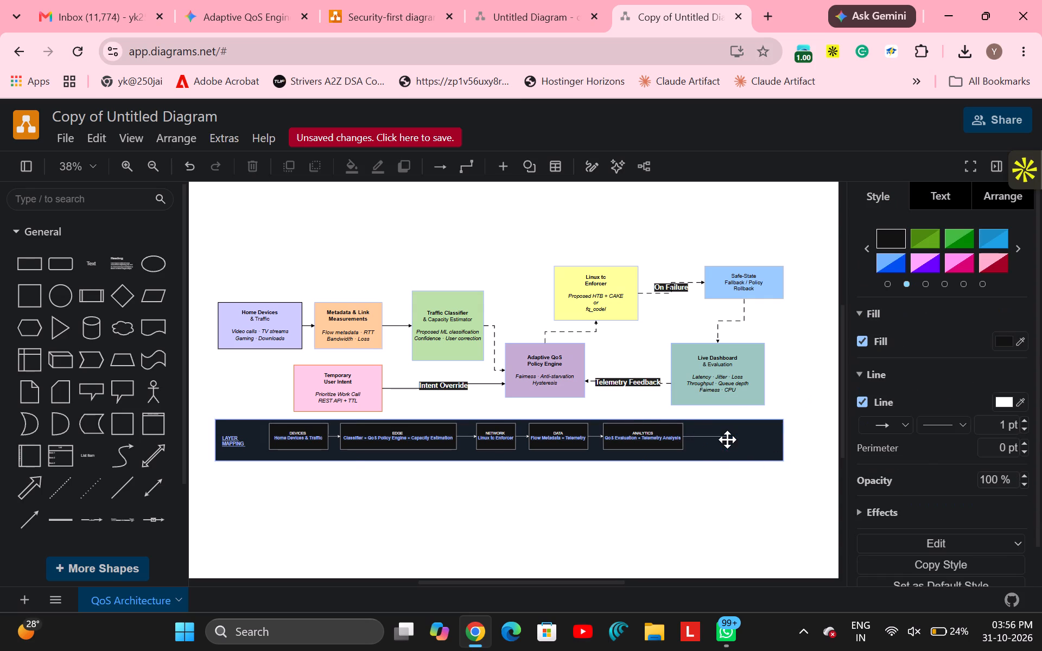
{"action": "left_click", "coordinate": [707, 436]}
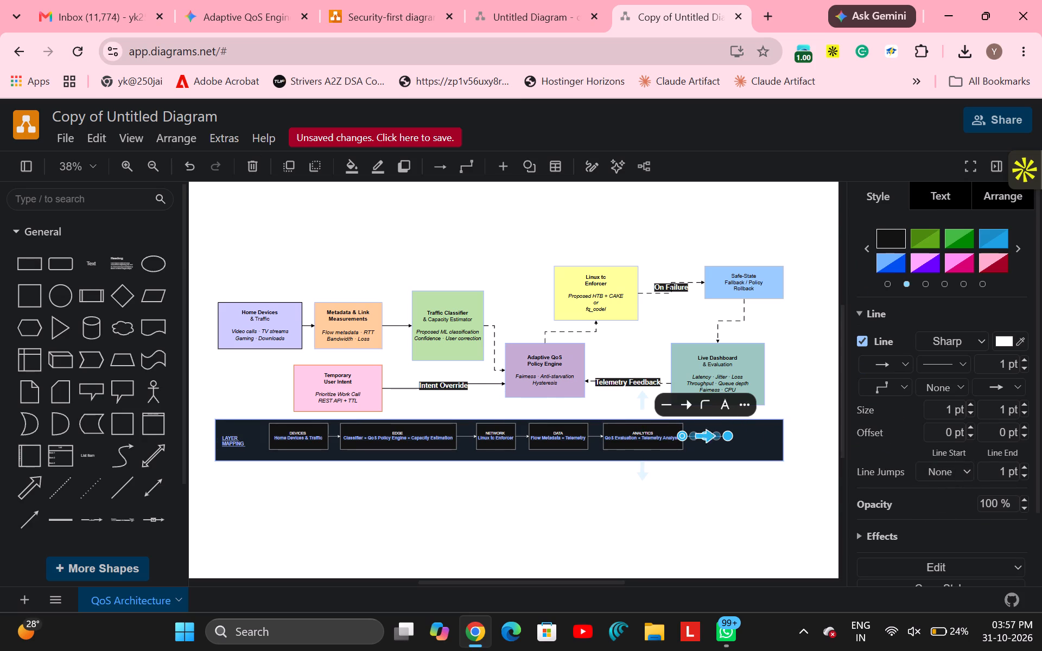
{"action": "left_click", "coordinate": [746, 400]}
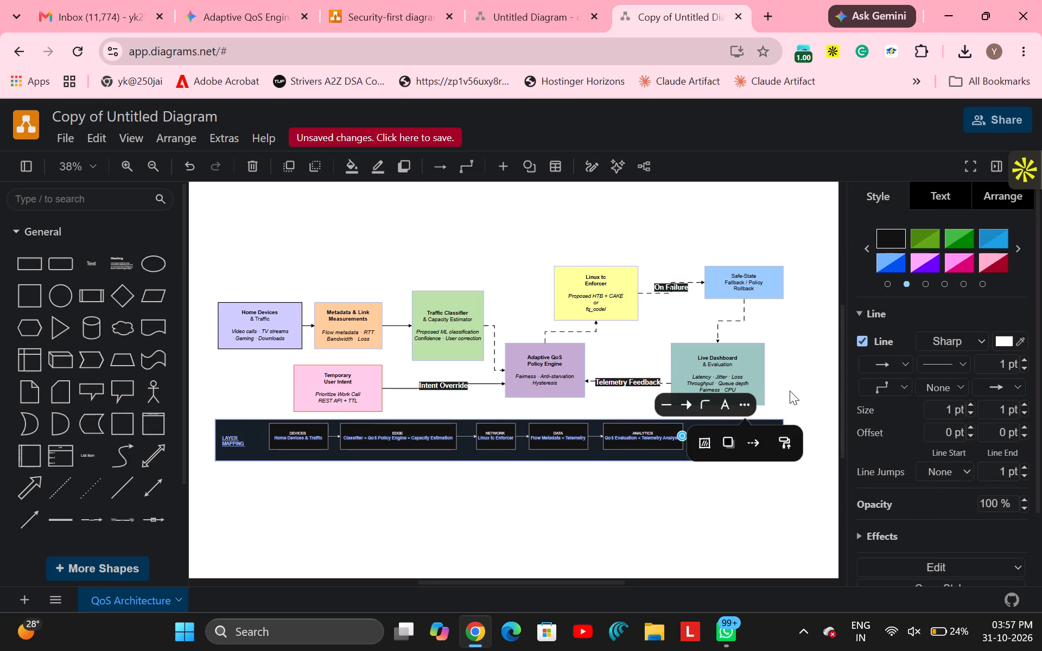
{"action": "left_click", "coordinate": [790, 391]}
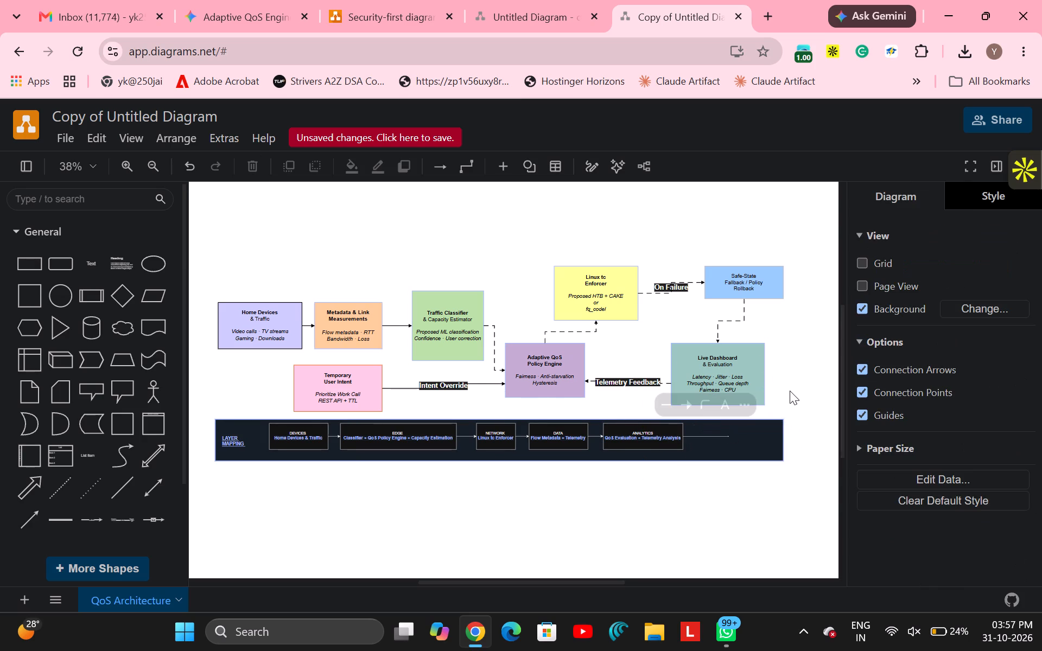
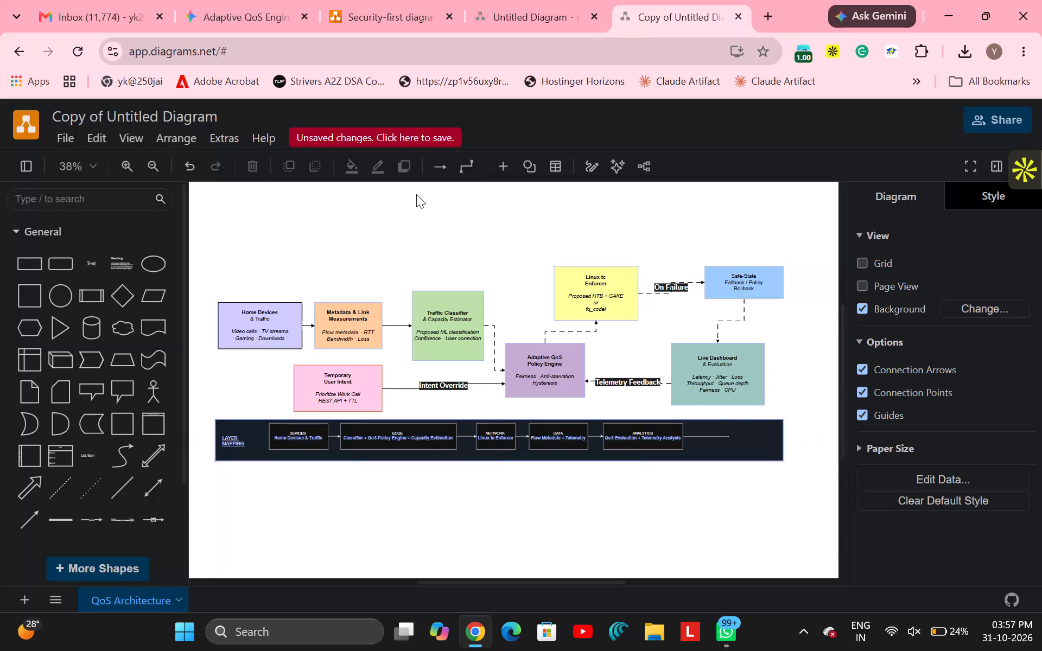
Switch to the original Untitled Diagram containing the complete Layer Mapping row.
{"action": "left_click", "coordinate": [541, 0]}
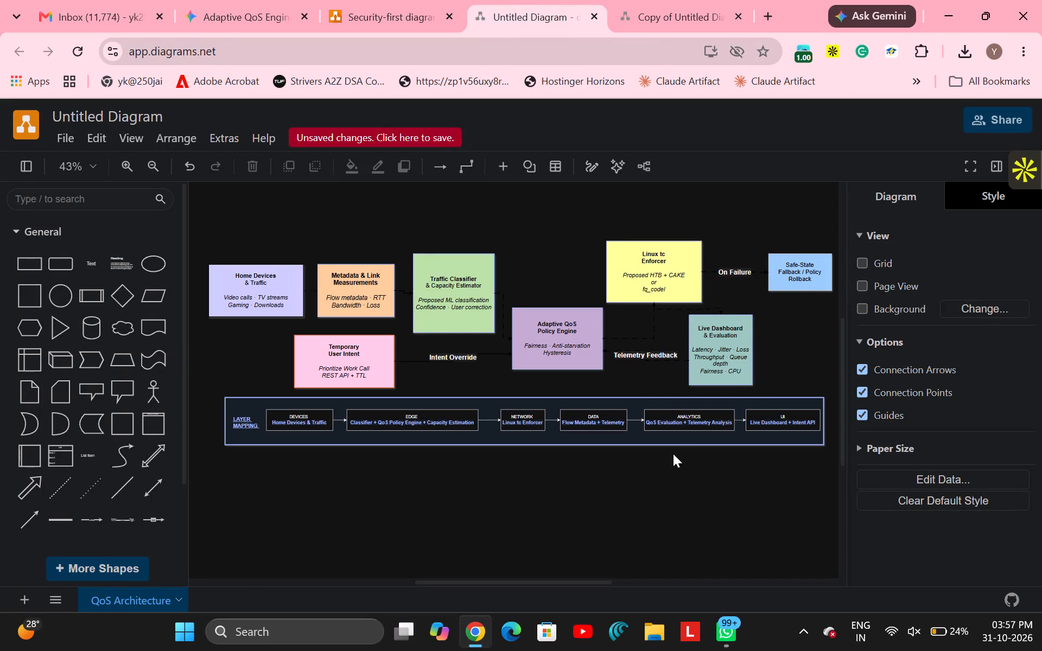
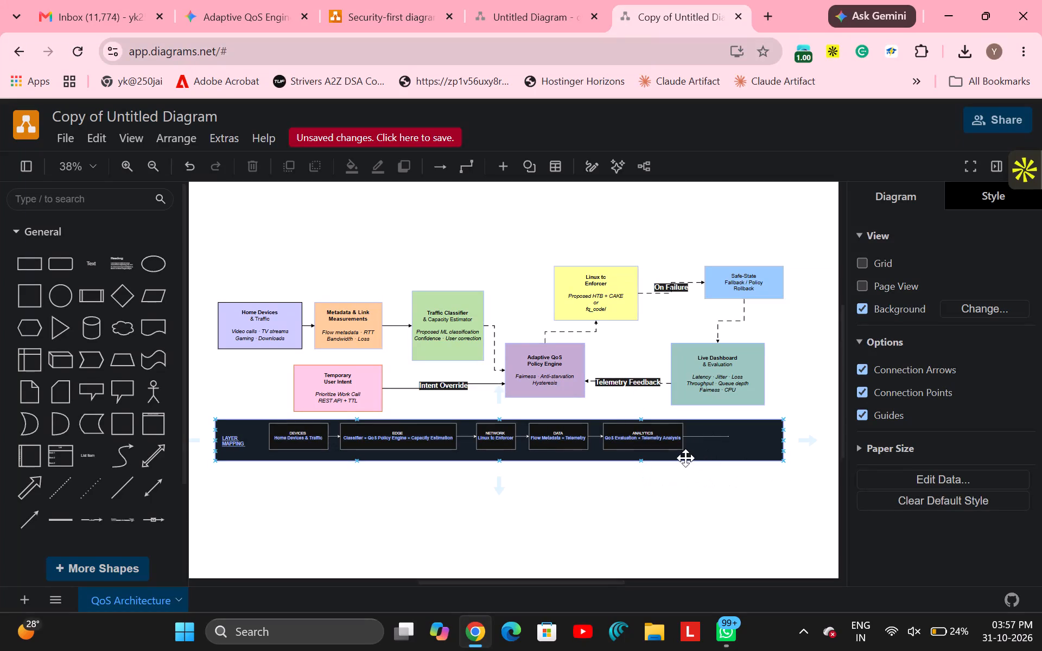
Delete the loose connector line extending from the Analytics box in the Layer Mapping row.
{"action": "left_click", "coordinate": [710, 436]}
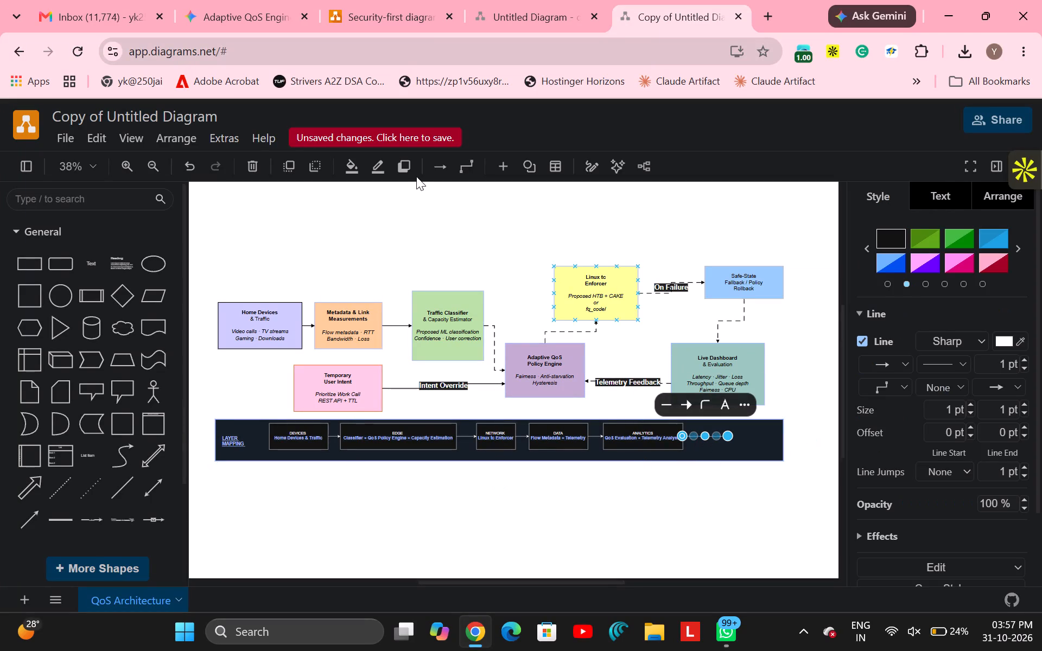
{"action": "left_click", "coordinate": [259, 162]}
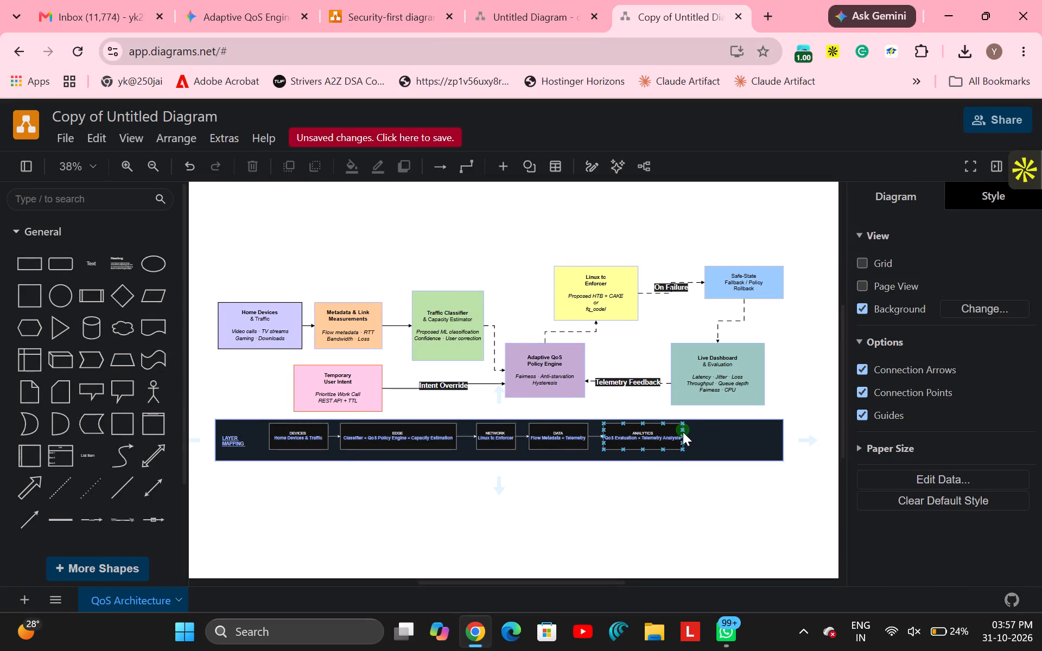
Add a connected empty rectangle after the Analytics box and move it closer to shorten the connector.
{"action": "left_click", "coordinate": [702, 437]}
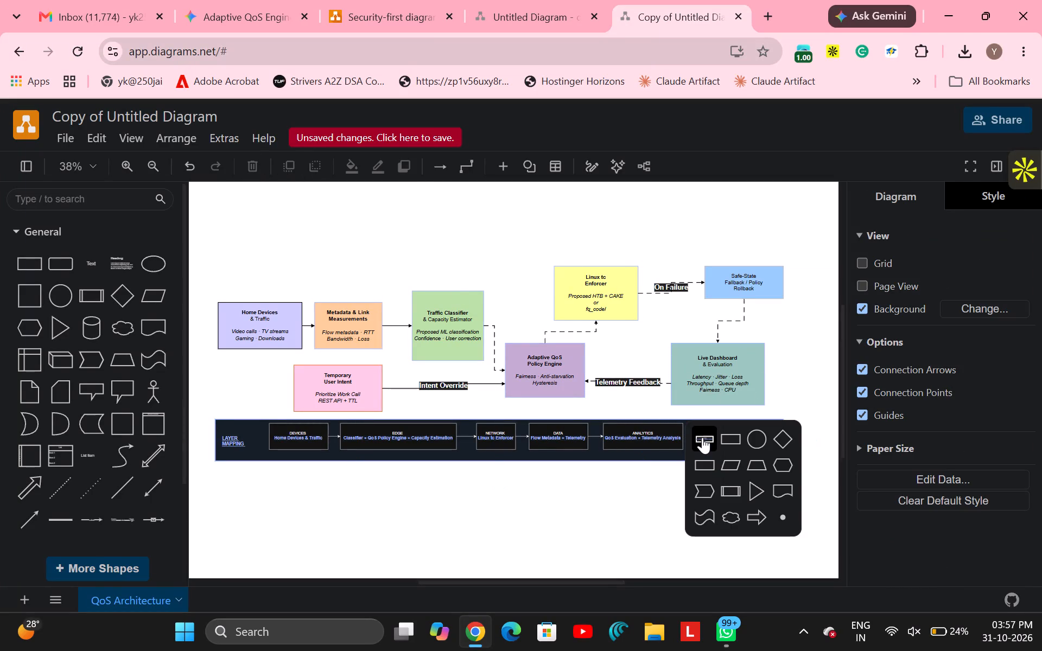
{"action": "left_click", "coordinate": [704, 462]}
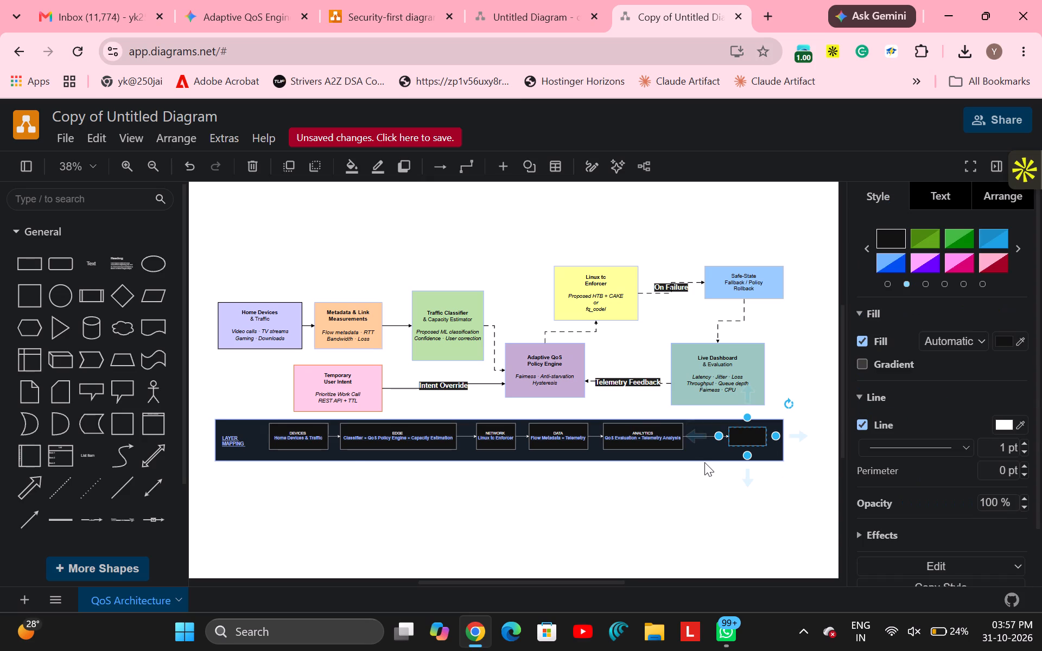
{"action": "left_click_drag", "start_coordinate": [746, 438], "coordinate": [732, 437]}
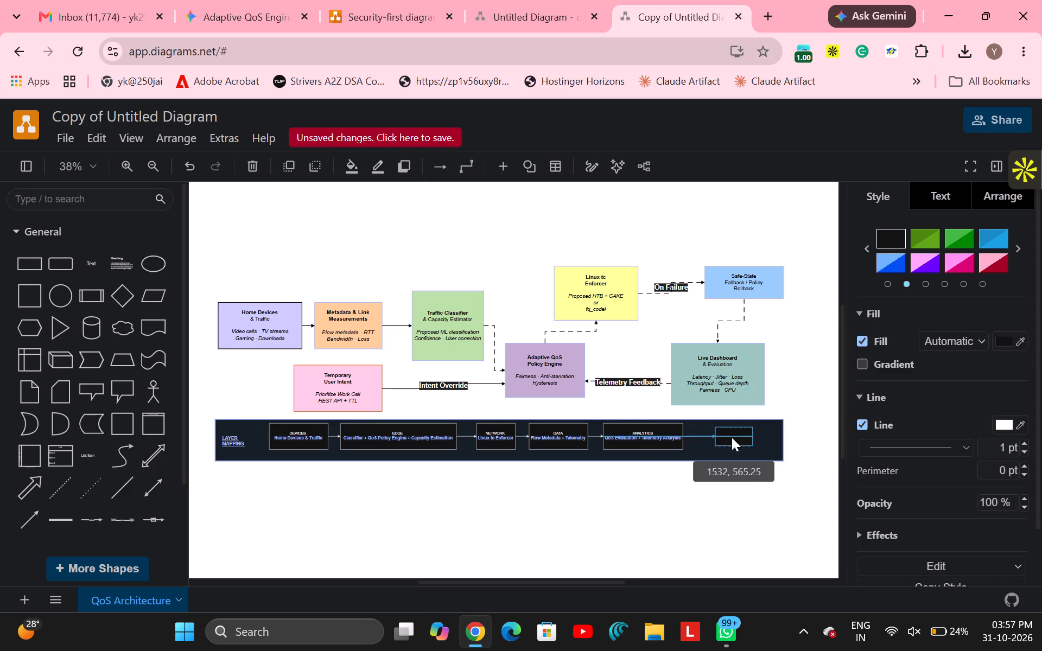
{"action": "left_click_drag", "start_coordinate": [732, 437], "coordinate": [718, 438]}
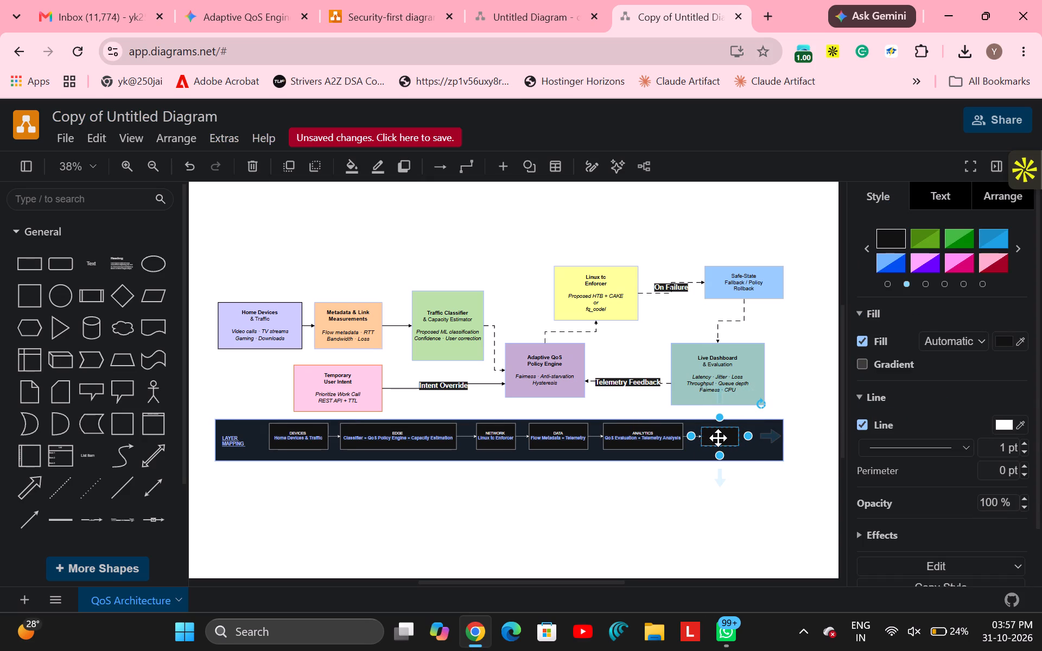
Replace the empty rectangle after the Analytics box with a pasted copy of the UI box.
{"action": "key", "text": "ctrl+v"}
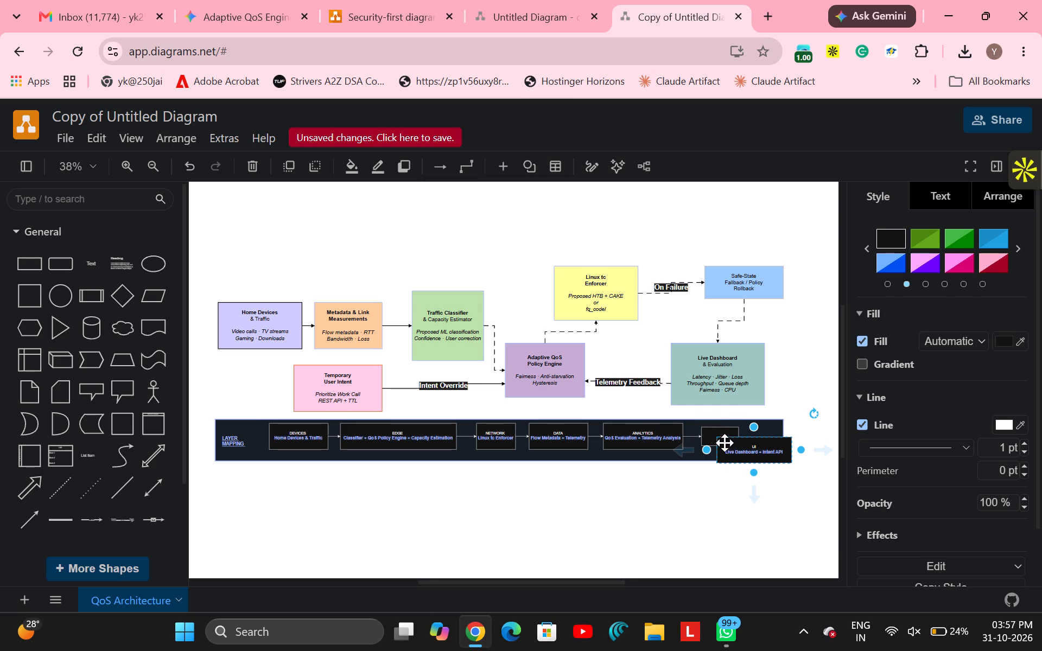
{"action": "left_click", "coordinate": [708, 437]}
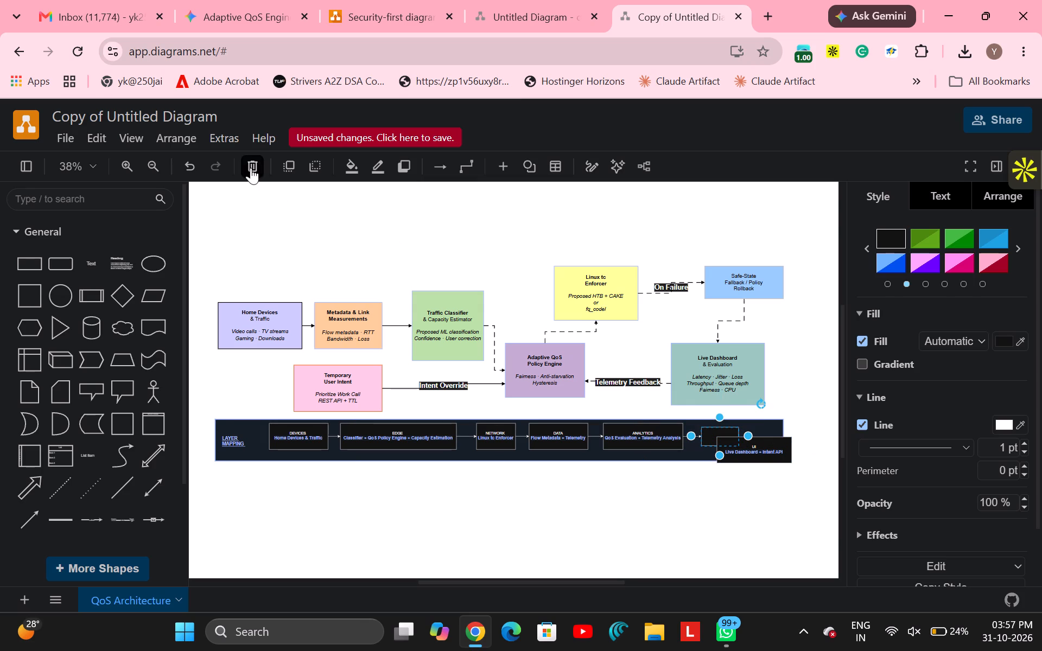
Delete the empty rectangle after the Analytics box and move the UI box into its place inside the Layer Mapping frame.
{"action": "left_click", "coordinate": [251, 168]}
{"action": "left_click_drag", "start_coordinate": [754, 453], "coordinate": [740, 442]}
{"action": "left_click", "coordinate": [743, 443]}
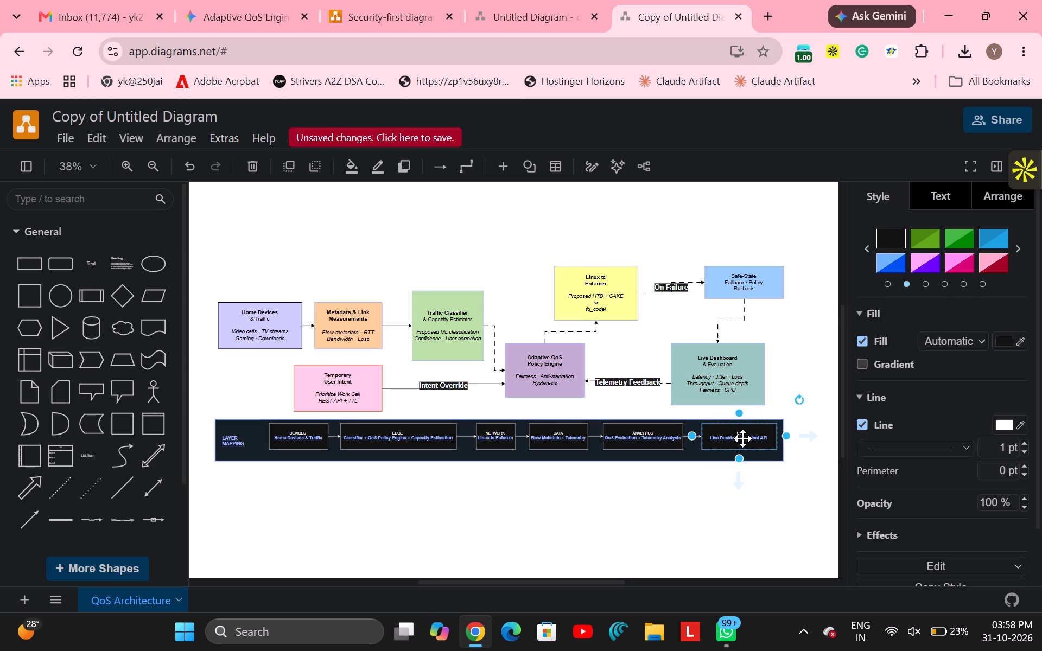
{"action": "left_click", "coordinate": [818, 471]}
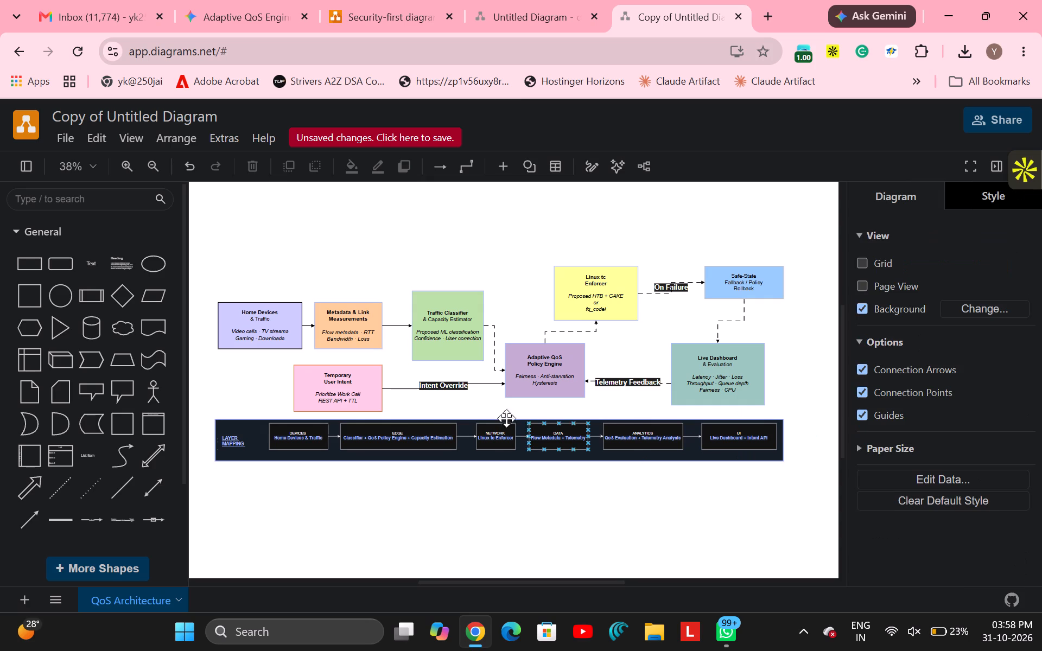
Set all text in the Layer Mapping row's Devices box to 16 px.
{"action": "triple_click", "coordinate": [296, 437]}
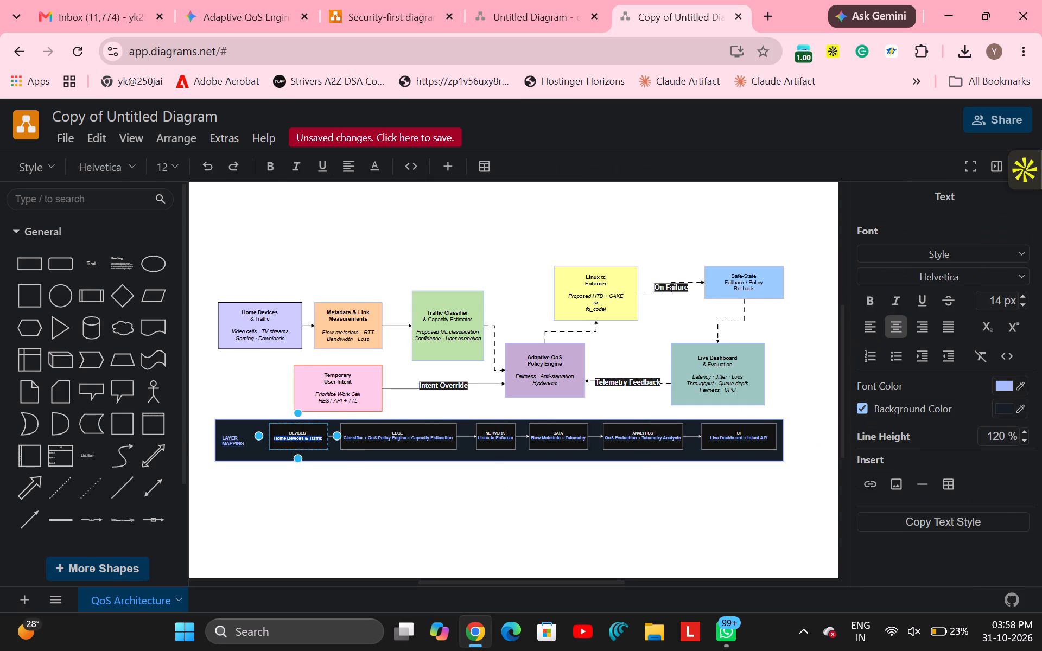
{"action": "key", "text": "ctrl+a"}
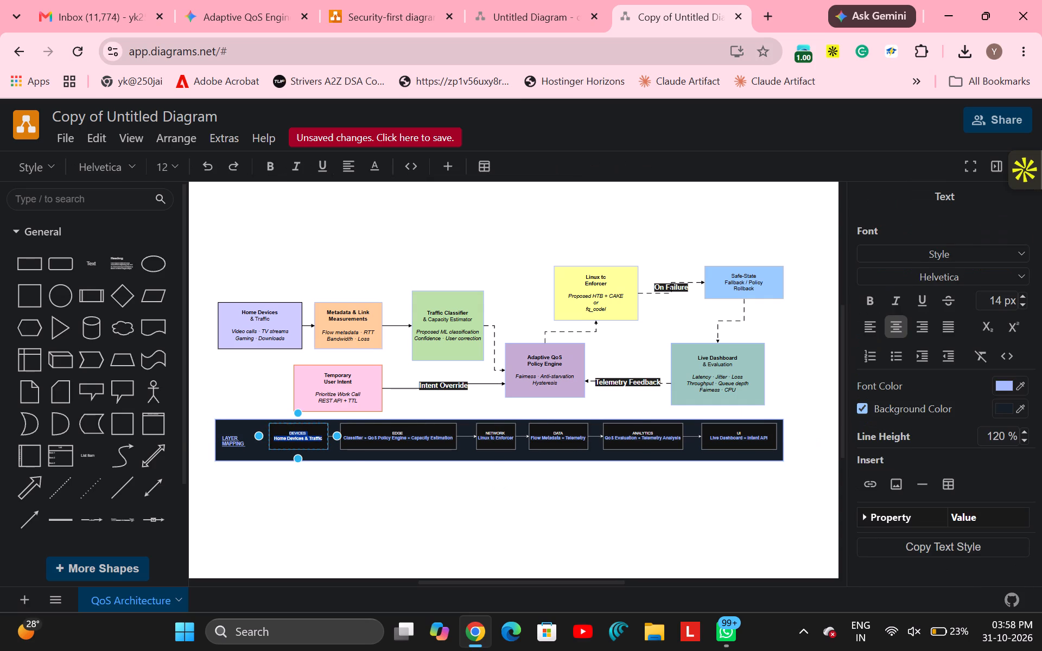
{"action": "left_click", "coordinate": [1022, 296]}
{"action": "left_click", "coordinate": [1022, 296]}
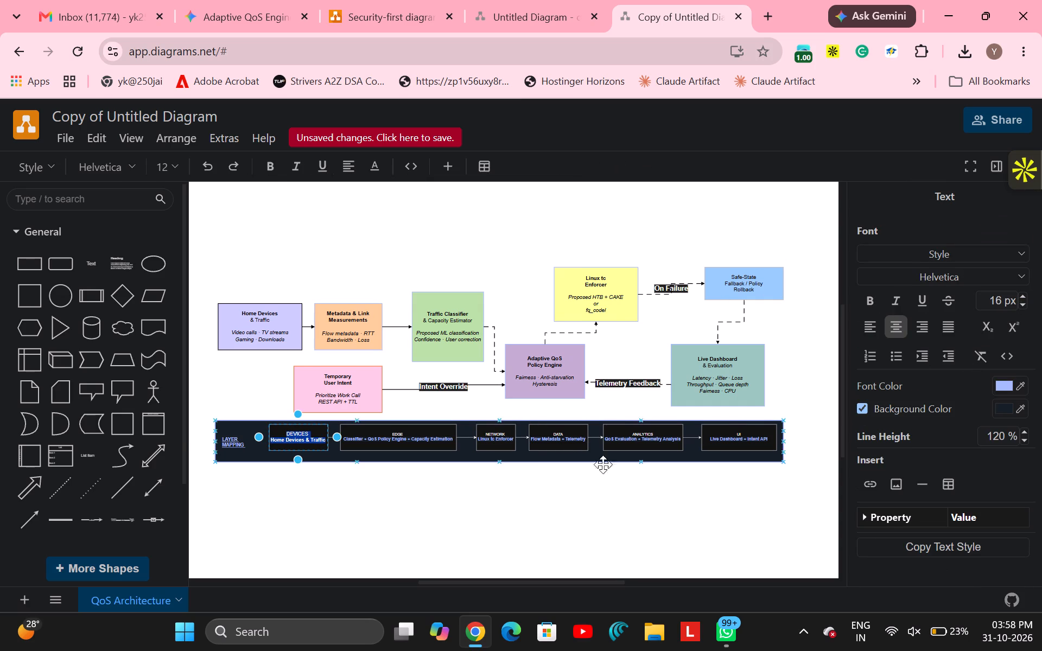
{"action": "left_click", "coordinate": [523, 488]}
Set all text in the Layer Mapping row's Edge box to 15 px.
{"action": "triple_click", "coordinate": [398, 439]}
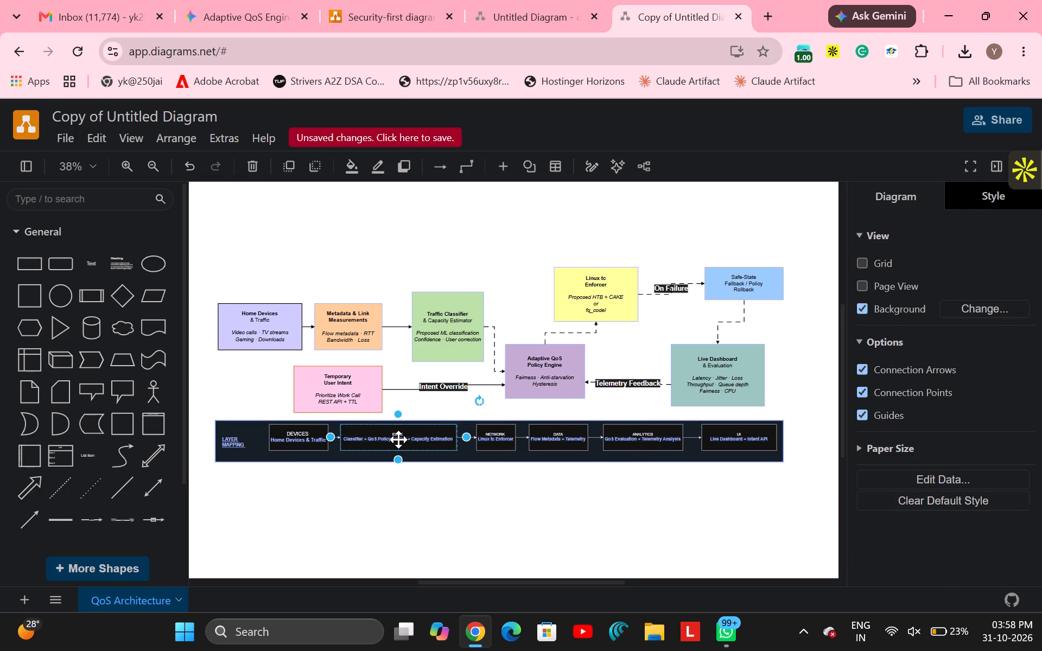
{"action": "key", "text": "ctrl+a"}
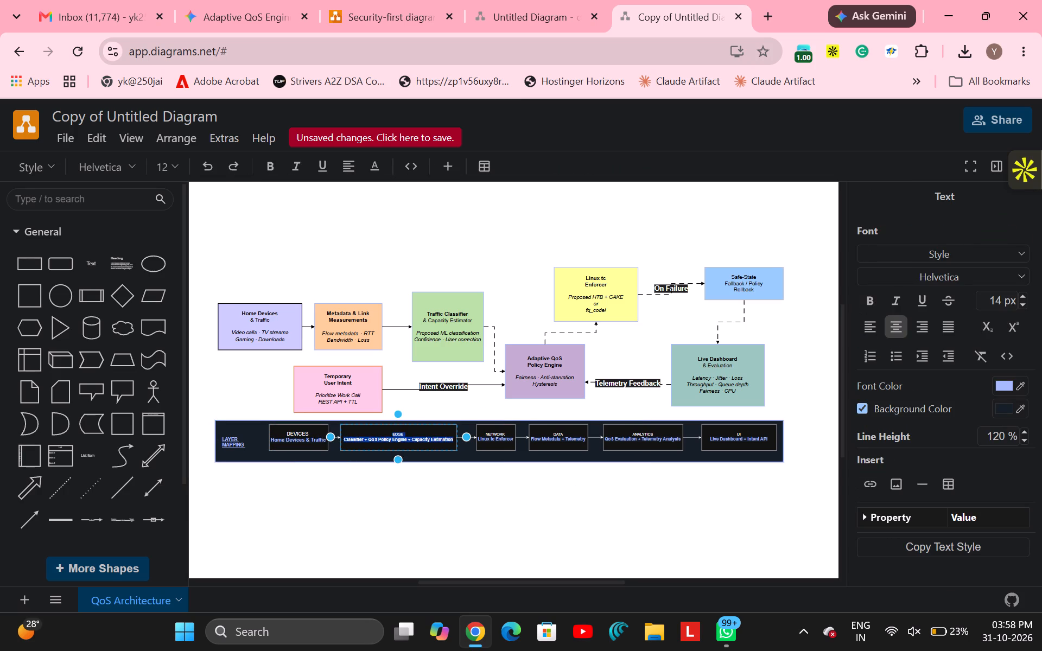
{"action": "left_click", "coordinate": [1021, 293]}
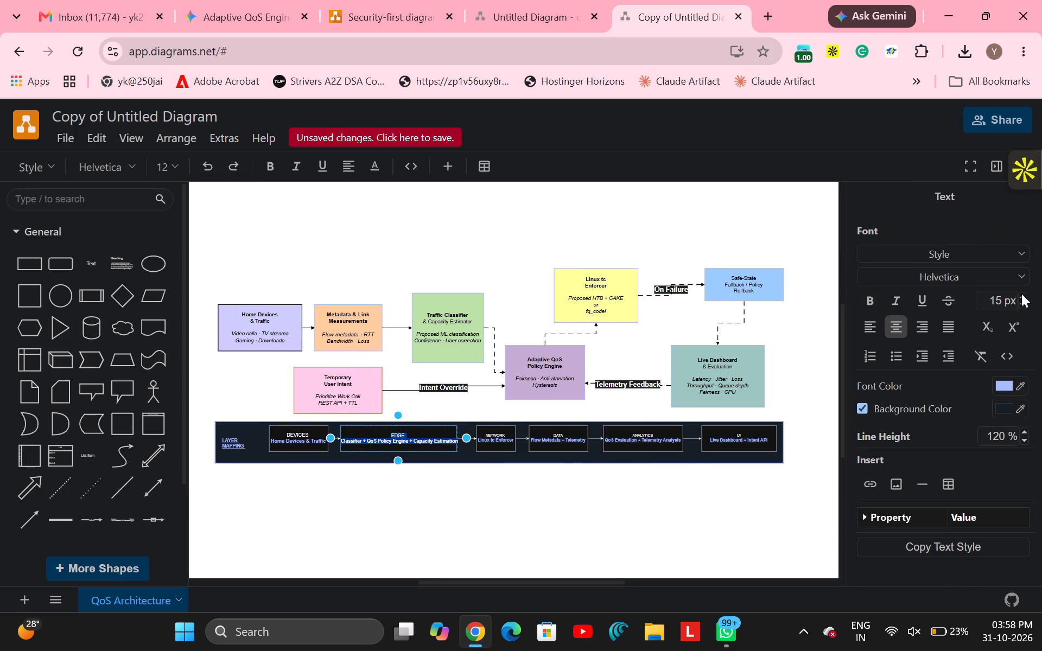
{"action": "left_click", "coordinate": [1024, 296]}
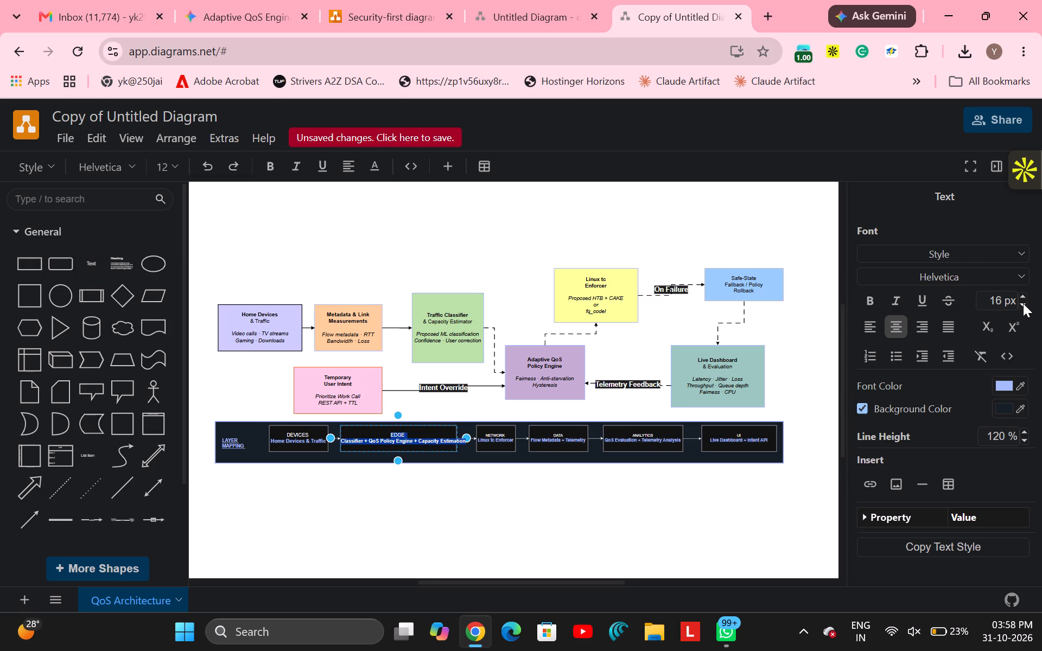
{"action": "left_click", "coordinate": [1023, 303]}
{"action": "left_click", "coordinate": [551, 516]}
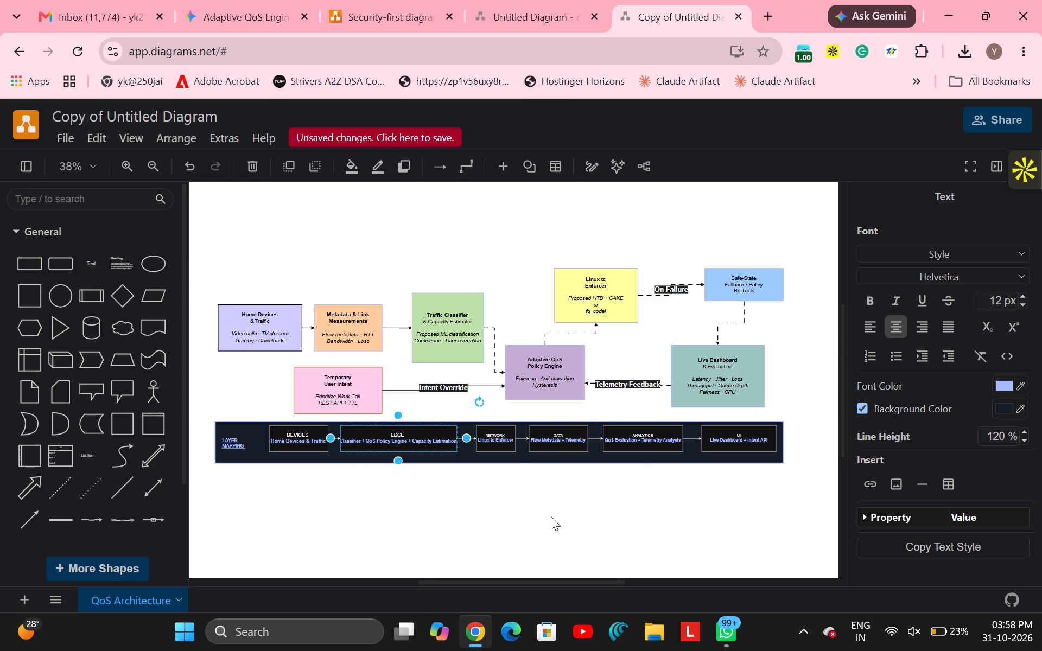
Move the Edge box slightly towards the Network box, keeping it aligned within the Layer Mapping row.
{"action": "left_click", "coordinate": [422, 443]}
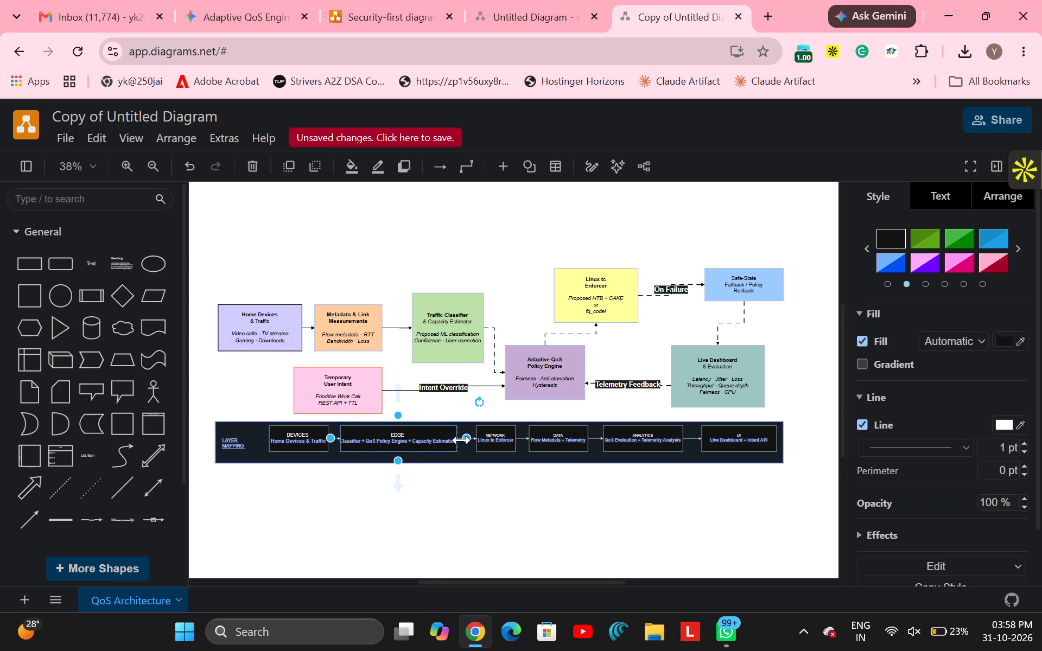
{"action": "left_click_drag", "start_coordinate": [461, 440], "coordinate": [467, 440]}
{"action": "left_click_drag", "start_coordinate": [467, 440], "coordinate": [471, 440]}
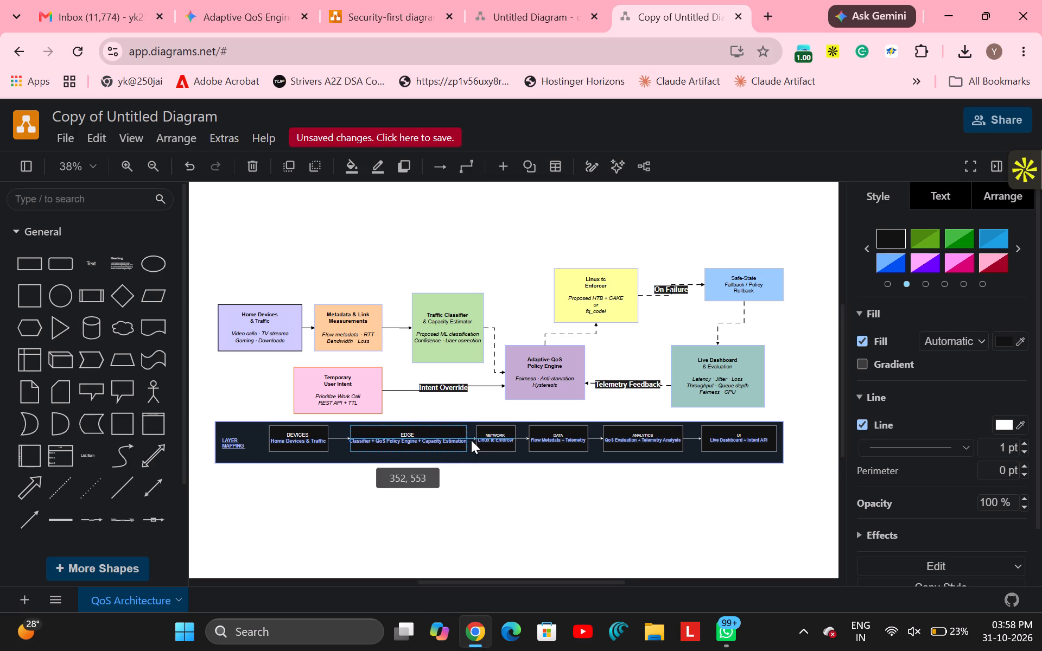
{"action": "left_click_drag", "start_coordinate": [471, 440], "coordinate": [471, 440]}
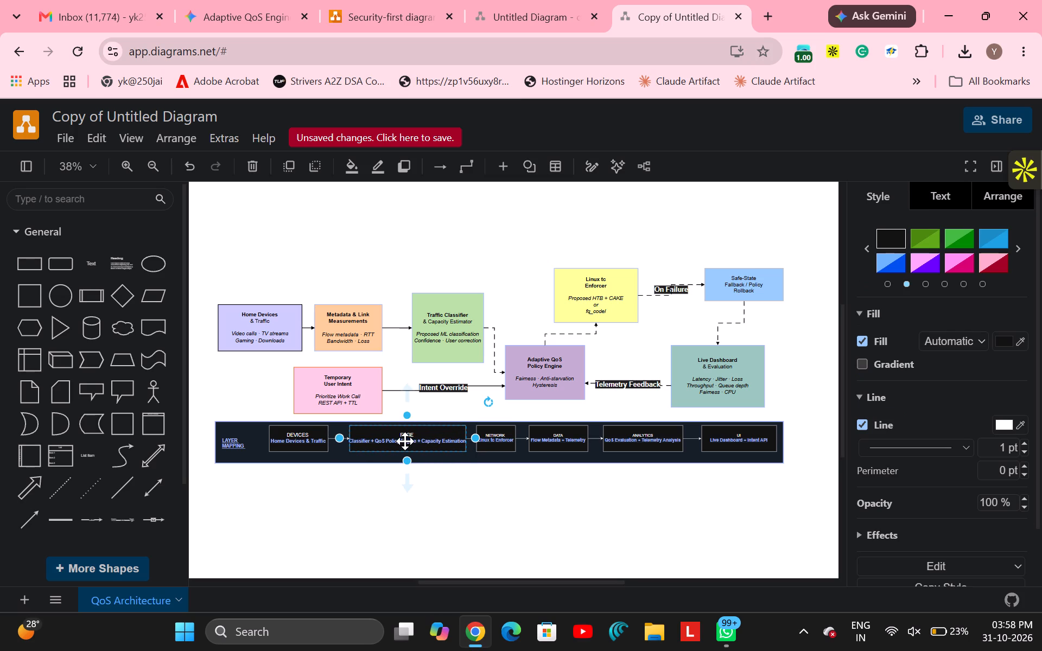
Set all text in the Layer Mapping row's Edge box to 16 px.
{"action": "left_click", "coordinate": [405, 441]}
{"action": "double_click", "coordinate": [405, 441]}
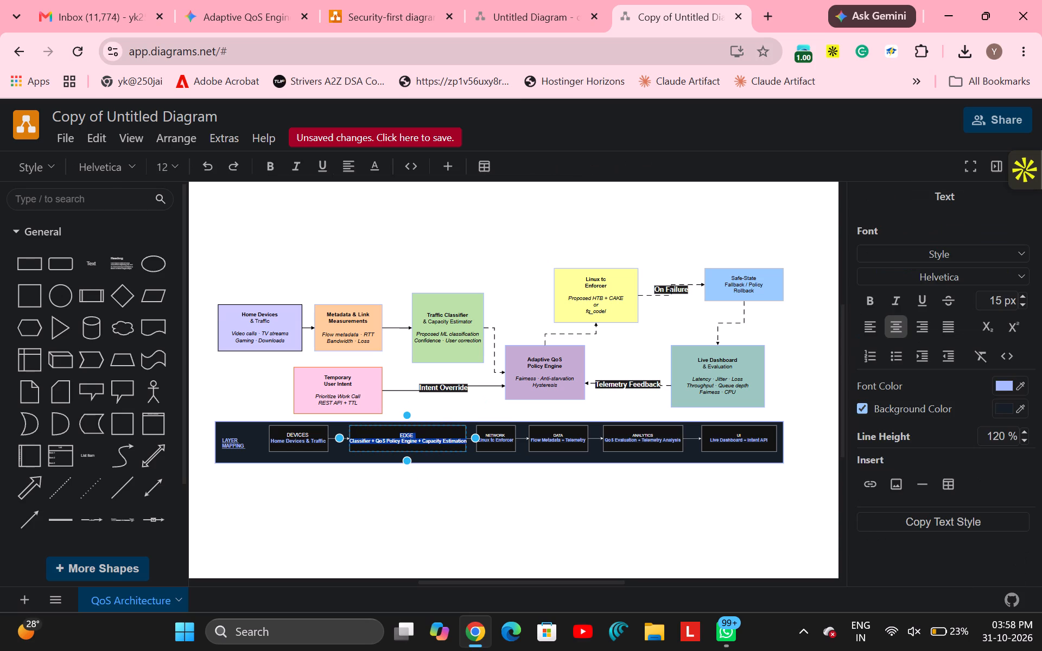
{"action": "key", "text": "ctrl+a"}
{"action": "left_click", "coordinate": [1021, 298]}
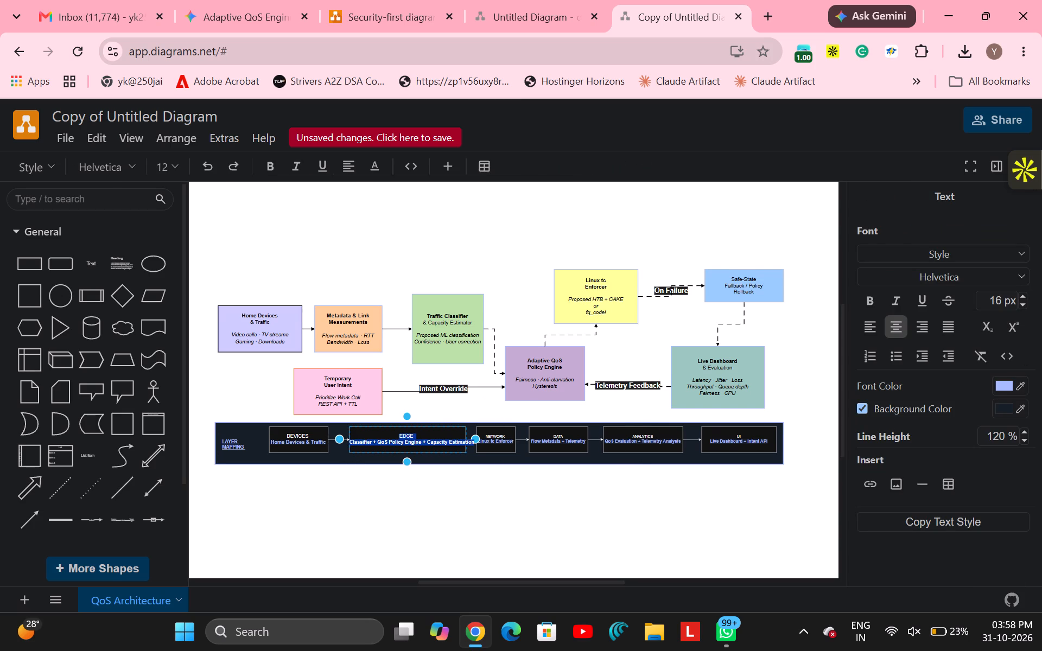
{"action": "left_click", "coordinate": [540, 509]}
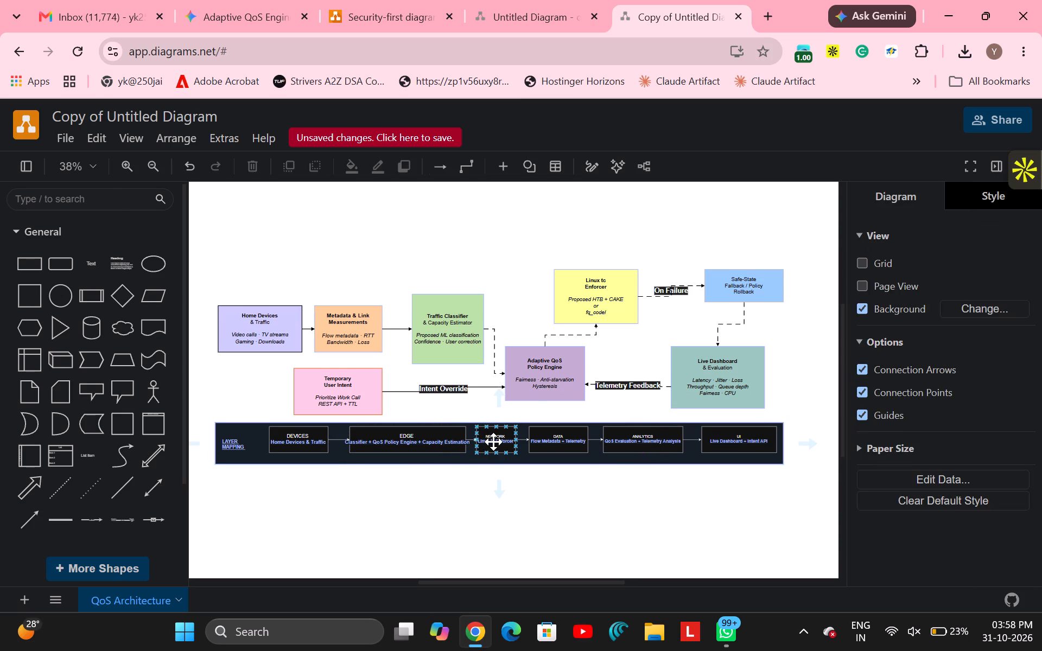
Set all text in the Layer Mapping row's Network box to 16 px.
{"action": "triple_click", "coordinate": [493, 442]}
{"action": "key", "text": "ctrl+a"}
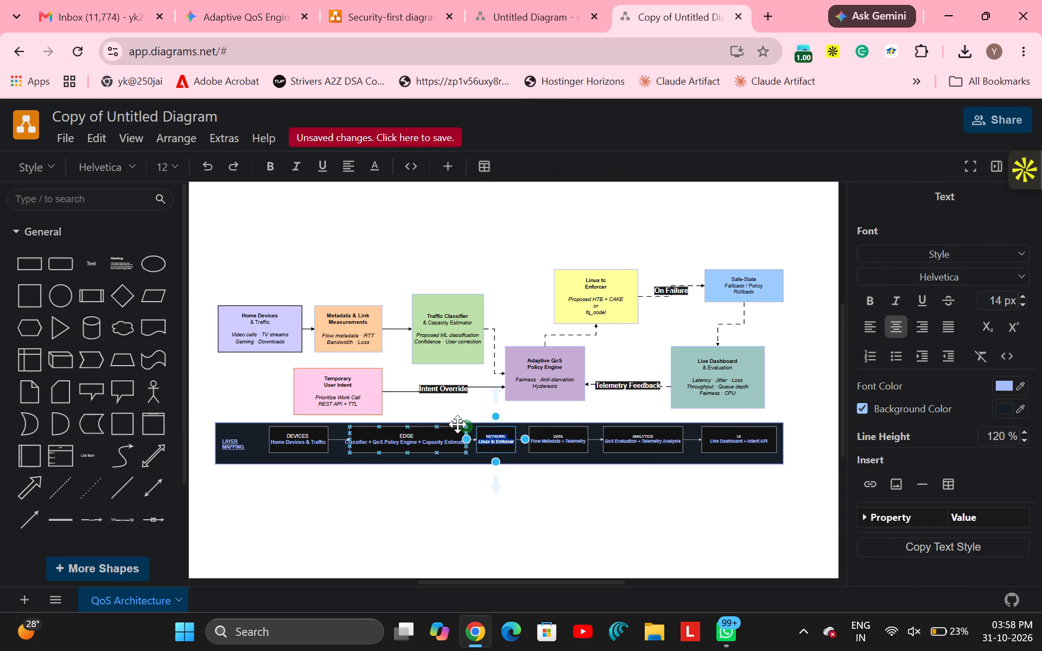
{"action": "left_click", "coordinate": [1020, 299]}
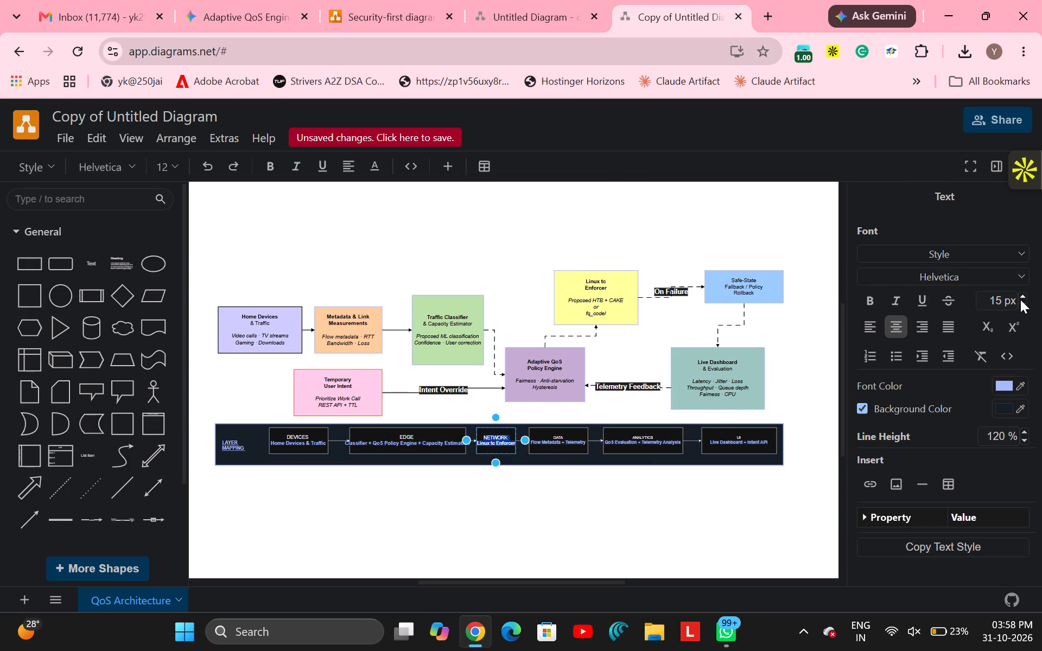
{"action": "left_click", "coordinate": [1020, 299]}
Set all text in the Layer Mapping row's Data box to 16 px.
{"action": "left_click", "coordinate": [553, 441]}
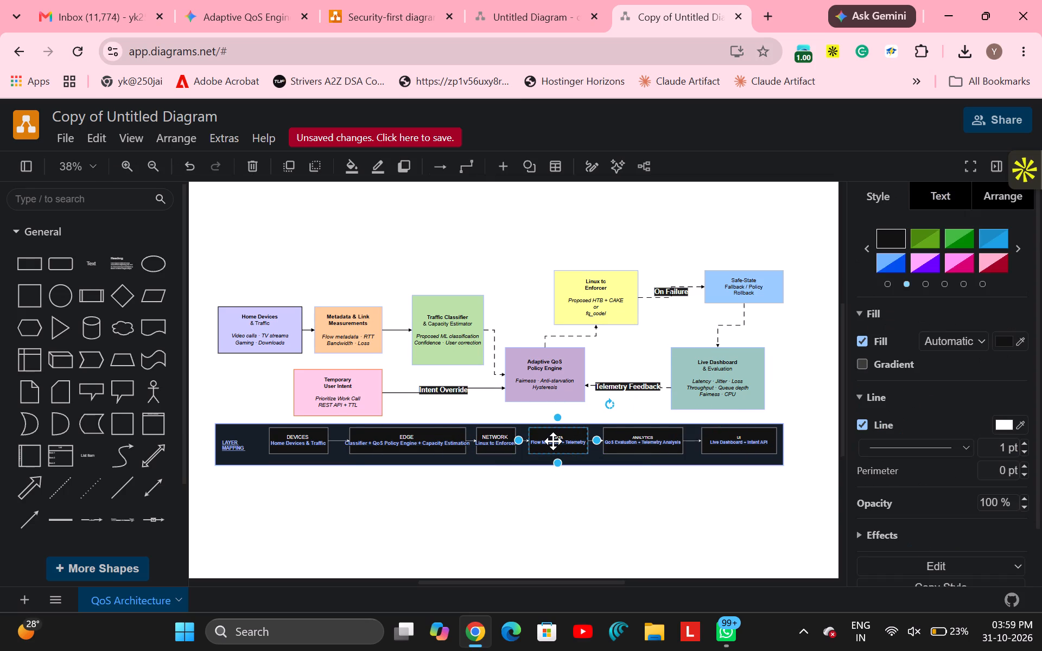
{"action": "double_click", "coordinate": [553, 441]}
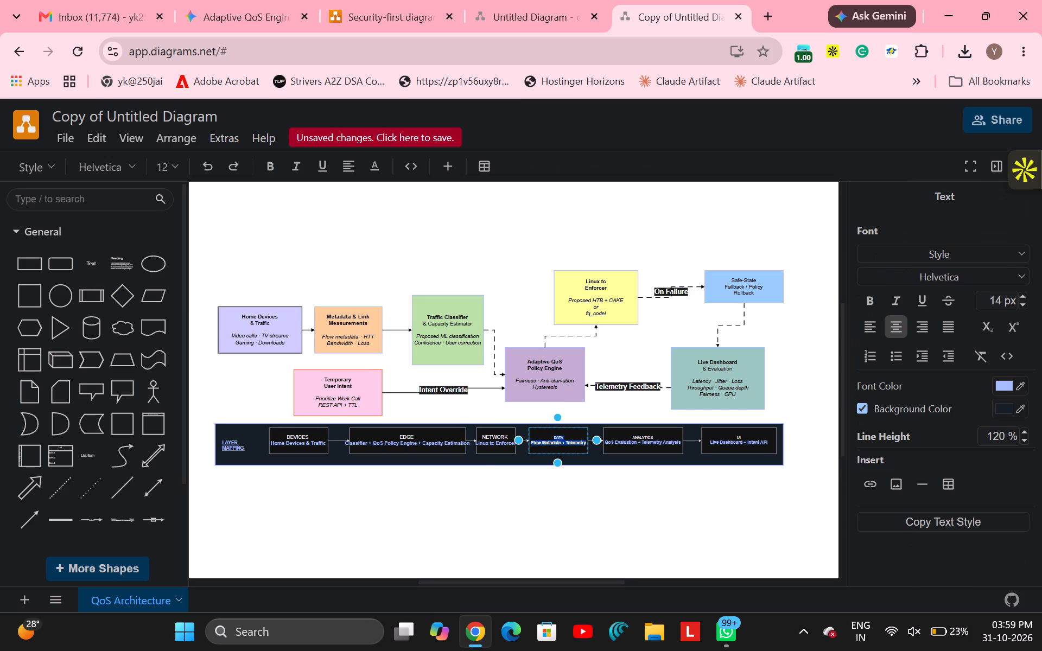
{"action": "key", "text": "ctrl+a"}
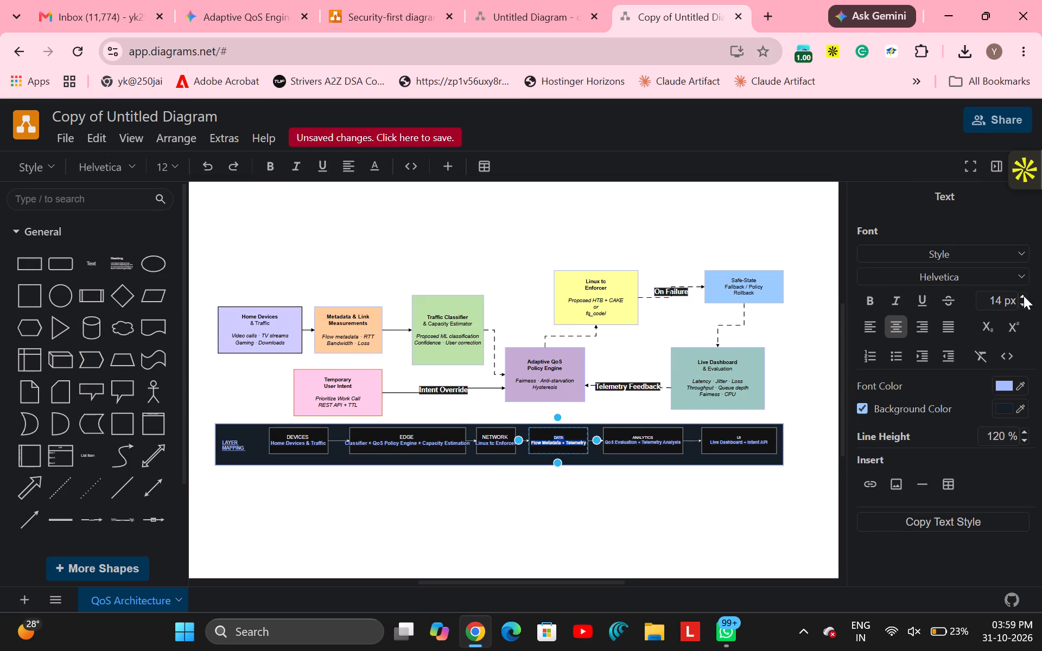
{"action": "double_click", "coordinate": [1024, 296]}
{"action": "left_click", "coordinate": [795, 356]}
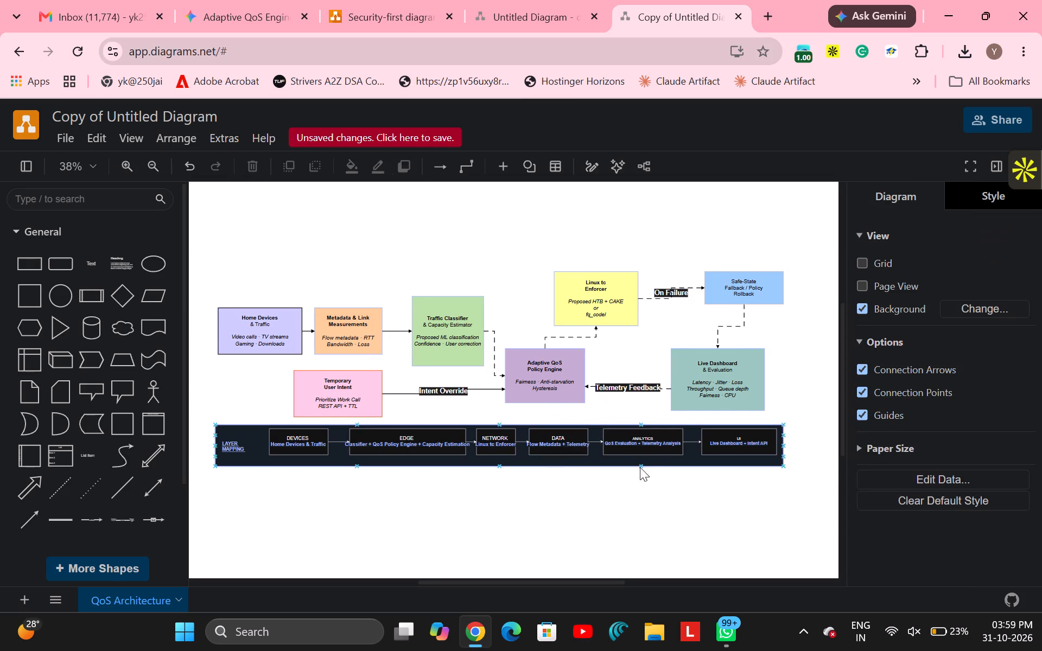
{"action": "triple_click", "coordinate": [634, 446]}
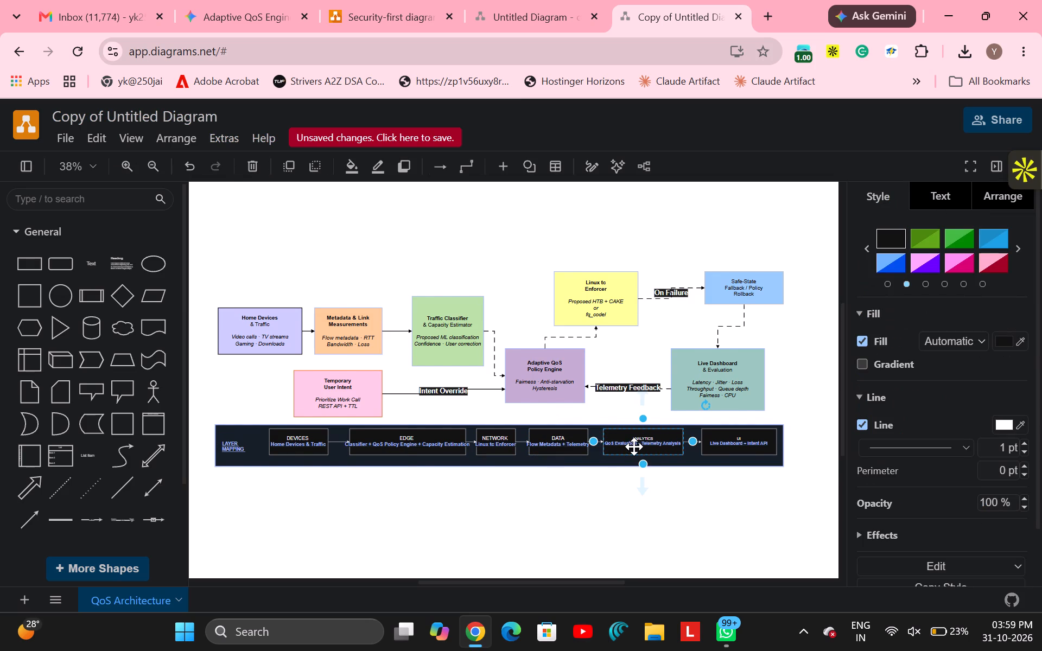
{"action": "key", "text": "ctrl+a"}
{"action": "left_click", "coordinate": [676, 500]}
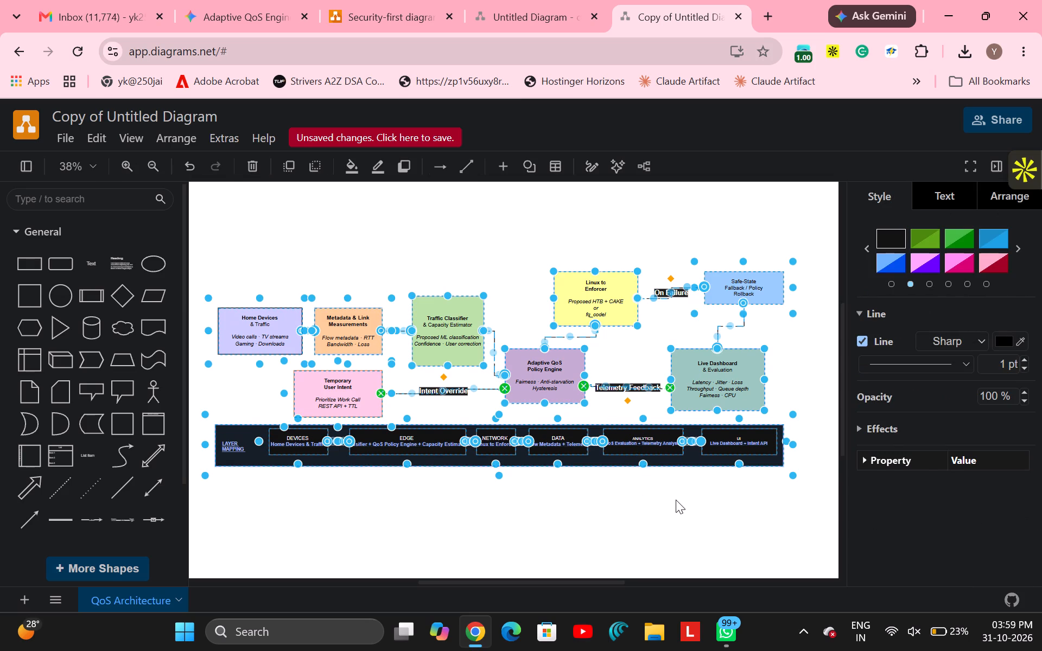
Set all text in the Layer Mapping row's Analytics box to 16 px.
{"action": "triple_click", "coordinate": [630, 441]}
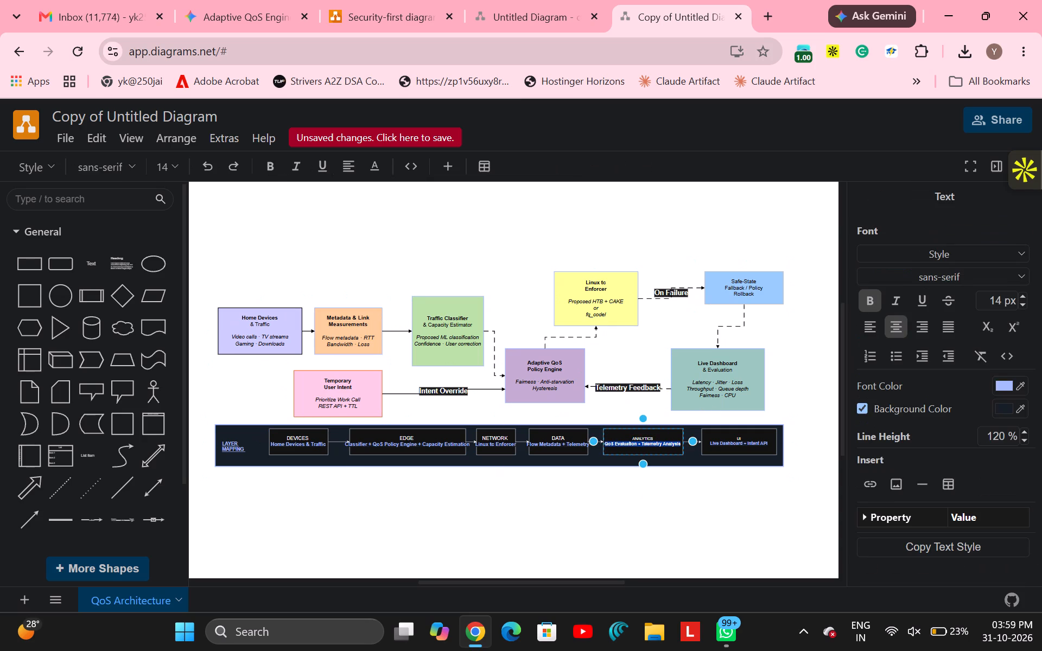
{"action": "key", "text": "ctrl+a"}
{"action": "double_click", "coordinate": [1022, 293]}
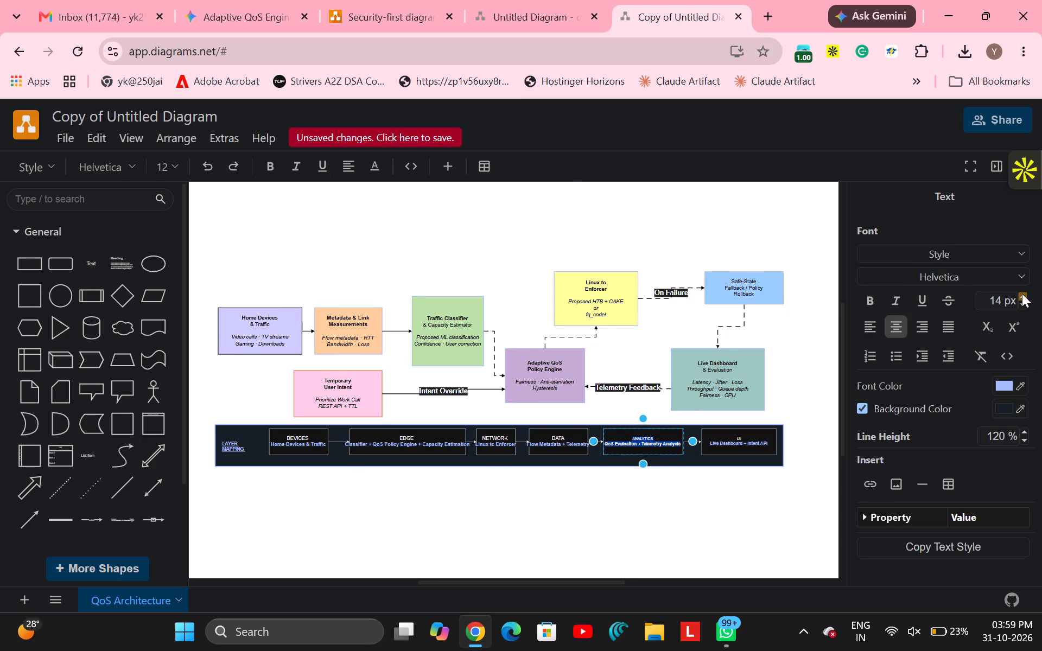
Set all text in the Layer Mapping row's UI box to 16 px.
{"action": "left_click", "coordinate": [739, 444]}
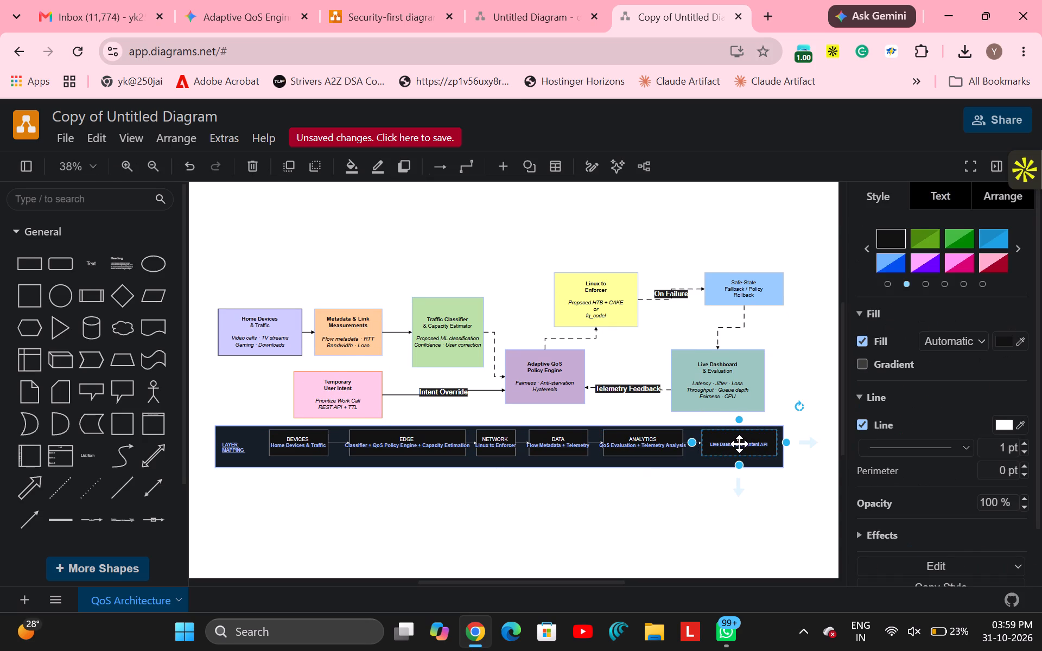
{"action": "triple_click", "coordinate": [739, 444]}
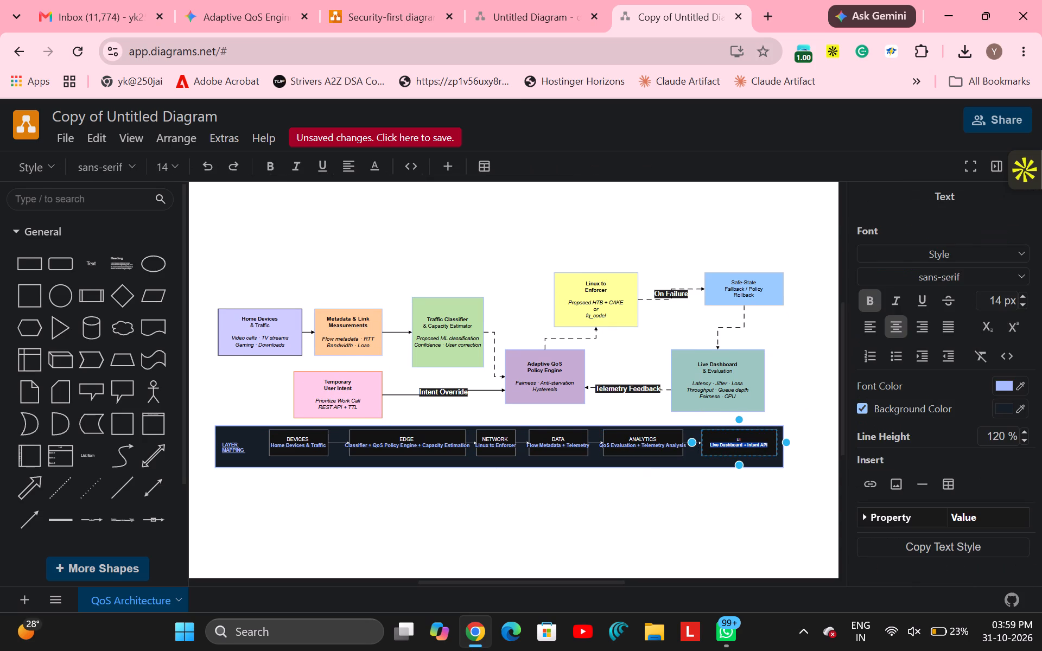
{"action": "key", "text": "ctrl+a"}
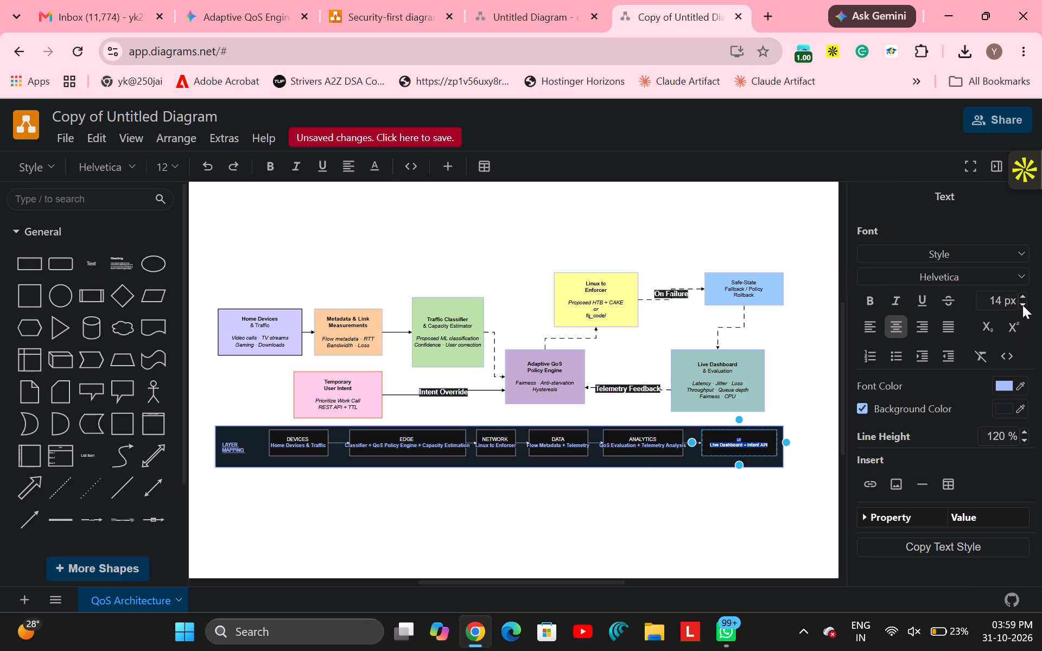
{"action": "double_click", "coordinate": [1022, 295]}
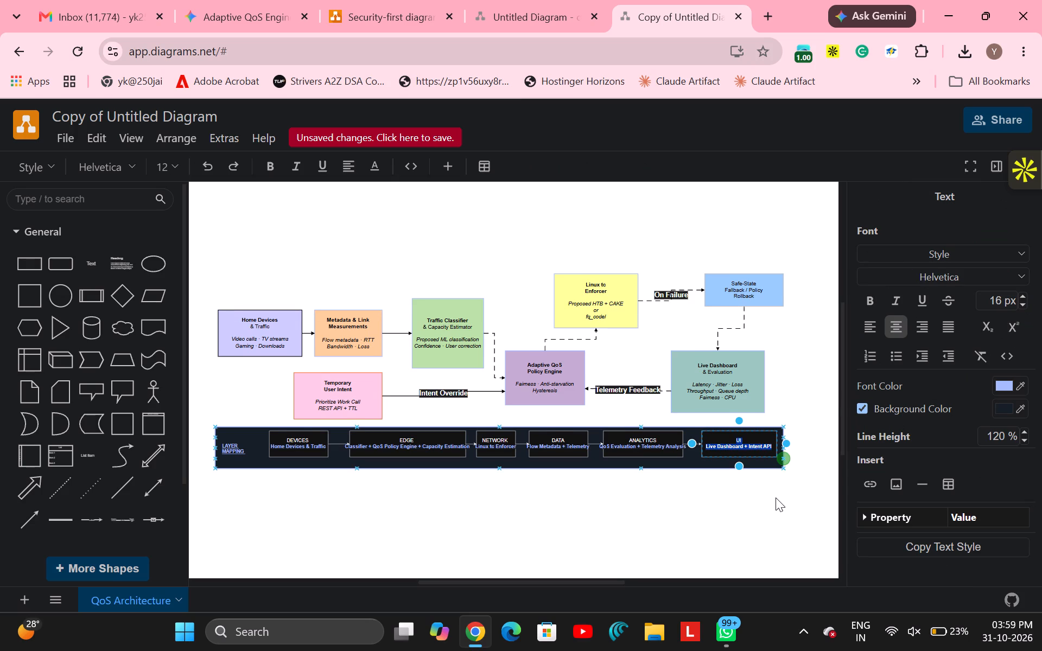
{"action": "left_click", "coordinate": [776, 497]}
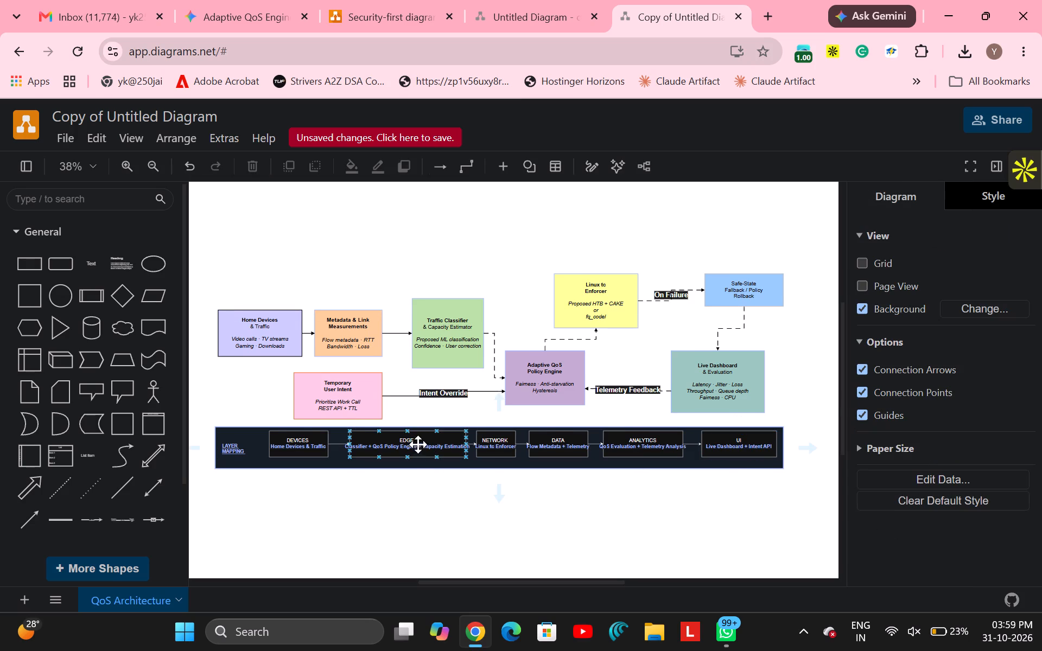
Widen the UI box towards the end of the Layer Mapping frame, to about 264 x 84.5.
{"action": "left_click", "coordinate": [409, 441]}
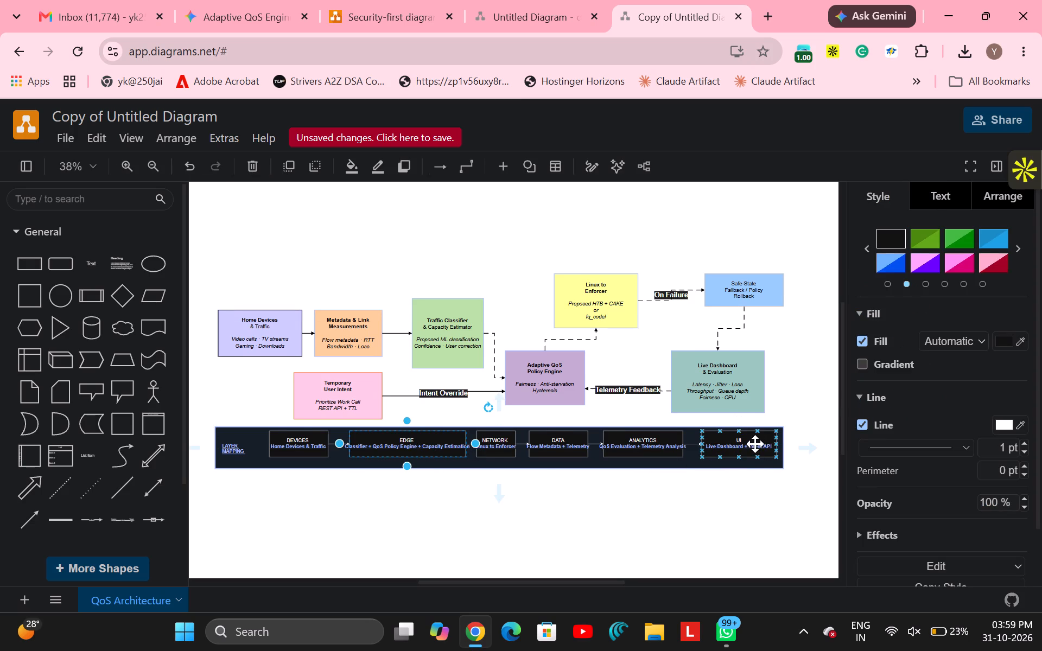
{"action": "left_click", "coordinate": [754, 444]}
{"action": "left_click_drag", "start_coordinate": [784, 444], "coordinate": [789, 446]}
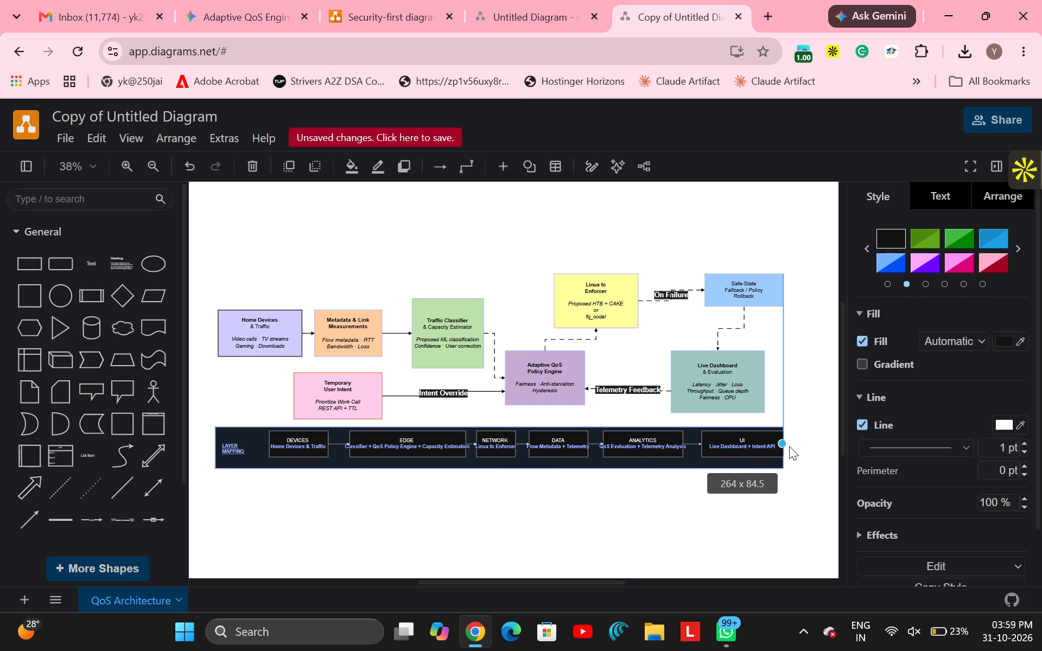
Finish widening the UI box and shift it slightly towards the Analytics box, keeping it level with the row.
{"action": "left_click_drag", "start_coordinate": [789, 446], "coordinate": [790, 446]}
{"action": "left_click", "coordinate": [719, 488]}
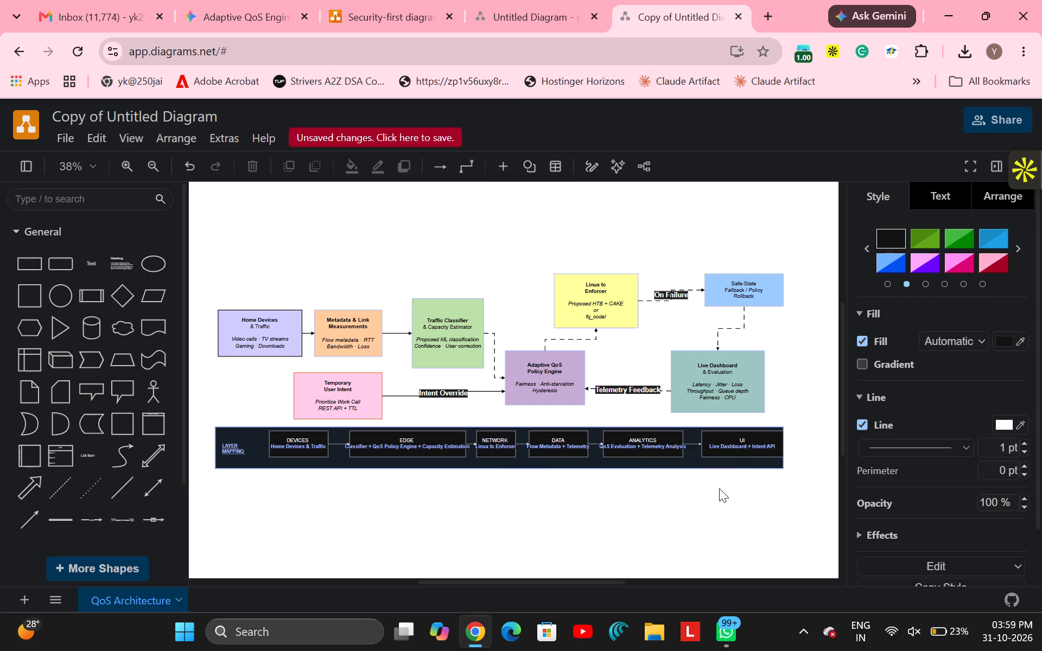
{"action": "left_click", "coordinate": [756, 438]}
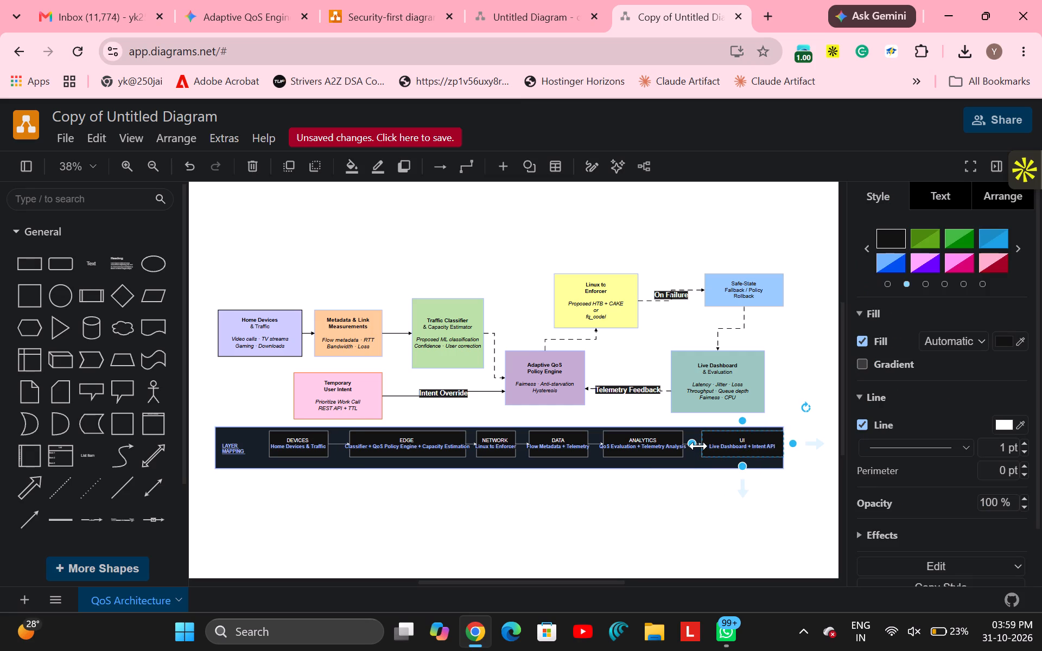
{"action": "left_click", "coordinate": [698, 446]}
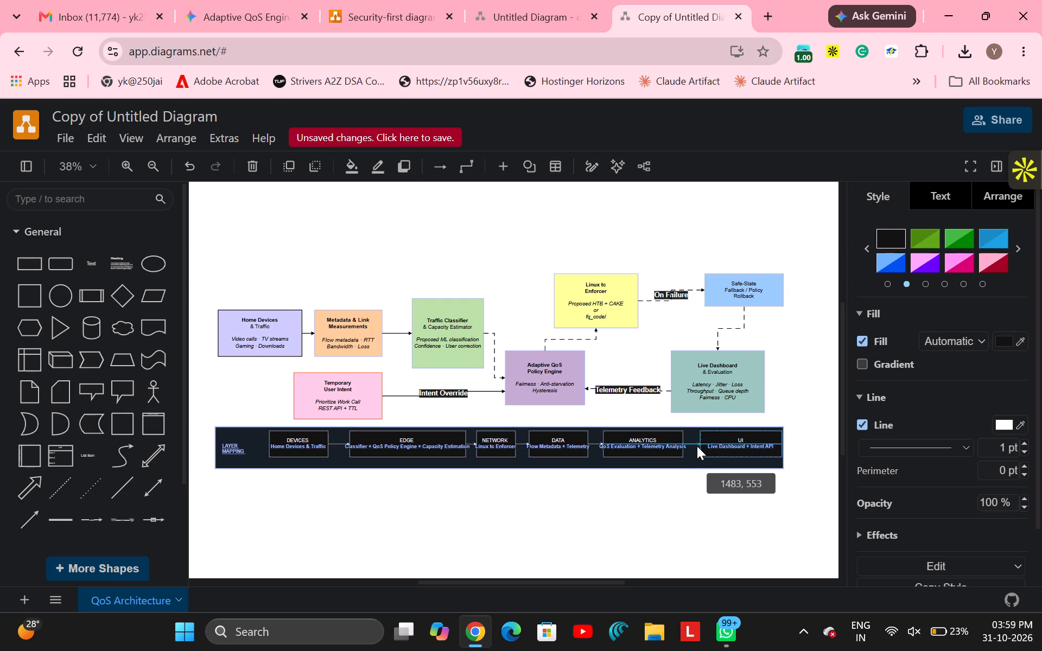
{"action": "left_click", "coordinate": [798, 489]}
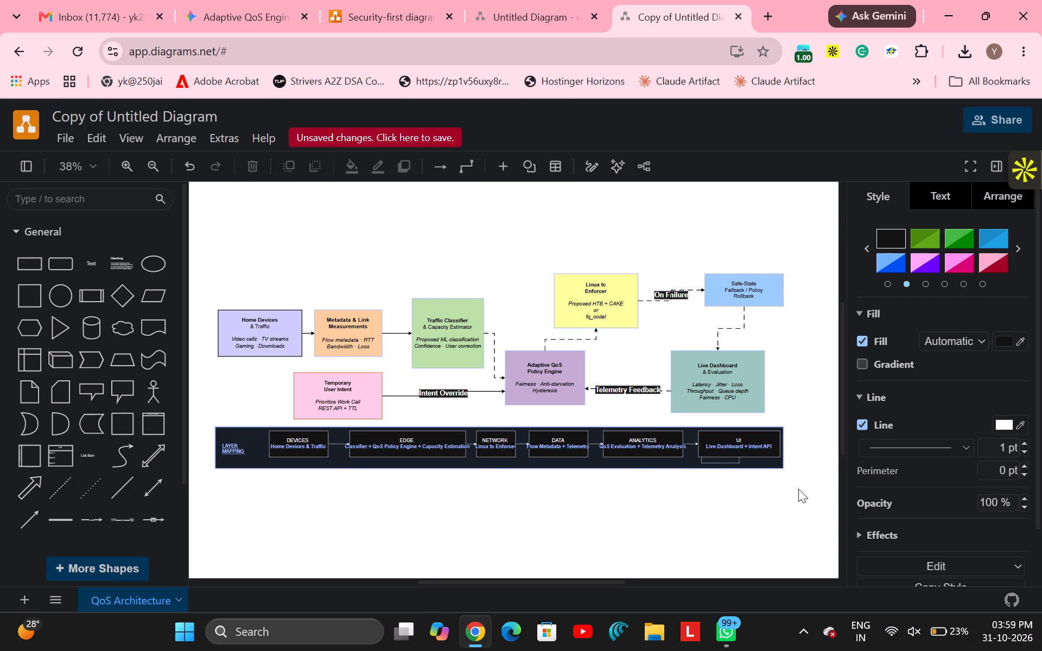
Delete the stray connector looping below the UI box.
{"action": "left_click", "coordinate": [715, 464]}
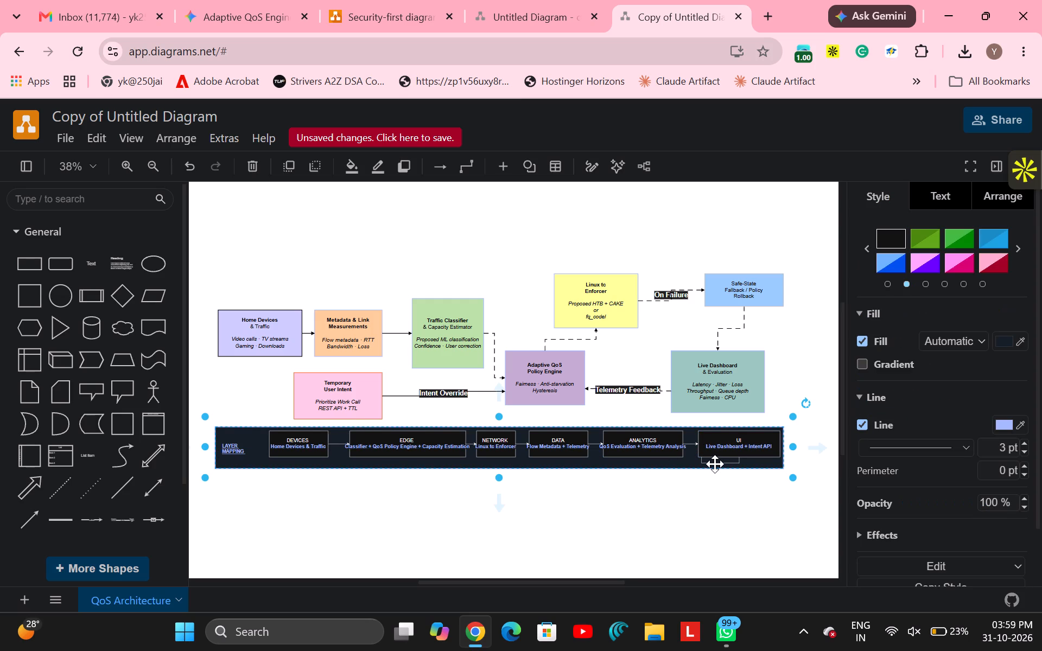
{"action": "left_click", "coordinate": [716, 461]}
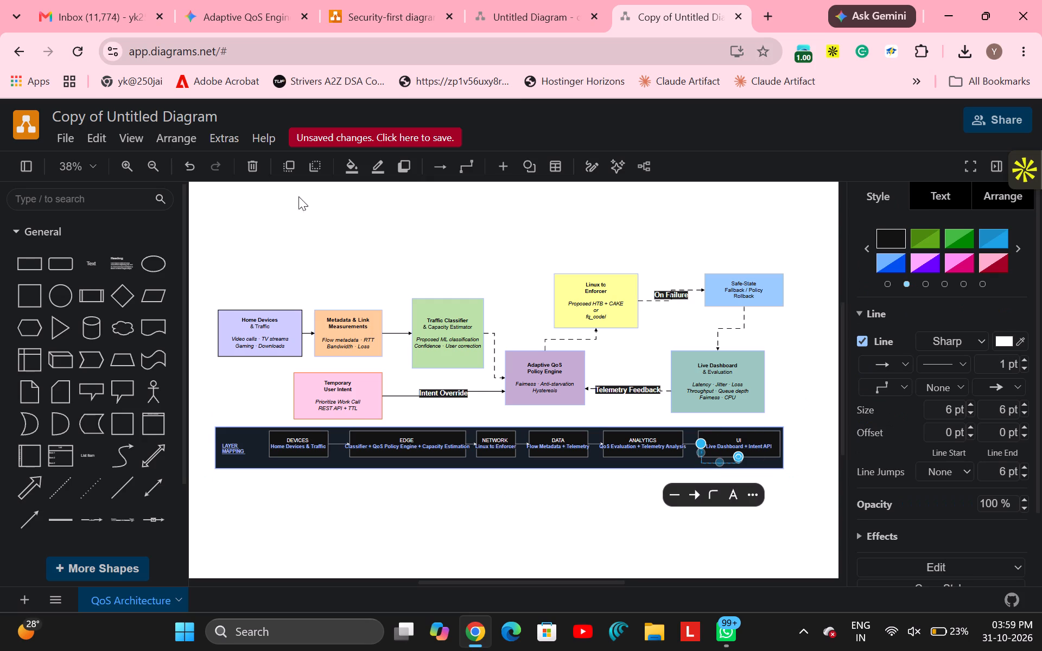
{"action": "left_click", "coordinate": [247, 163]}
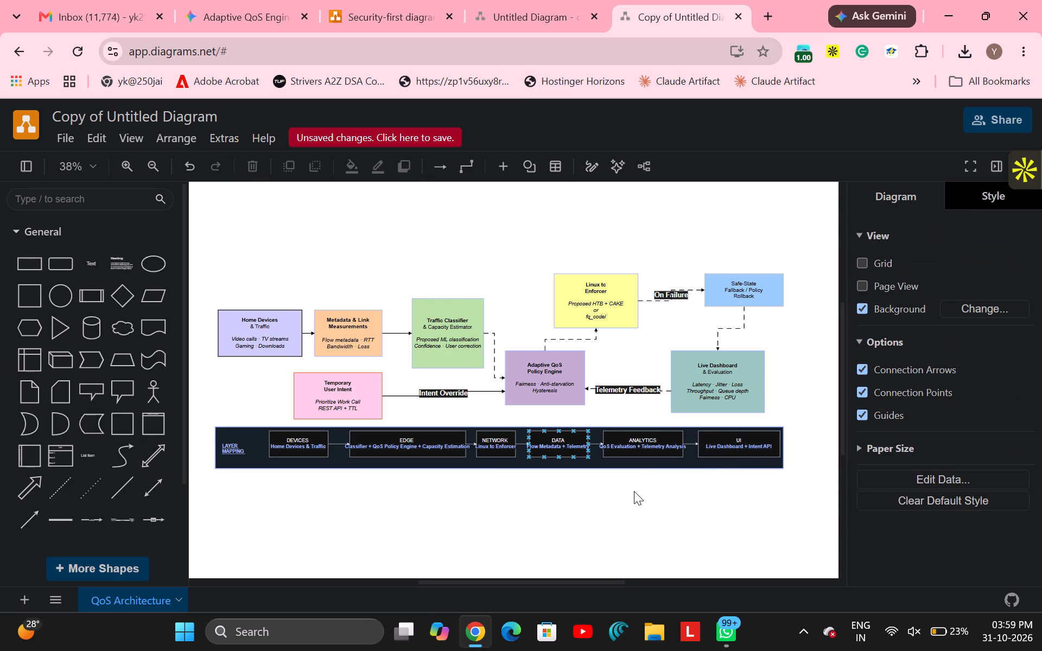
Shift the Layer Mapping frame towards the UI end so it extends past the UI box, keeping the row vertically inside it.
{"action": "left_click", "coordinate": [639, 447]}
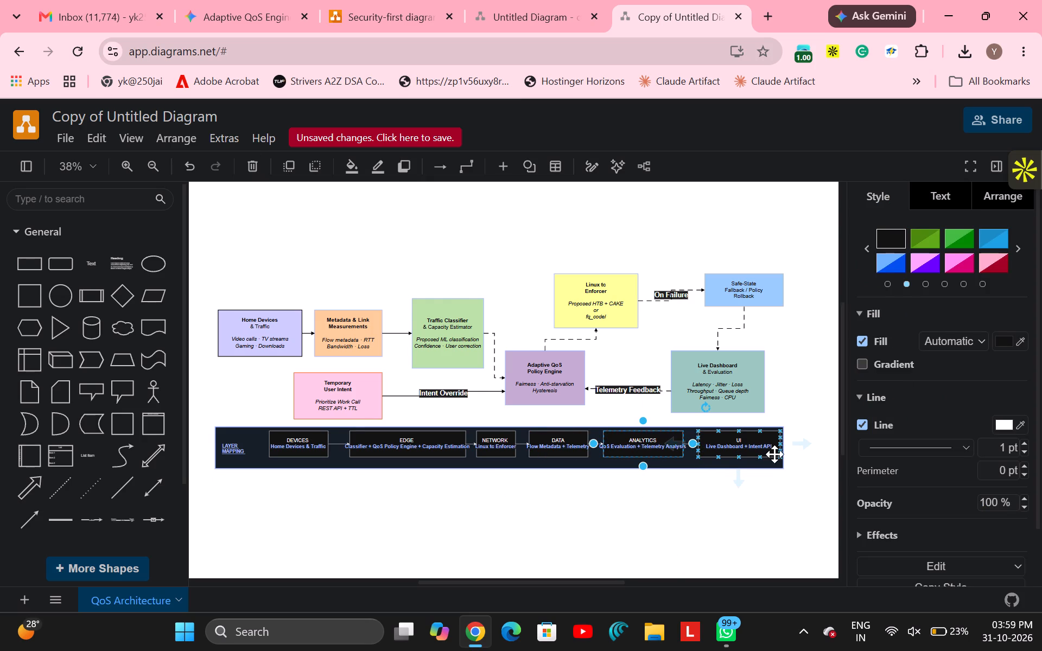
{"action": "left_click", "coordinate": [715, 467]}
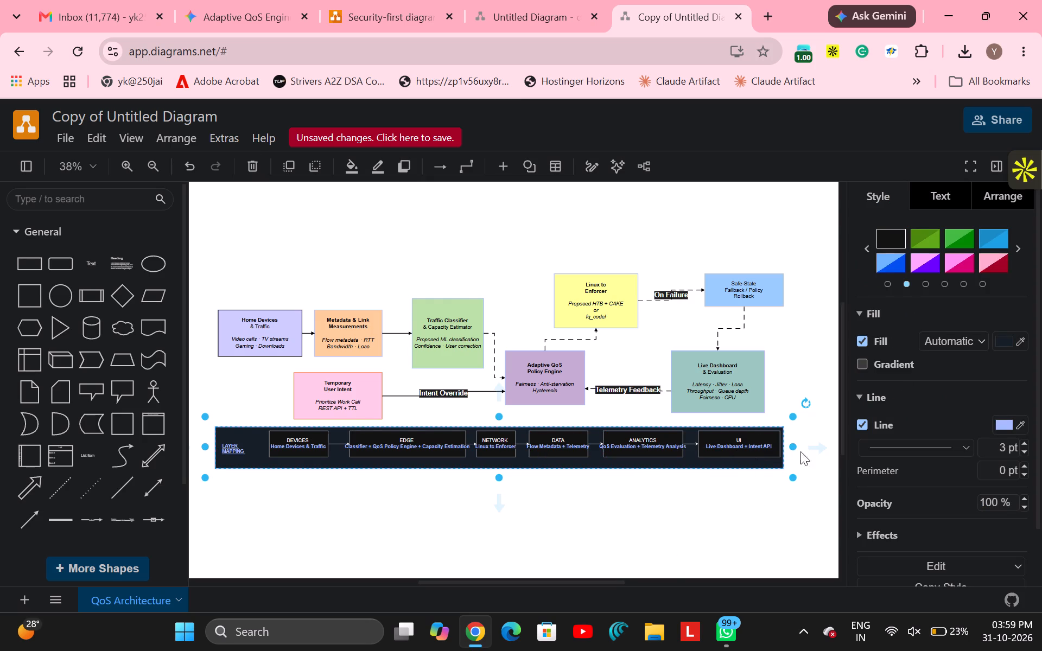
{"action": "left_click_drag", "start_coordinate": [787, 449], "coordinate": [804, 450]}
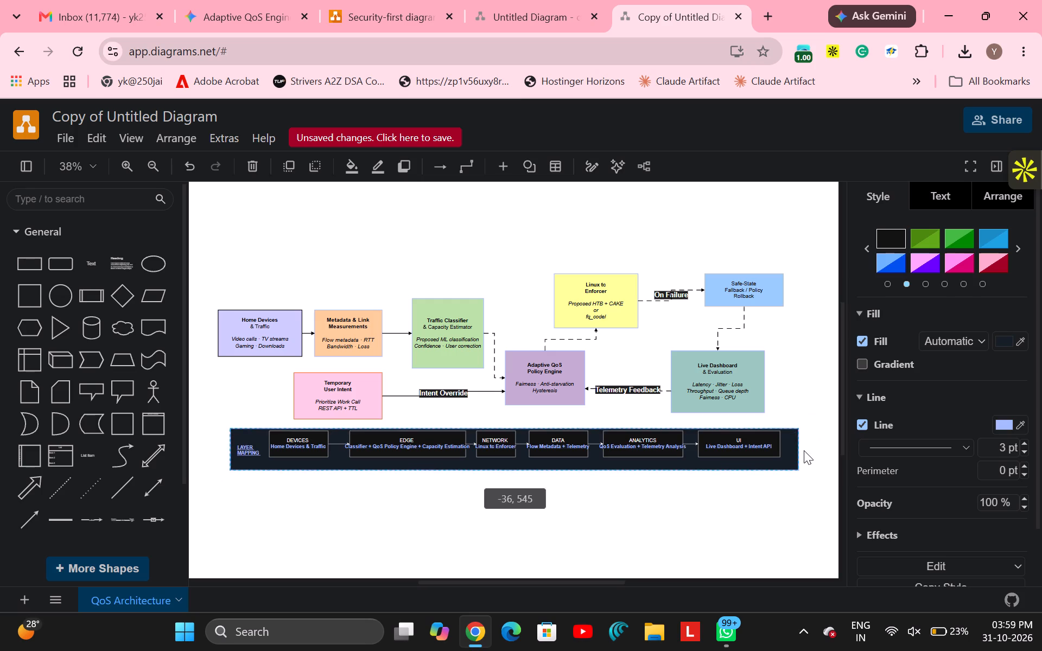
{"action": "left_click_drag", "start_coordinate": [804, 450], "coordinate": [800, 446]}
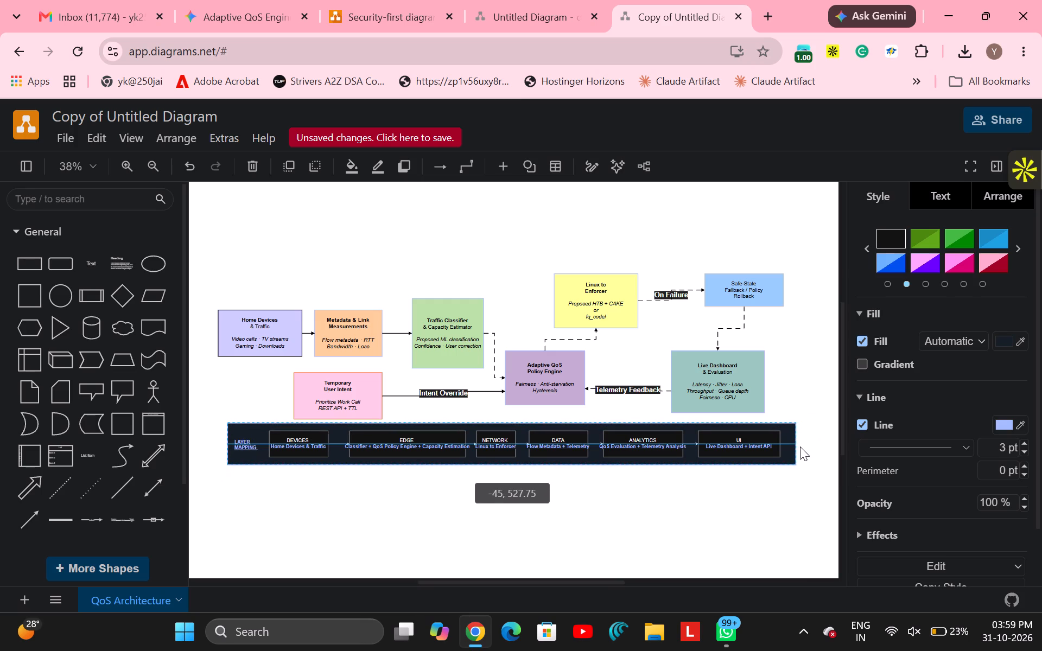
{"action": "left_click_drag", "start_coordinate": [800, 446], "coordinate": [799, 445]}
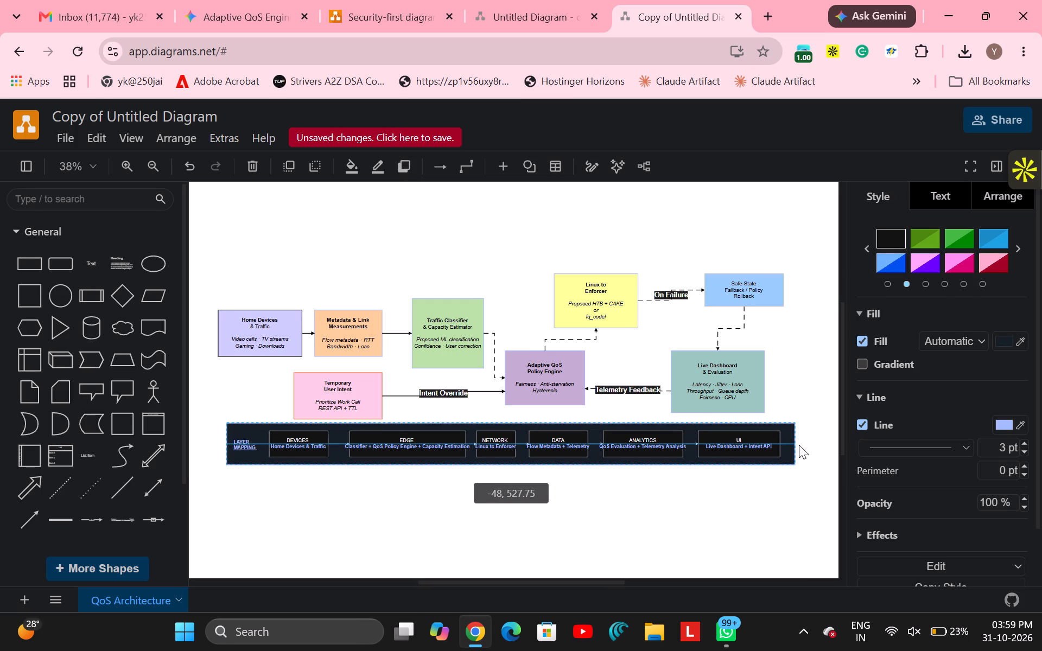
{"action": "left_click_drag", "start_coordinate": [799, 445], "coordinate": [798, 448]}
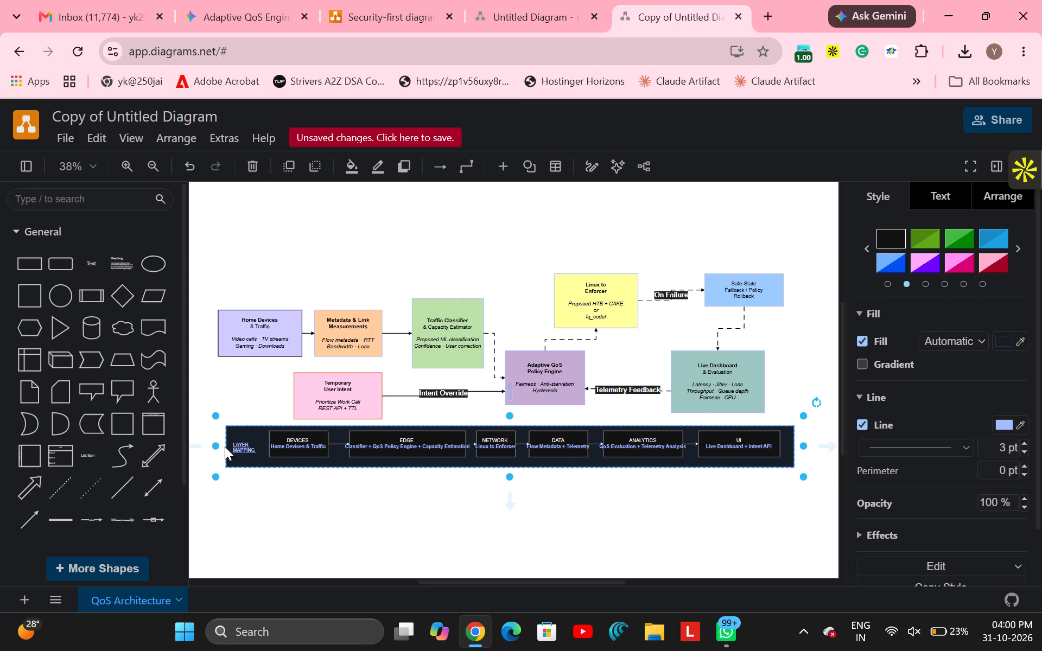
Widen the Layer Mapping frame at its label end to about 1884 x 135.
{"action": "left_click", "coordinate": [253, 435]}
{"action": "left_click_drag", "start_coordinate": [220, 448], "coordinate": [206, 446]}
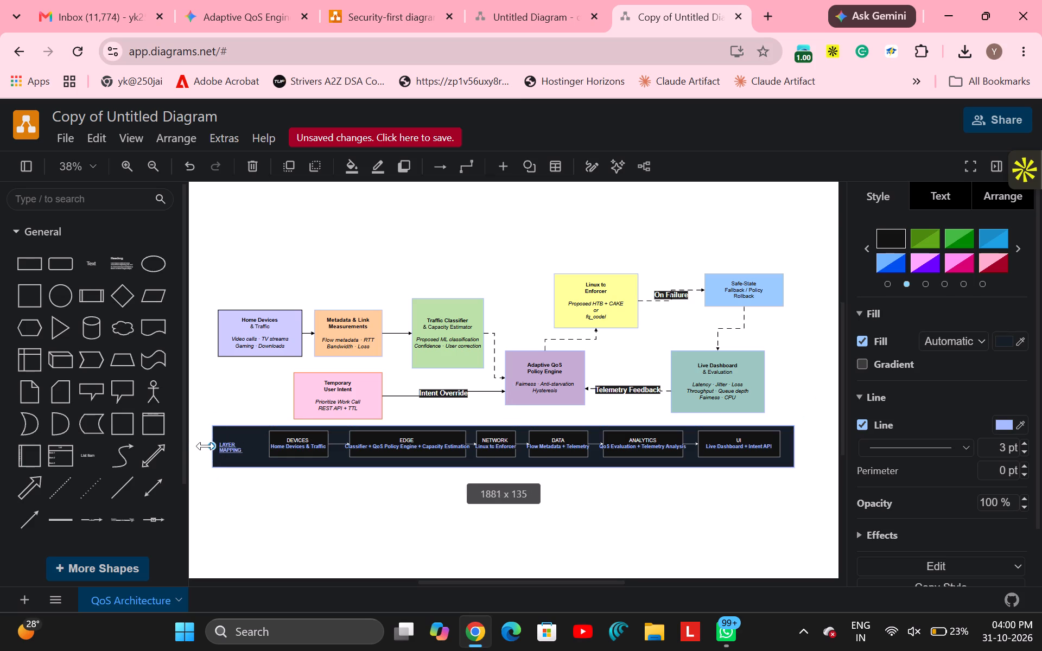
{"action": "left_click_drag", "start_coordinate": [206, 446], "coordinate": [201, 442]}
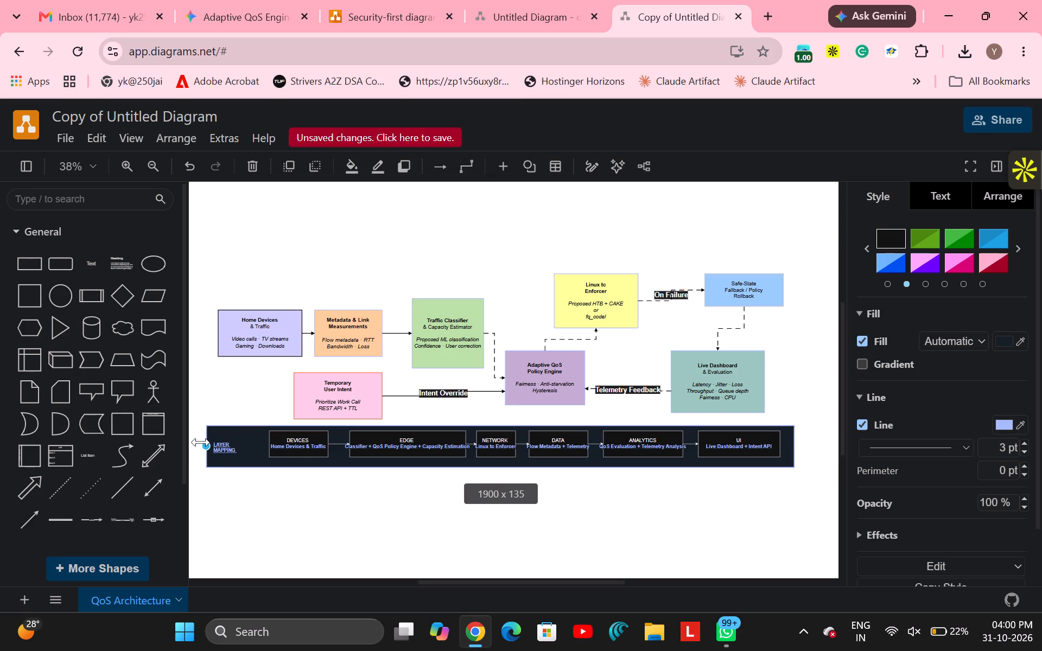
{"action": "left_click_drag", "start_coordinate": [201, 442], "coordinate": [206, 442]}
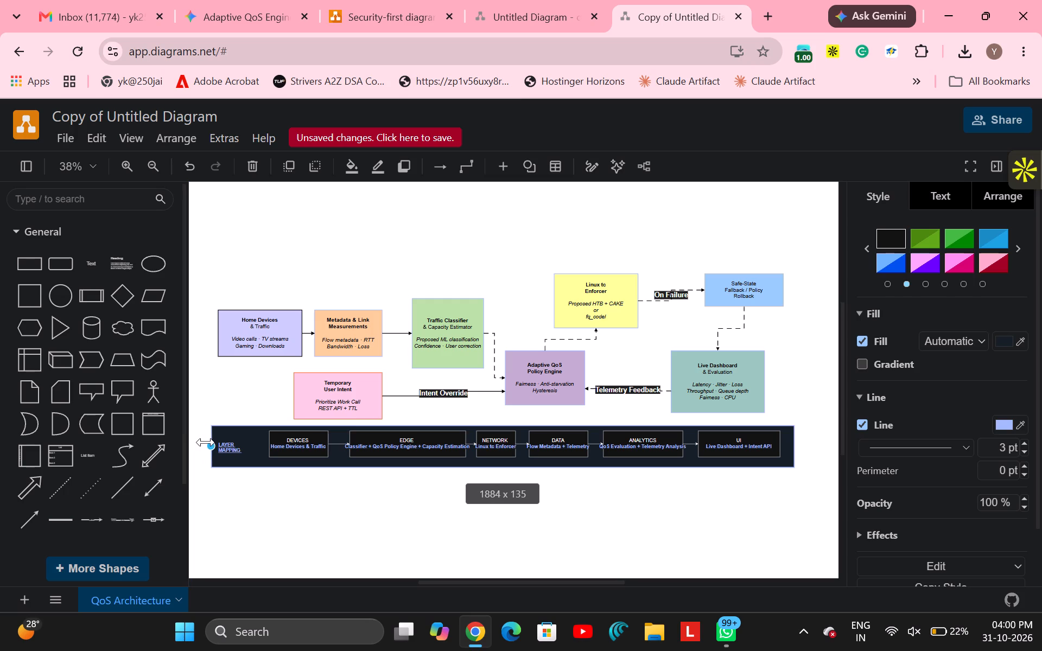
{"action": "left_click_drag", "start_coordinate": [206, 442], "coordinate": [206, 443]}
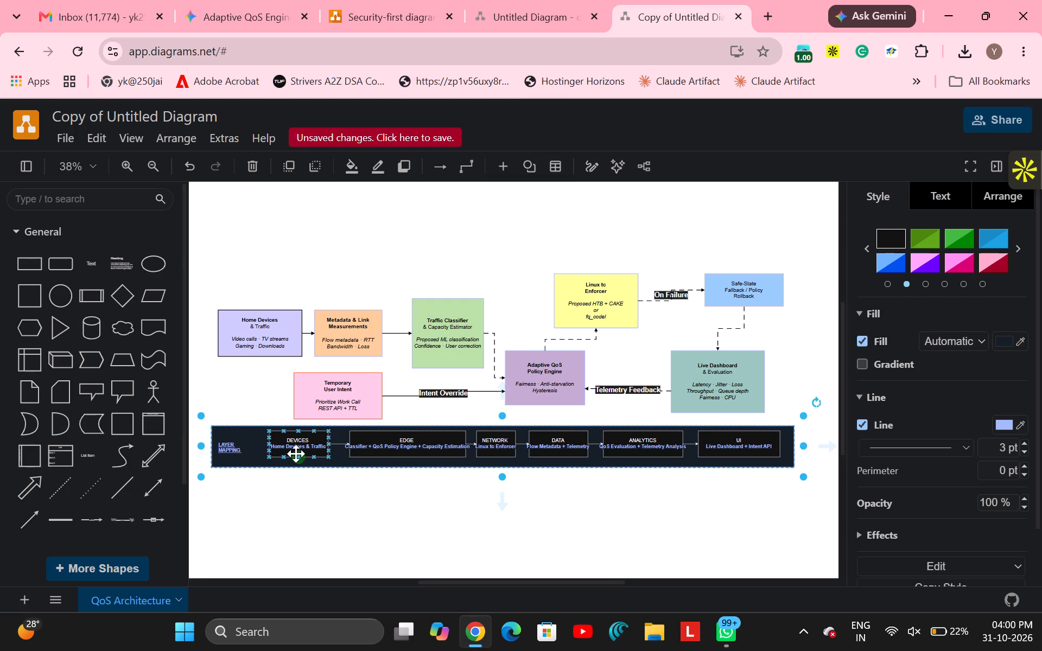
Move the Devices box closer to the Layer Mapping label, keeping it level with the other boxes in the row.
{"action": "left_click", "coordinate": [296, 451]}
{"action": "left_click_drag", "start_coordinate": [296, 445], "coordinate": [283, 446]}
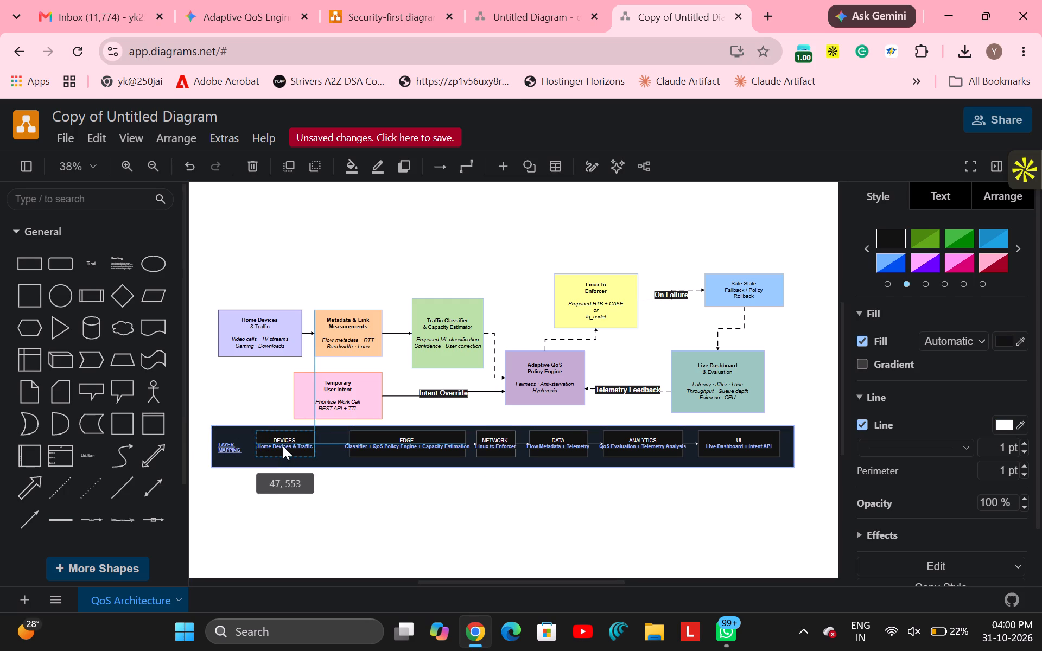
{"action": "left_click_drag", "start_coordinate": [283, 446], "coordinate": [278, 446]}
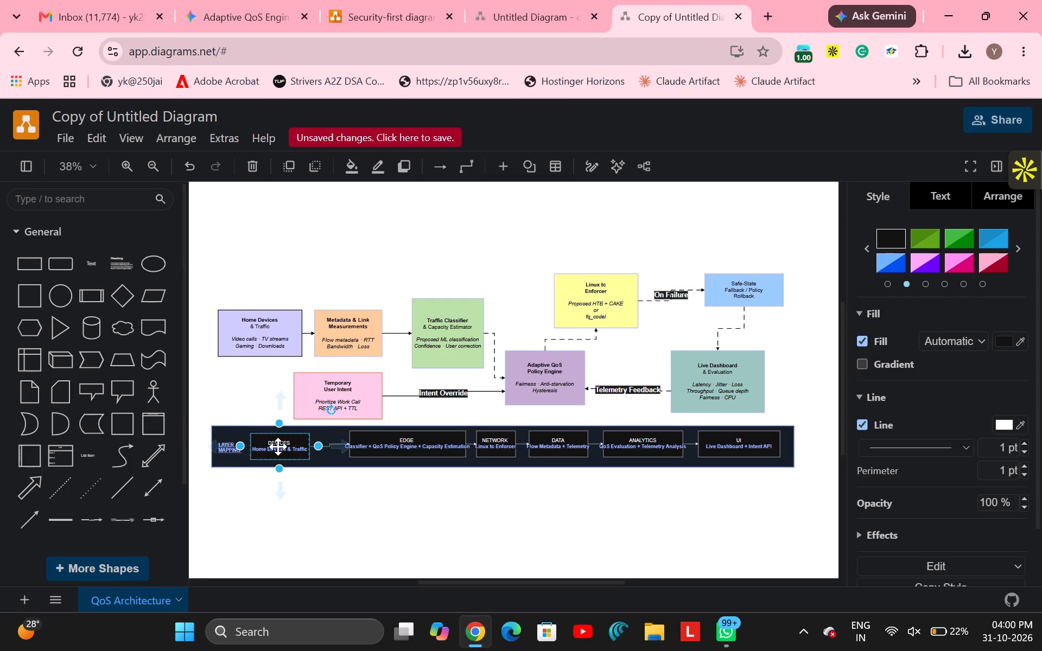
{"action": "left_click", "coordinate": [288, 449]}
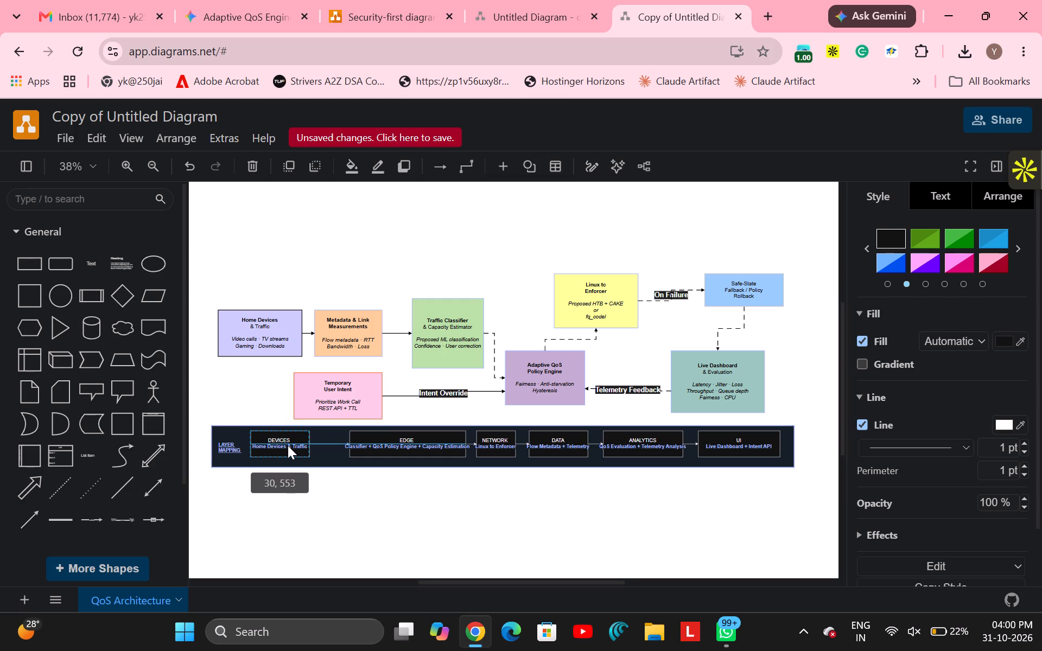
Move the Layer Mapping row's Edge box closer to the Devices box, to about 265, 553.
{"action": "left_click", "coordinate": [393, 494]}
{"action": "left_click_drag", "start_coordinate": [401, 442], "coordinate": [396, 442]}
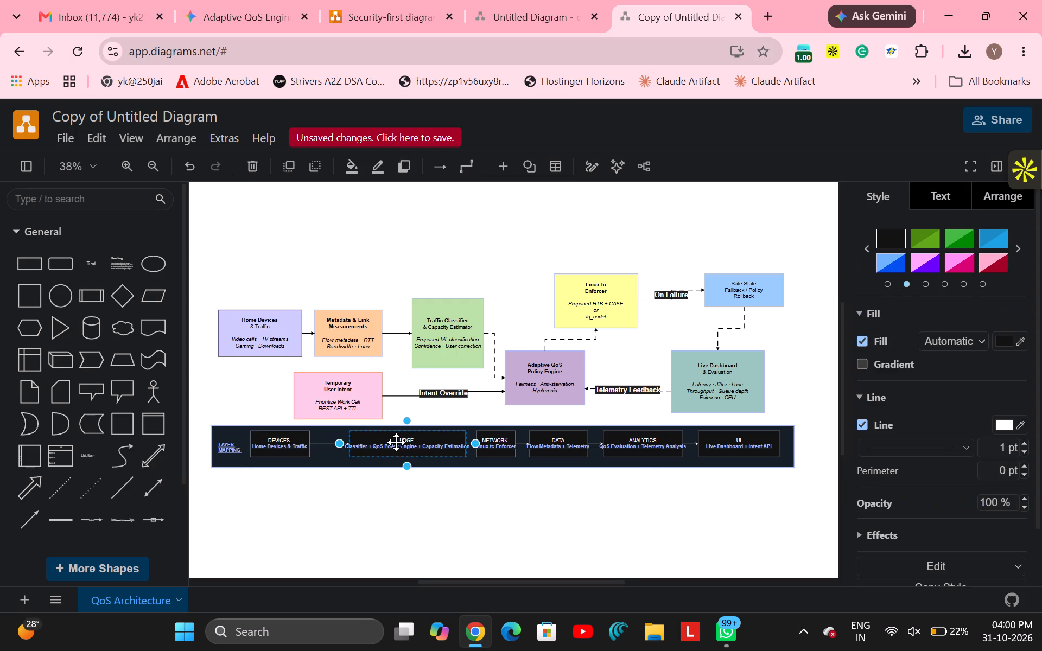
{"action": "left_click_drag", "start_coordinate": [396, 442], "coordinate": [396, 442]}
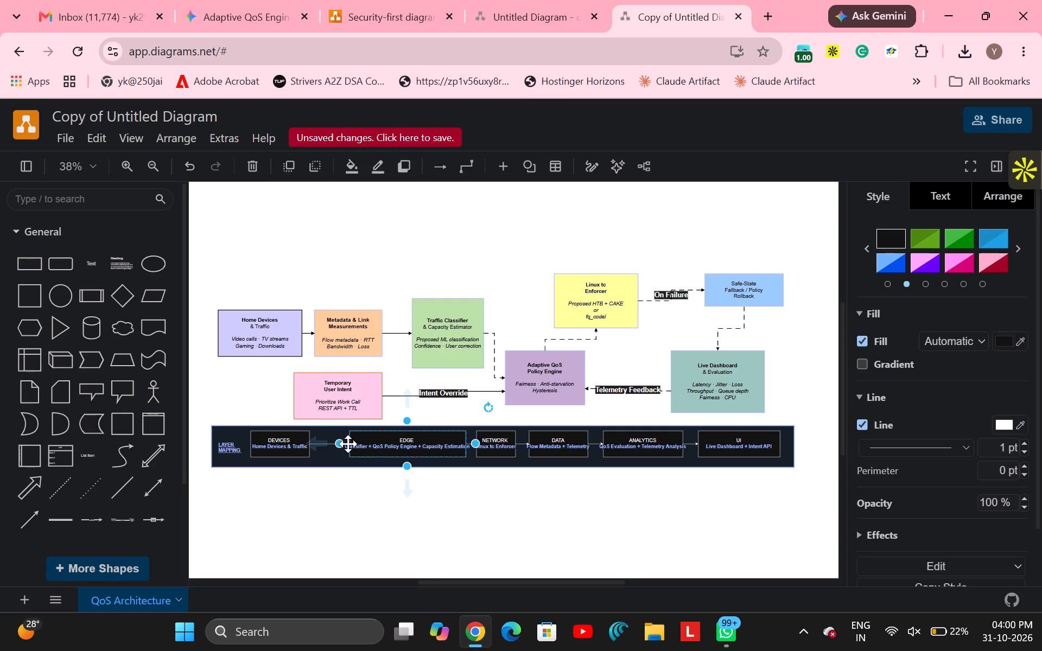
{"action": "left_click_drag", "start_coordinate": [346, 444], "coordinate": [338, 445]}
{"action": "left_click_drag", "start_coordinate": [338, 445], "coordinate": [334, 444]}
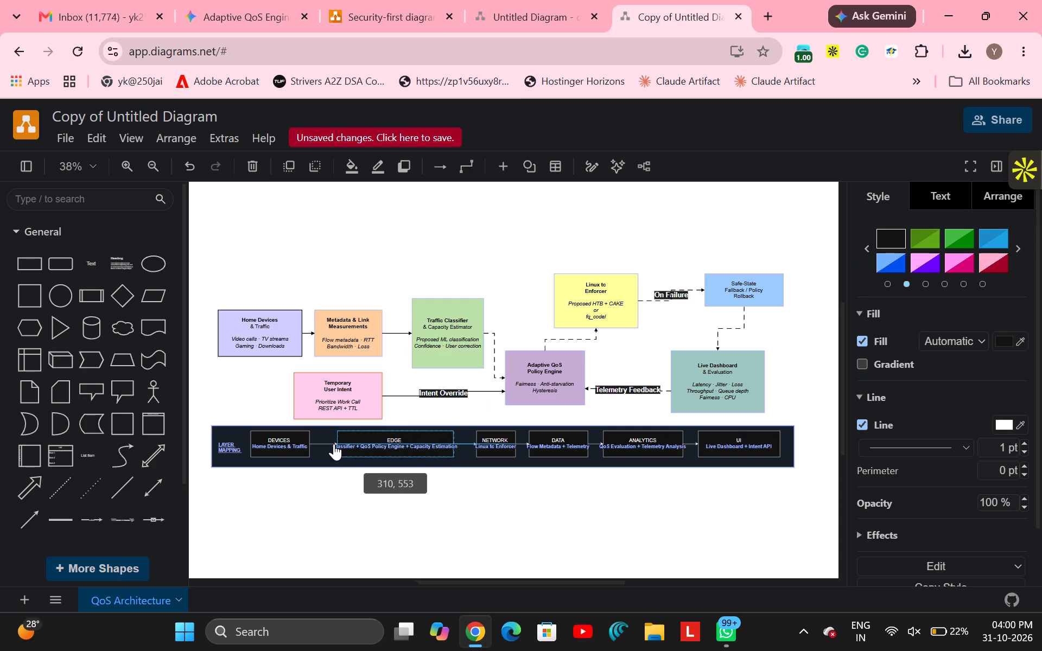
{"action": "left_click_drag", "start_coordinate": [334, 444], "coordinate": [334, 444]}
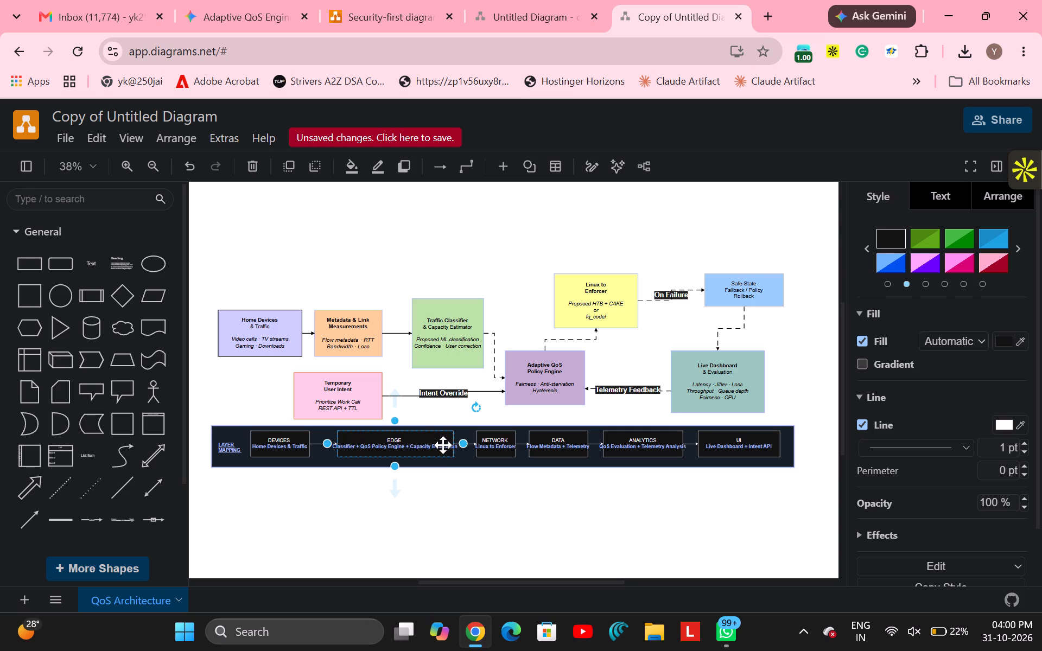
{"action": "left_click_drag", "start_coordinate": [456, 445], "coordinate": [456, 444]}
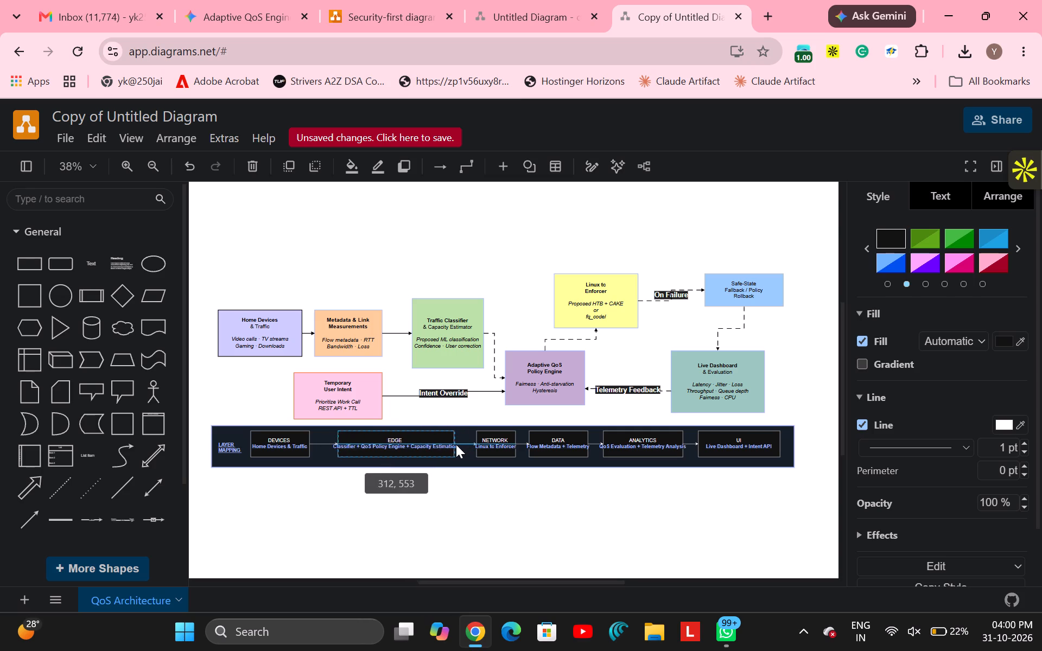
{"action": "left_click_drag", "start_coordinate": [456, 444], "coordinate": [448, 446]}
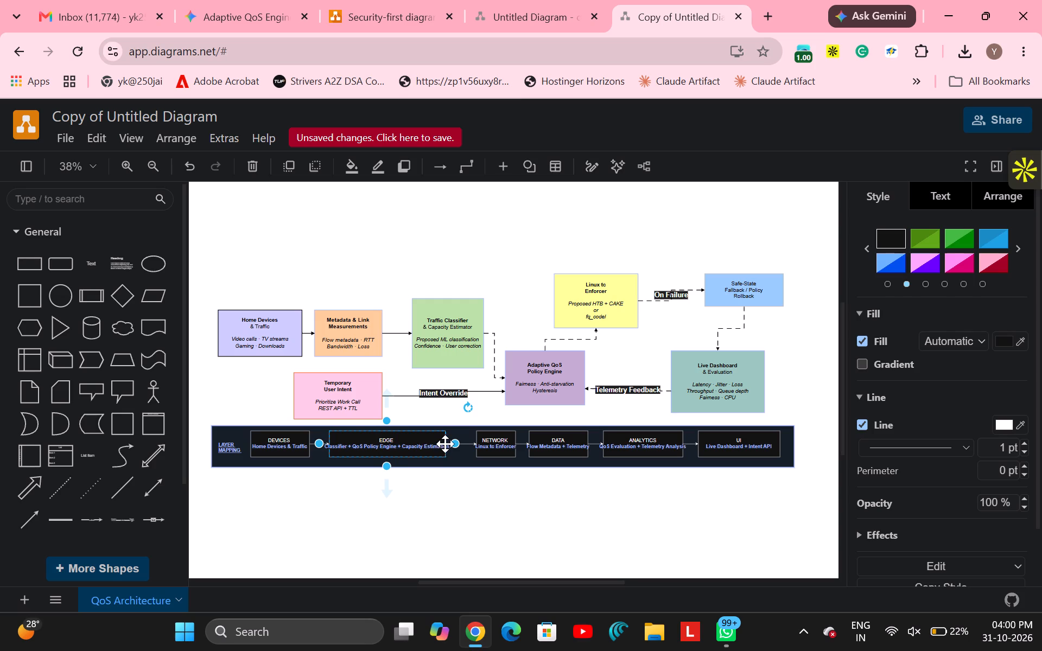
{"action": "left_click", "coordinate": [449, 445]}
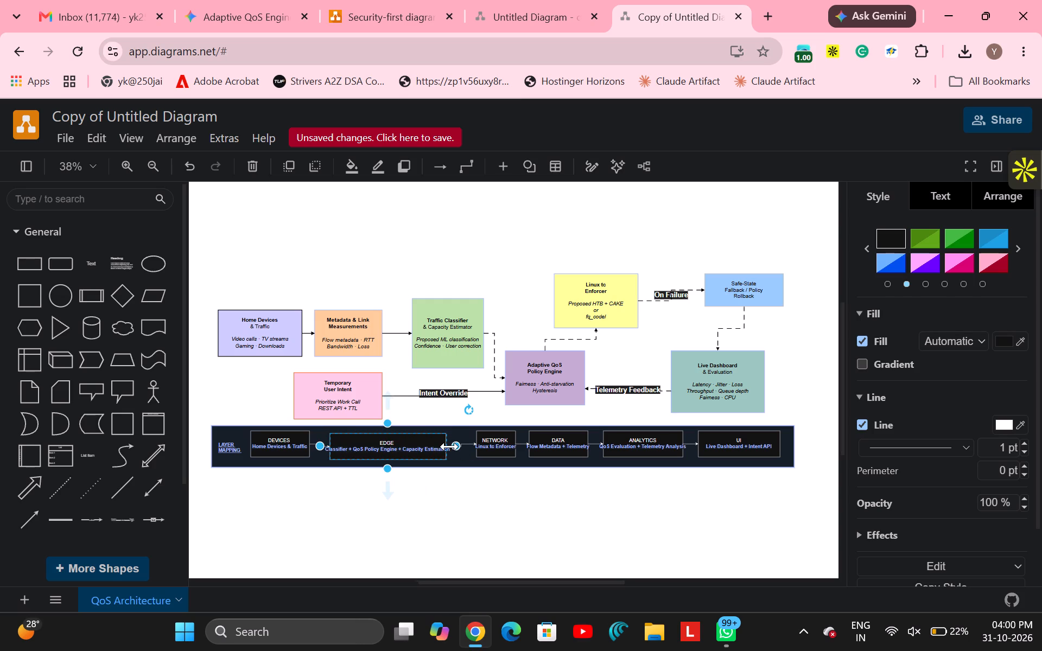
{"action": "left_click", "coordinate": [377, 439]}
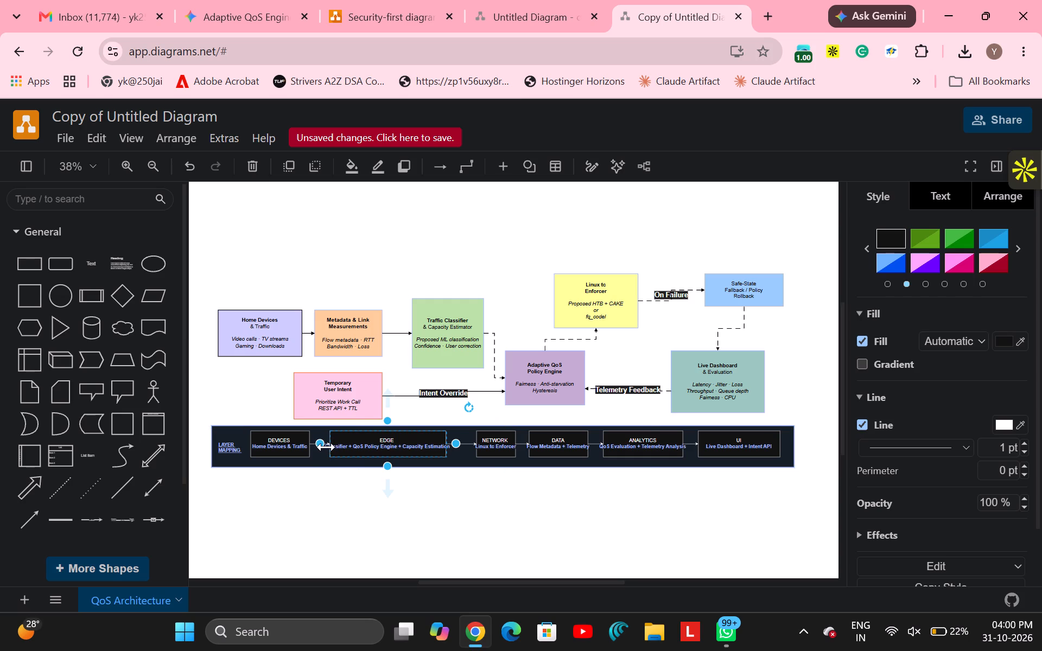
{"action": "left_click_drag", "start_coordinate": [327, 446], "coordinate": [328, 445]}
{"action": "left_click_drag", "start_coordinate": [328, 445], "coordinate": [321, 446]}
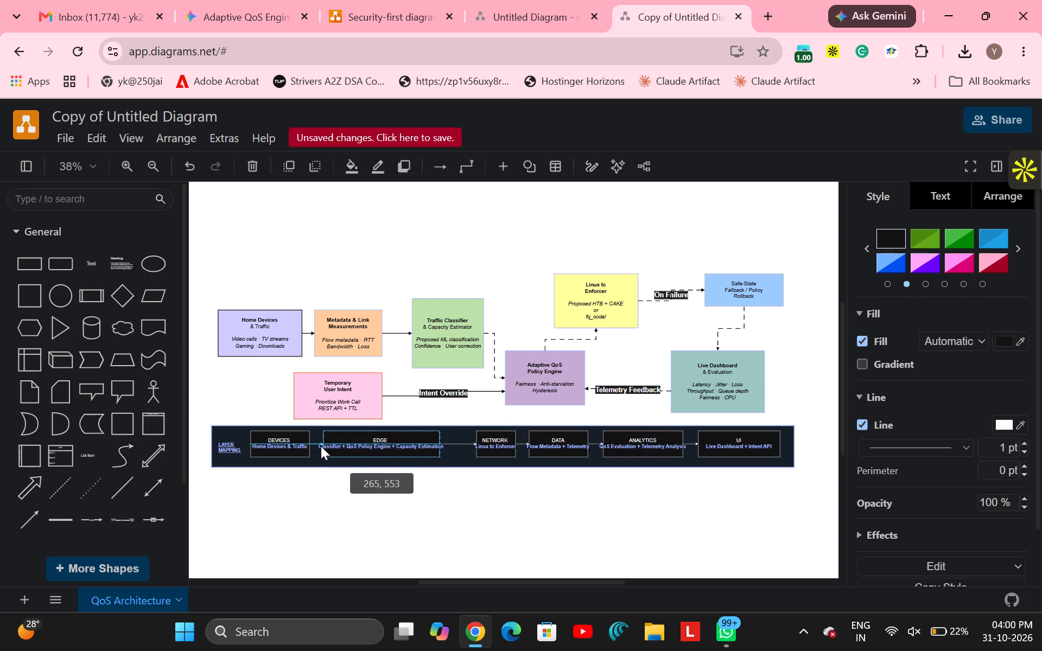
{"action": "left_click_drag", "start_coordinate": [321, 446], "coordinate": [320, 447]}
{"action": "left_click", "coordinate": [439, 501]}
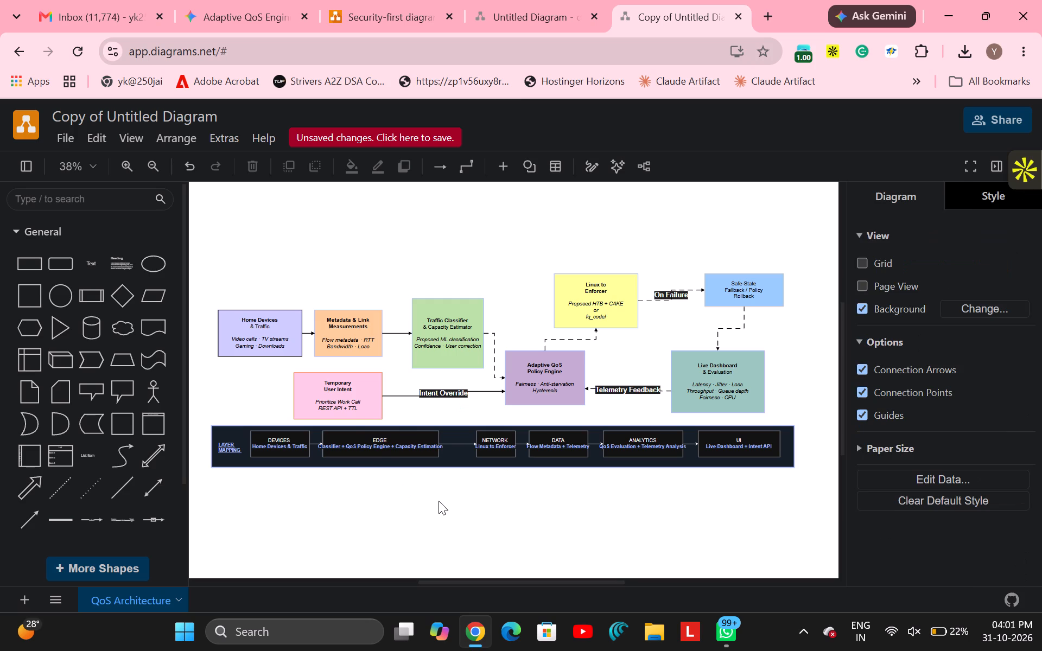
Move the Layer Mapping row's Edge box slightly away from the Devices box, to about 284, 553.
{"action": "left_click", "coordinate": [406, 443]}
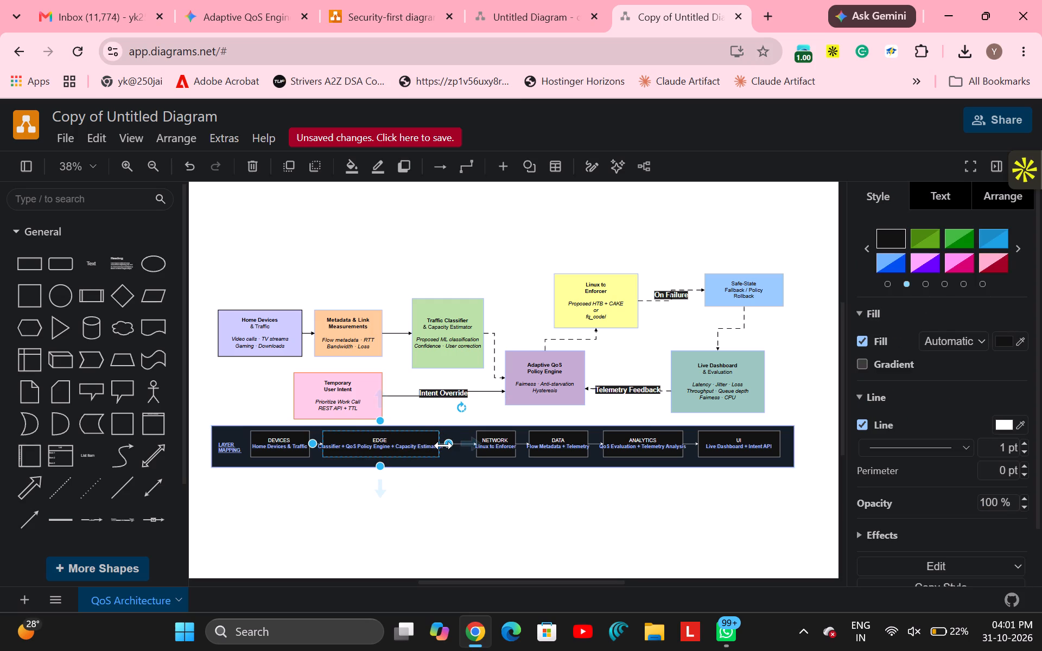
{"action": "left_click_drag", "start_coordinate": [443, 445], "coordinate": [450, 445]}
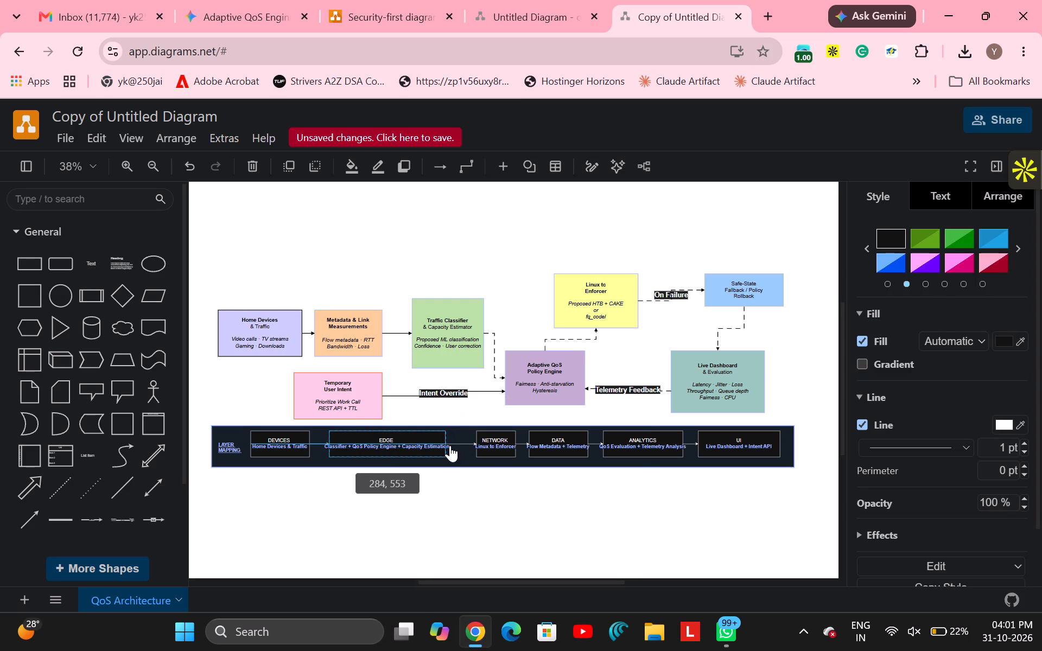
{"action": "left_click_drag", "start_coordinate": [450, 445], "coordinate": [449, 445]}
{"action": "left_click", "coordinate": [435, 478]}
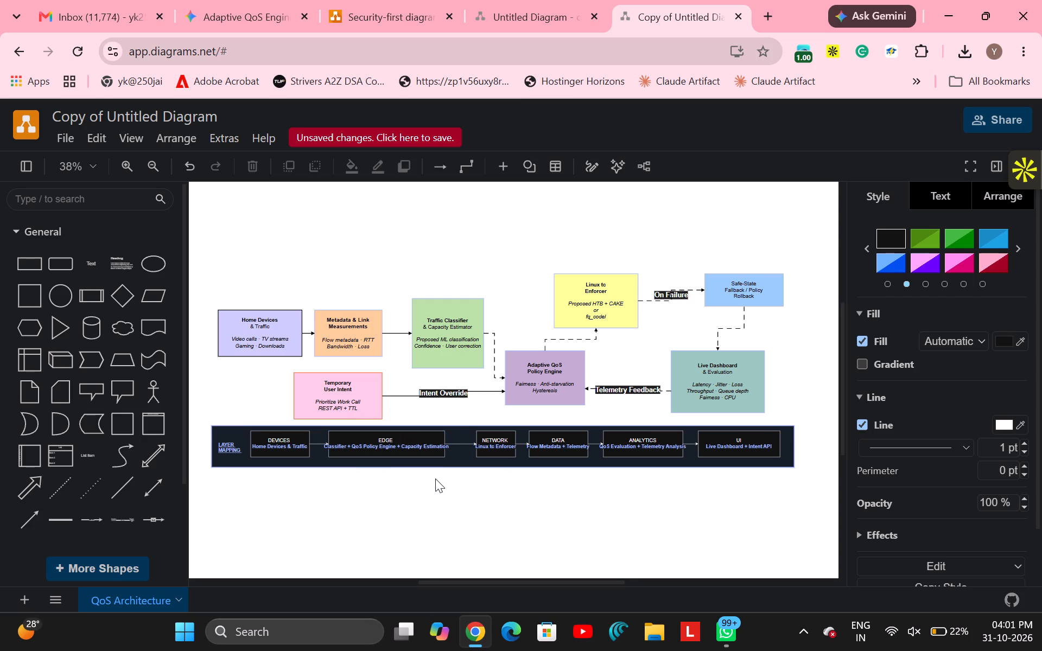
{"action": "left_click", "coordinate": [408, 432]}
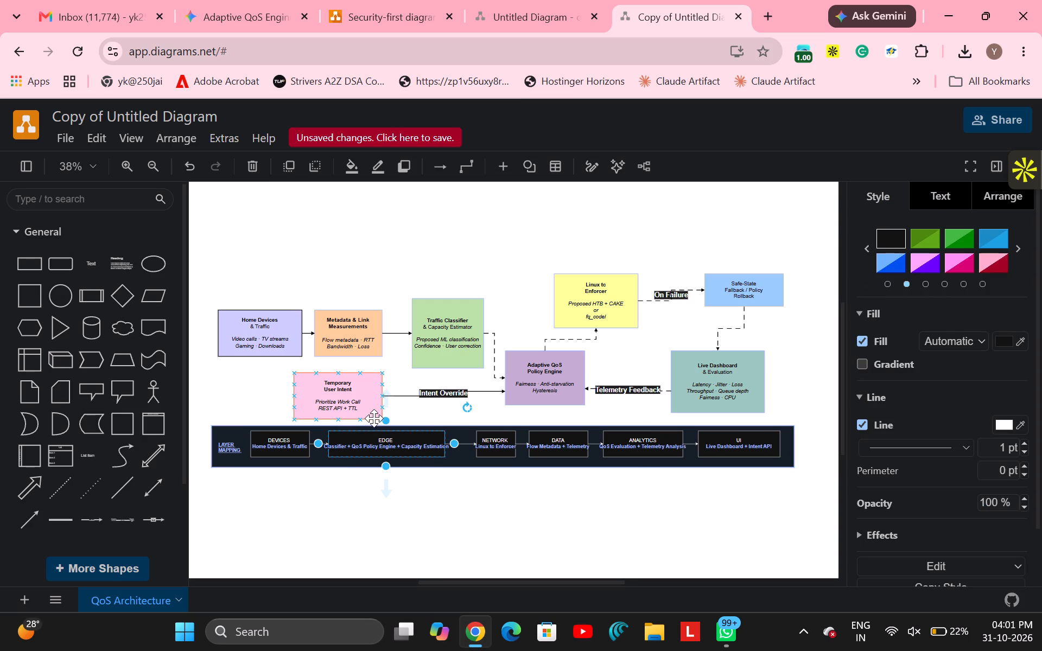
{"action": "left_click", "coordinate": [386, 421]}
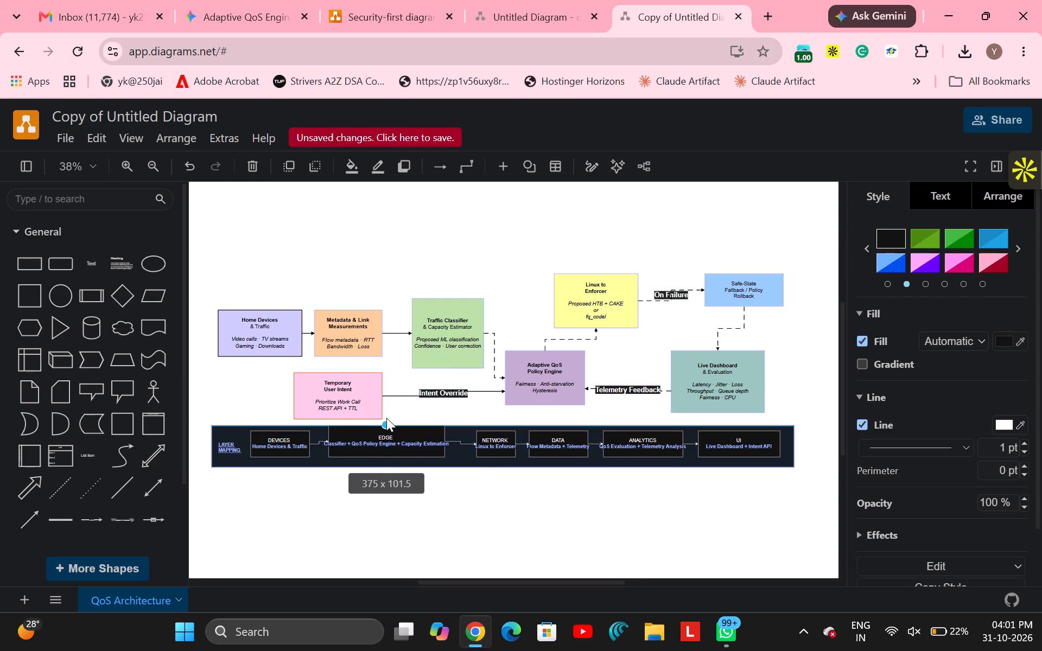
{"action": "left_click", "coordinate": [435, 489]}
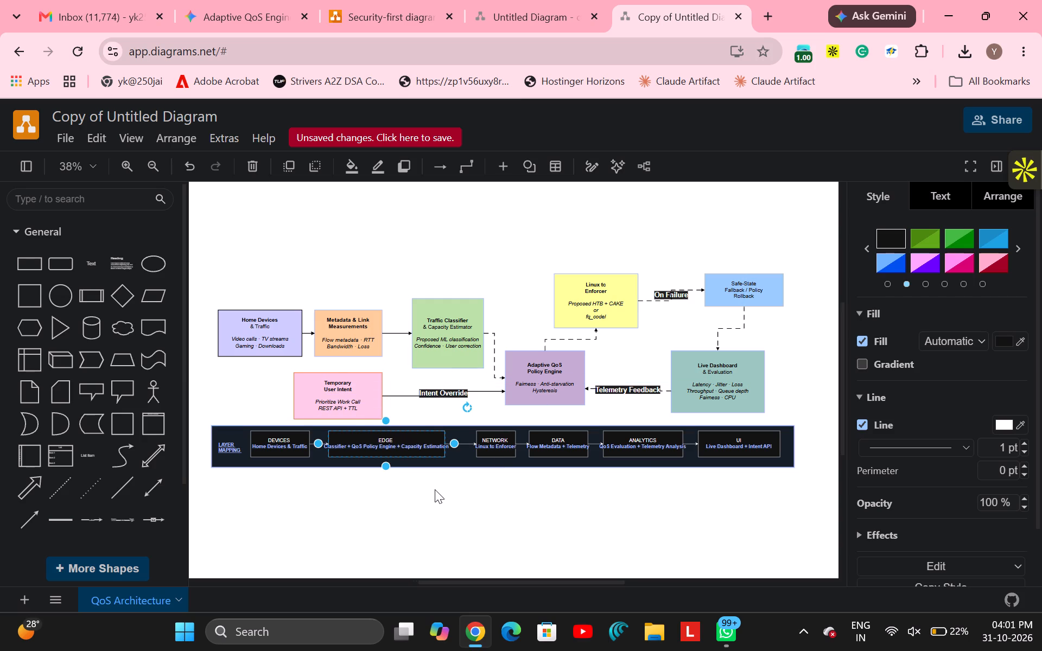
Move the Layer Mapping row's Network box closer to the Edge box, to about 718, 553.
{"action": "left_click", "coordinate": [488, 448]}
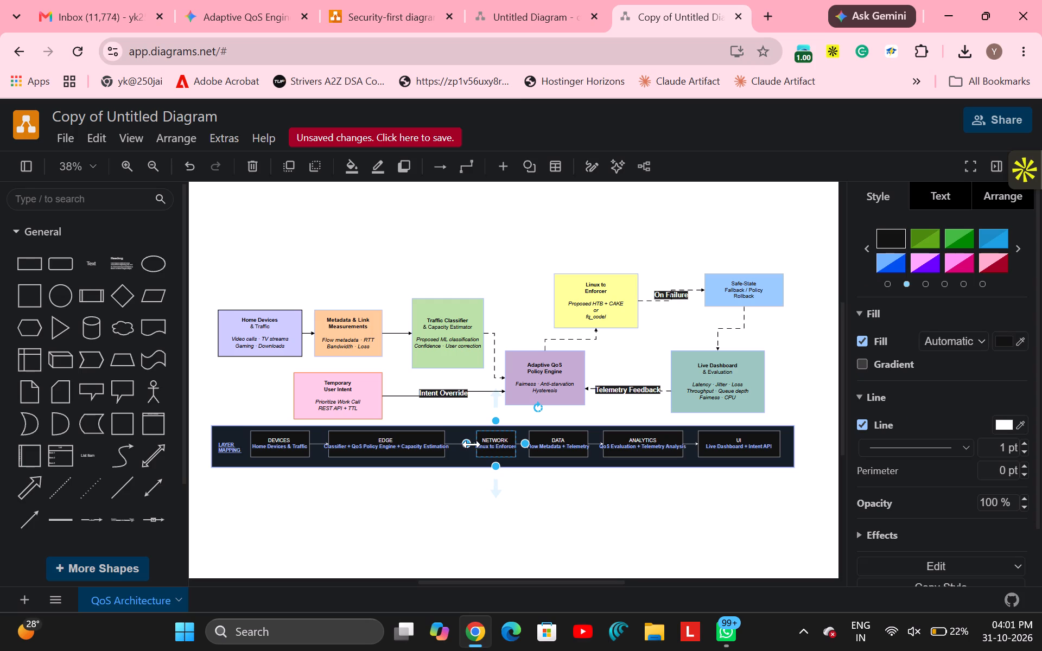
{"action": "left_click_drag", "start_coordinate": [472, 444], "coordinate": [457, 444]}
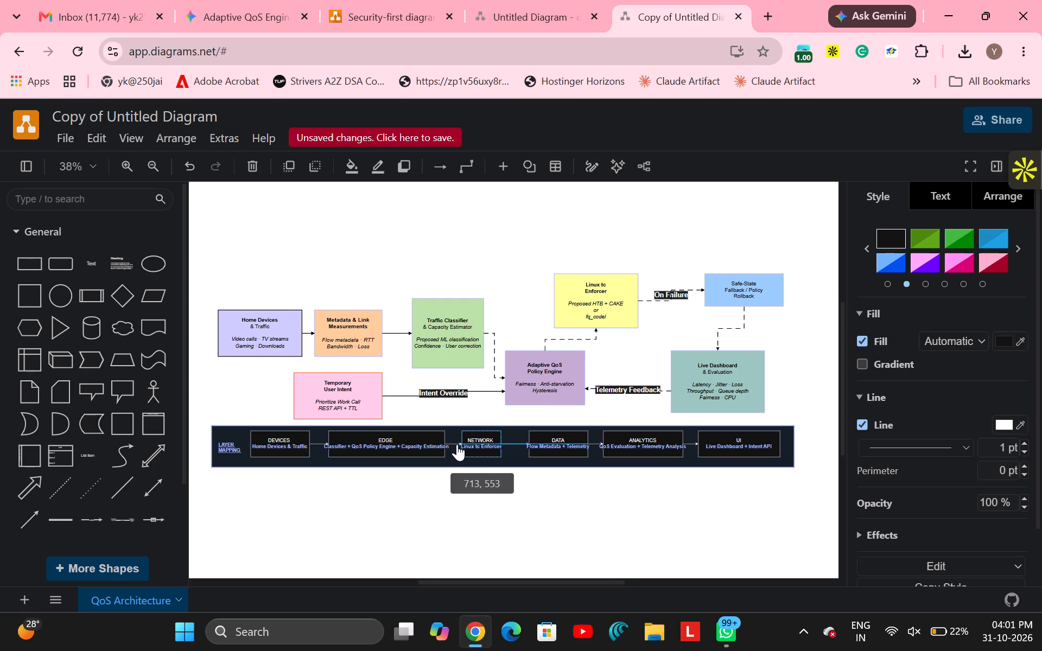
{"action": "left_click_drag", "start_coordinate": [457, 444], "coordinate": [458, 446]}
{"action": "left_click", "coordinate": [478, 443]}
{"action": "left_click", "coordinate": [567, 502]}
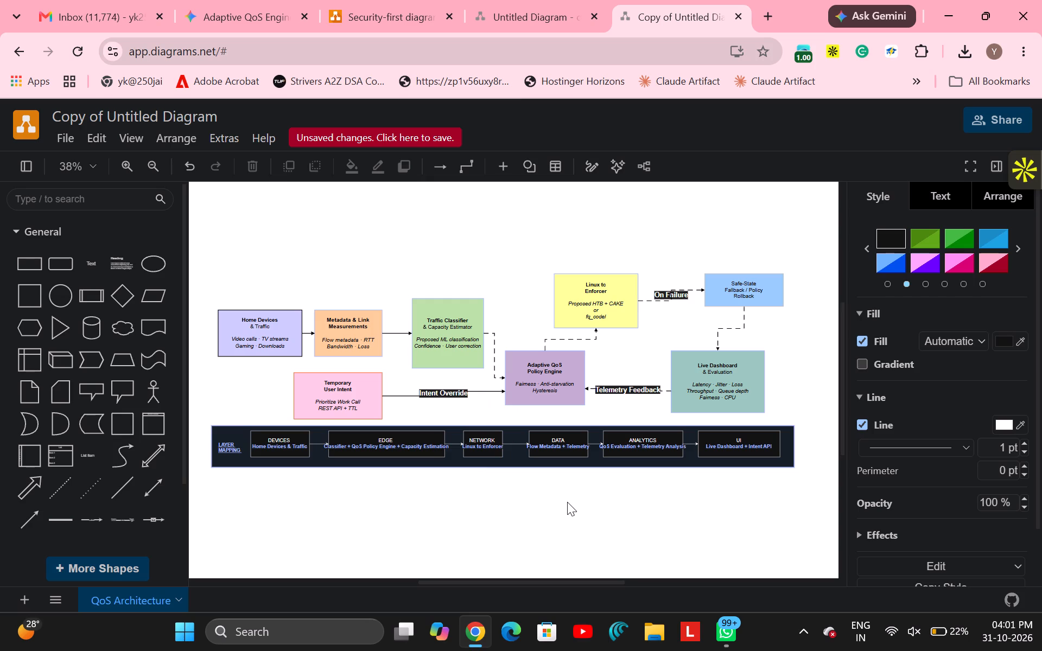
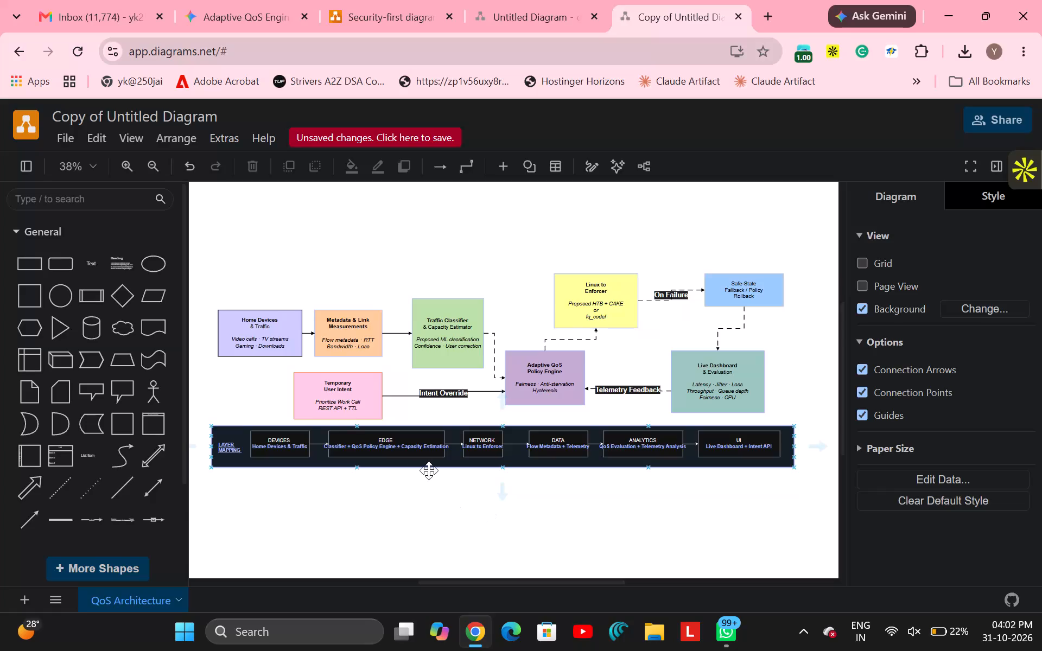
Move the Layer Mapping row's Edge box slightly farther from the Devices box, to about 294, 553.
{"action": "left_click", "coordinate": [403, 445]}
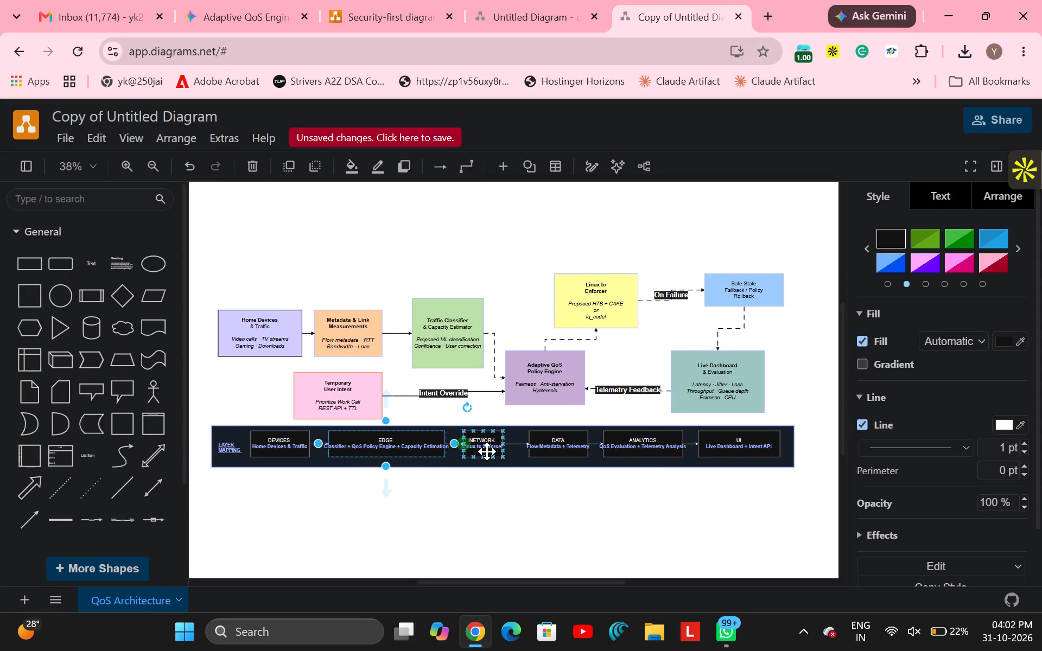
{"action": "left_click", "coordinate": [383, 442]}
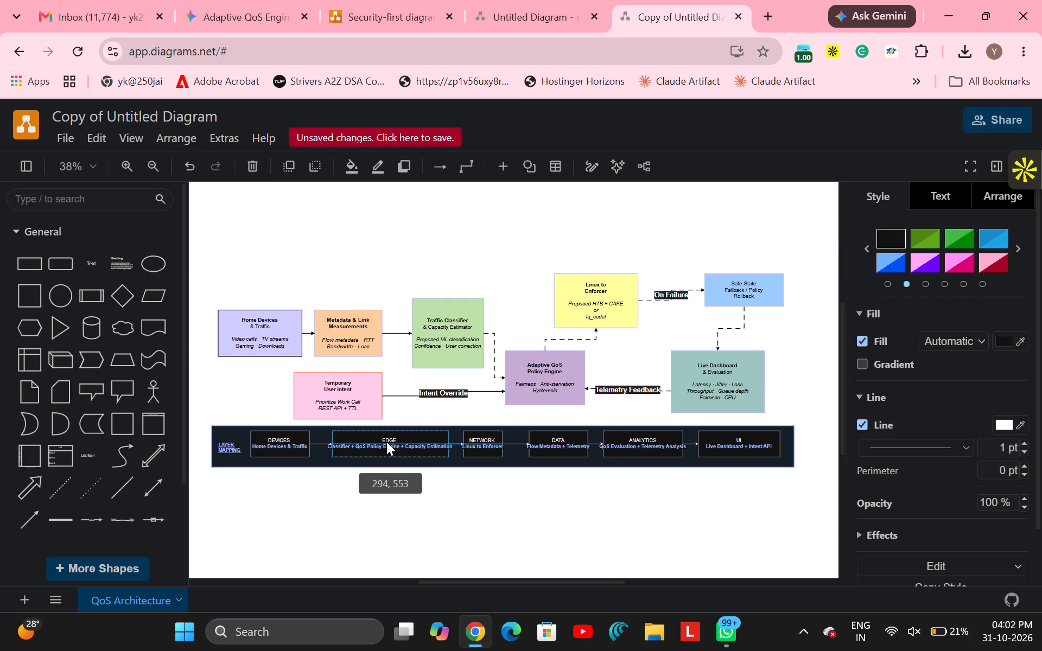
{"action": "left_click", "coordinate": [471, 496]}
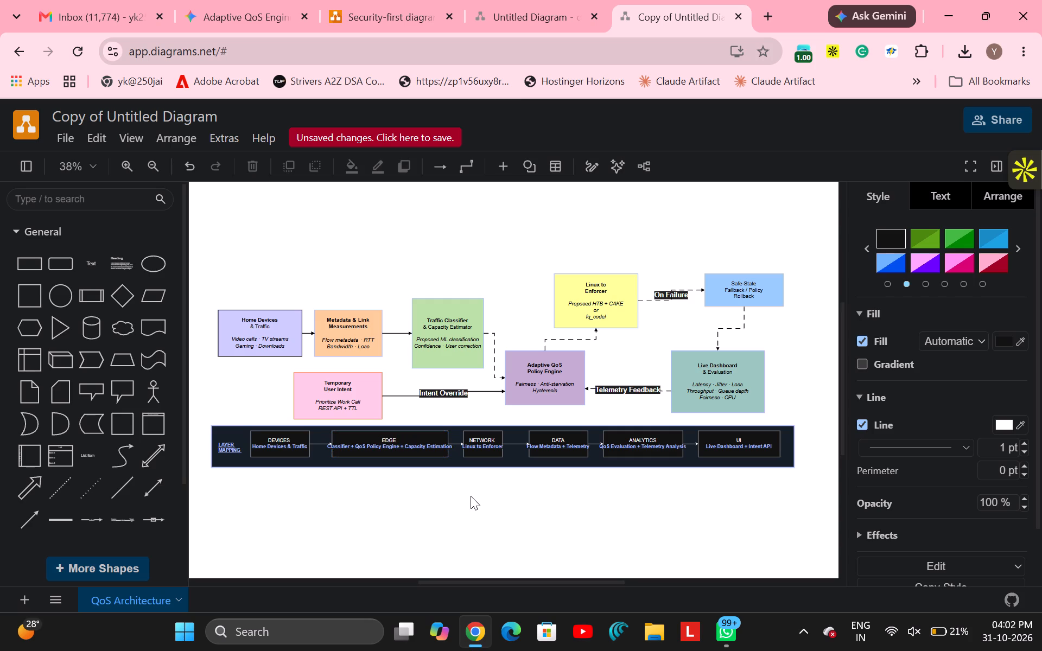
Move the Layer Mapping row's Data box slightly closer to the Network box, keeping it level with the other boxes.
{"action": "left_click", "coordinate": [543, 451]}
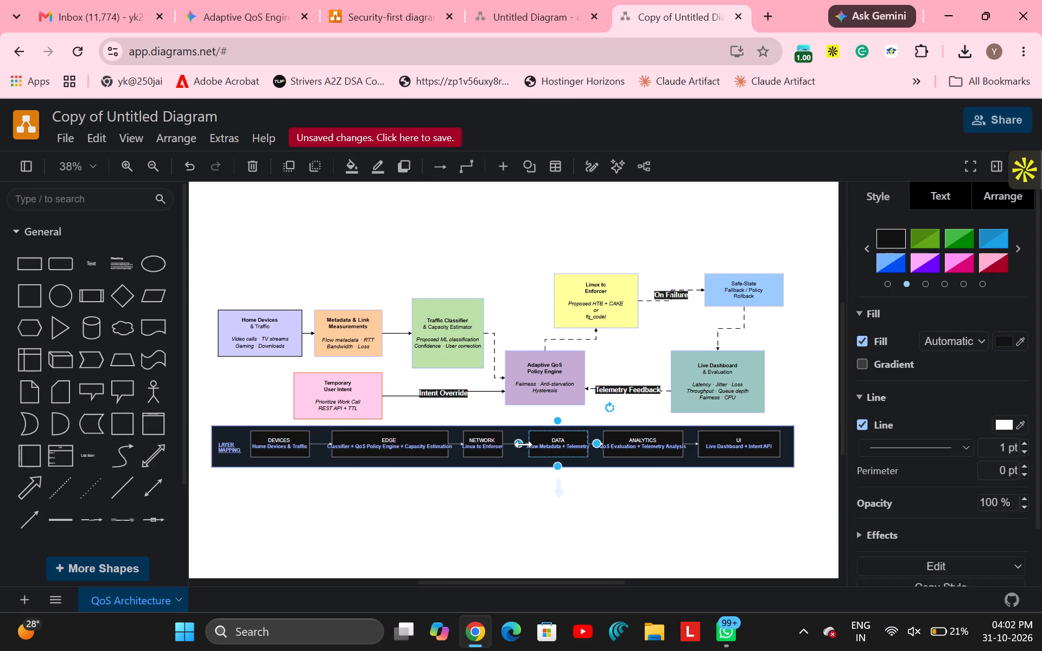
{"action": "left_click_drag", "start_coordinate": [524, 444], "coordinate": [514, 444]}
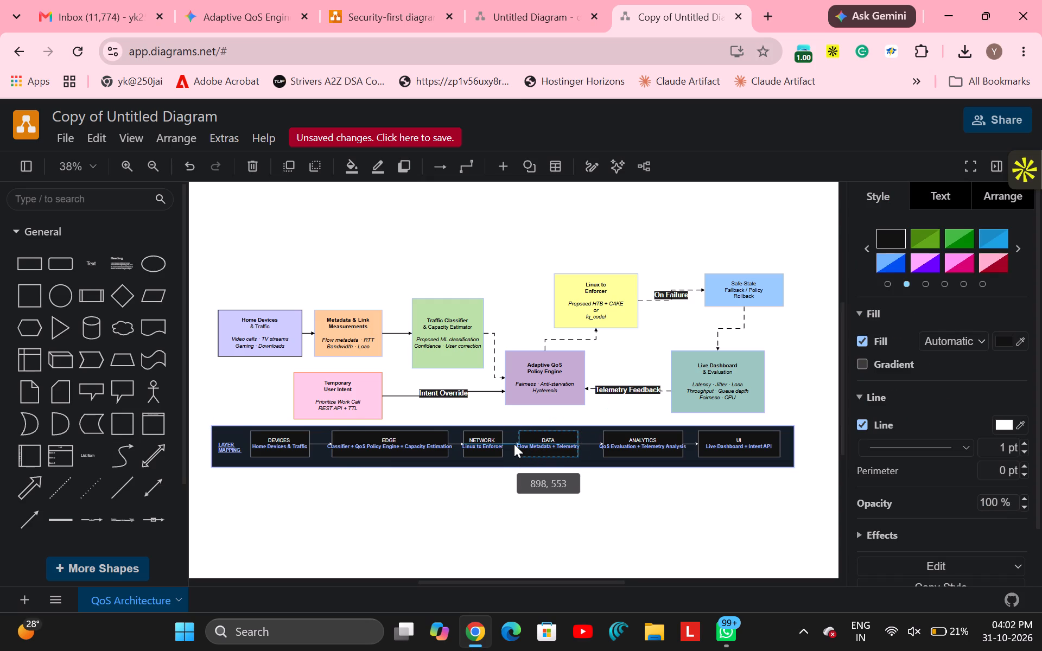
{"action": "left_click_drag", "start_coordinate": [514, 444], "coordinate": [518, 444]}
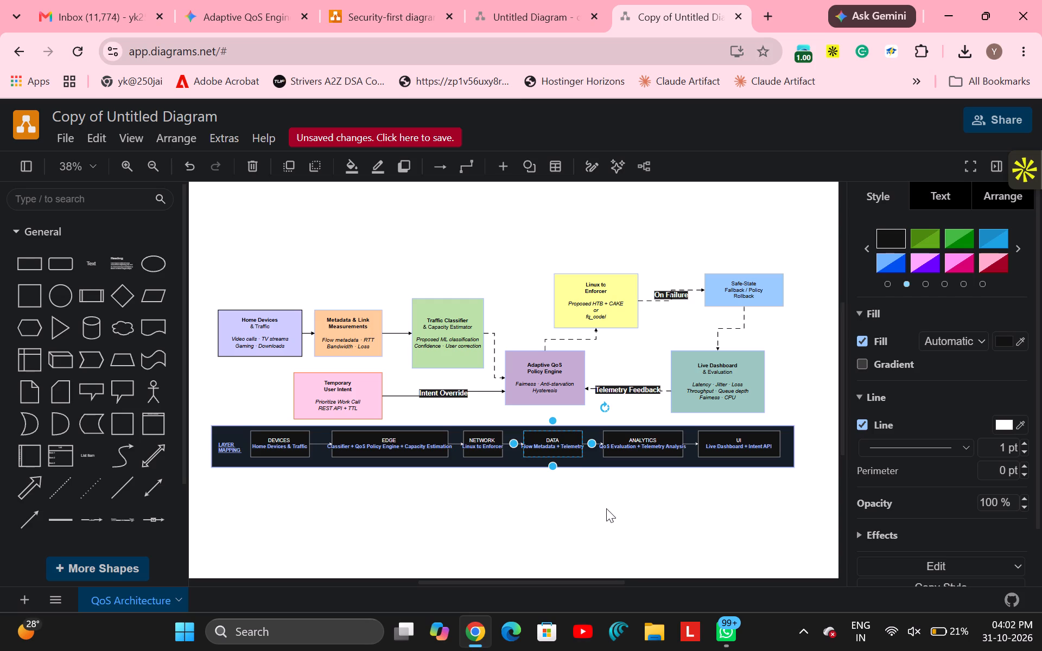
{"action": "left_click", "coordinate": [606, 508]}
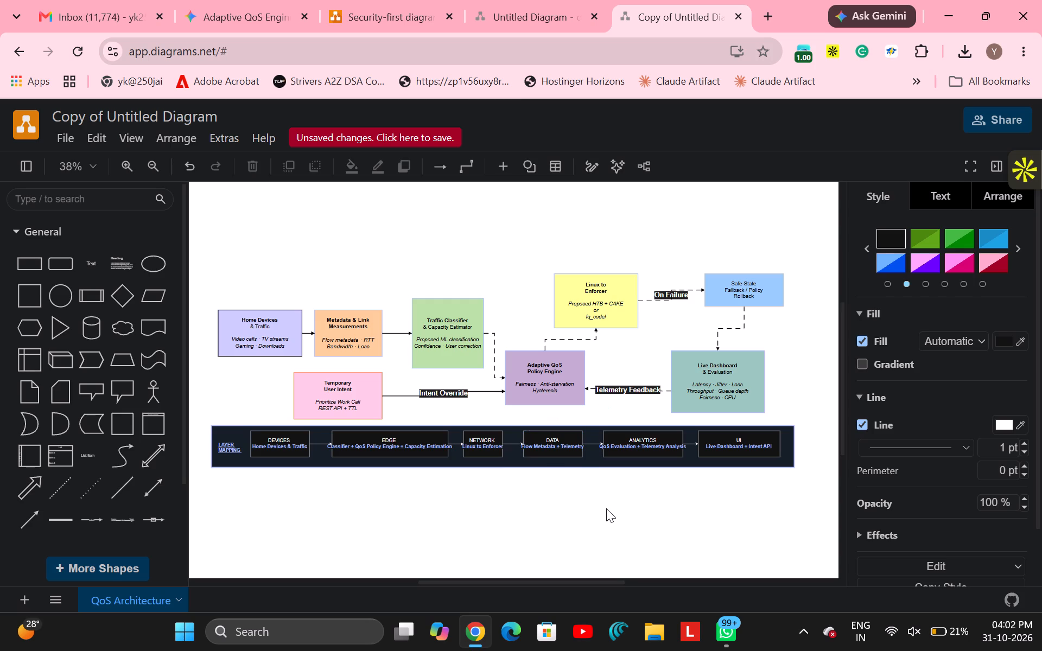
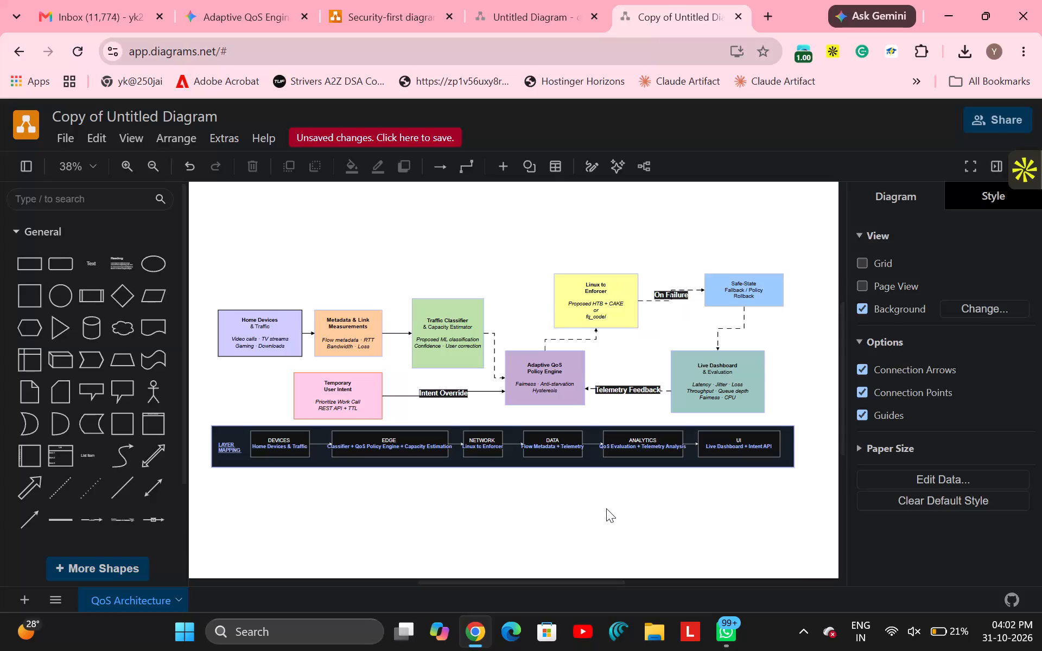
Set all text in the Layer Mapping row's Edge box to 15 px, keeping it centre-aligned.
{"action": "left_click", "coordinate": [390, 445]}
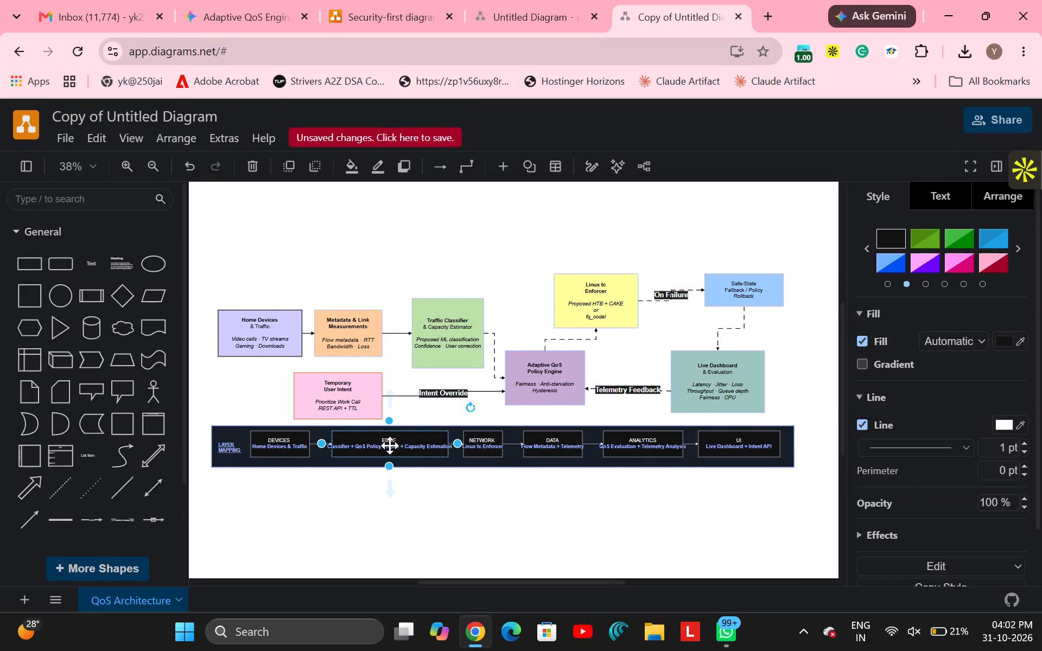
{"action": "key", "text": "ctrl+a"}
{"action": "left_click", "coordinate": [420, 519]}
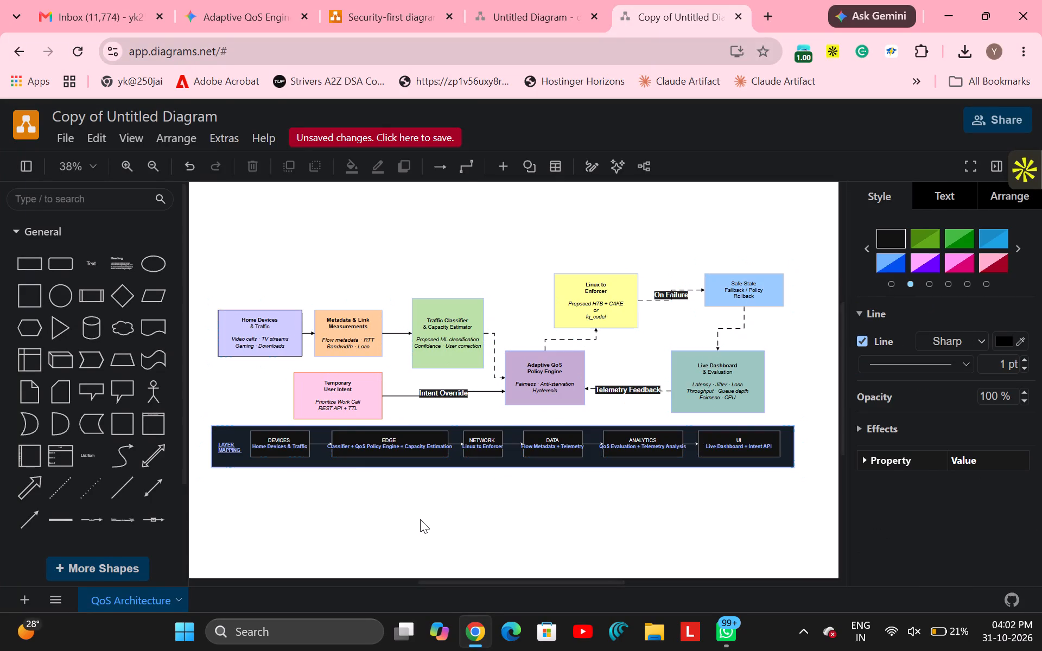
{"action": "triple_click", "coordinate": [378, 444]}
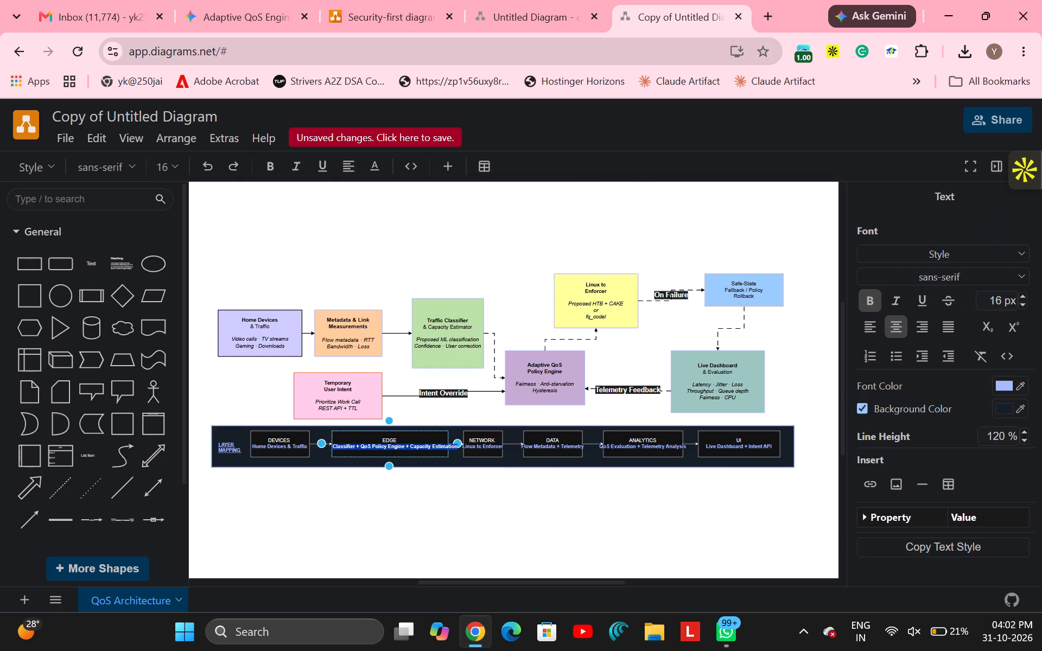
{"action": "key", "text": "ctrl+a"}
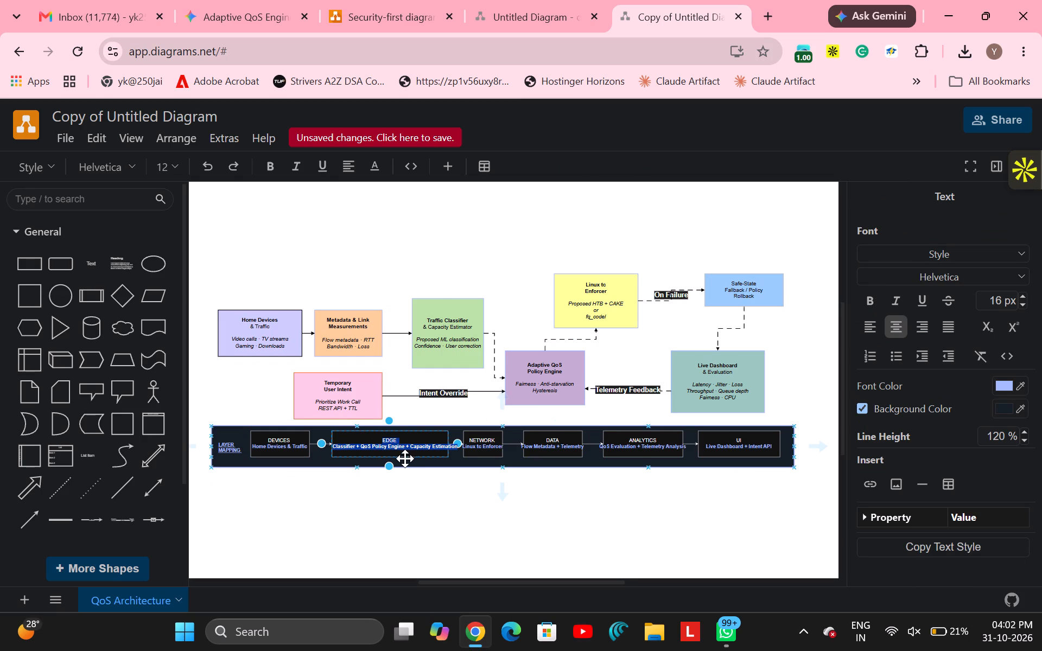
{"action": "left_click", "coordinate": [1025, 303]}
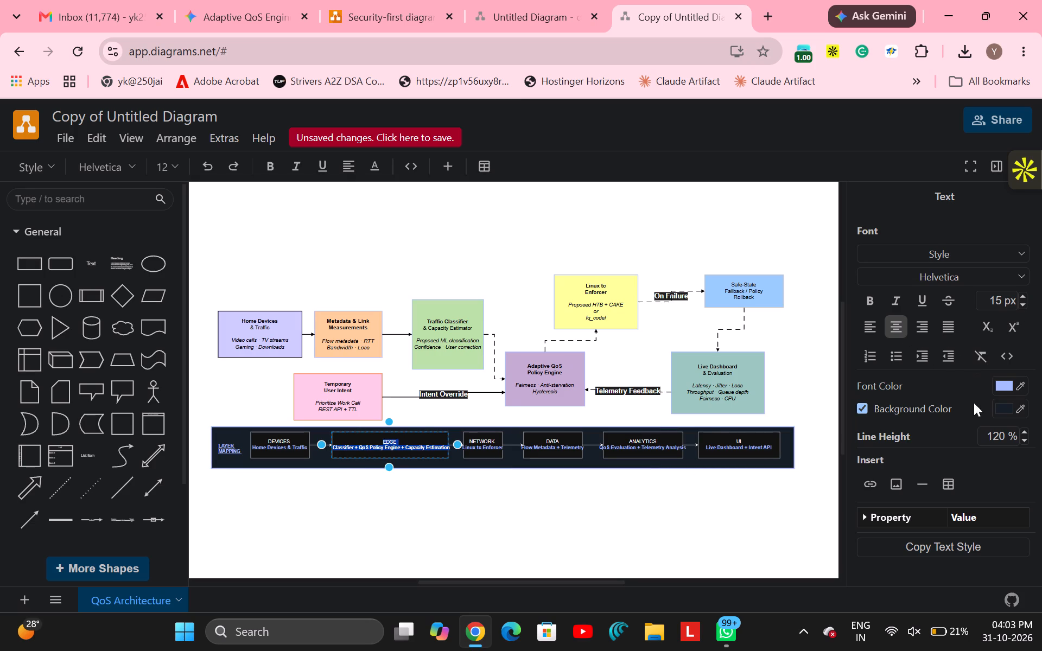
{"action": "left_click", "coordinate": [920, 321]}
{"action": "left_click", "coordinate": [900, 331]}
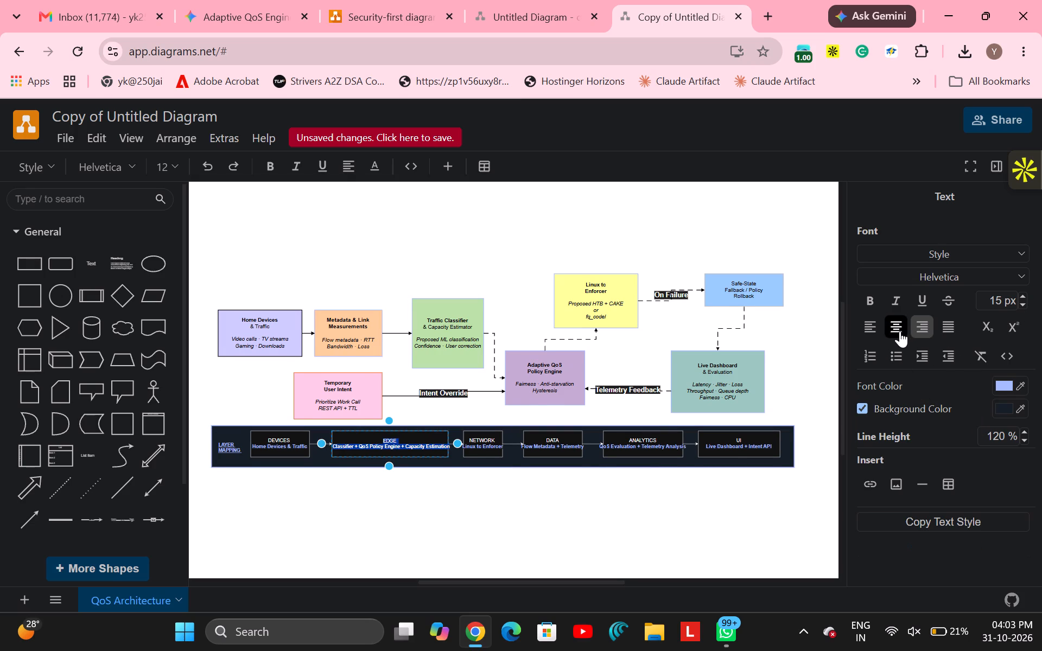
{"action": "left_click", "coordinate": [1022, 304]}
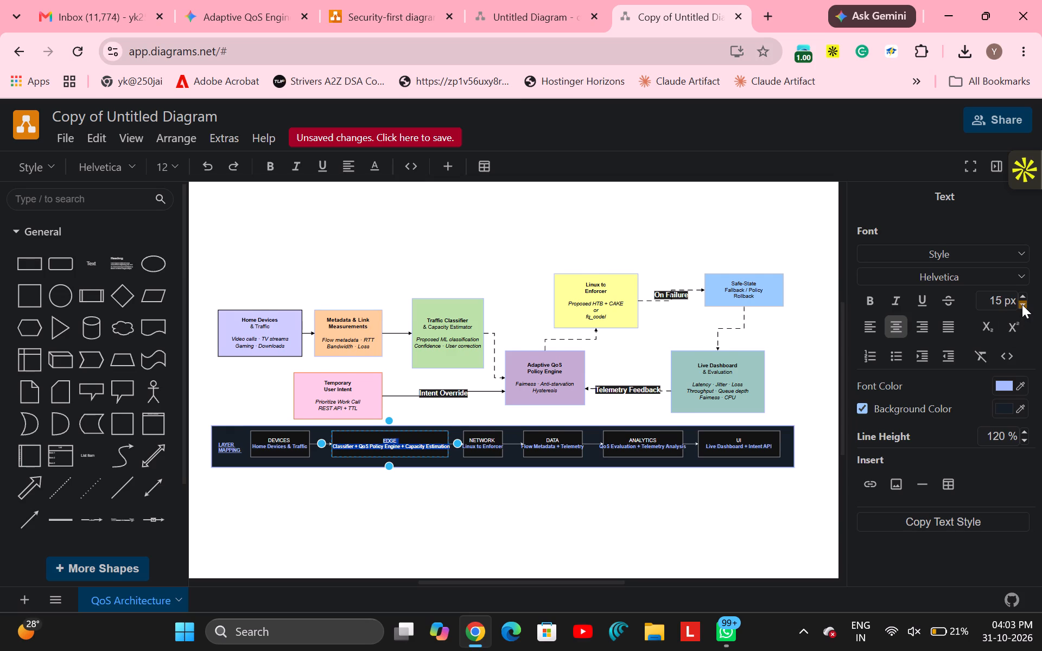
{"action": "left_click", "coordinate": [1022, 297]}
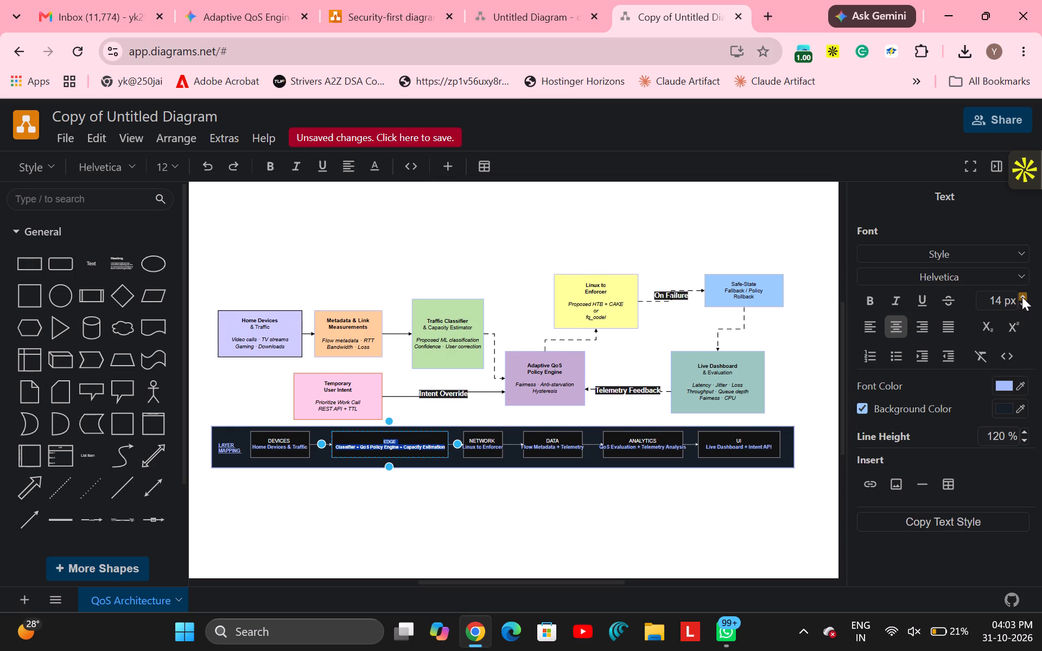
{"action": "left_click", "coordinate": [662, 526]}
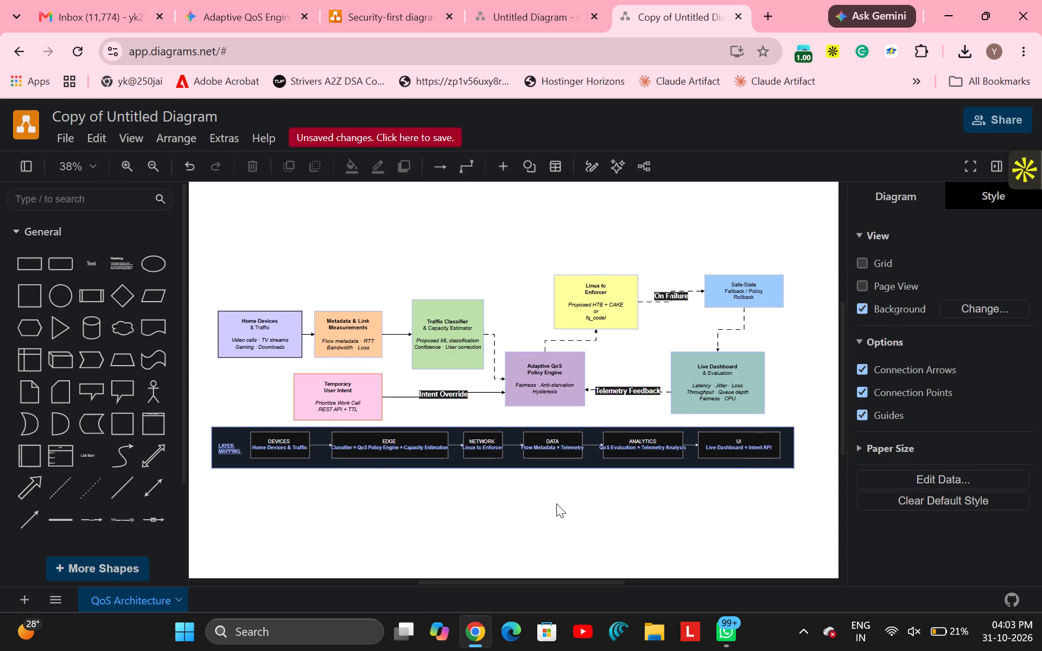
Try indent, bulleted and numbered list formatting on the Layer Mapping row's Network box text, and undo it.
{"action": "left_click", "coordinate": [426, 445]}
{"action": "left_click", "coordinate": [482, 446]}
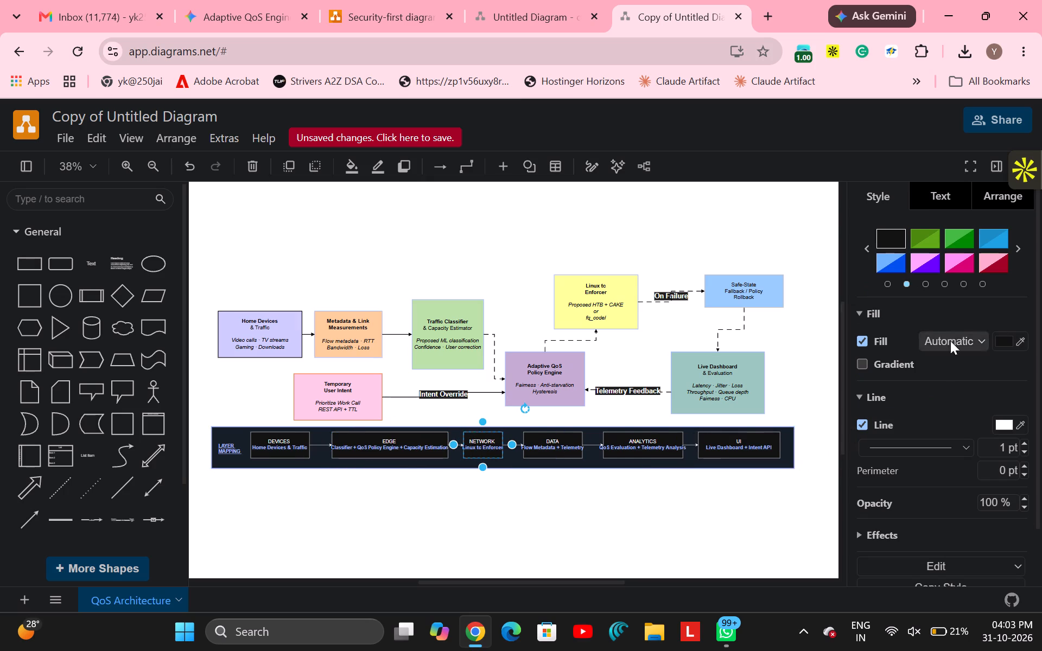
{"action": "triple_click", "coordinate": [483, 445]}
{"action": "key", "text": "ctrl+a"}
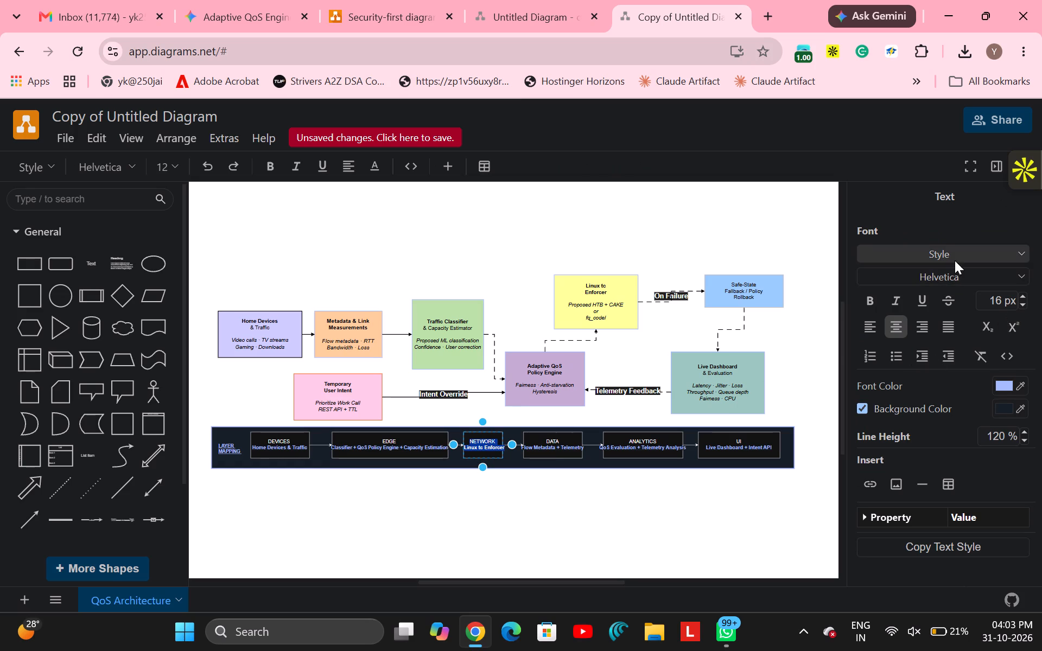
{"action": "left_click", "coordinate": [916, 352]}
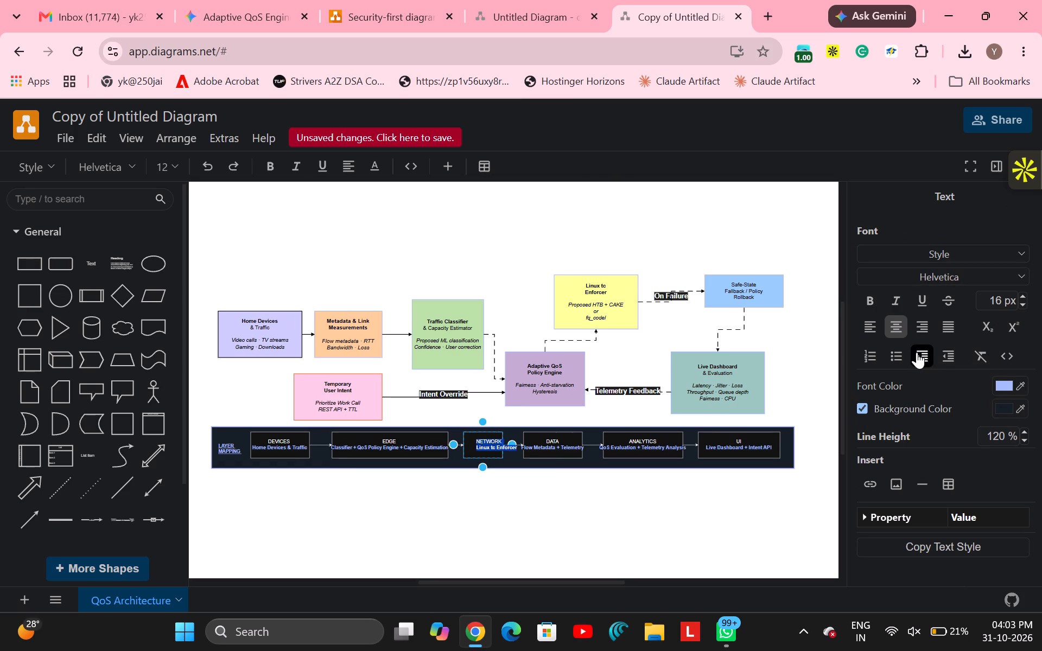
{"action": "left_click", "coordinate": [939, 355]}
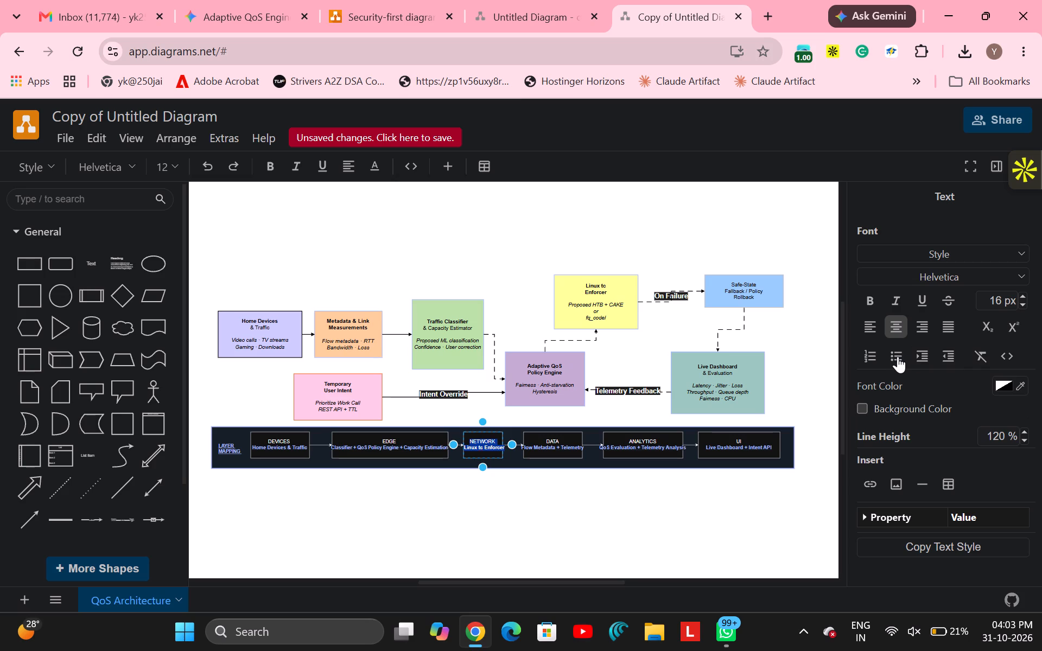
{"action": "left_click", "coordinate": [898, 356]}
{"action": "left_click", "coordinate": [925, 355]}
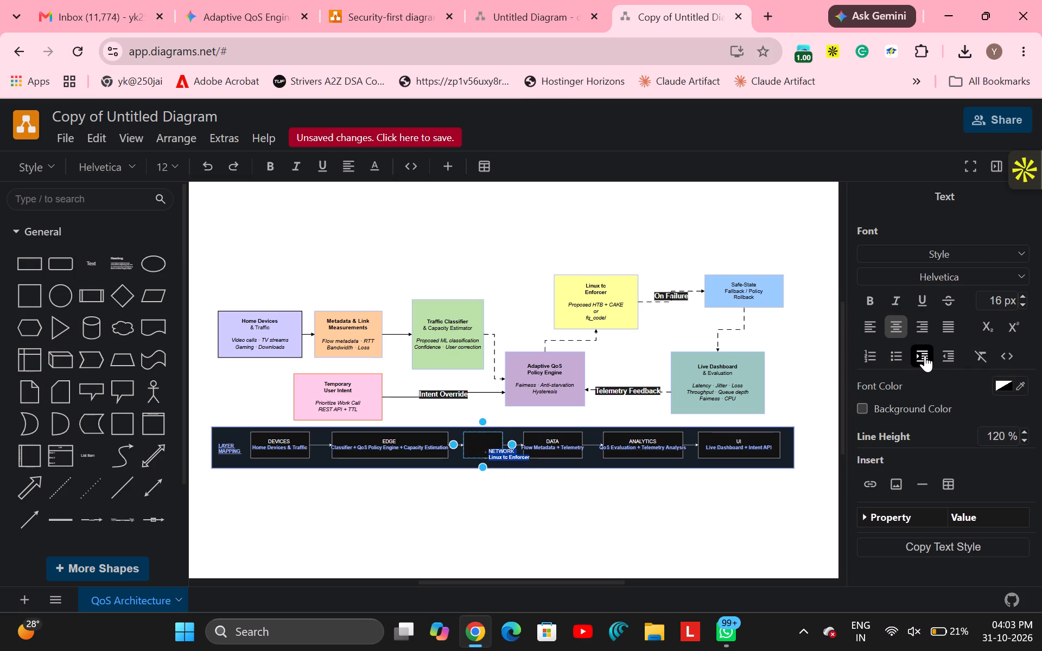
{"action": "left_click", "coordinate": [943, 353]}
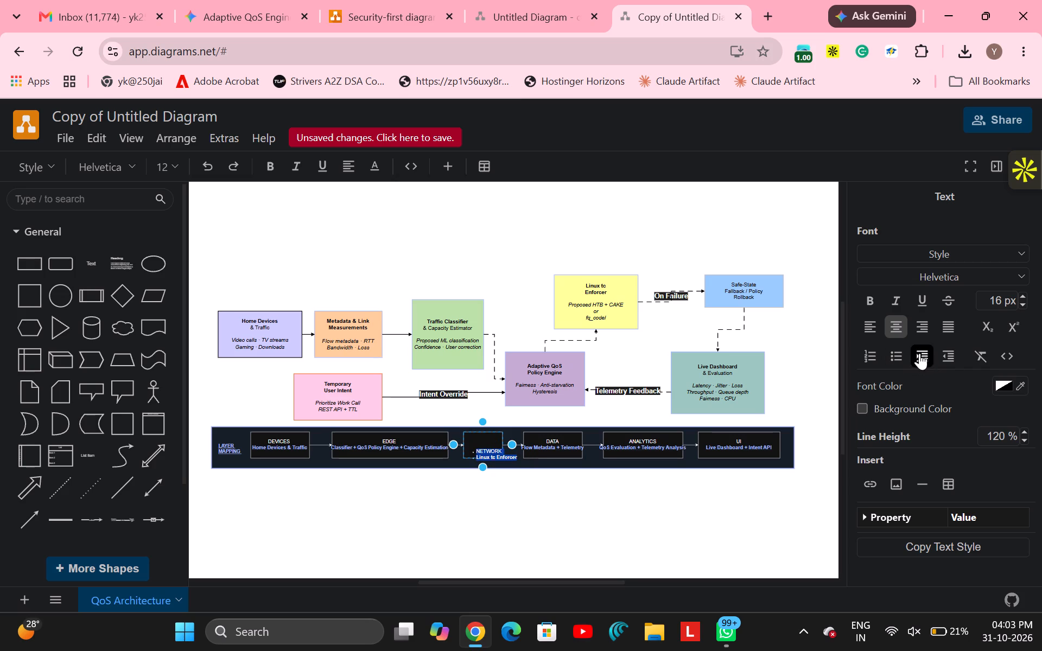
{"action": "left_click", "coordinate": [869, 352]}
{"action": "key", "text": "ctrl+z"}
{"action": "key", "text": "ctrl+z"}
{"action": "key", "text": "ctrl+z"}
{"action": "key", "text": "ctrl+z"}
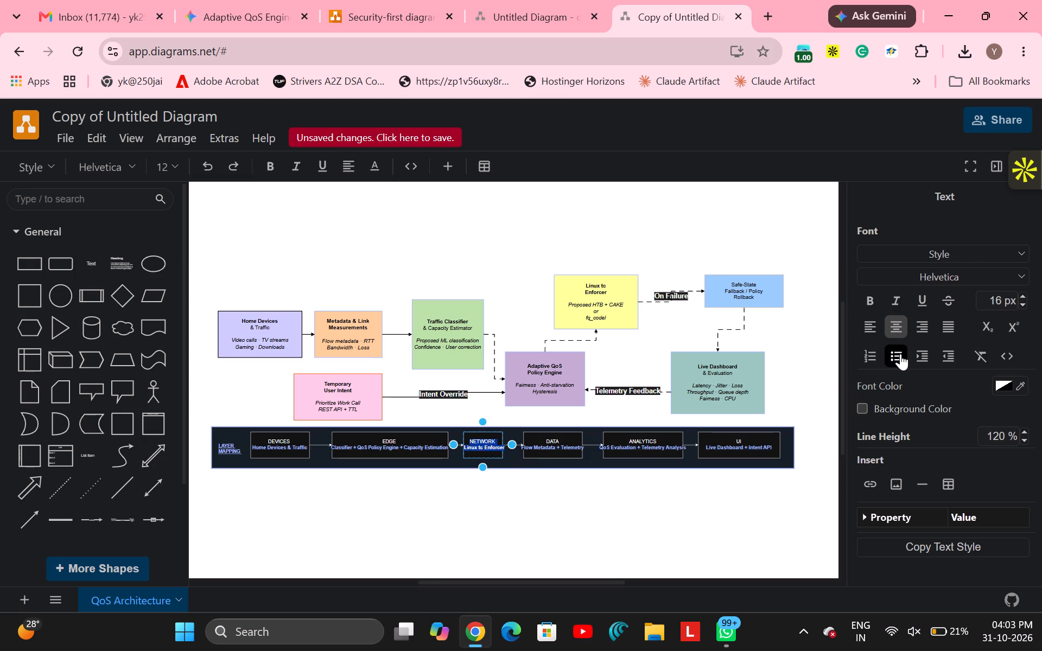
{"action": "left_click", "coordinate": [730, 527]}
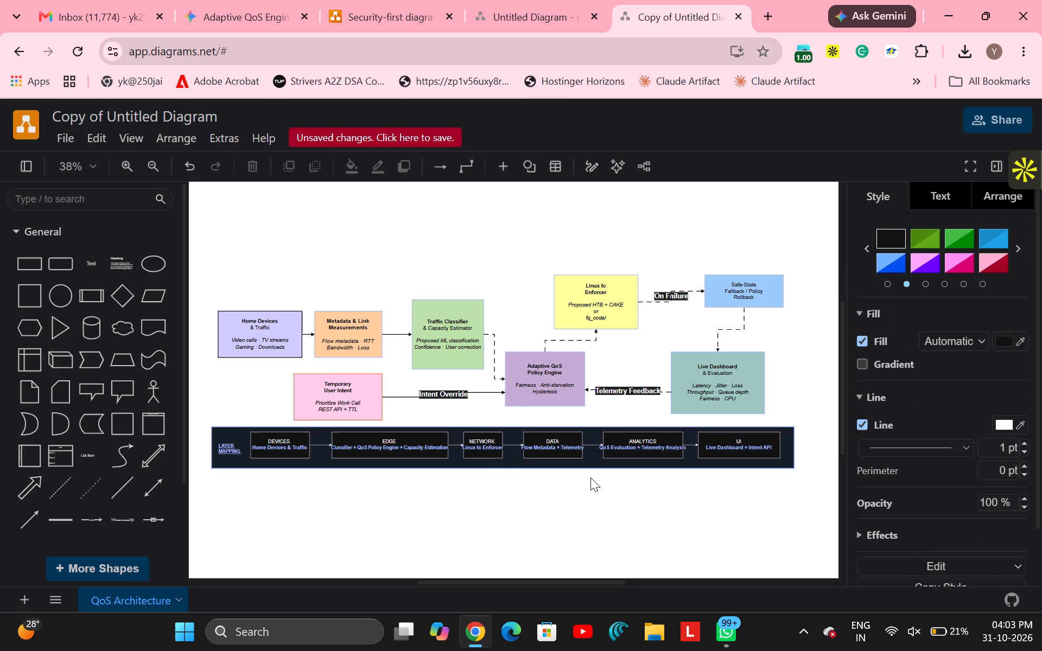
Move the Layer Mapping row's UI box slightly farther from the Analytics box, keeping it level with the others.
{"action": "left_click", "coordinate": [573, 438]}
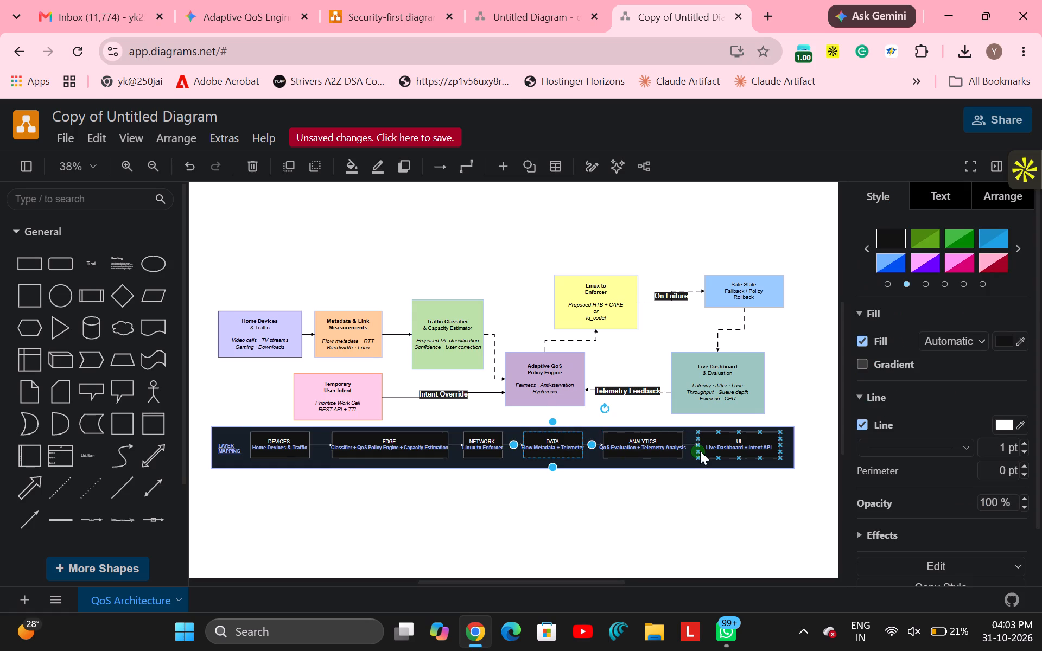
{"action": "left_click", "coordinate": [746, 446]}
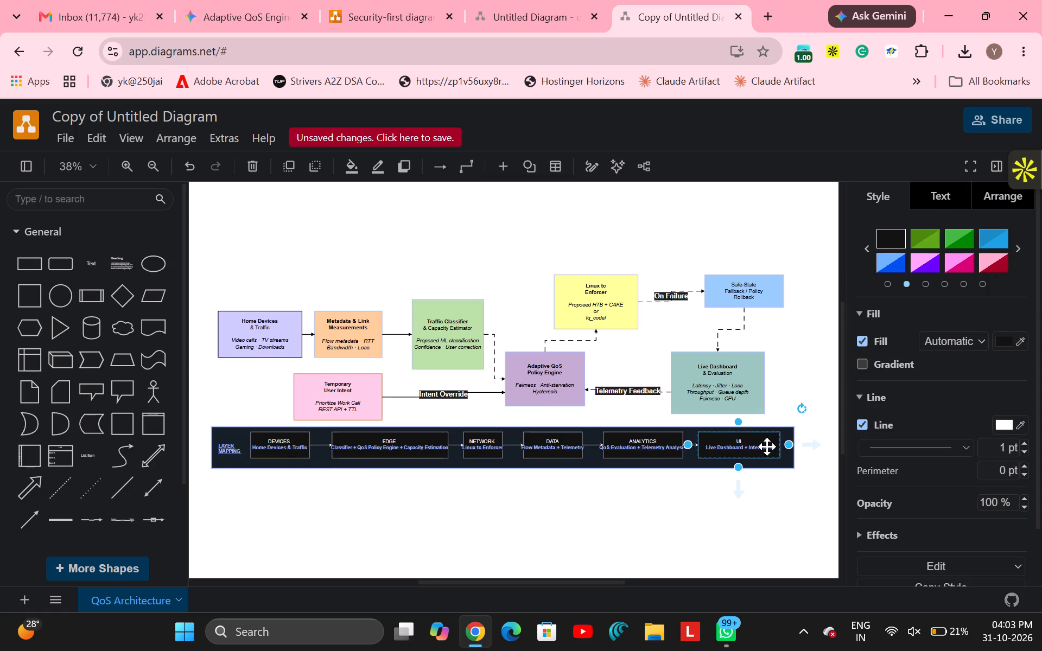
{"action": "left_click", "coordinate": [783, 448]}
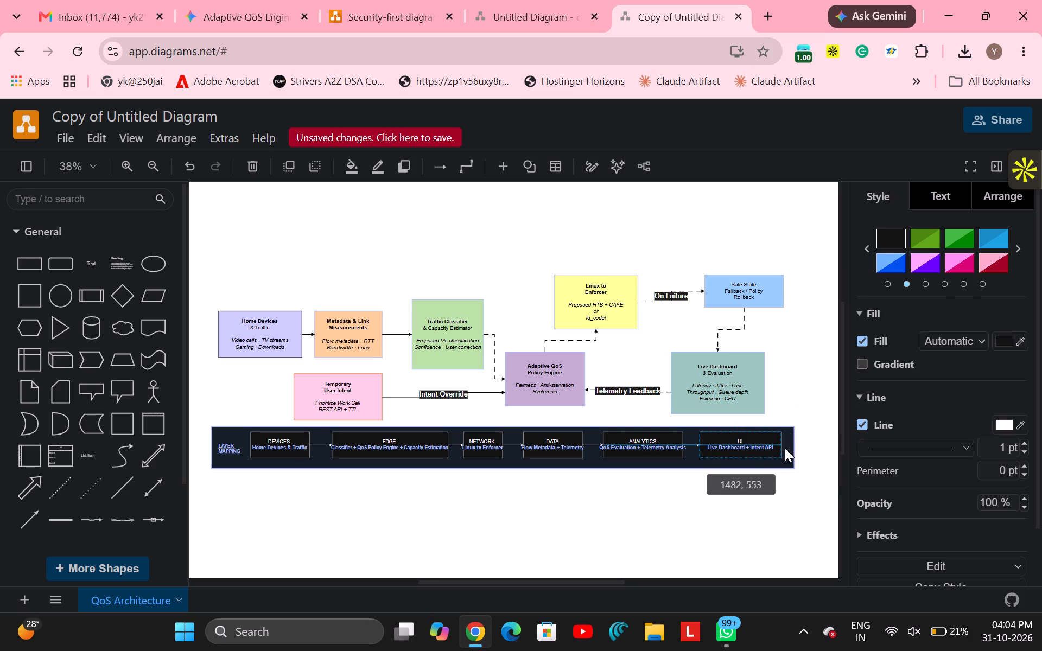
{"action": "left_click", "coordinate": [743, 499]}
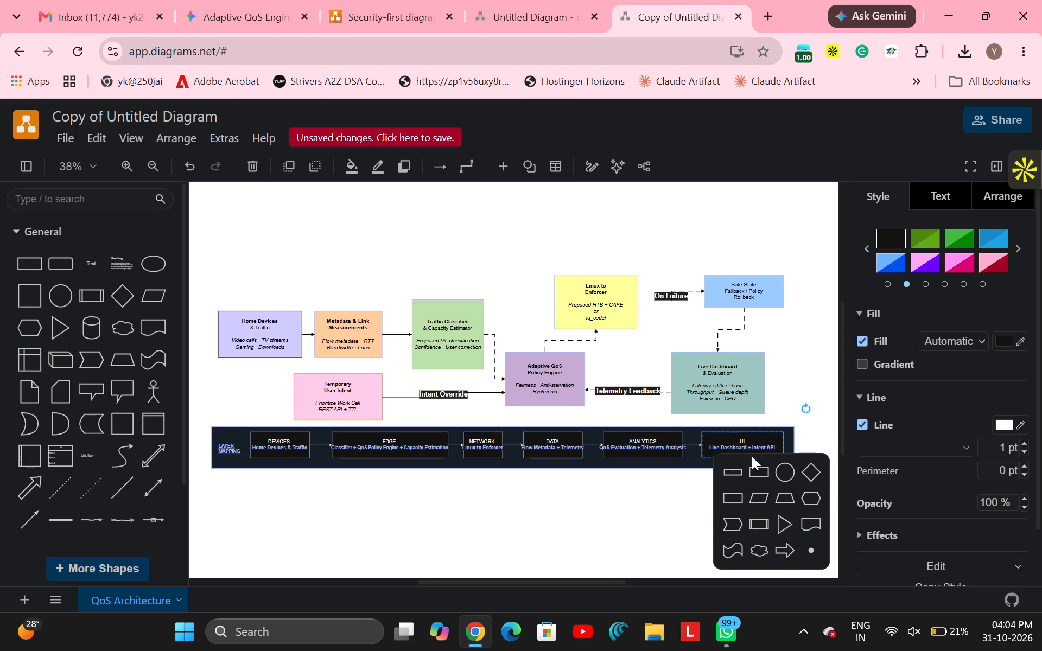
{"action": "left_click", "coordinate": [756, 444]}
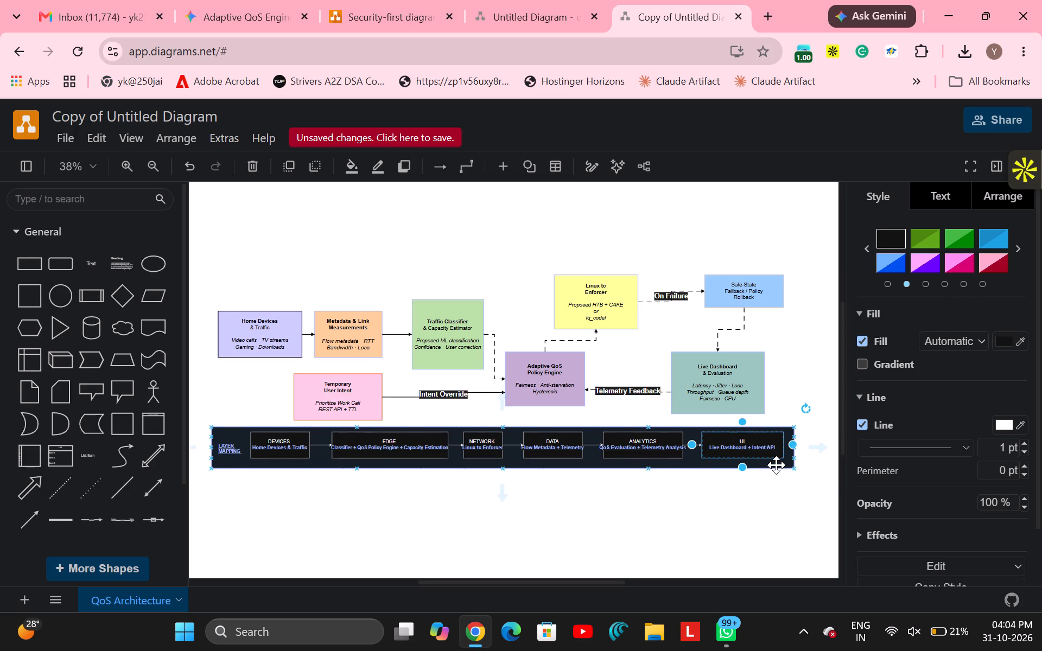
Shift the Layer Mapping frame slightly upward and leftward behind its boxes.
{"action": "left_click", "coordinate": [776, 465]}
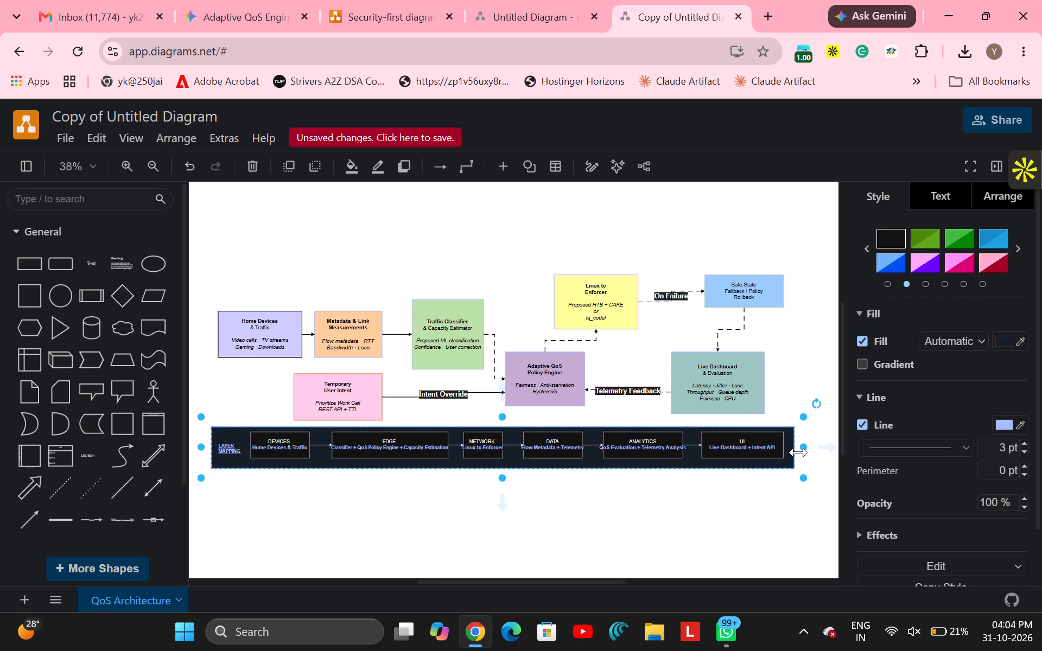
{"action": "left_click", "coordinate": [798, 452]}
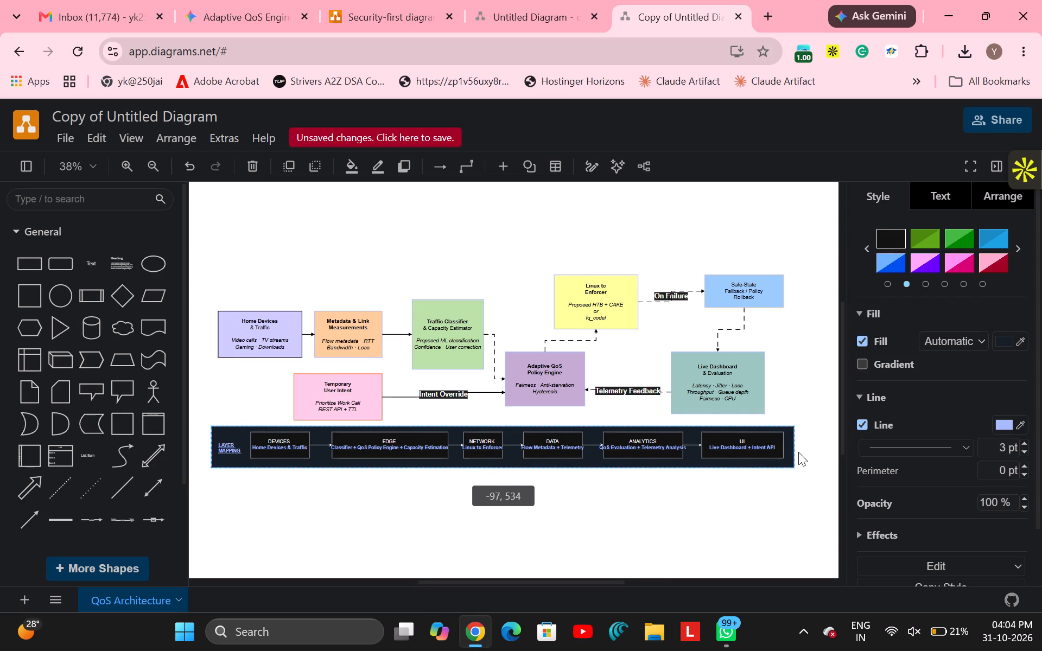
{"action": "left_click", "coordinate": [777, 505]}
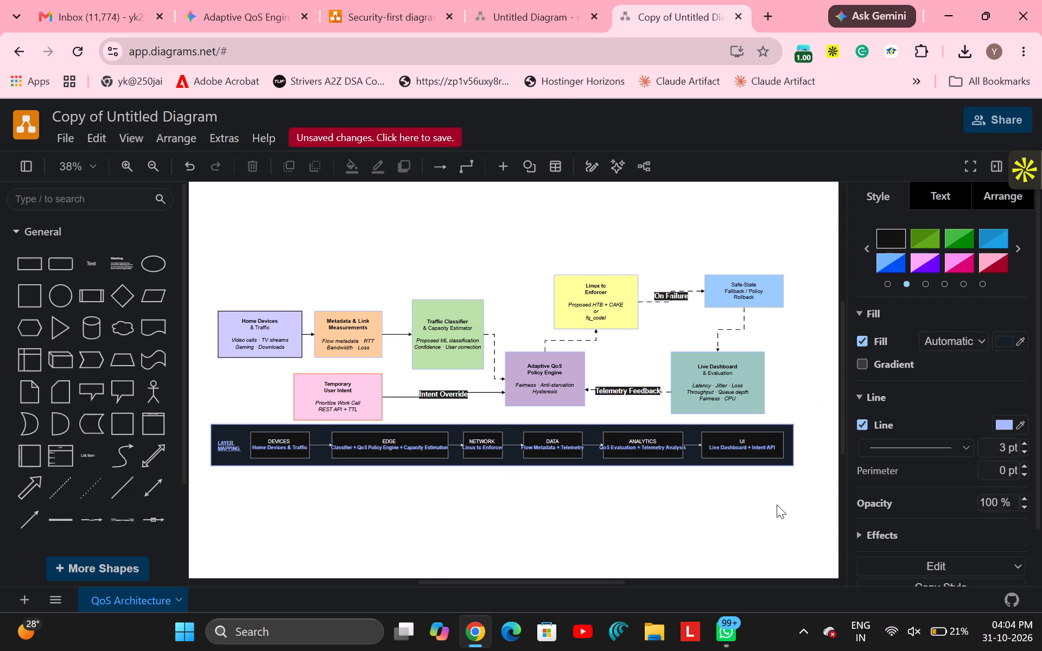
Set all text in the Layer Mapping row's Network box to 15 px.
{"action": "double_click", "coordinate": [491, 446]}
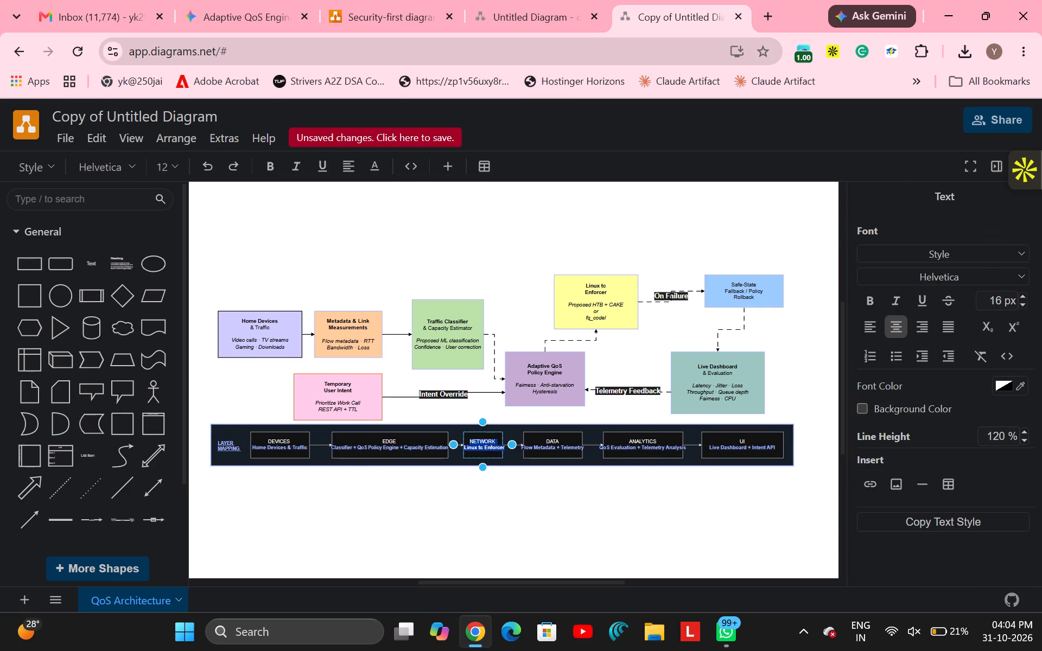
{"action": "key", "text": "ctrl+a"}
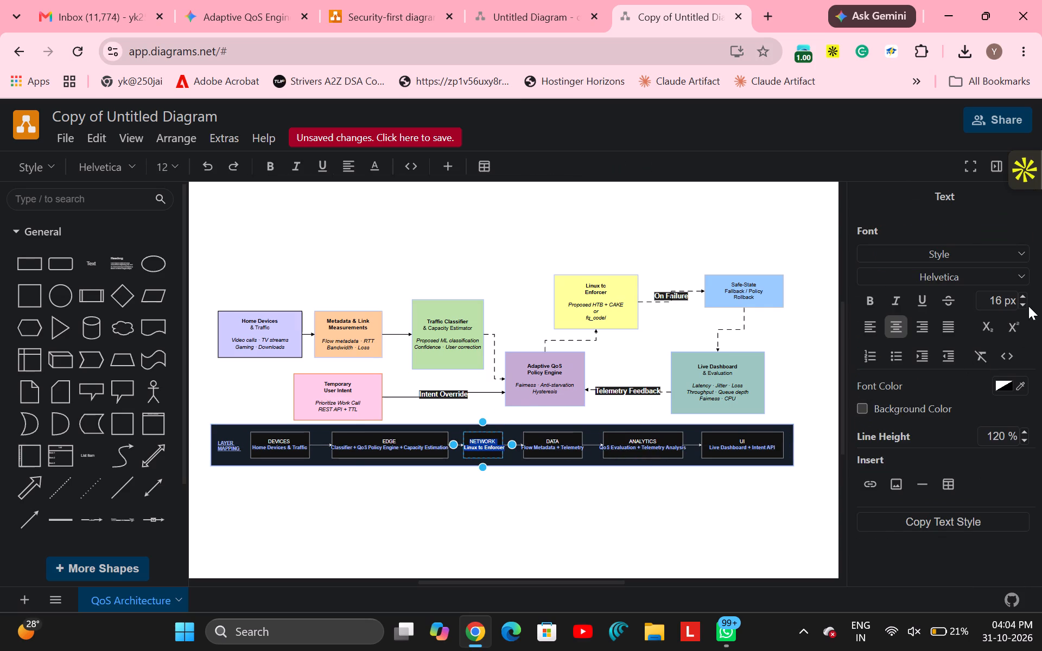
{"action": "left_click", "coordinate": [1021, 302]}
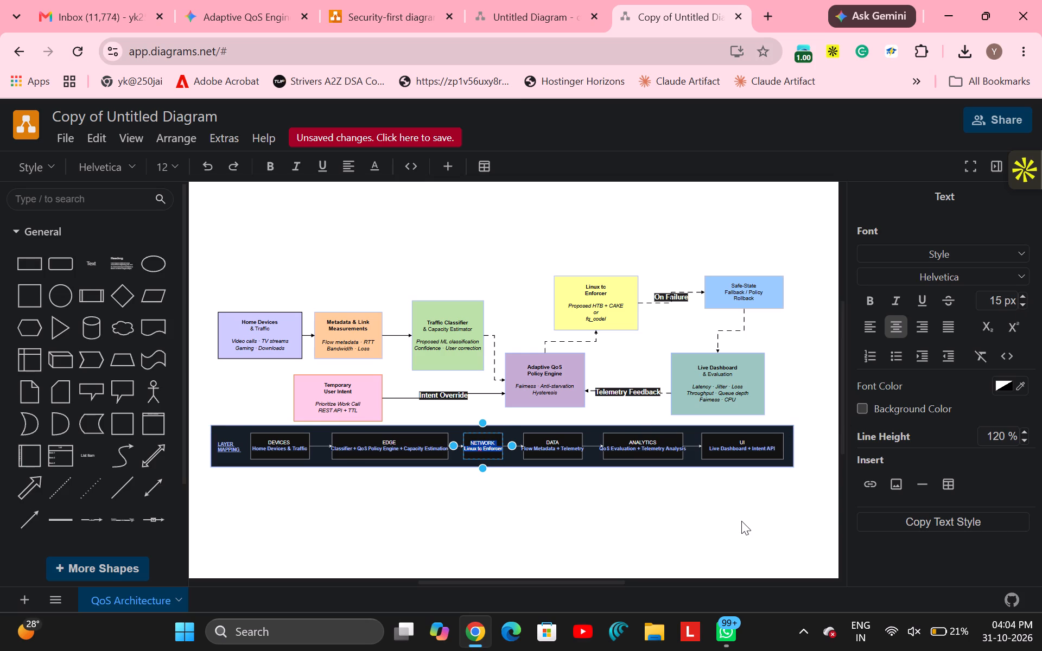
{"action": "left_click", "coordinate": [741, 521]}
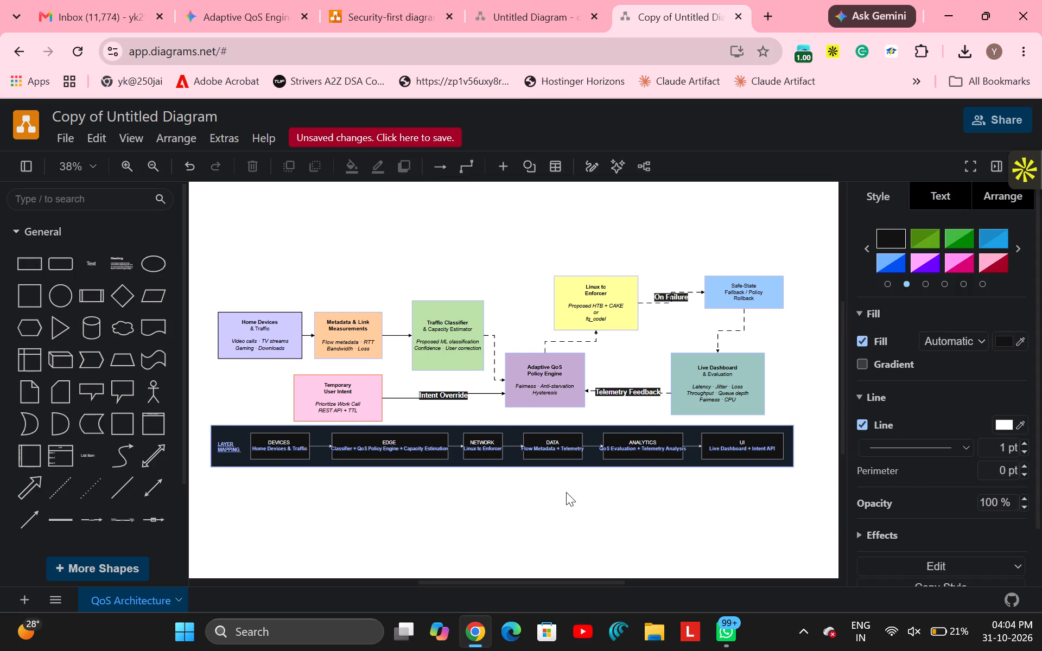
Set all text in the Layer Mapping row's Data box to 14 px.
{"action": "left_click", "coordinate": [544, 448]}
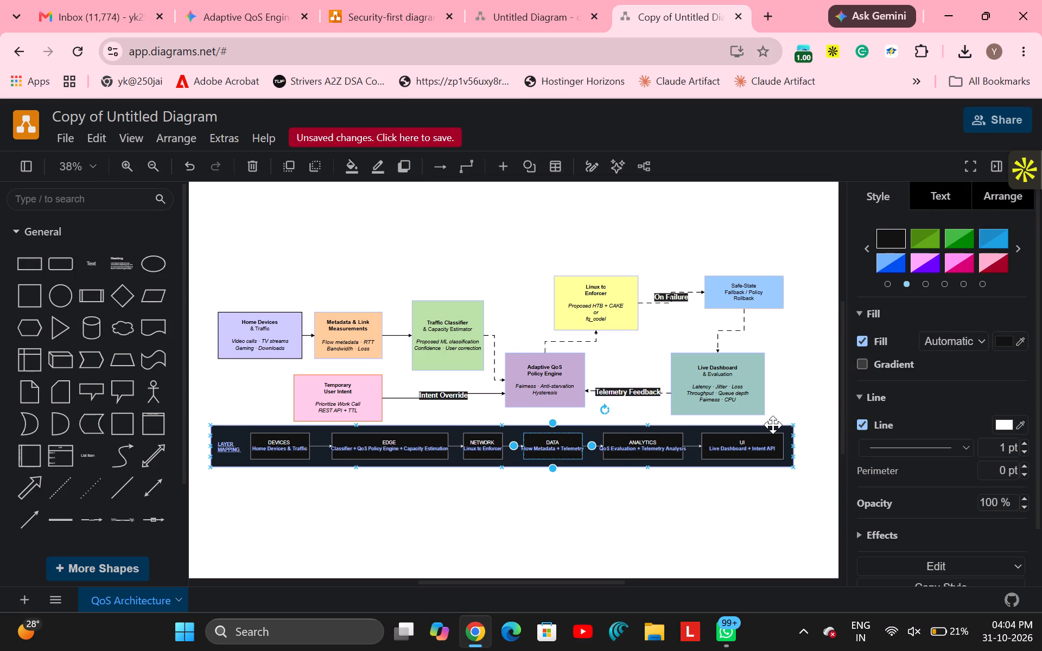
{"action": "double_click", "coordinate": [558, 449]}
{"action": "key", "text": "ctrl+a"}
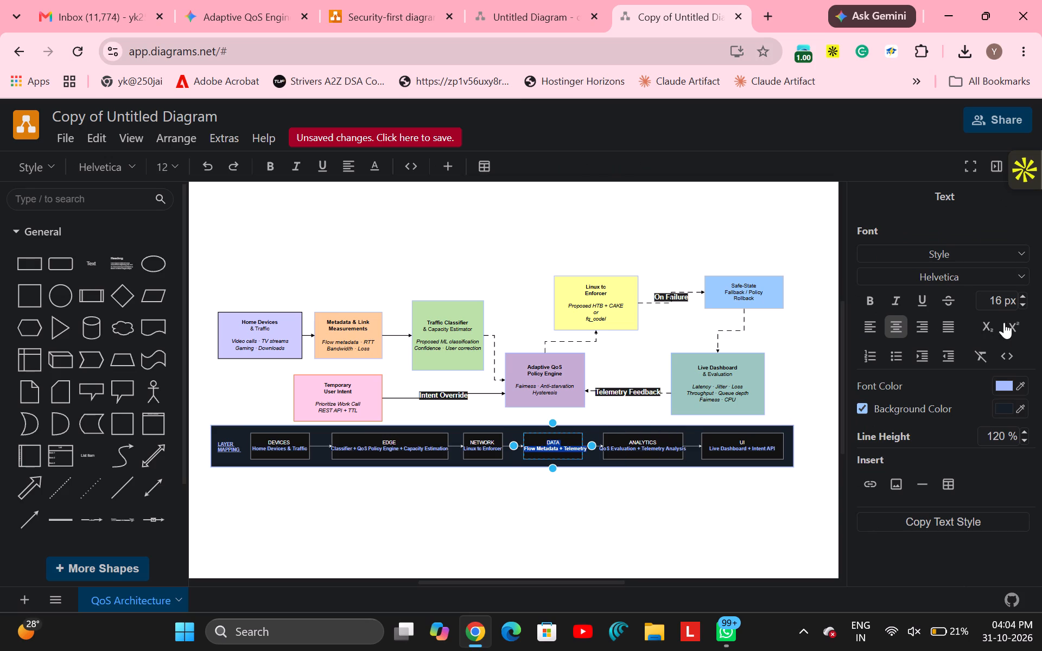
{"action": "left_click", "coordinate": [1021, 304]}
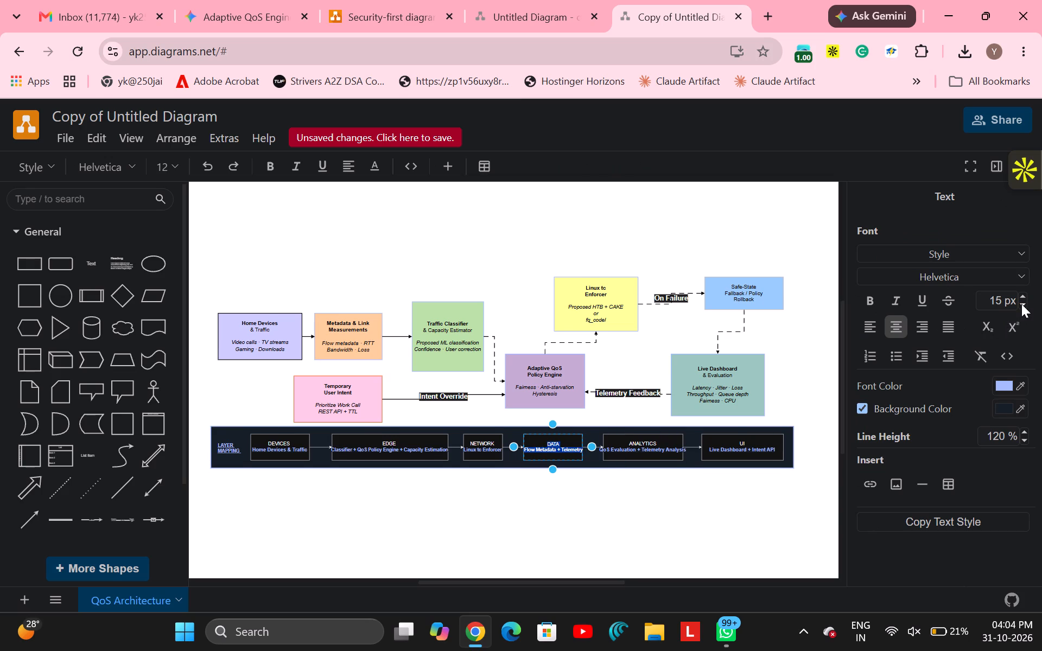
{"action": "left_click", "coordinate": [1021, 304]}
{"action": "left_click", "coordinate": [722, 516]}
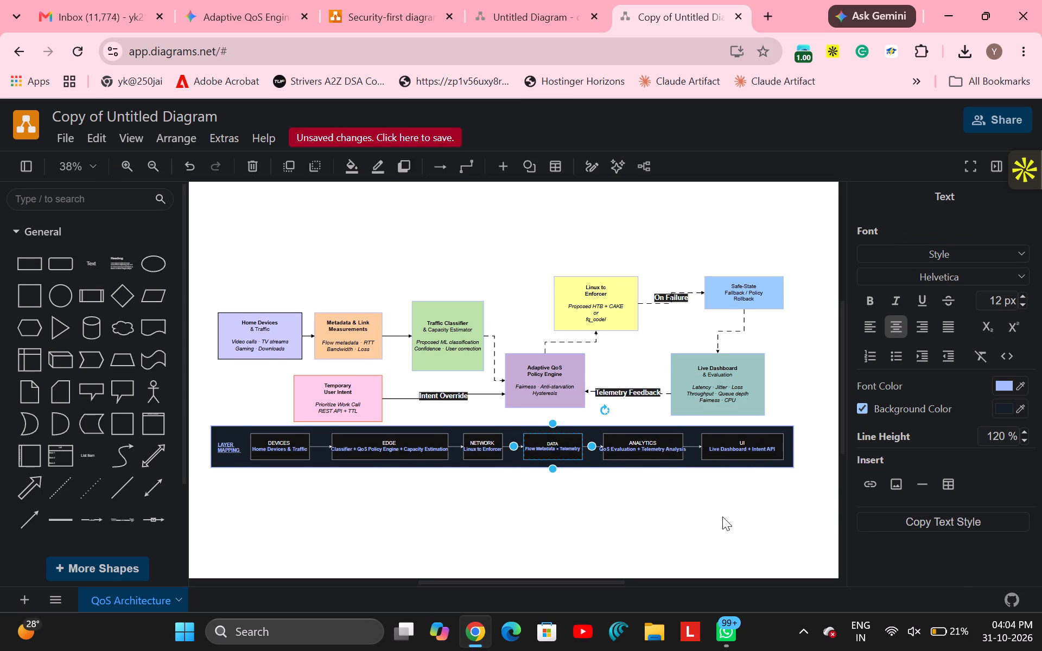
Set all text in the Layer Mapping row's Analytics box to 14 px.
{"action": "triple_click", "coordinate": [643, 446]}
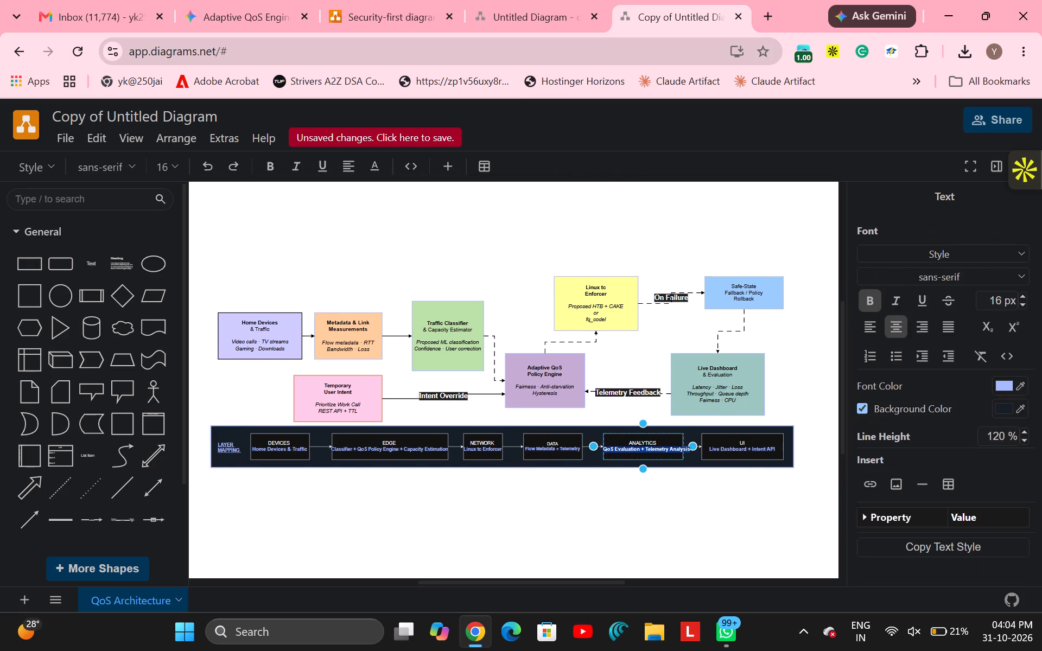
{"action": "key", "text": "ctrl+a"}
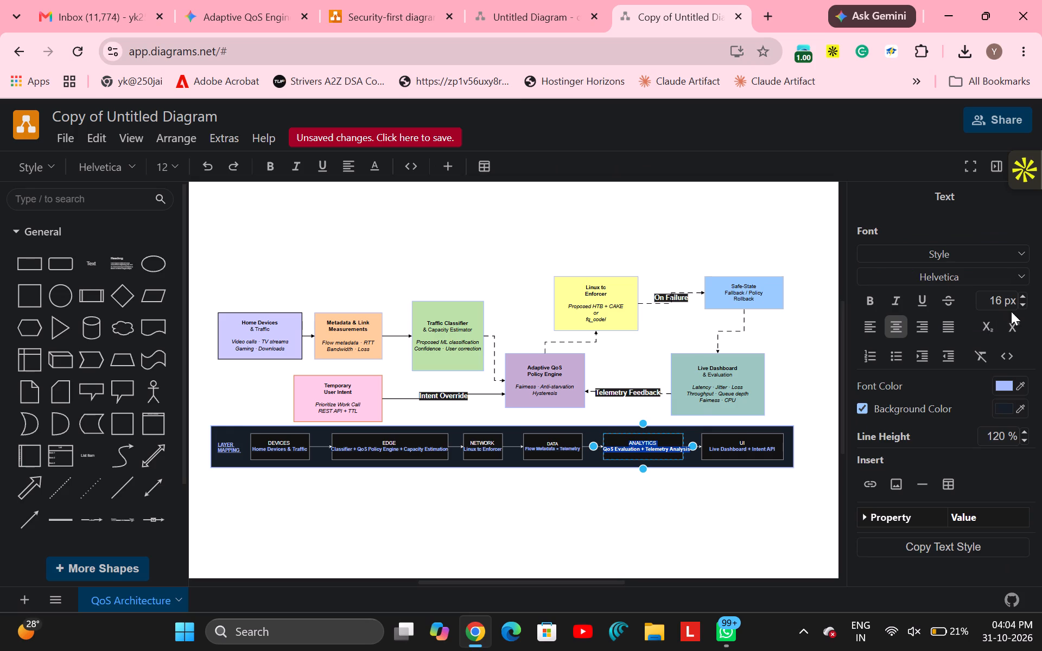
{"action": "left_click", "coordinate": [1024, 305]}
{"action": "left_click", "coordinate": [1024, 305]}
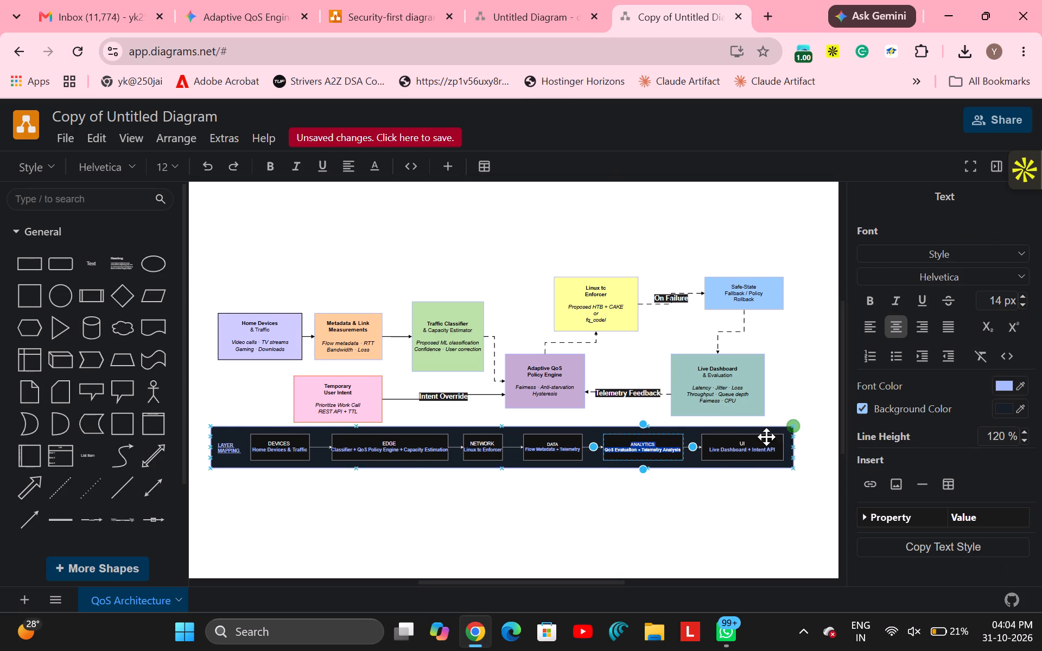
{"action": "left_click", "coordinate": [722, 527]}
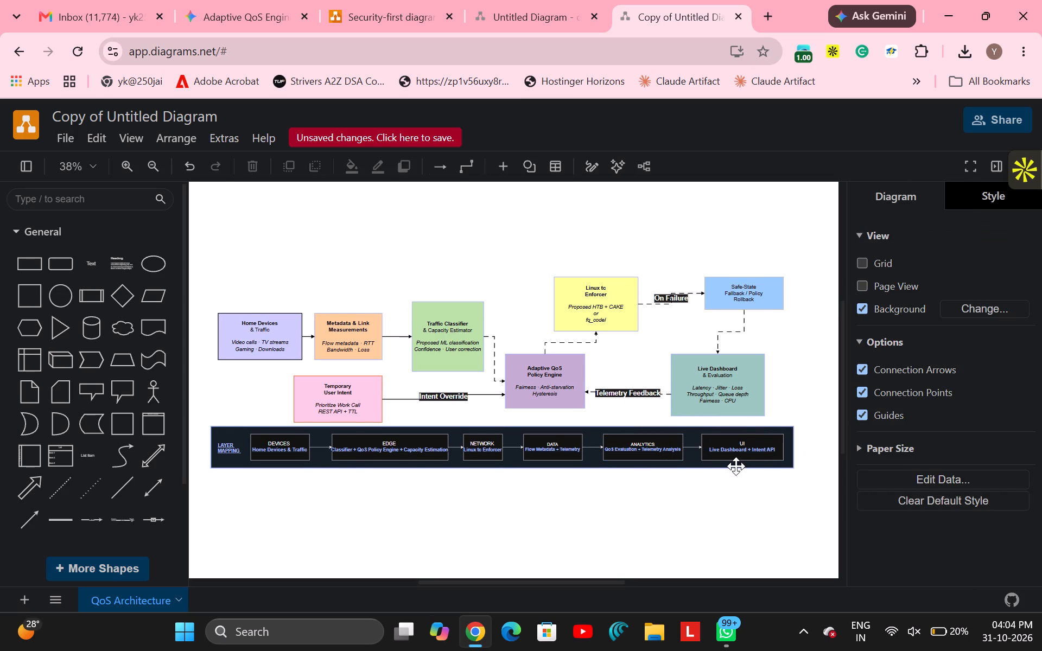
Increase the font size of all text in the Layer Mapping row's UI box by 2 px.
{"action": "triple_click", "coordinate": [747, 446]}
{"action": "key", "text": "ctrl+a"}
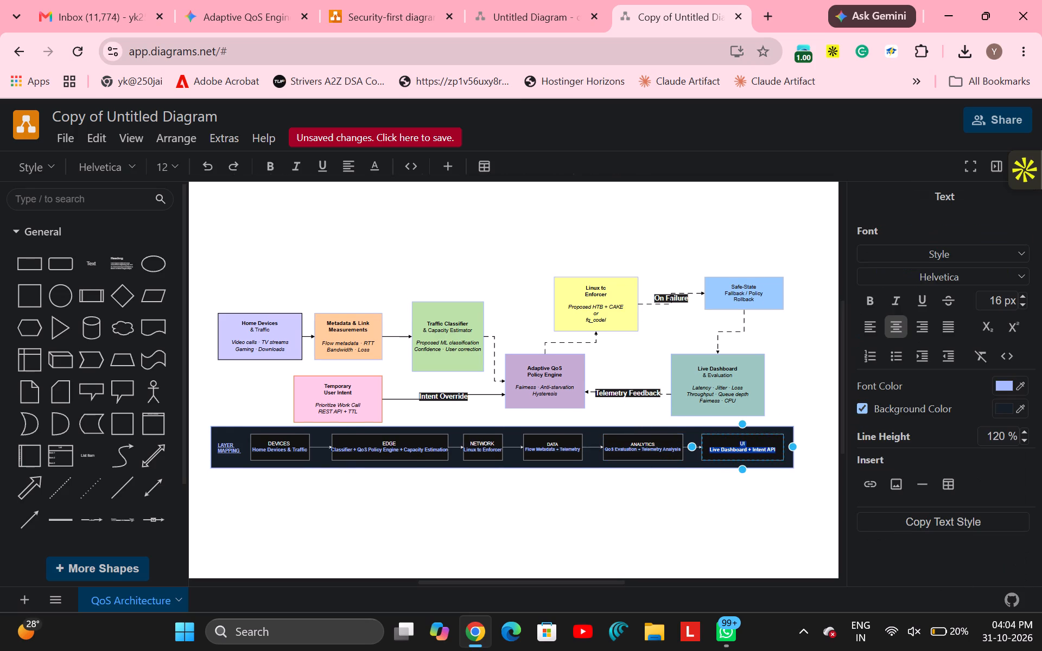
{"action": "left_click", "coordinate": [1022, 293]}
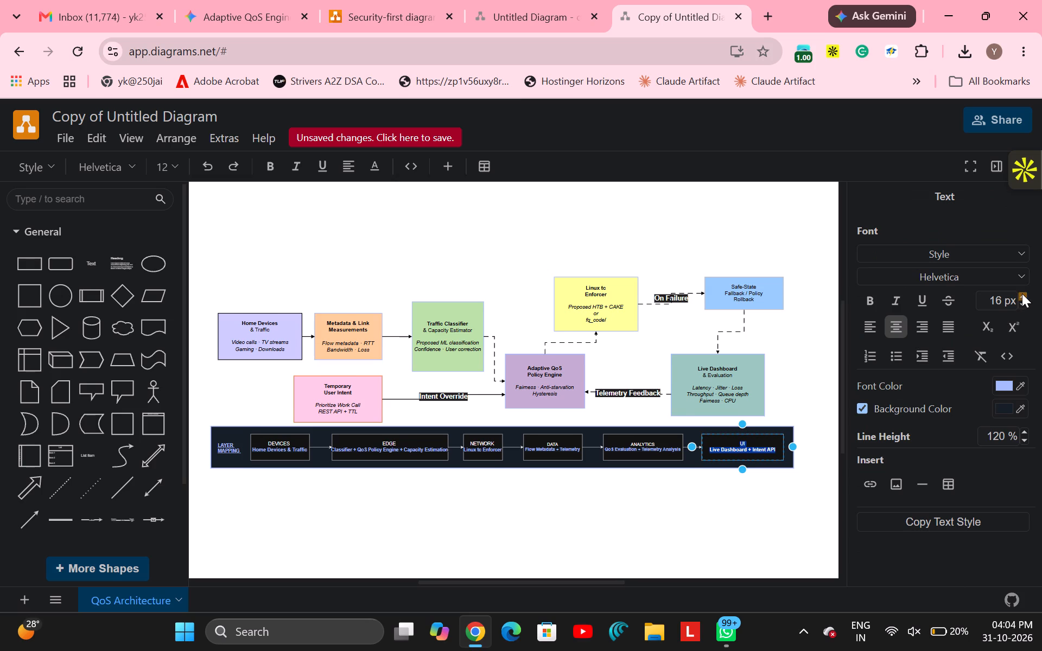
{"action": "left_click", "coordinate": [1022, 293]}
{"action": "left_click", "coordinate": [783, 512]}
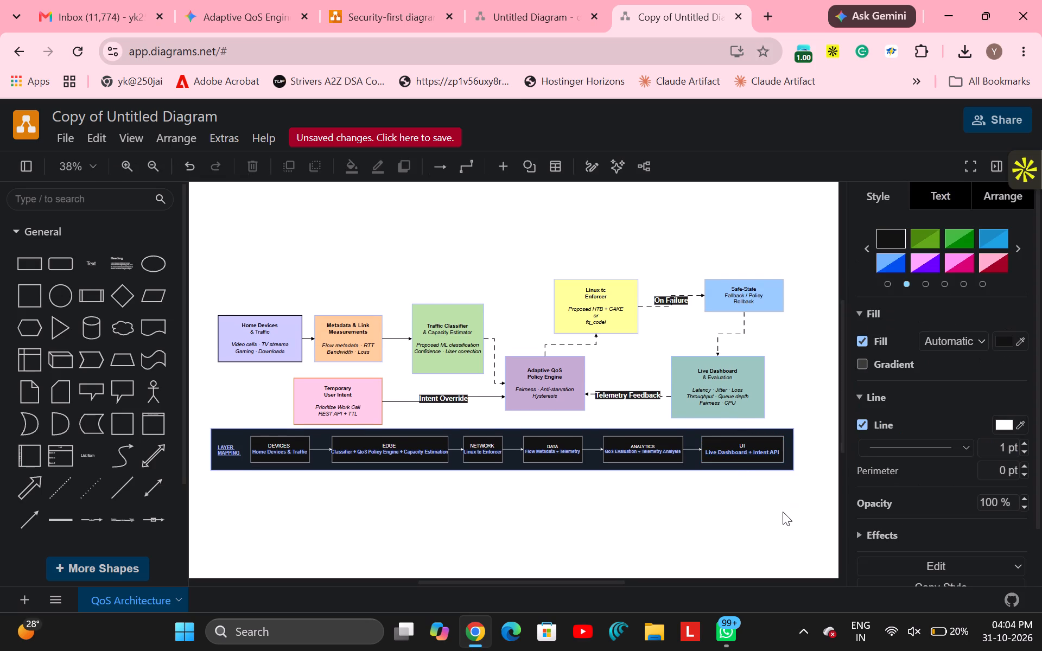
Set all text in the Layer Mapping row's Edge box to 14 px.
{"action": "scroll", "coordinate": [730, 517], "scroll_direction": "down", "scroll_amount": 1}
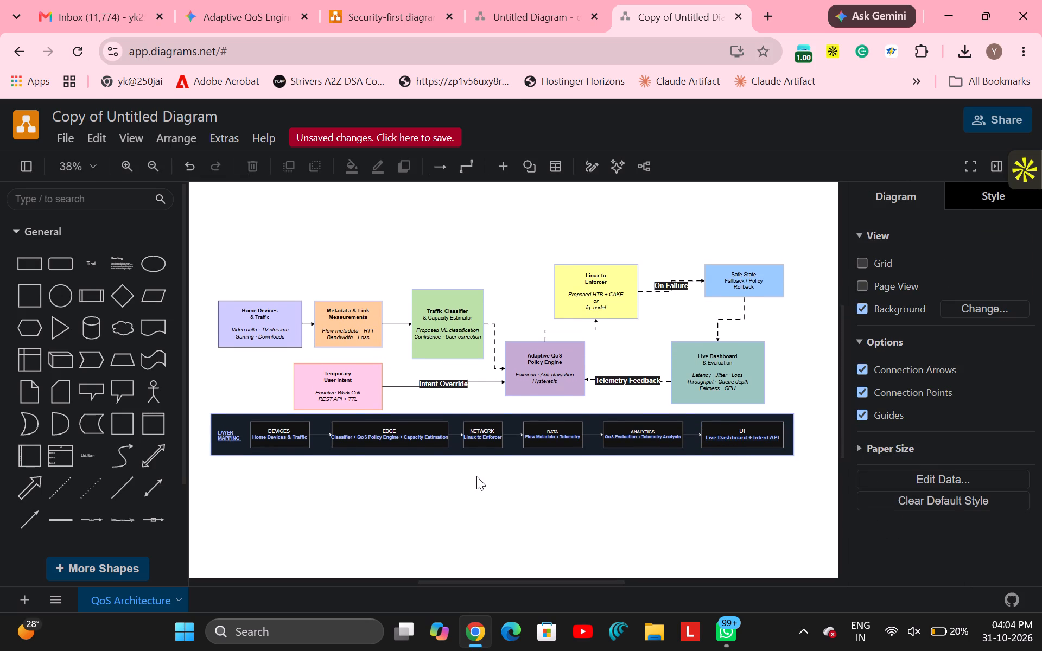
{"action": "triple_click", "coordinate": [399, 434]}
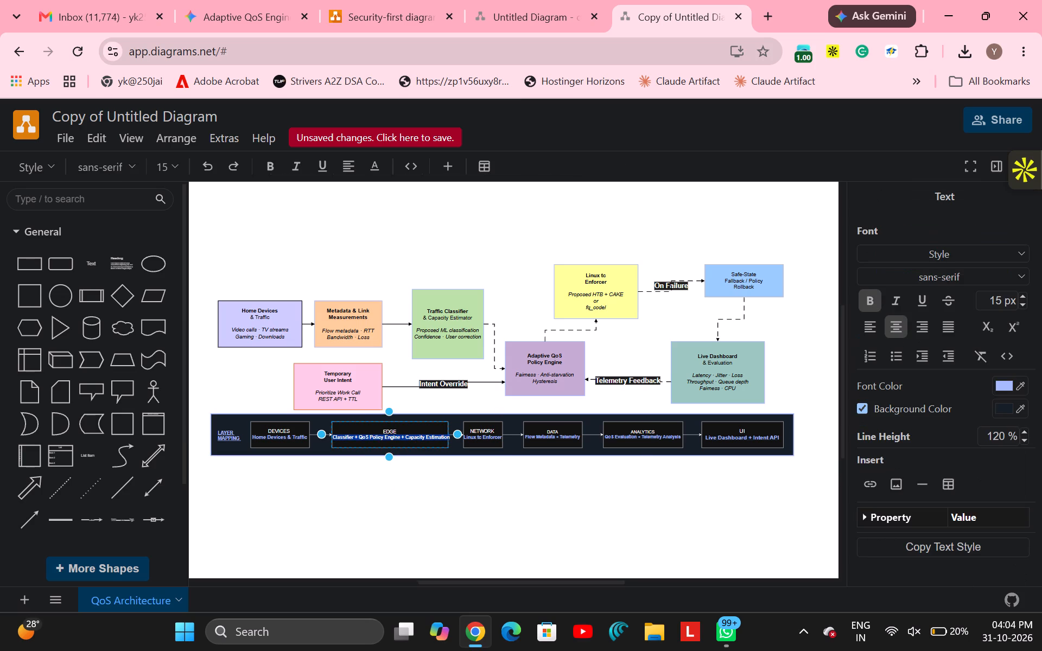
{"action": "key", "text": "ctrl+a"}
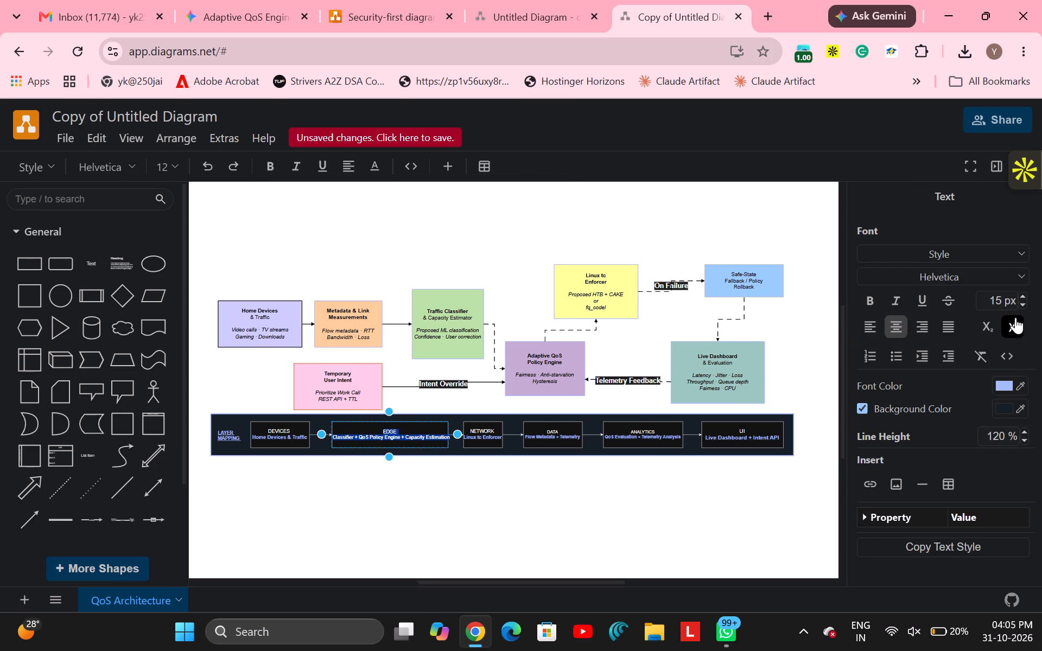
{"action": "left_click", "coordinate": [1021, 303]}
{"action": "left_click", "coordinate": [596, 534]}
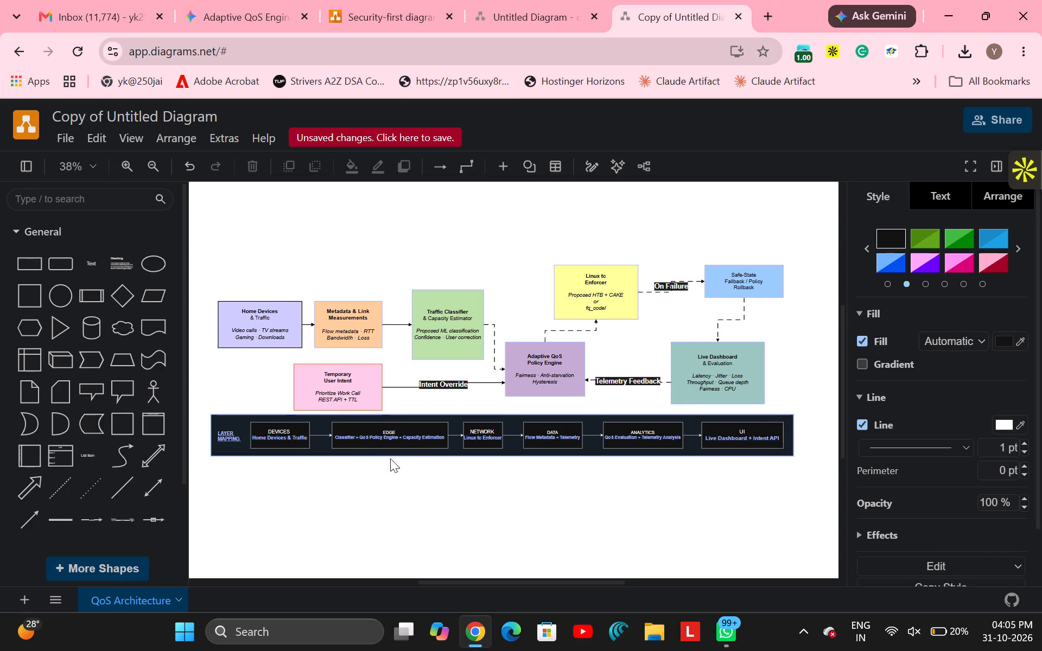
Set the line height of the text in the Layer Mapping row's Edge box to 140 %.
{"action": "double_click", "coordinate": [390, 438]}
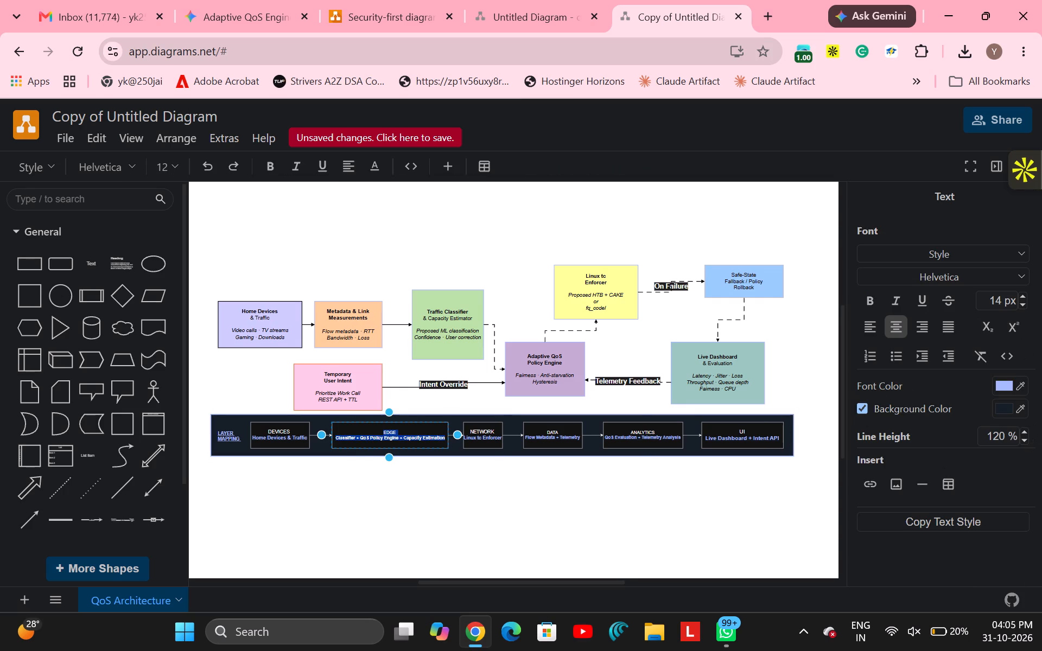
{"action": "left_click", "coordinate": [1023, 441]}
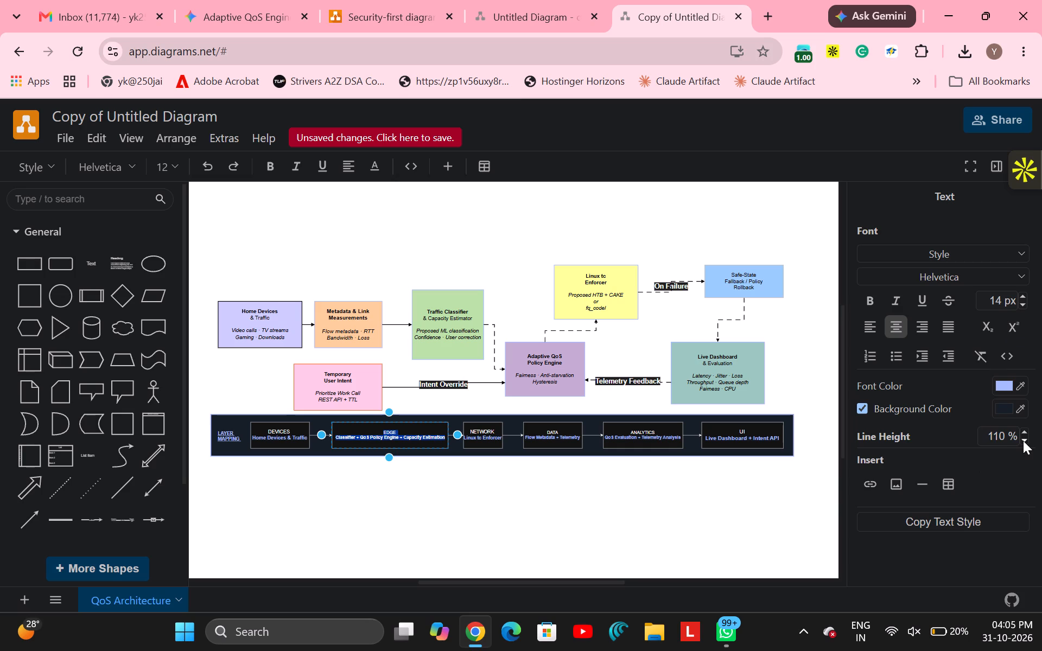
{"action": "left_click", "coordinate": [1025, 433]}
{"action": "left_click", "coordinate": [1025, 433]}
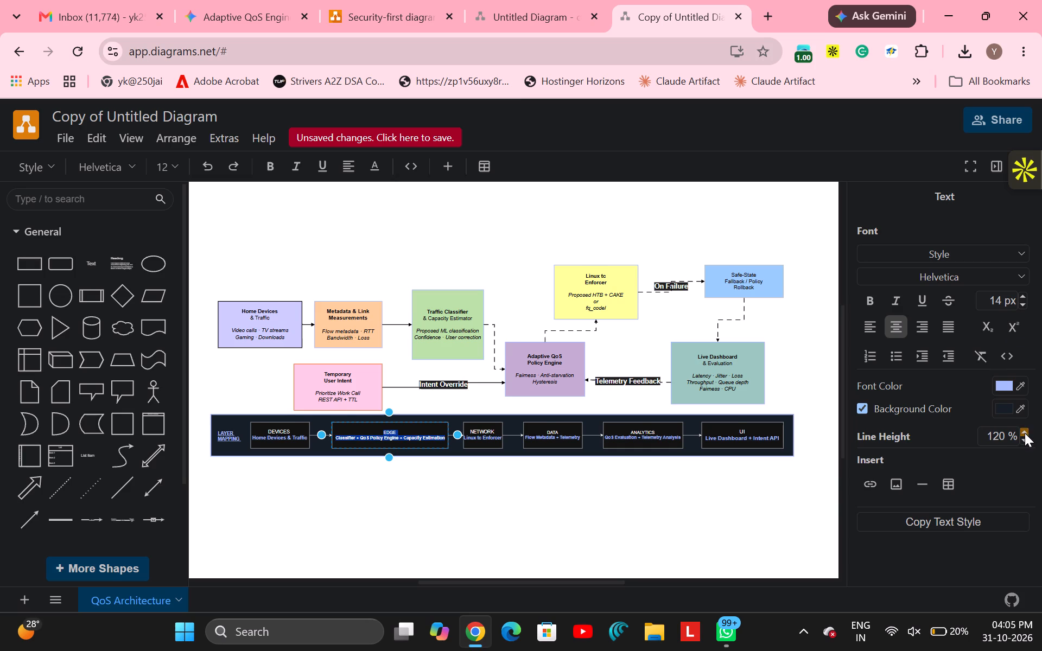
{"action": "left_click", "coordinate": [1025, 433]}
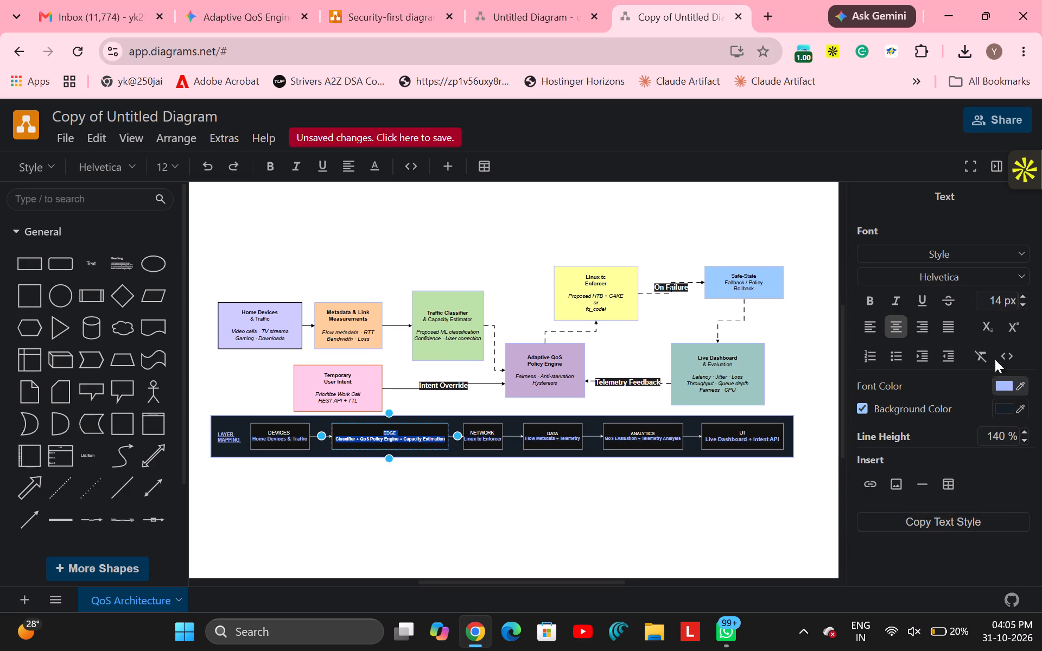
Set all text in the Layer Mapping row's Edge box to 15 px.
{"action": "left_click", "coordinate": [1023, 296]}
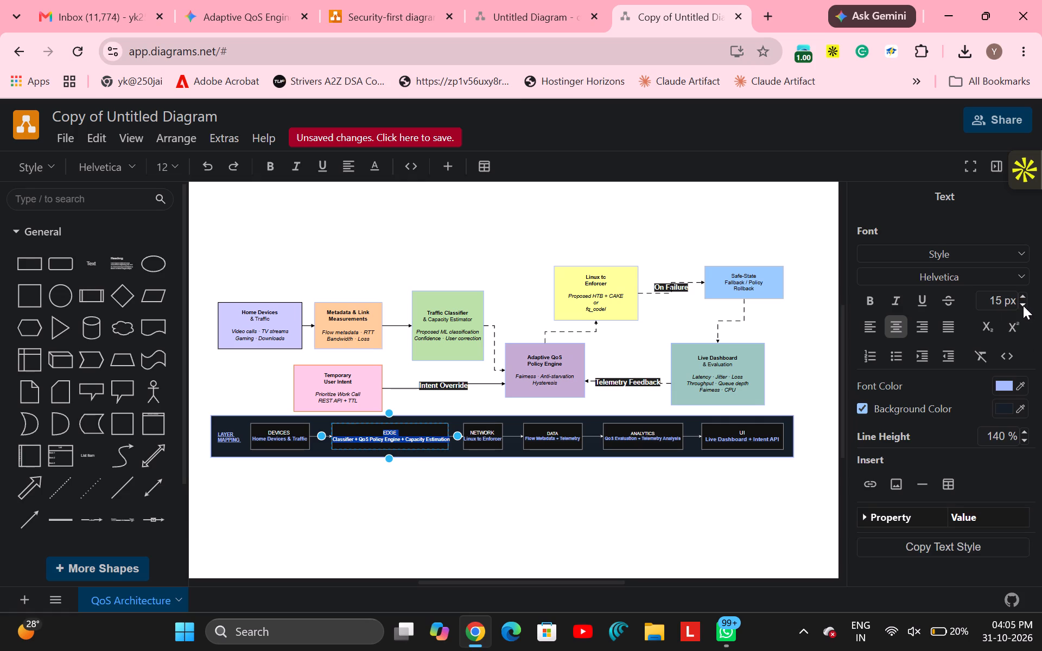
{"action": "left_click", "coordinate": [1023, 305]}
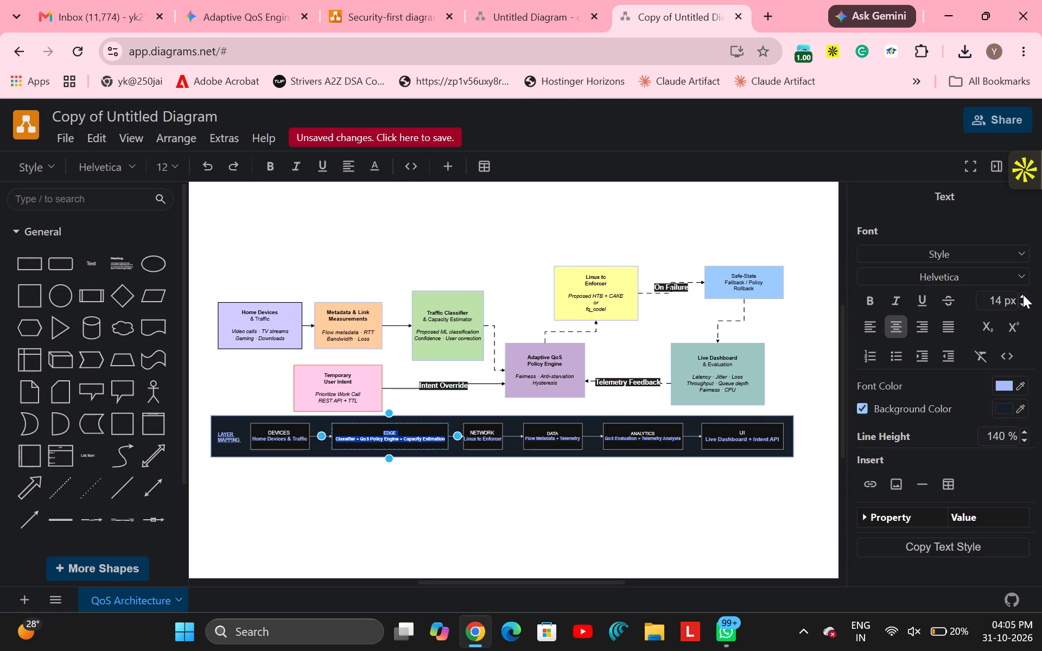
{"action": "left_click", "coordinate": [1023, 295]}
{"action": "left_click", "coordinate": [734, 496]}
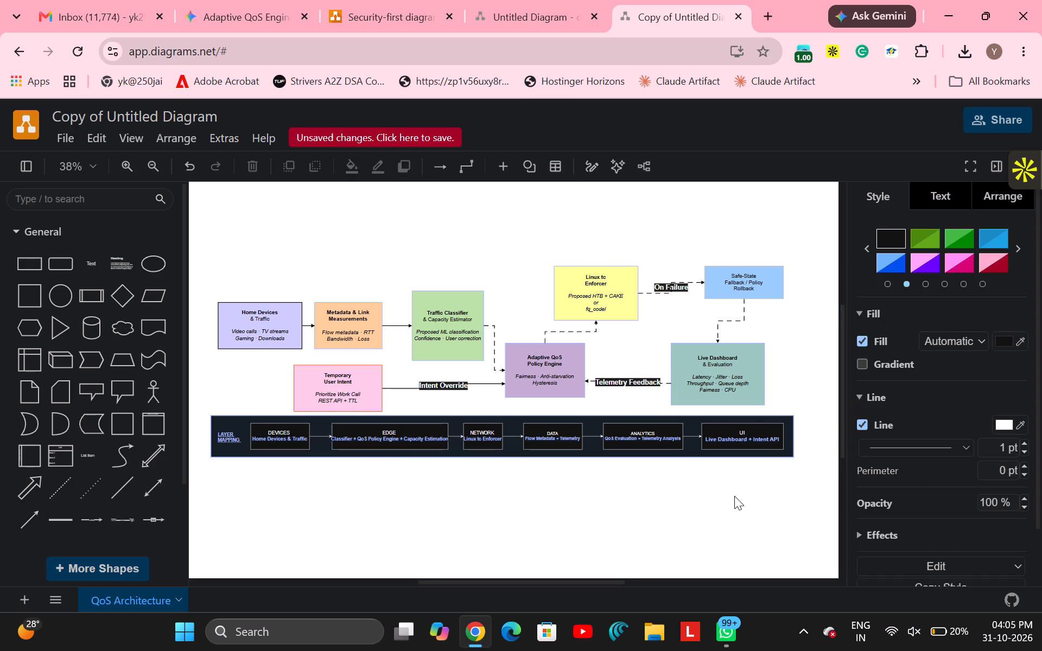
Reduce the font size of the Edge box's "Classifier + QoS Policy Engine + Capacity Estimation" line by 1 px.
{"action": "triple_click", "coordinate": [393, 438]}
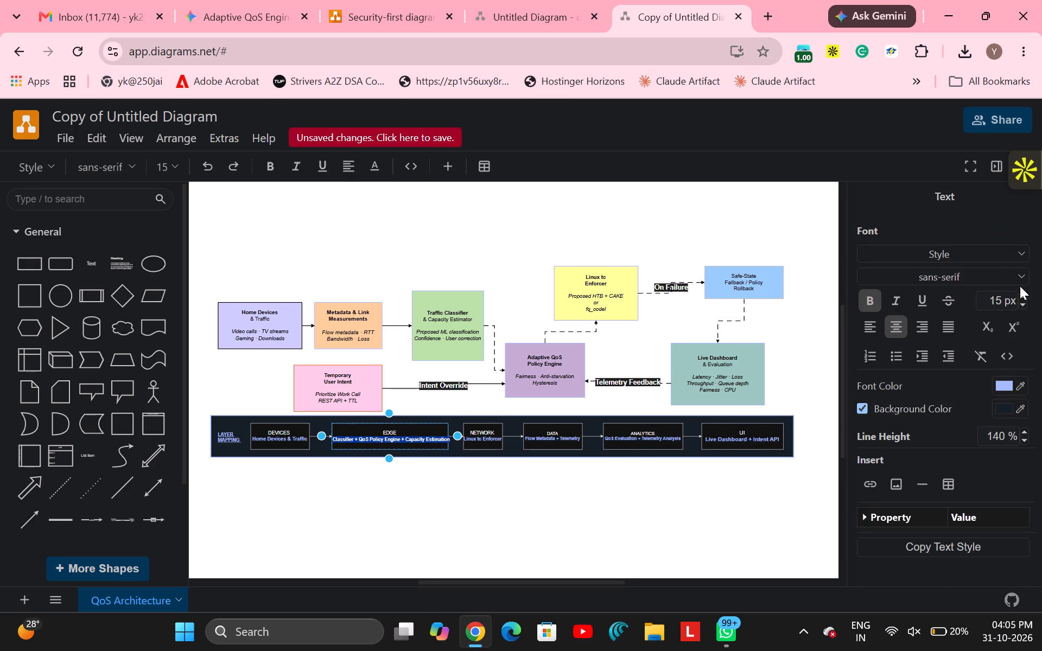
{"action": "left_click", "coordinate": [1020, 301]}
{"action": "left_click", "coordinate": [653, 529]}
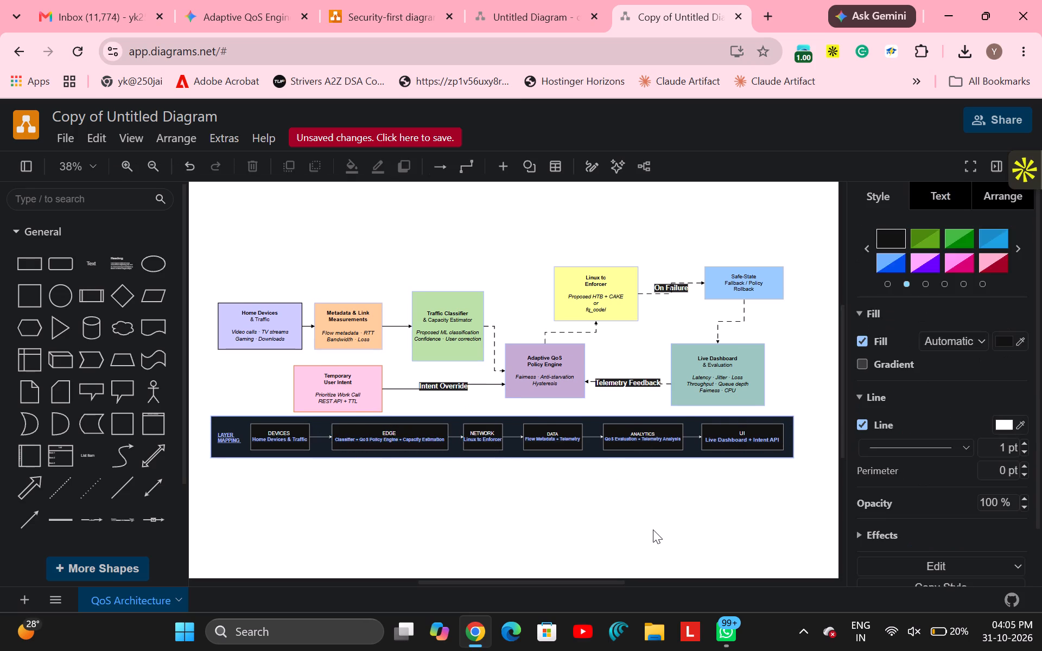
Set the EDGE heading in the Layer Mapping row to 18 px, leaving its description line alone.
{"action": "triple_click", "coordinate": [389, 433]}
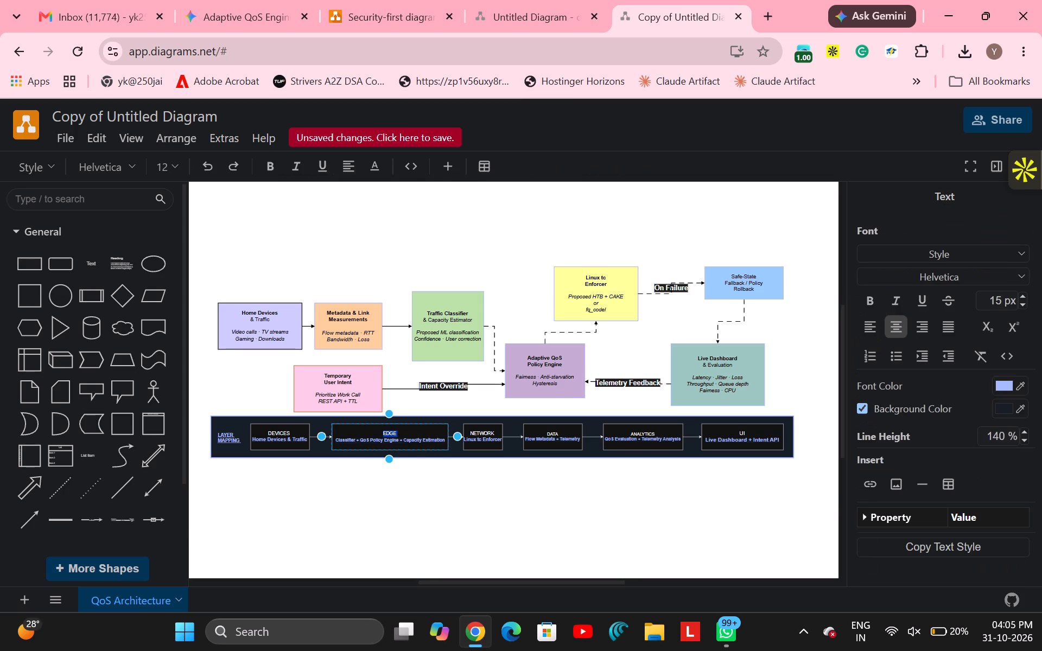
{"action": "left_click", "coordinate": [1020, 297]}
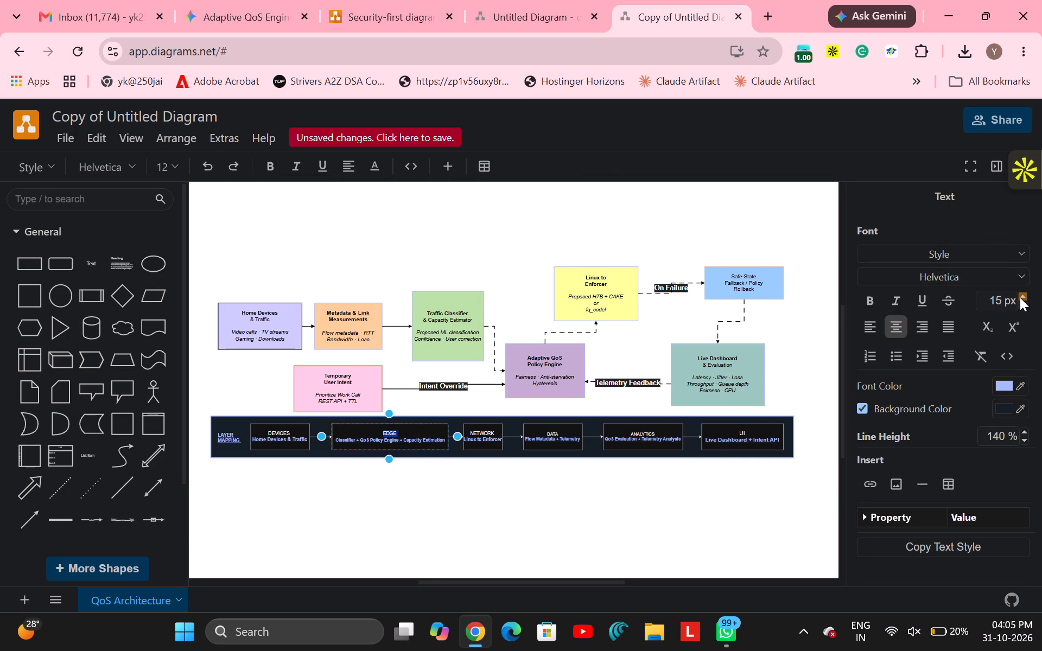
{"action": "left_click", "coordinate": [1020, 297]}
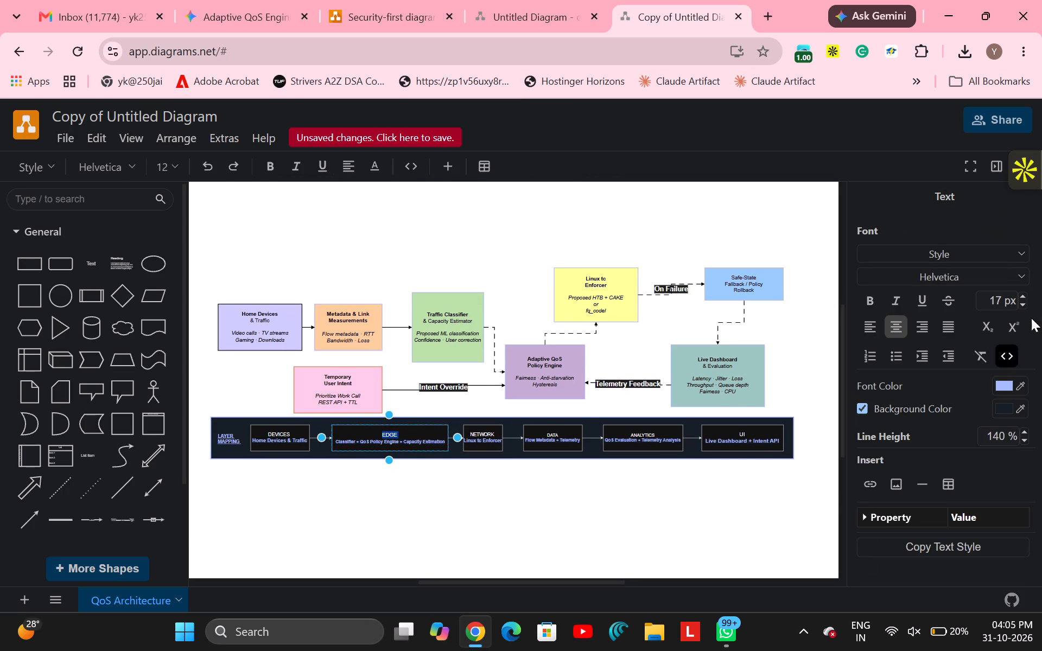
{"action": "left_click", "coordinate": [1020, 295]}
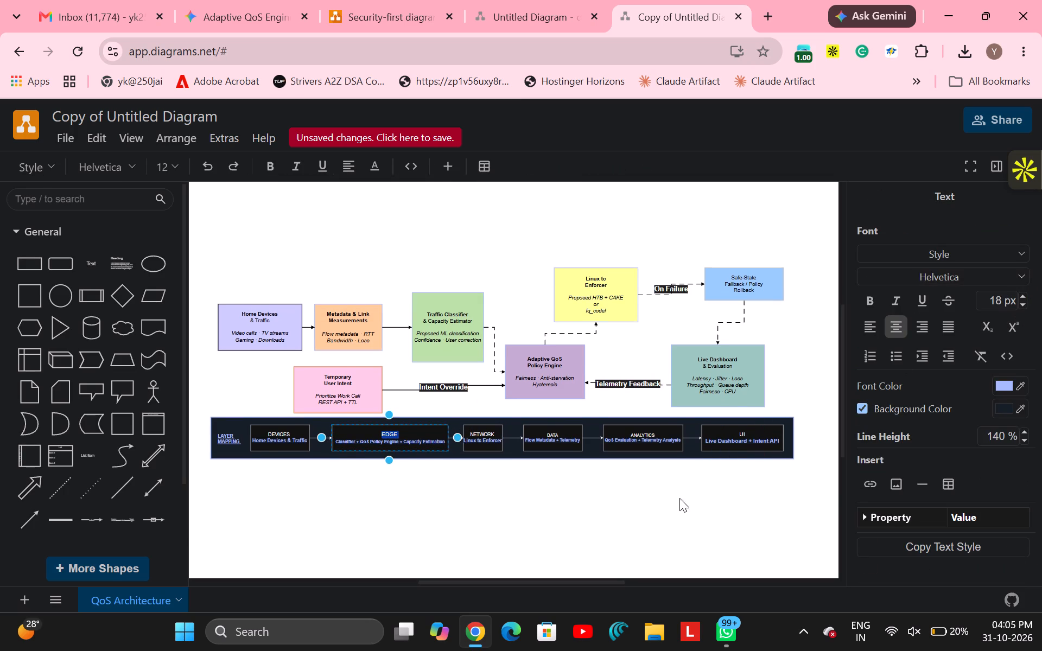
{"action": "left_click", "coordinate": [679, 517]}
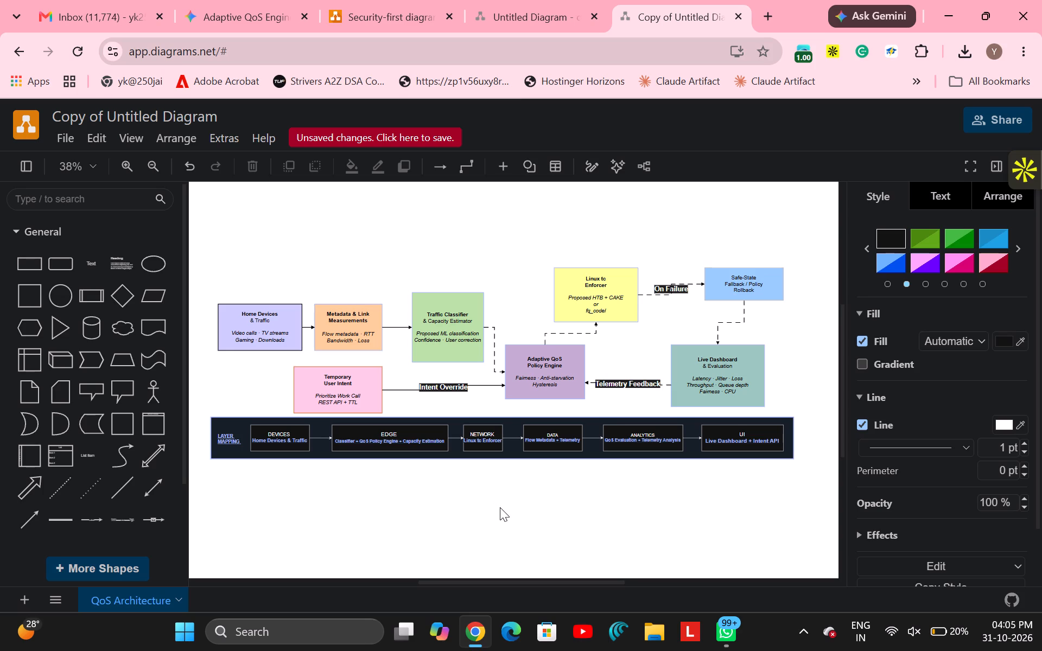
Set the DATA heading in the Layer Mapping row to 19 px, leaving its description line alone.
{"action": "triple_click", "coordinate": [551, 436]}
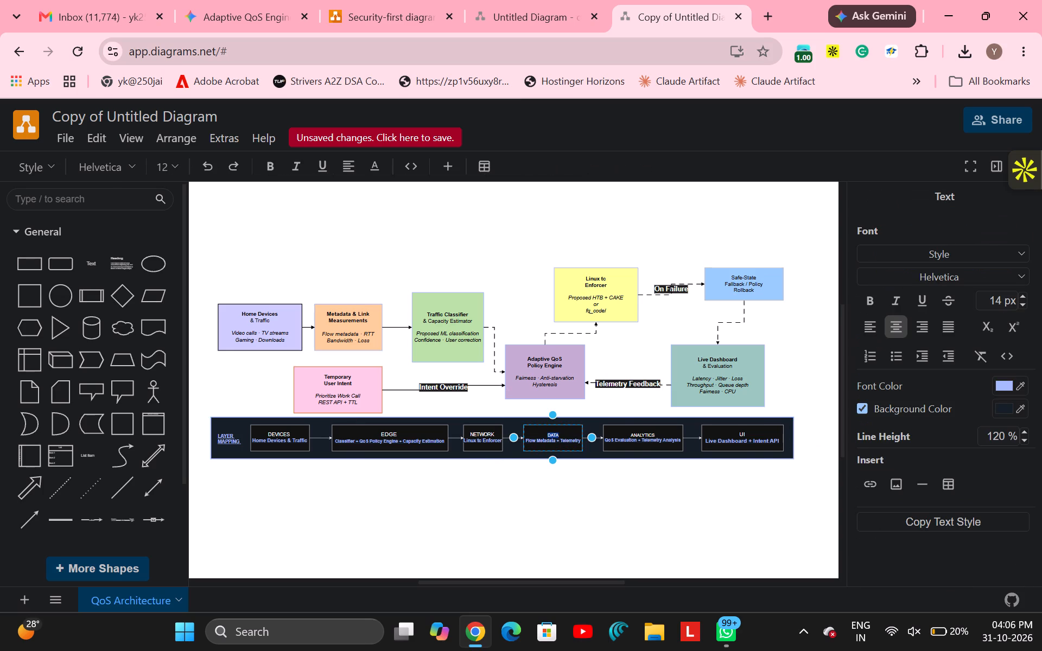
{"action": "left_click", "coordinate": [1021, 299]}
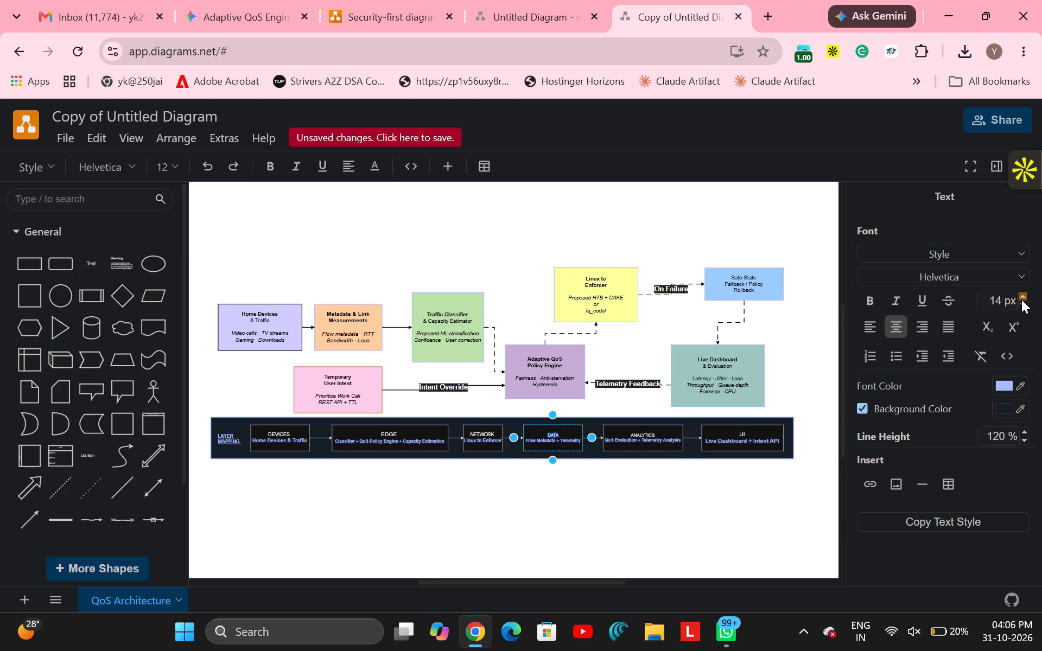
{"action": "left_click", "coordinate": [1021, 299]}
{"action": "left_click", "coordinate": [1021, 299]}
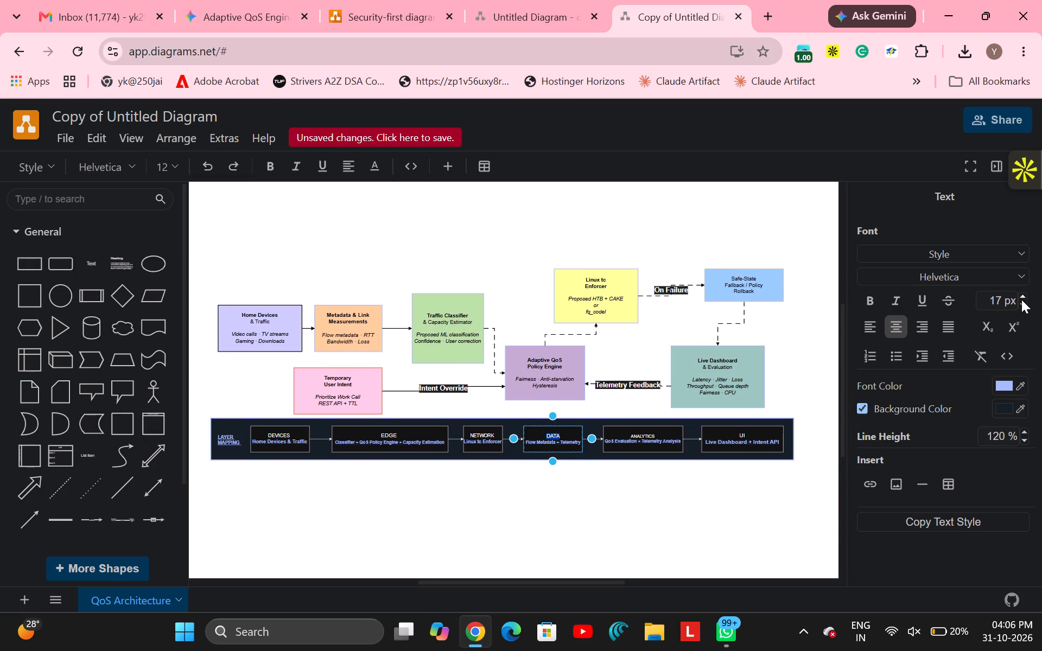
{"action": "left_click", "coordinate": [1021, 299]}
{"action": "left_click", "coordinate": [1021, 299]}
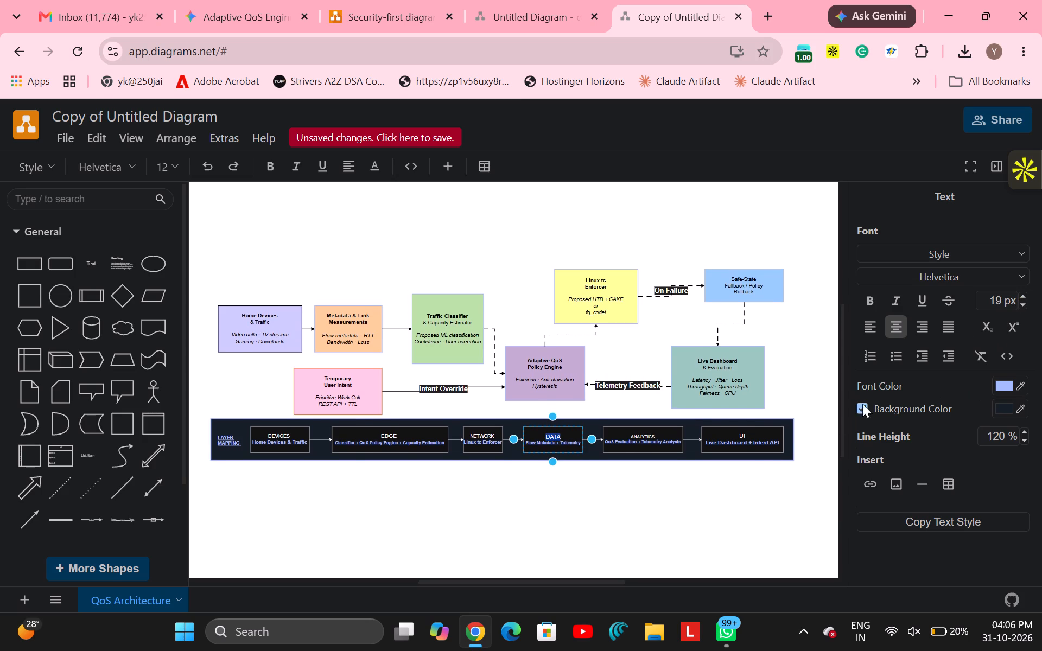
{"action": "left_click", "coordinate": [713, 514]}
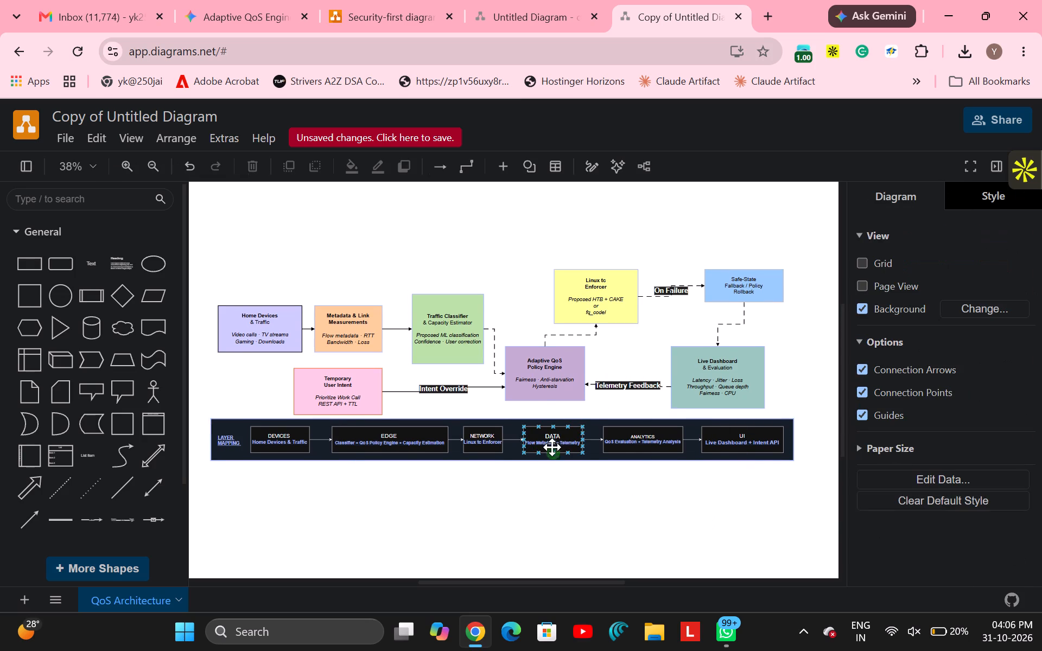
Set the ANALYTICS heading in the Layer Mapping row to 20 px, leaving its description line alone.
{"action": "double_click", "coordinate": [554, 437]}
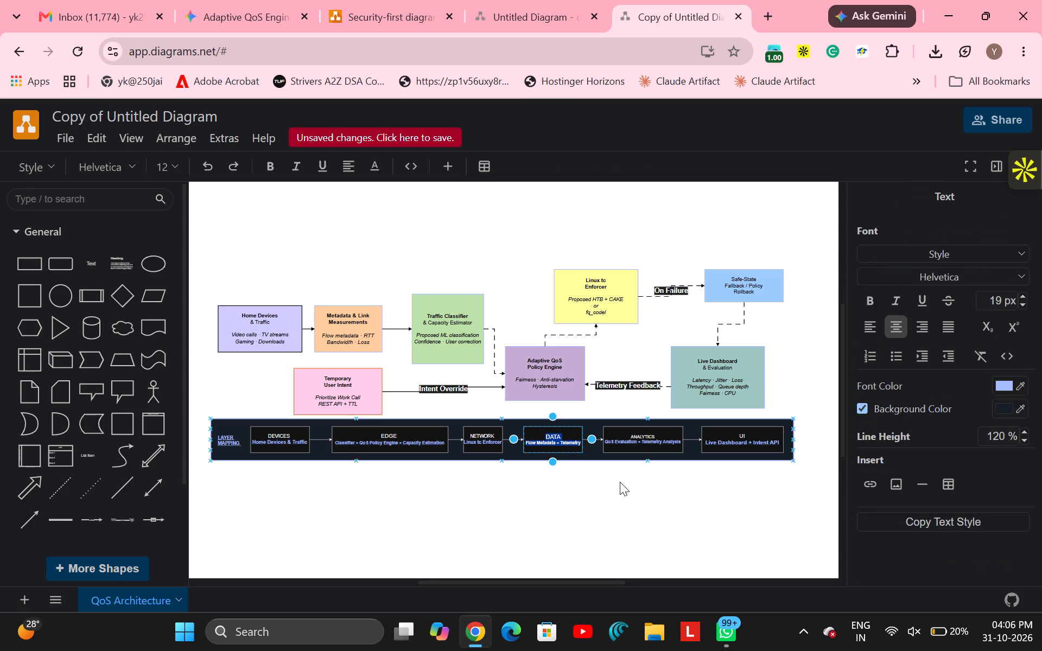
{"action": "left_click", "coordinate": [646, 498]}
{"action": "triple_click", "coordinate": [641, 436]}
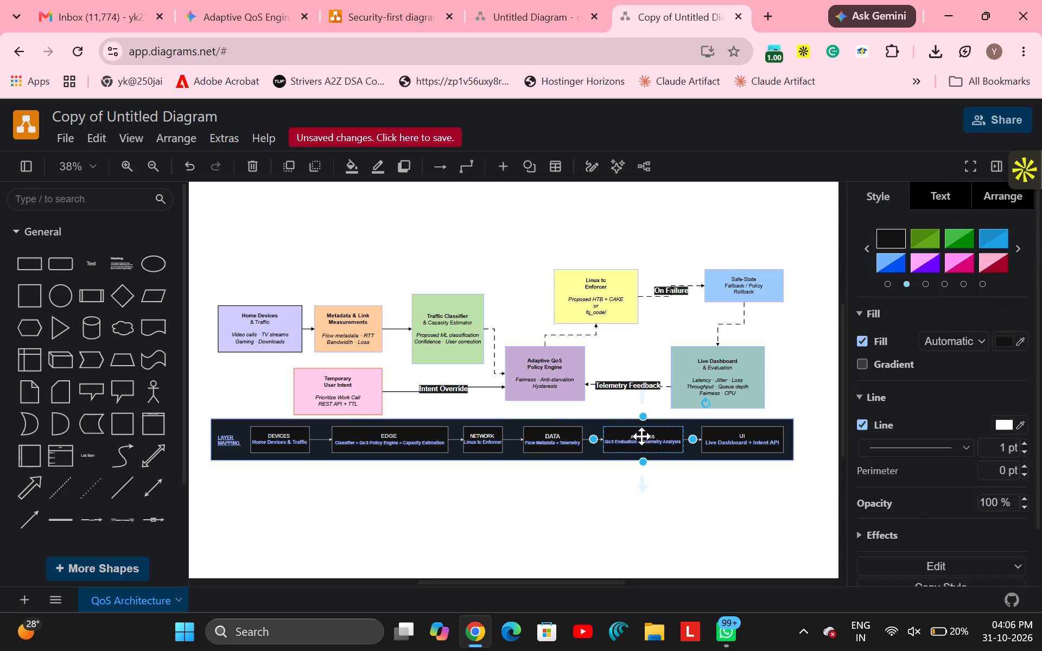
{"action": "triple_click", "coordinate": [1022, 297]}
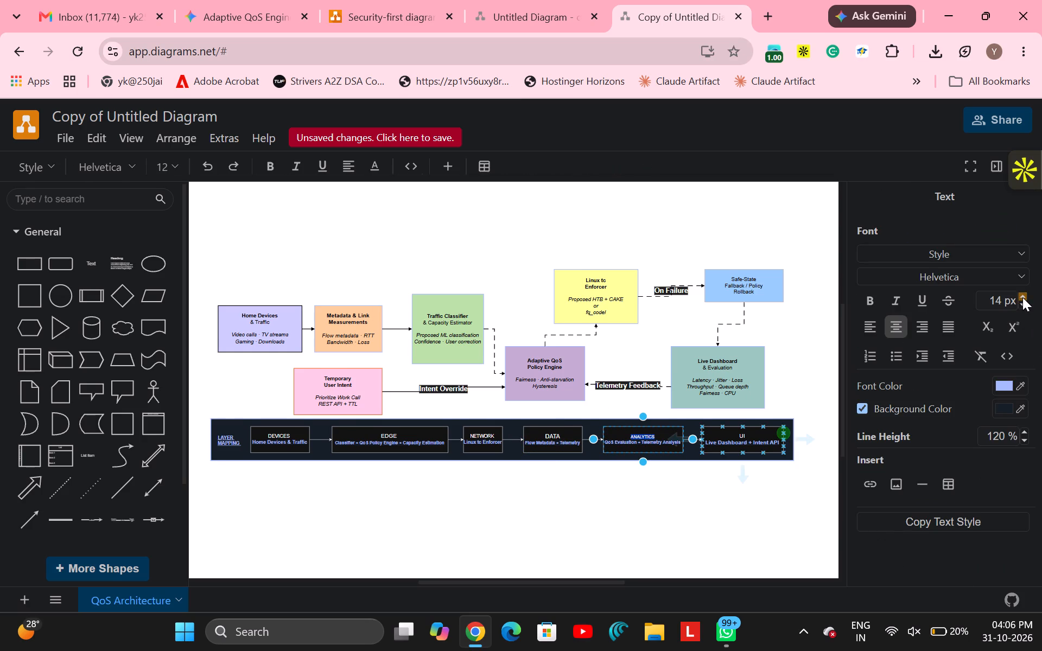
{"action": "triple_click", "coordinate": [1022, 297]}
{"action": "left_click", "coordinate": [1022, 297]}
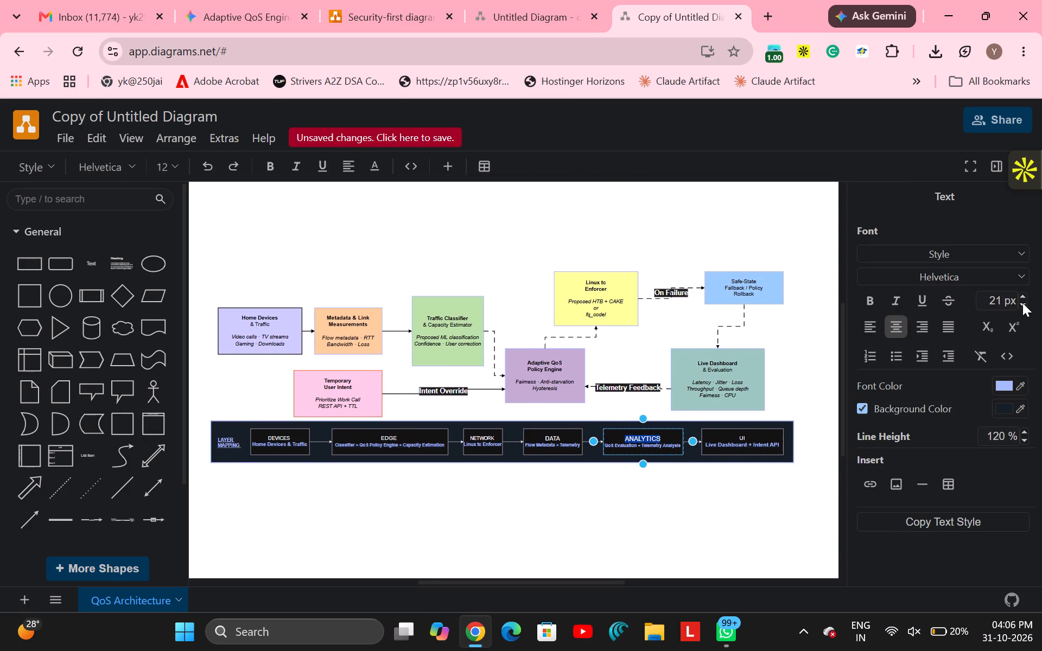
{"action": "left_click", "coordinate": [1022, 305]}
{"action": "left_click", "coordinate": [699, 506]}
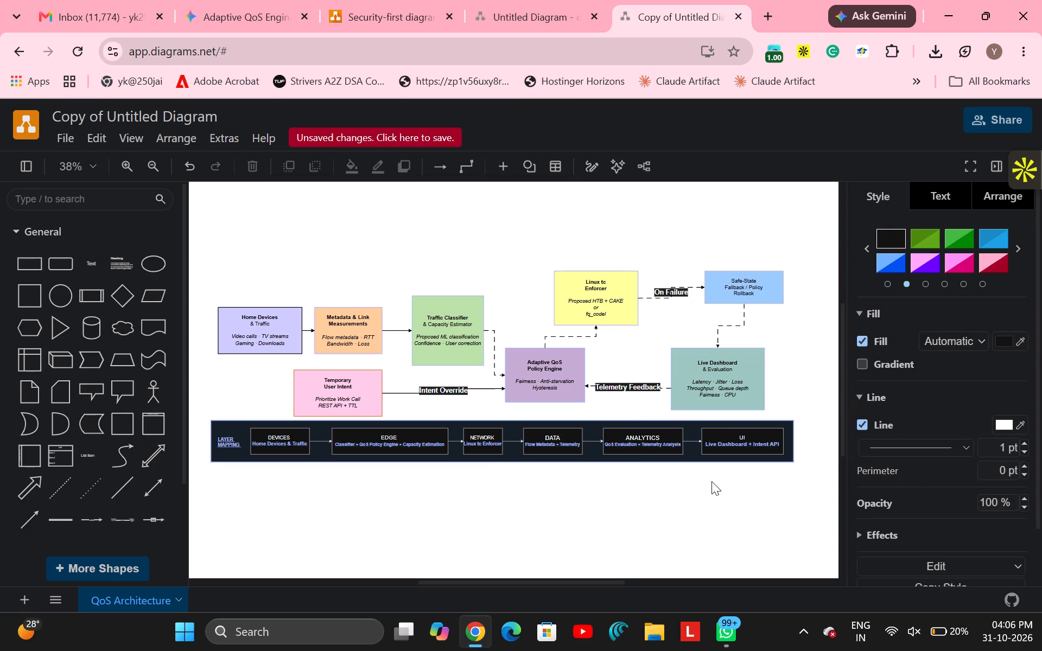
Increase the UI heading's font size in the Layer Mapping row by 2 px, leaving its description line alone.
{"action": "triple_click", "coordinate": [739, 437]}
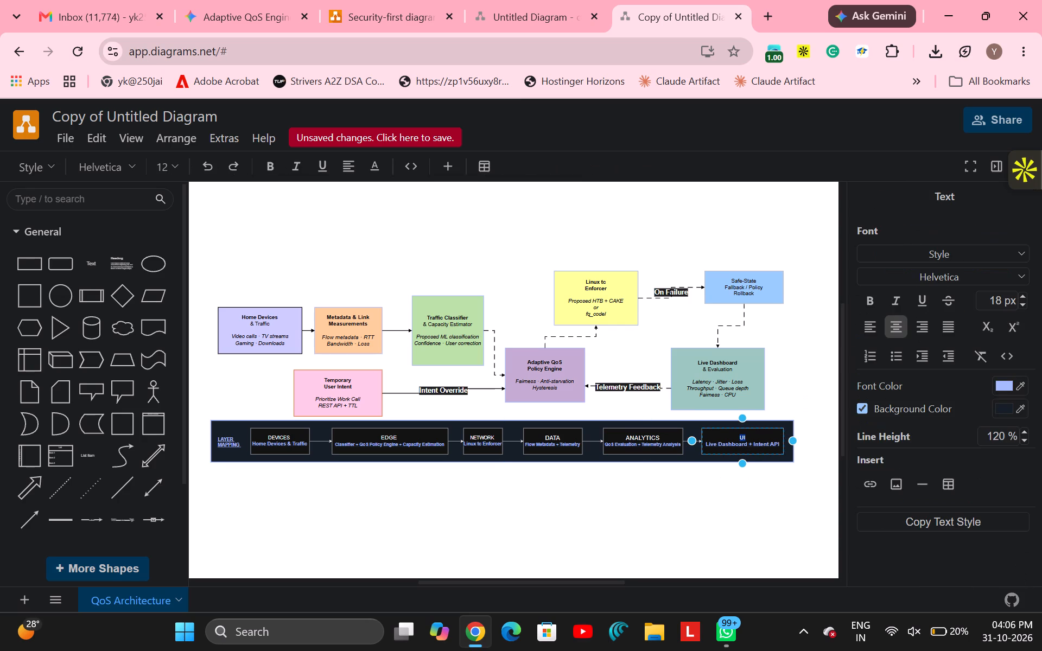
{"action": "double_click", "coordinate": [1021, 293]}
{"action": "left_click", "coordinate": [765, 492]}
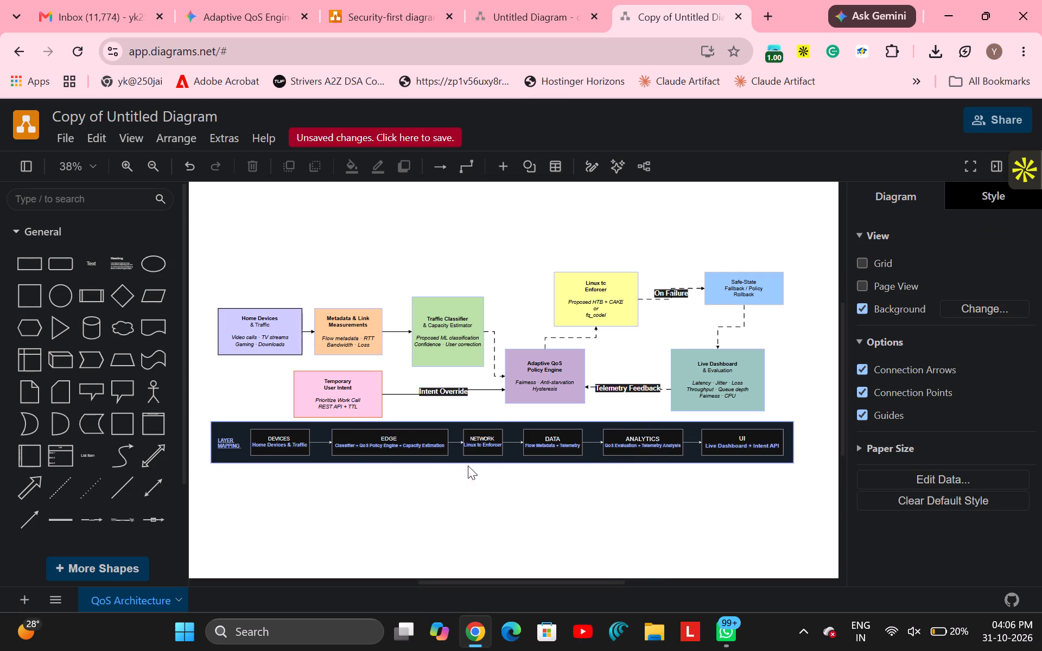
Set the EDGE heading in the Layer Mapping row to 19 px, leaving its description line alone.
{"action": "double_click", "coordinate": [387, 441]}
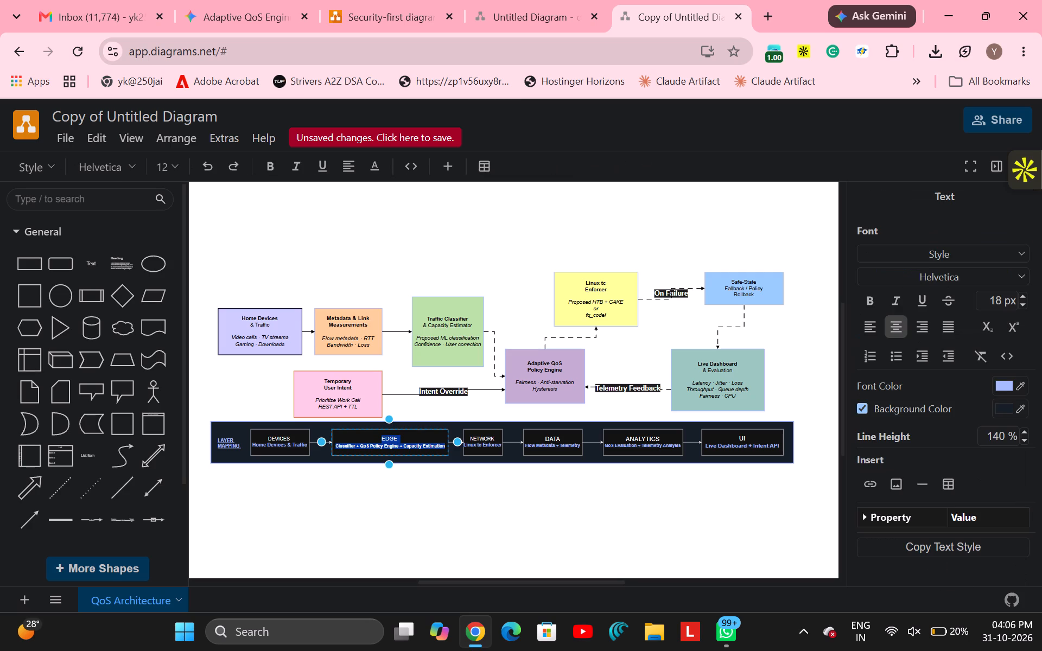
{"action": "left_click", "coordinate": [401, 441]}
{"action": "triple_click", "coordinate": [388, 437]}
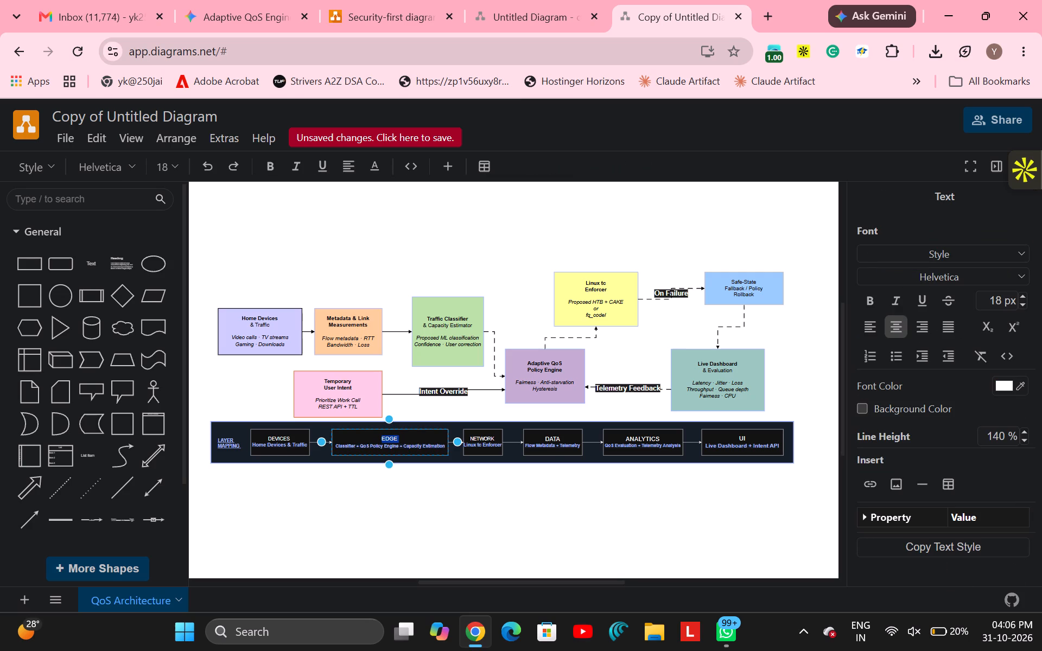
{"action": "double_click", "coordinate": [1025, 295]}
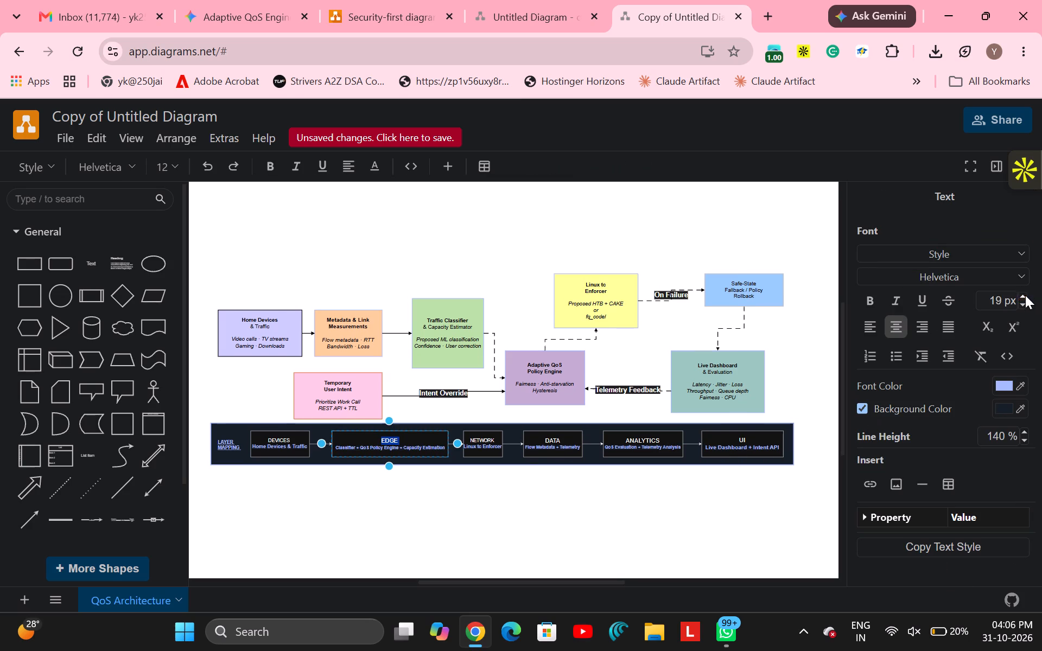
{"action": "left_click", "coordinate": [484, 502]}
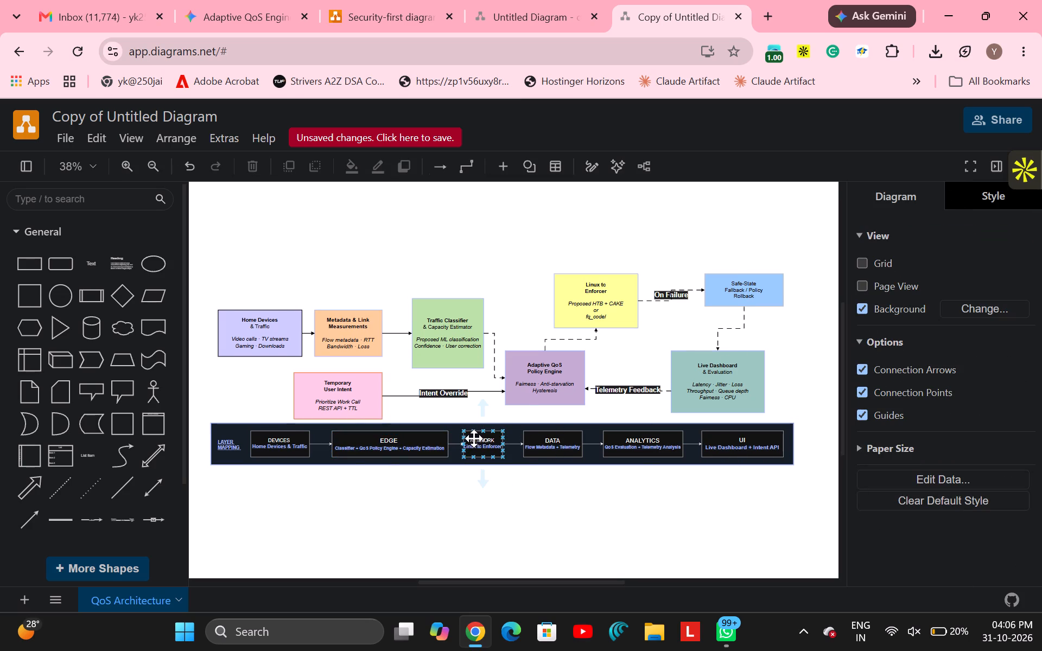
Set the NETWORK heading in the Layer Mapping row to 20 px, leaving its description line alone.
{"action": "triple_click", "coordinate": [476, 439]}
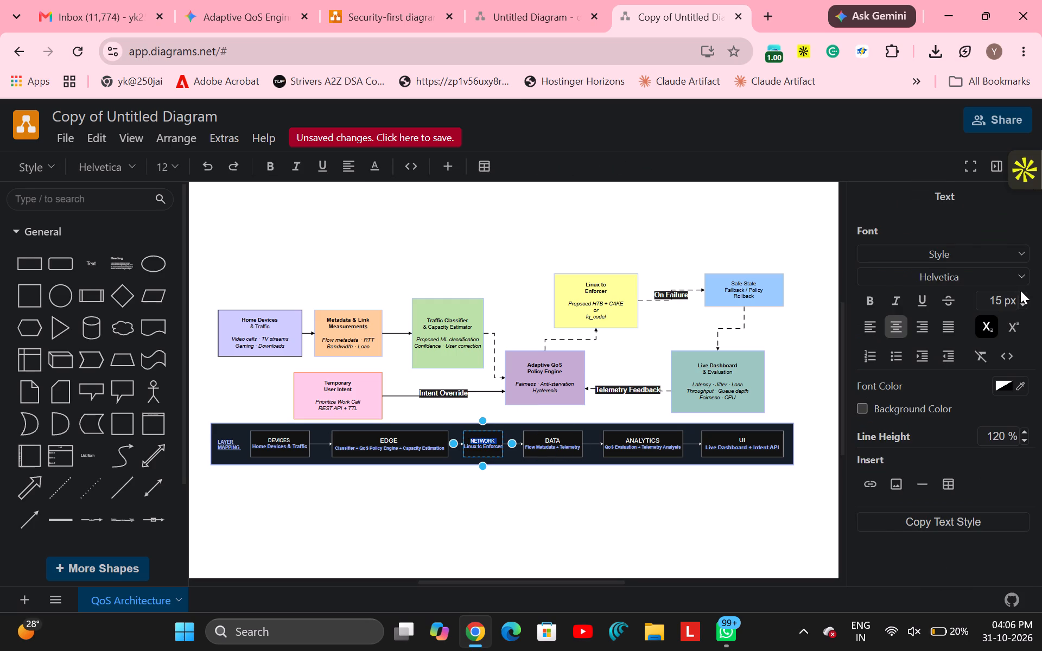
{"action": "triple_click", "coordinate": [1023, 298]}
{"action": "triple_click", "coordinate": [1023, 298]}
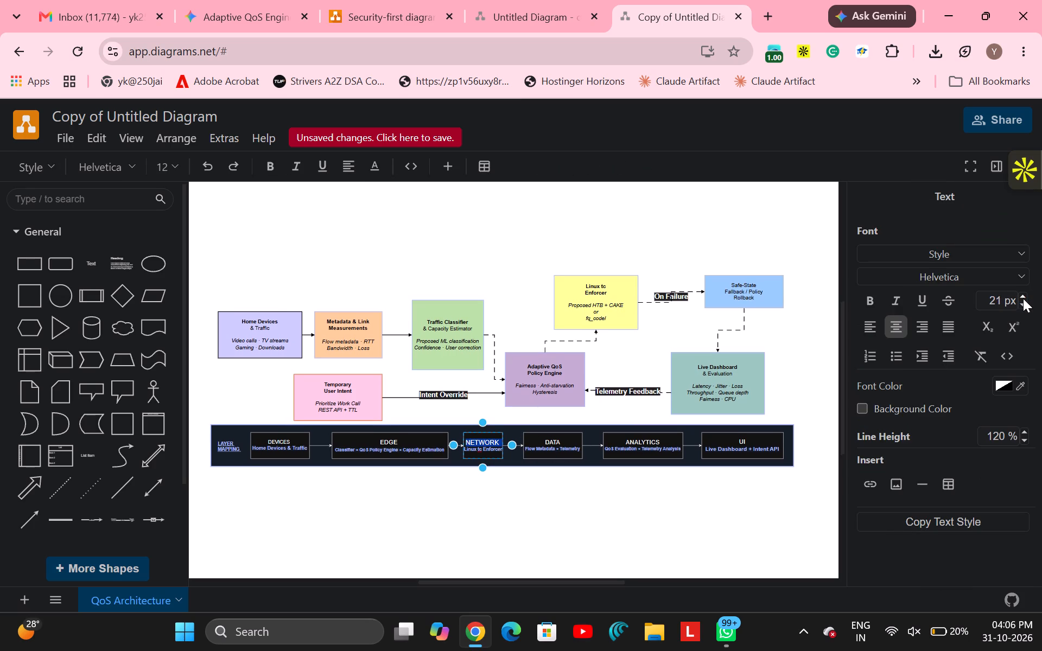
{"action": "left_click", "coordinate": [1020, 304]}
{"action": "left_click", "coordinate": [512, 526]}
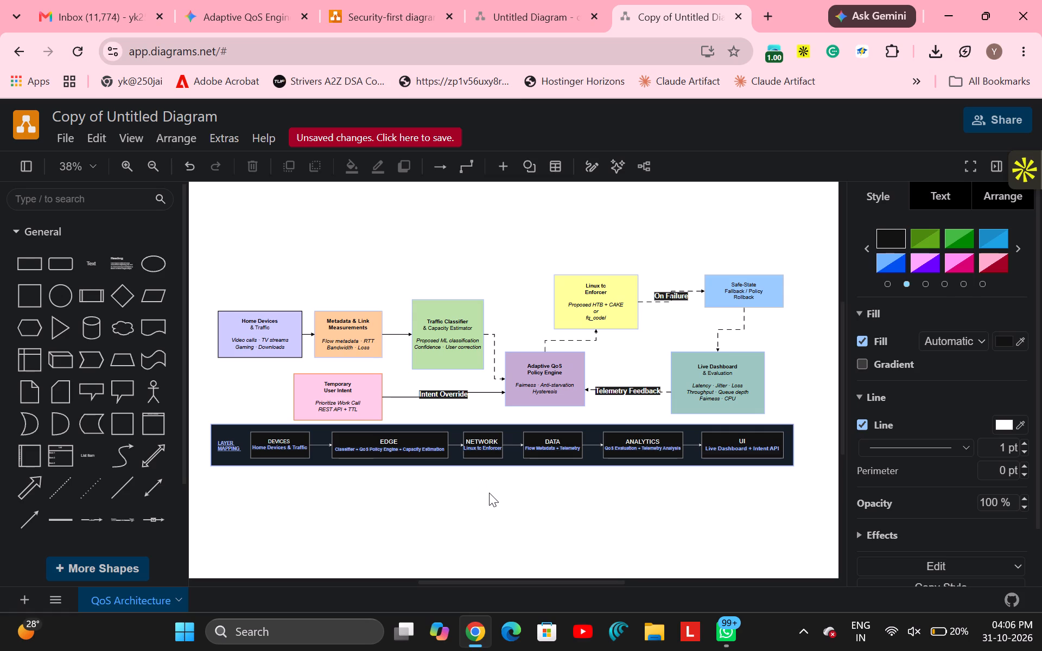
Move the NETWORK box slightly right along the Layer Mapping row, away from the EDGE box and closer to the DATA box.
{"action": "left_click_drag", "start_coordinate": [481, 443], "coordinate": [490, 445]}
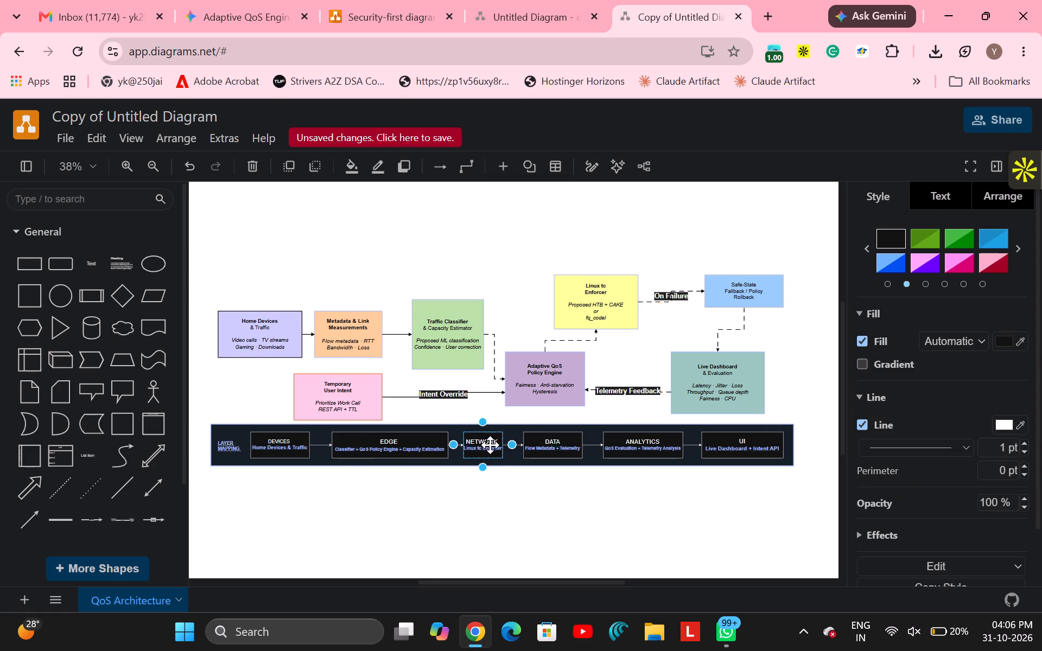
{"action": "left_click_drag", "start_coordinate": [490, 445], "coordinate": [488, 443]}
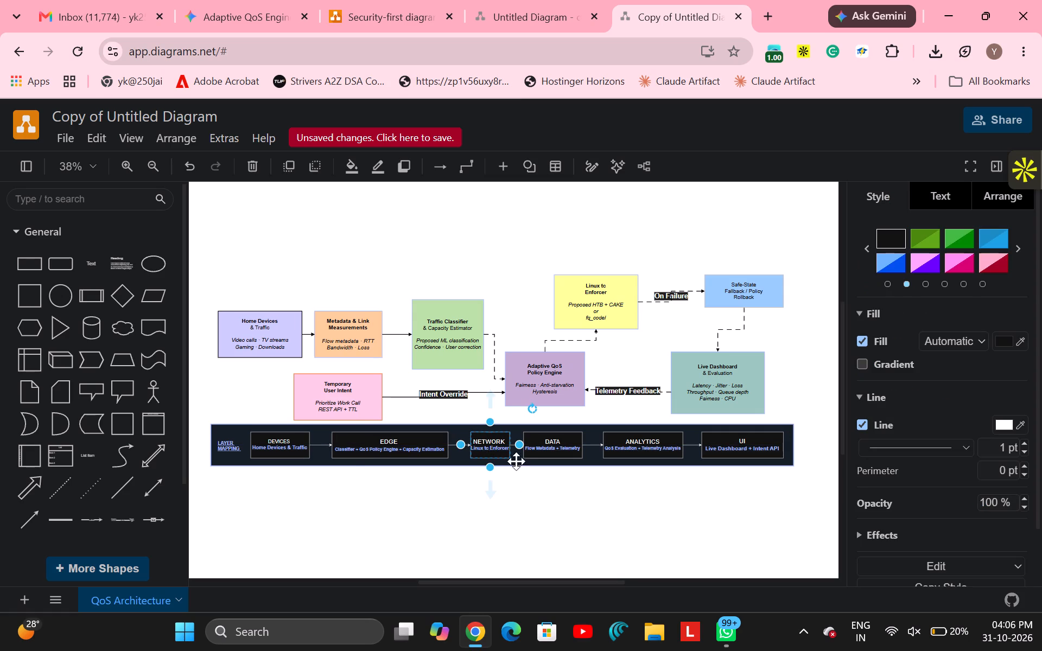
{"action": "left_click", "coordinate": [591, 505]}
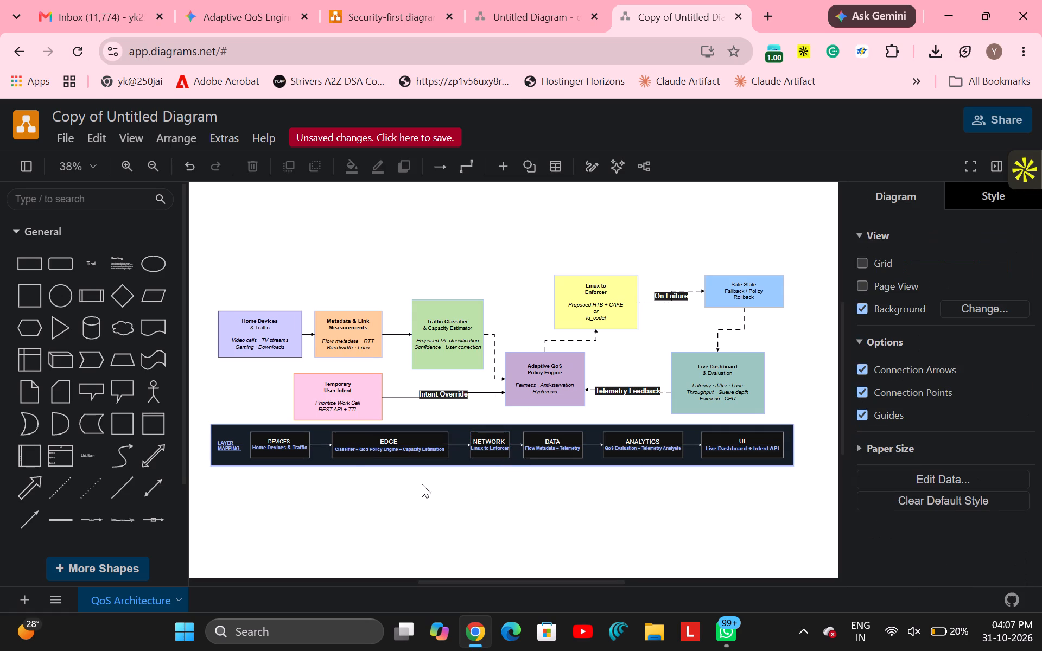
Set the DEVICES heading in the Layer Mapping row to 20 px, leaving its description line alone.
{"action": "double_click", "coordinate": [278, 444]}
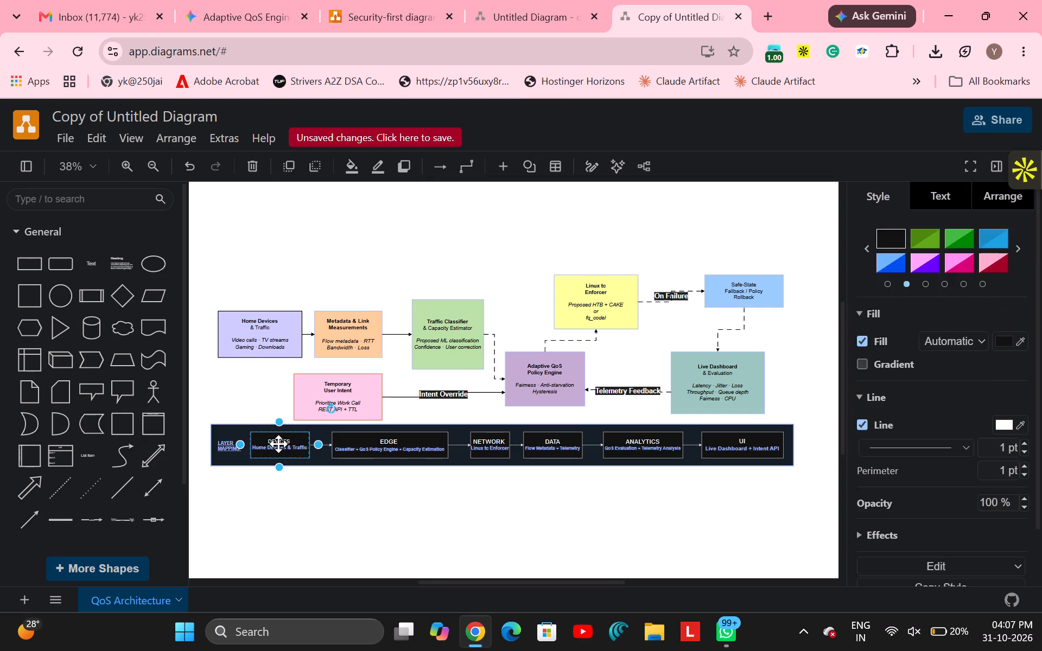
{"action": "triple_click", "coordinate": [277, 442]}
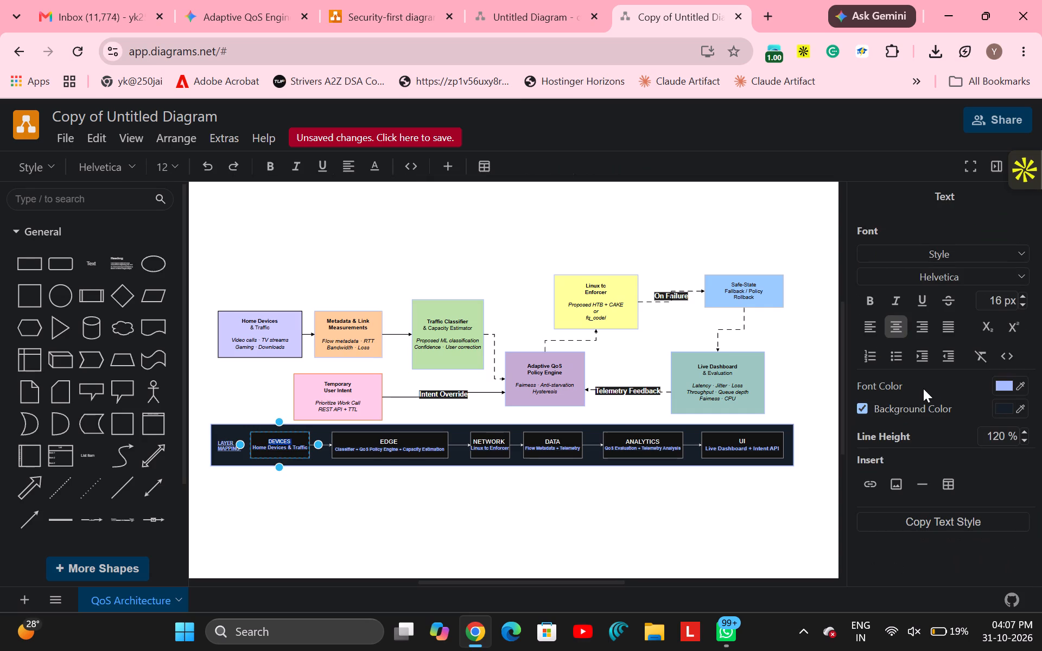
{"action": "triple_click", "coordinate": [1021, 298]}
{"action": "left_click", "coordinate": [1021, 298]}
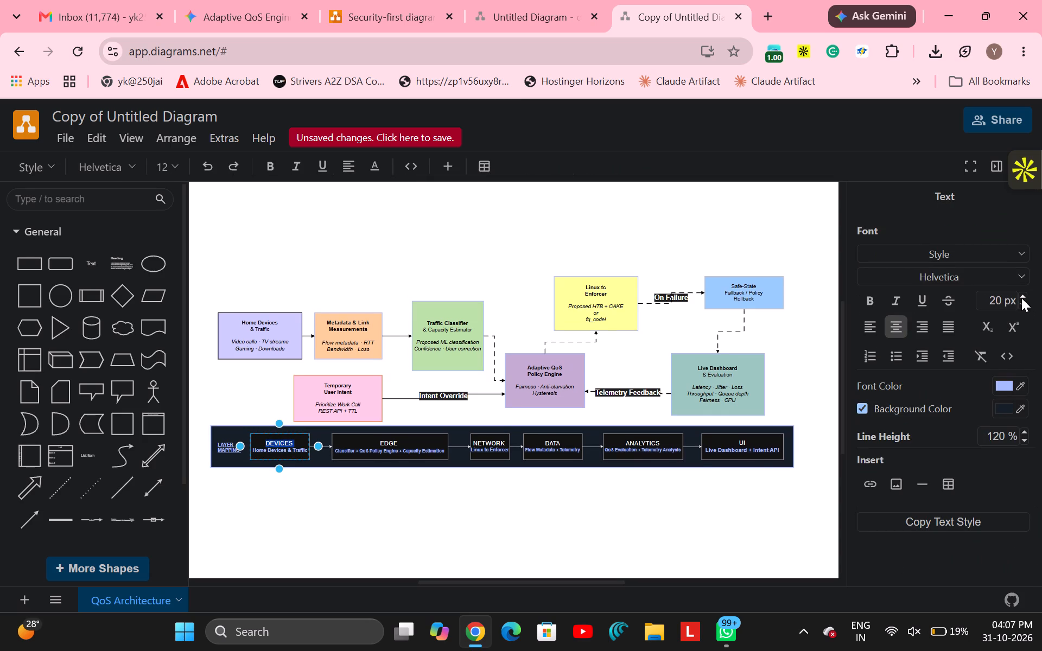
{"action": "left_click", "coordinate": [561, 506]}
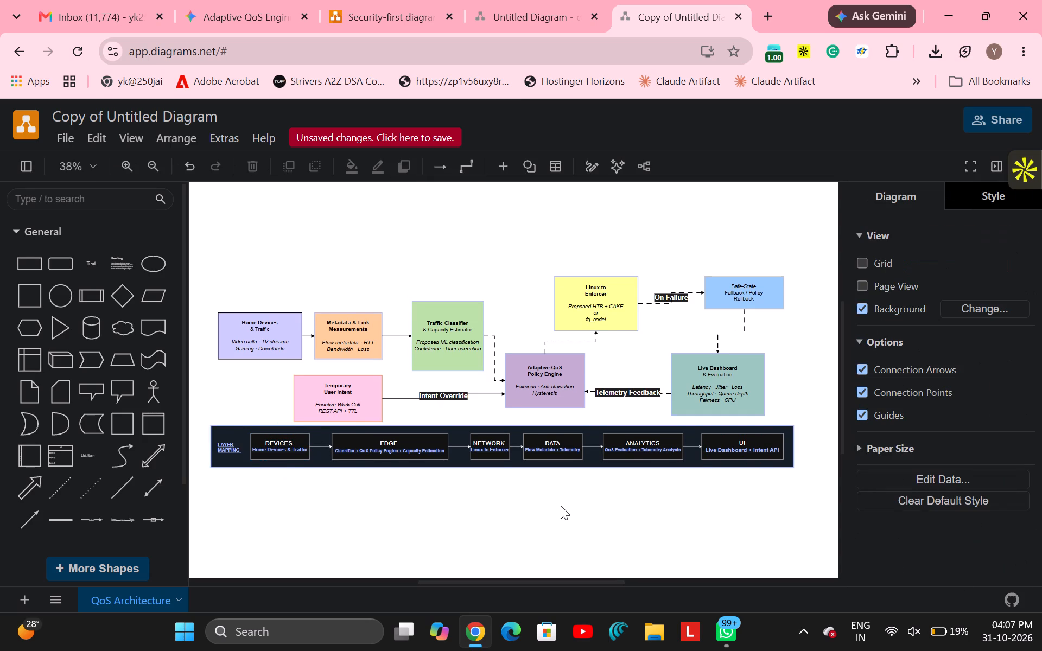
Set the LAYER MAPPING label at the start of the row to 19 px.
{"action": "left_click", "coordinate": [231, 447]}
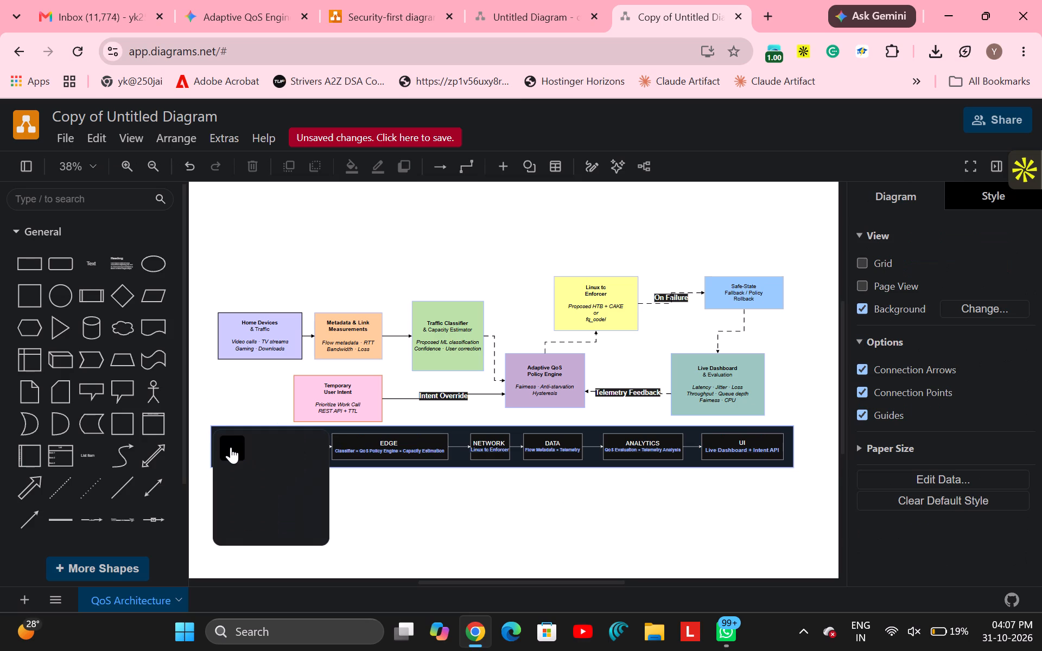
{"action": "left_click", "coordinate": [411, 526]}
{"action": "double_click", "coordinate": [228, 451]}
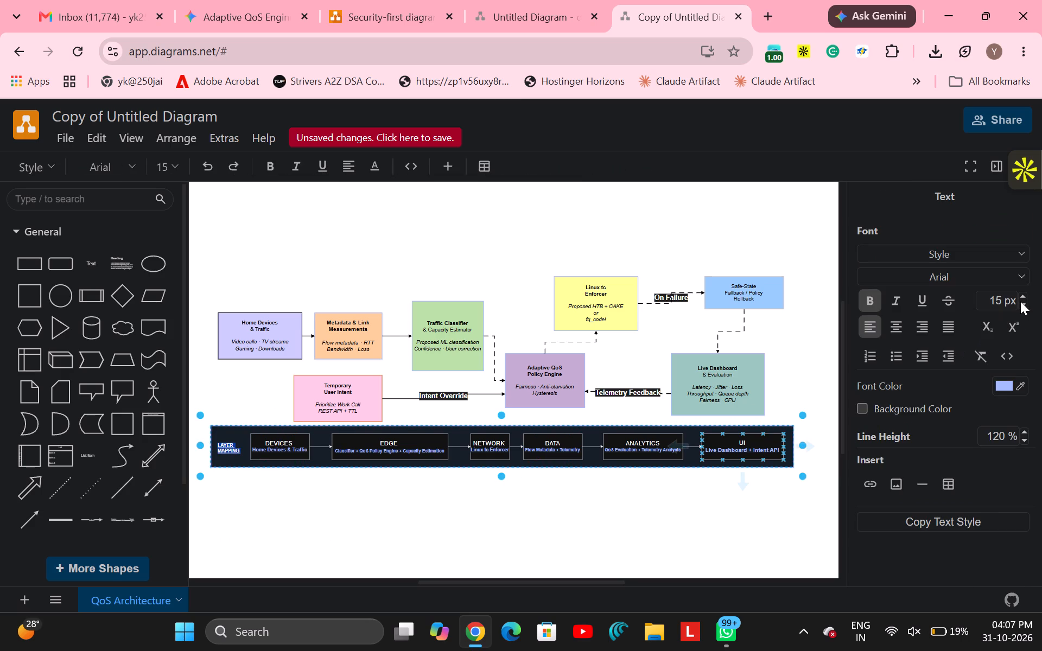
{"action": "triple_click", "coordinate": [1026, 297]}
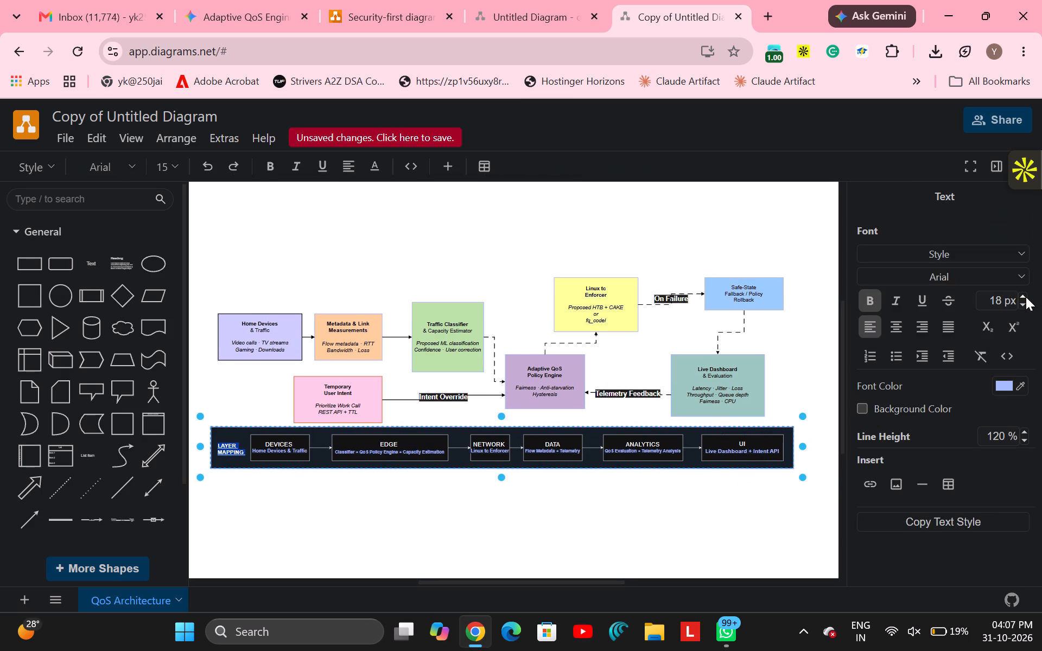
{"action": "double_click", "coordinate": [1026, 297]}
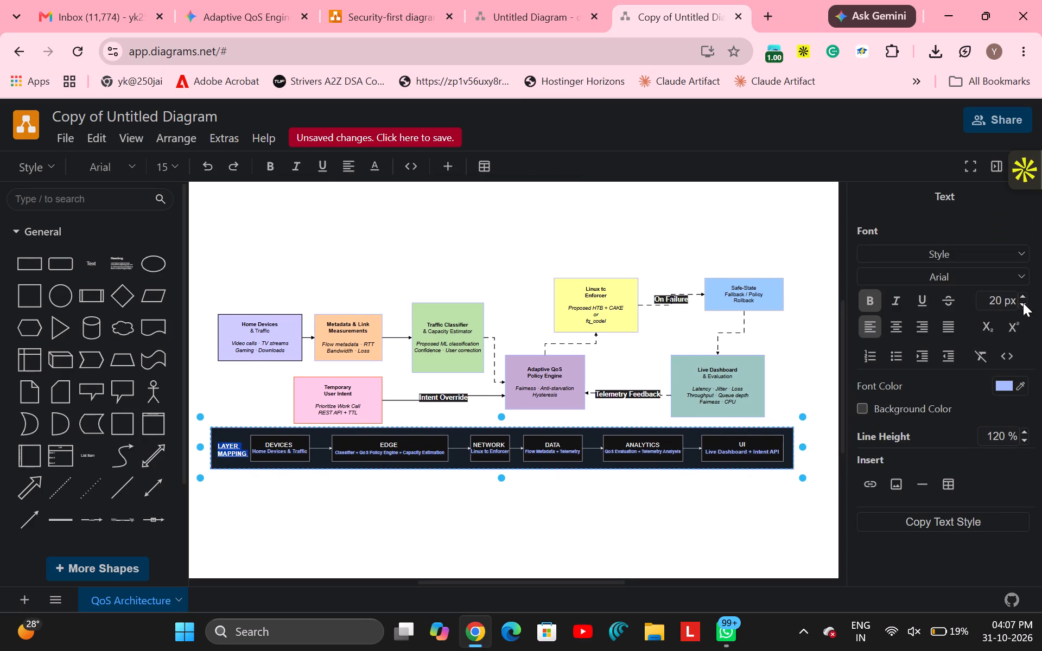
{"action": "left_click", "coordinate": [1023, 303]}
{"action": "left_click", "coordinate": [648, 527]}
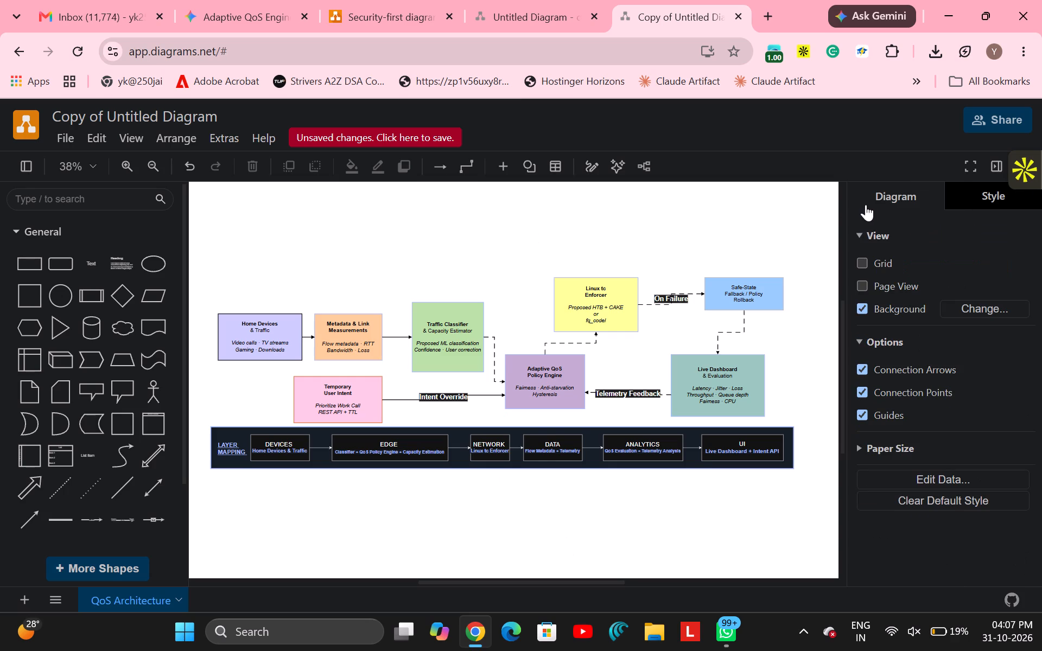
Nudge the Layer Mapping row's EDGE box slightly right, closer to the NETWORK box.
{"action": "left_click", "coordinate": [974, 165]}
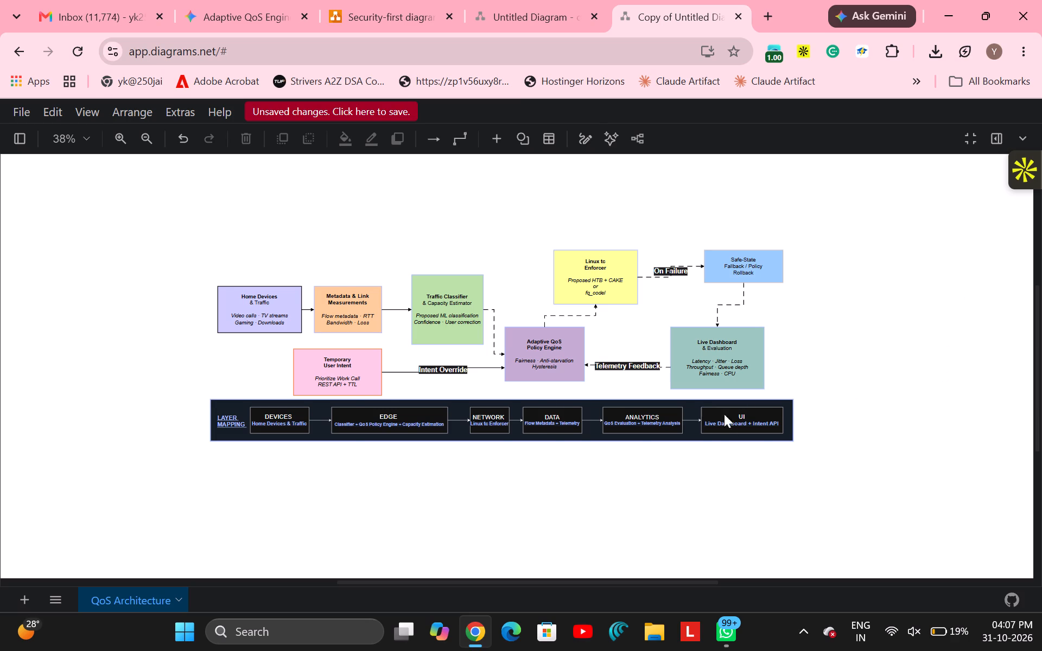
{"action": "left_click", "coordinate": [415, 426]}
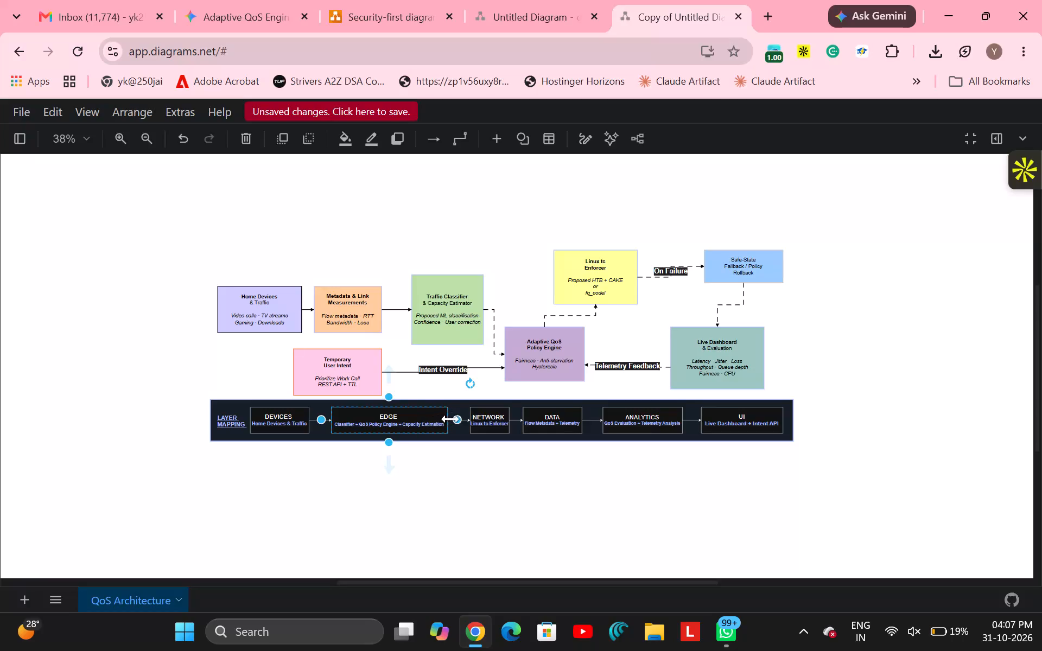
{"action": "left_click", "coordinate": [451, 419]}
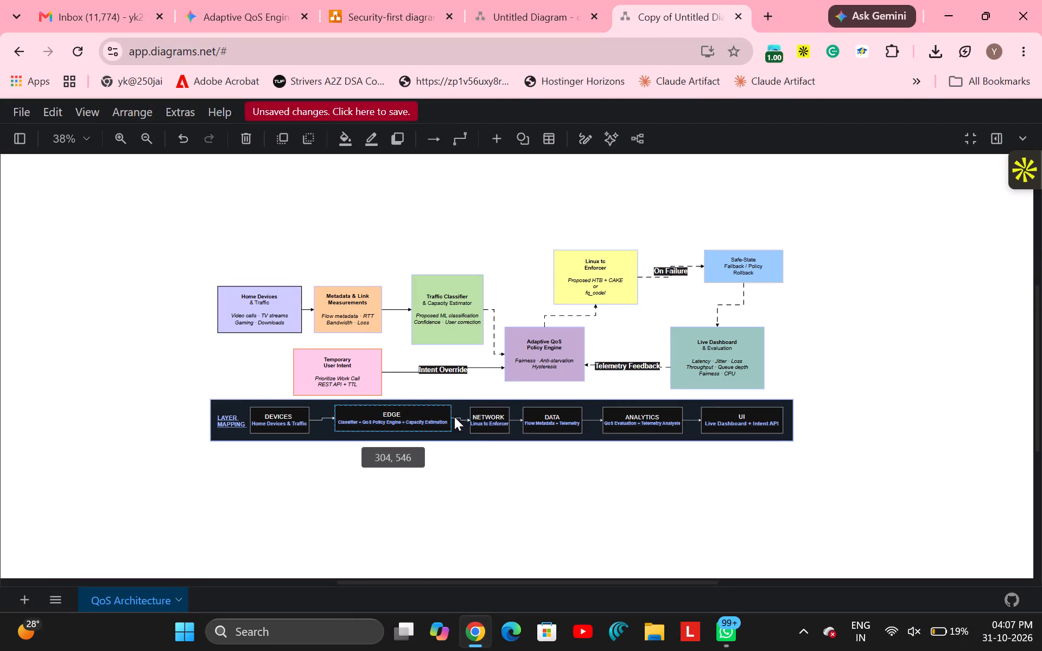
{"action": "left_click", "coordinate": [496, 481]}
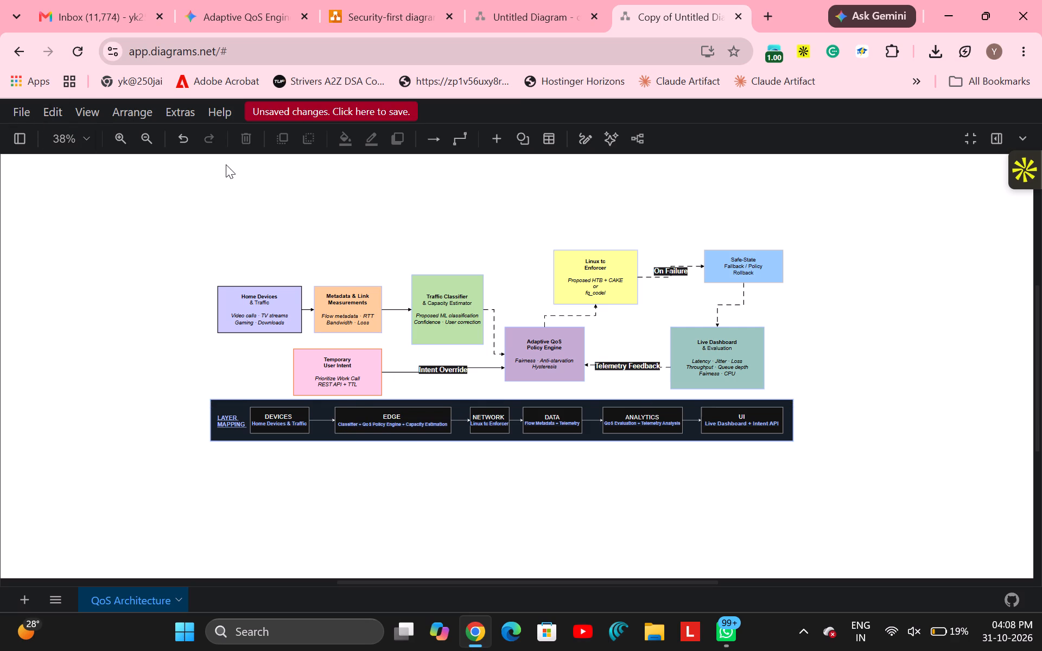
Insert an empty rectangle below the UI end of the Layer Mapping row, stretching it into a wider, slightly taller box.
{"action": "left_click", "coordinate": [523, 126]}
{"action": "left_click", "coordinate": [503, 135]}
{"action": "left_click", "coordinate": [515, 169]}
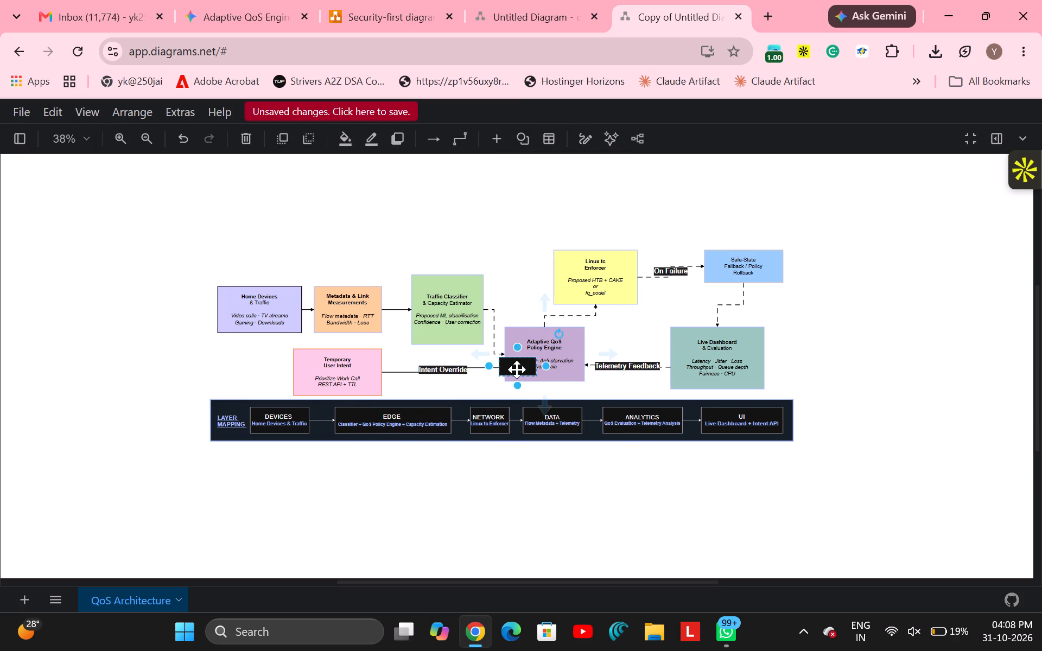
{"action": "left_click_drag", "start_coordinate": [519, 368], "coordinate": [796, 496]}
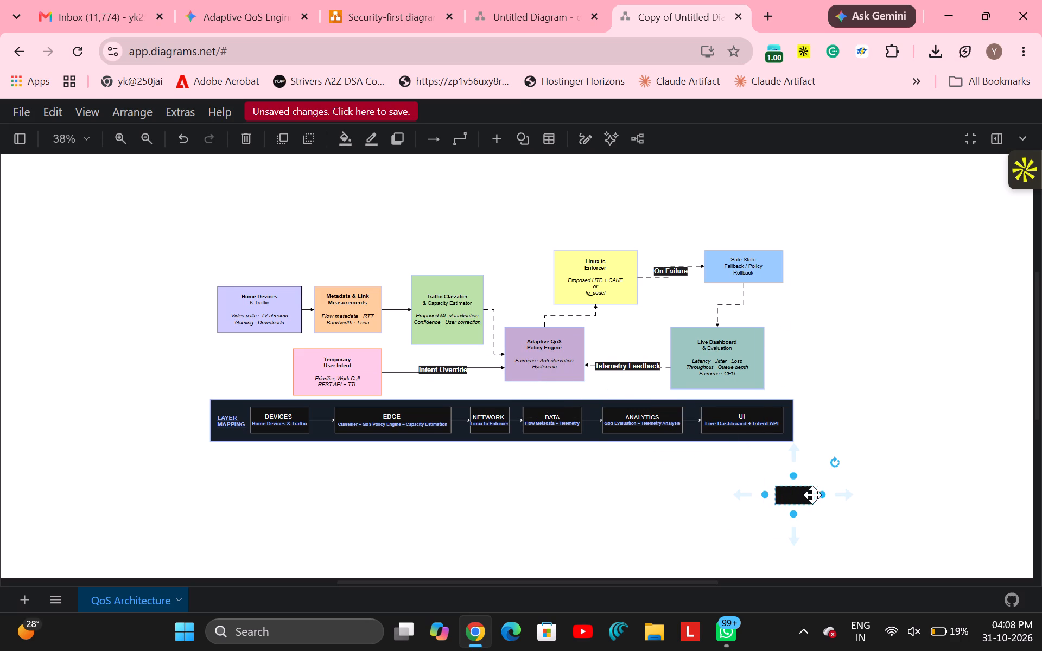
{"action": "left_click_drag", "start_coordinate": [819, 496], "coordinate": [923, 506]}
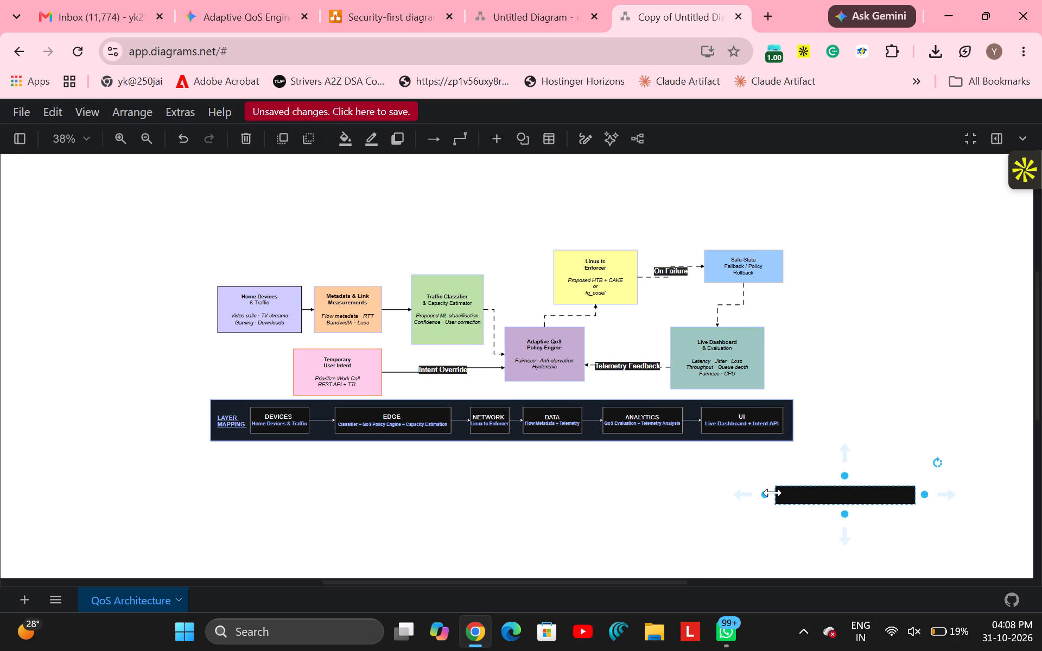
{"action": "left_click_drag", "start_coordinate": [844, 474], "coordinate": [844, 463]}
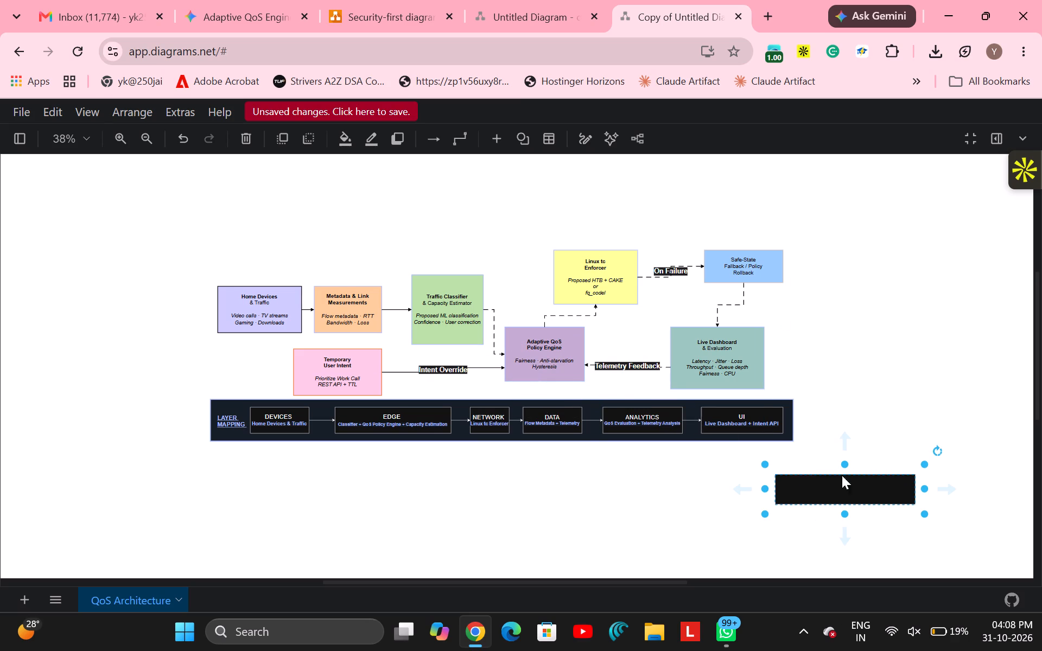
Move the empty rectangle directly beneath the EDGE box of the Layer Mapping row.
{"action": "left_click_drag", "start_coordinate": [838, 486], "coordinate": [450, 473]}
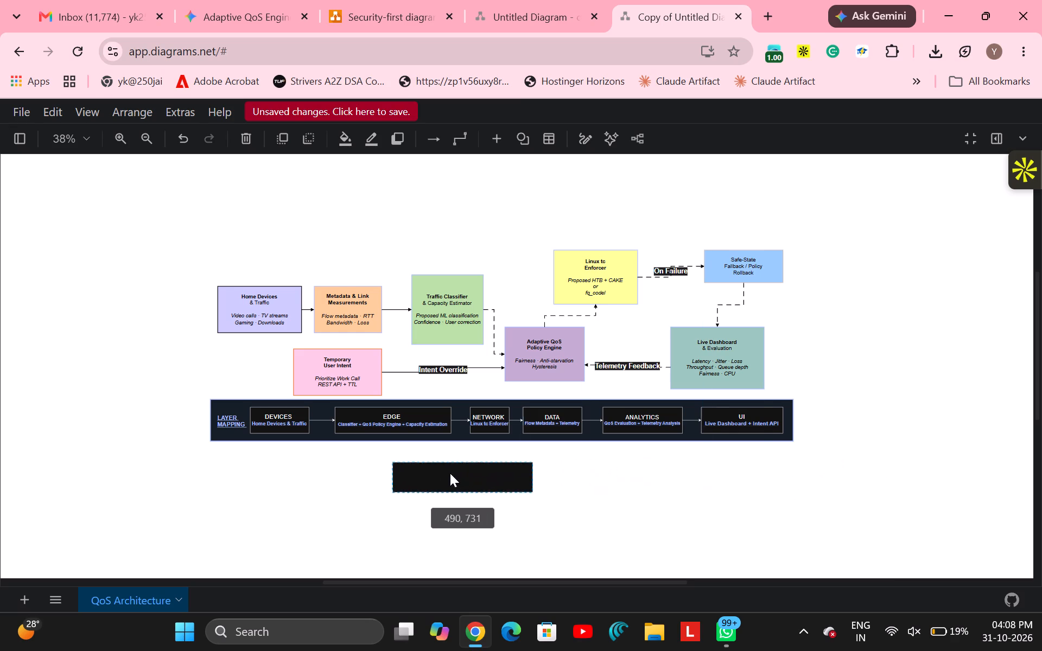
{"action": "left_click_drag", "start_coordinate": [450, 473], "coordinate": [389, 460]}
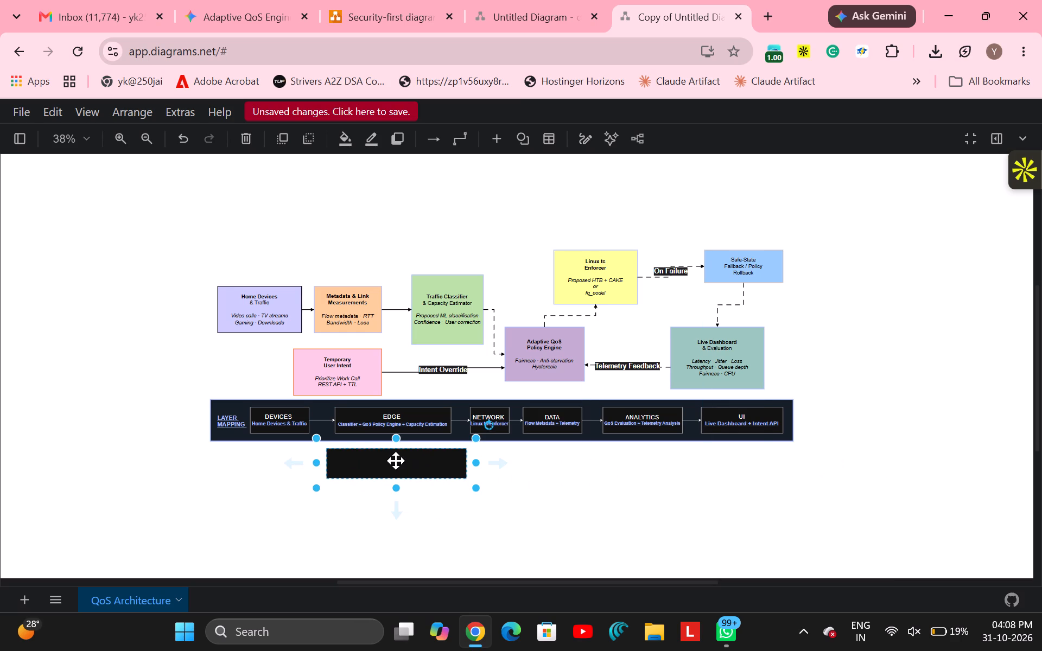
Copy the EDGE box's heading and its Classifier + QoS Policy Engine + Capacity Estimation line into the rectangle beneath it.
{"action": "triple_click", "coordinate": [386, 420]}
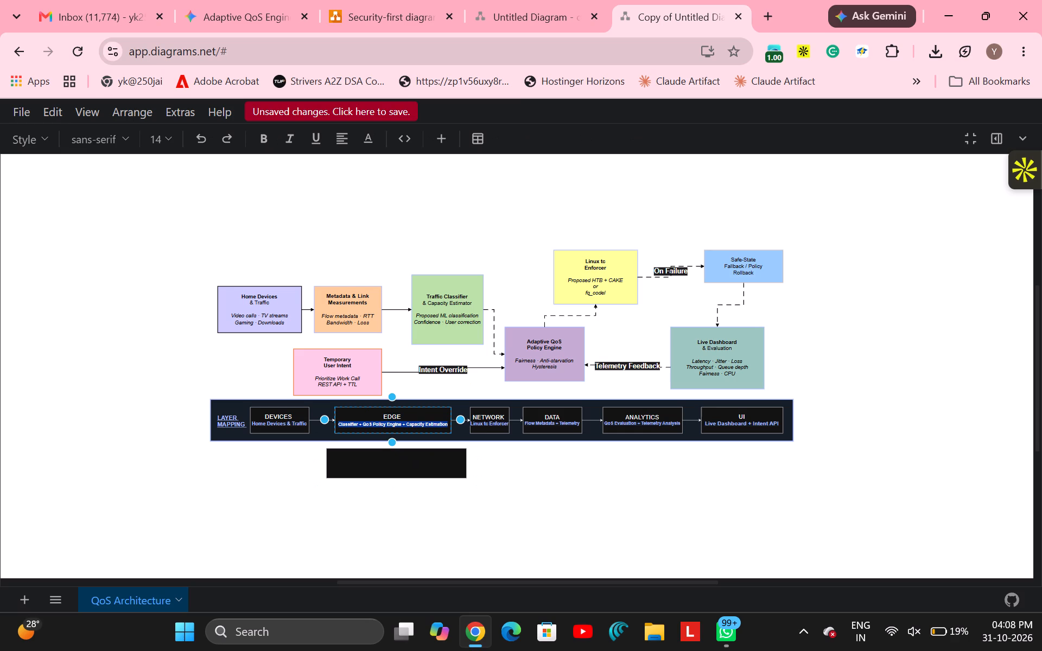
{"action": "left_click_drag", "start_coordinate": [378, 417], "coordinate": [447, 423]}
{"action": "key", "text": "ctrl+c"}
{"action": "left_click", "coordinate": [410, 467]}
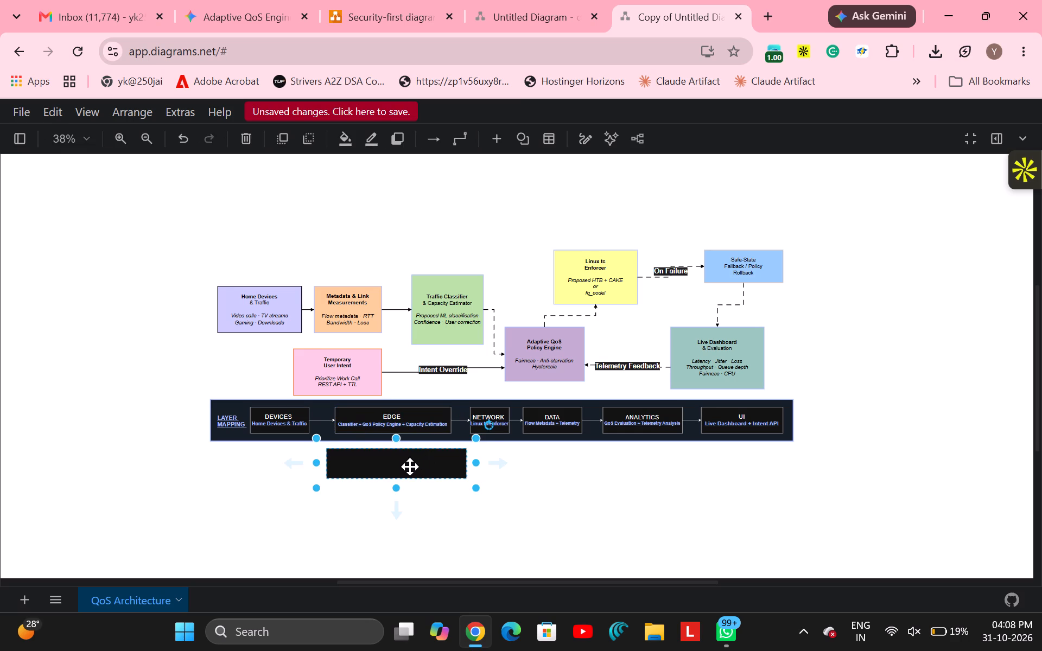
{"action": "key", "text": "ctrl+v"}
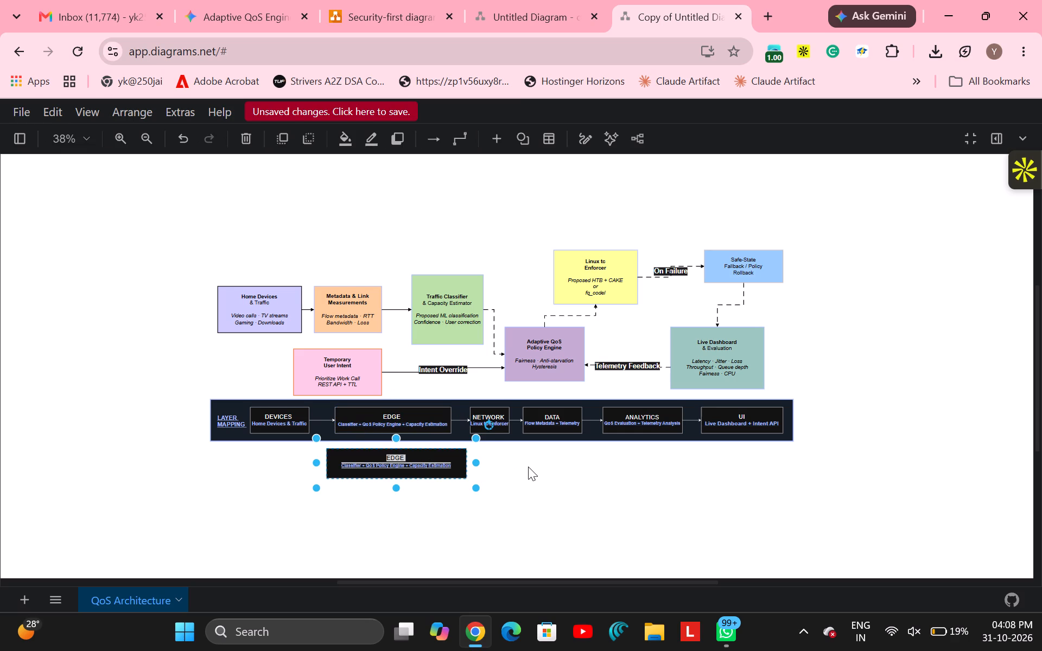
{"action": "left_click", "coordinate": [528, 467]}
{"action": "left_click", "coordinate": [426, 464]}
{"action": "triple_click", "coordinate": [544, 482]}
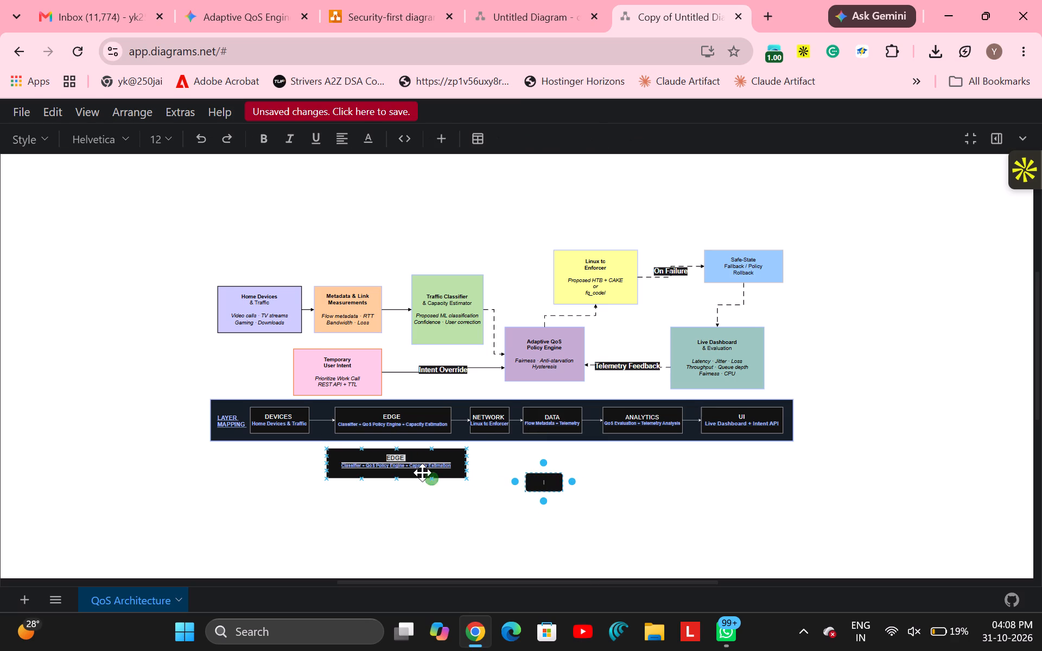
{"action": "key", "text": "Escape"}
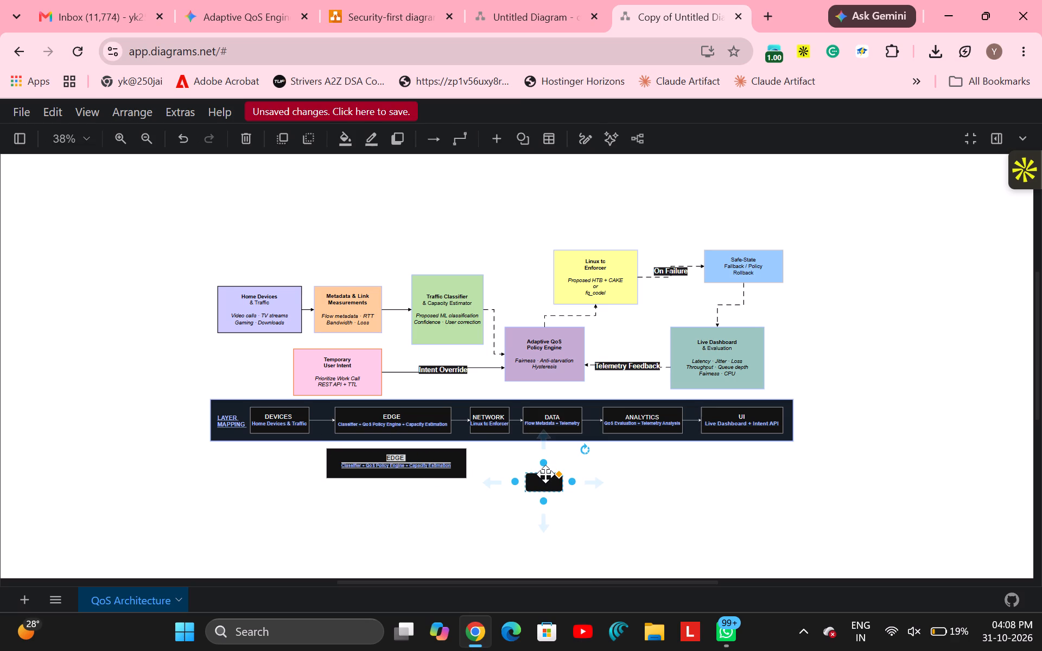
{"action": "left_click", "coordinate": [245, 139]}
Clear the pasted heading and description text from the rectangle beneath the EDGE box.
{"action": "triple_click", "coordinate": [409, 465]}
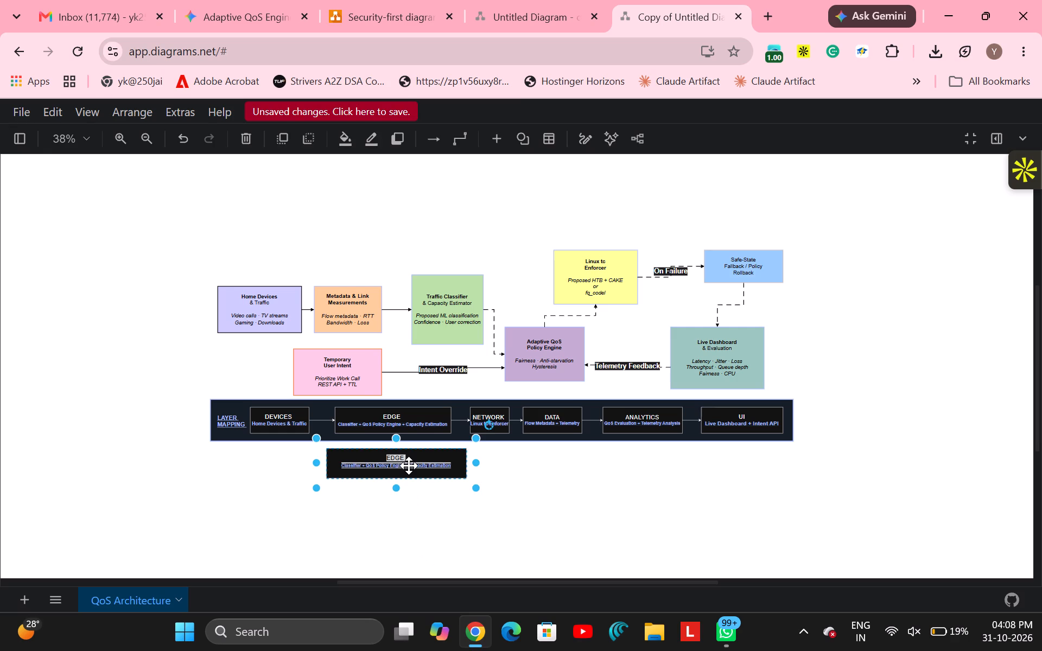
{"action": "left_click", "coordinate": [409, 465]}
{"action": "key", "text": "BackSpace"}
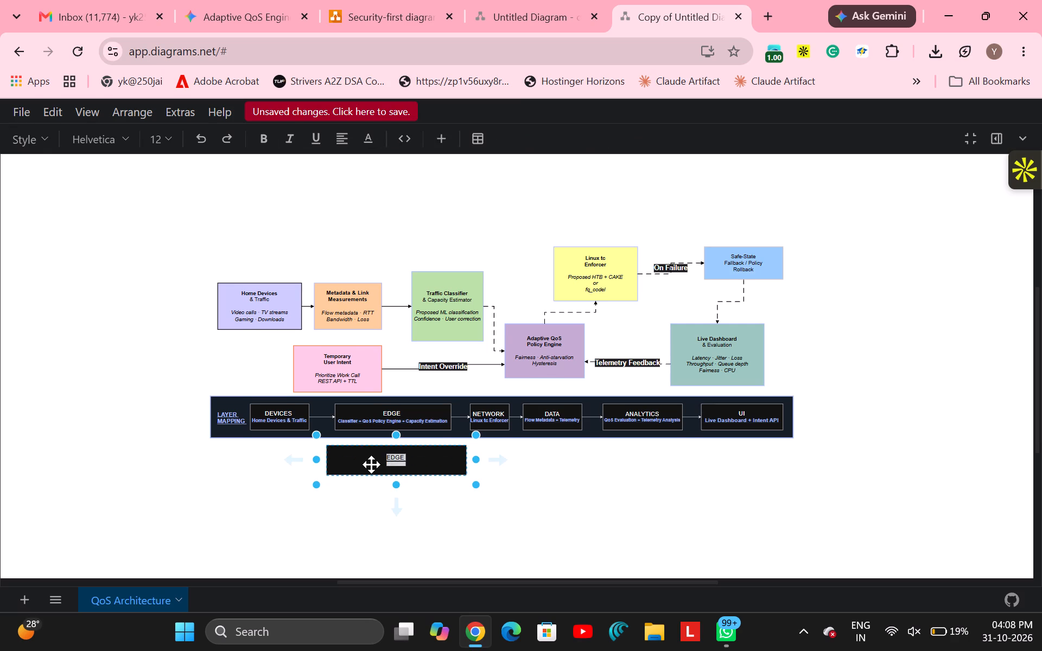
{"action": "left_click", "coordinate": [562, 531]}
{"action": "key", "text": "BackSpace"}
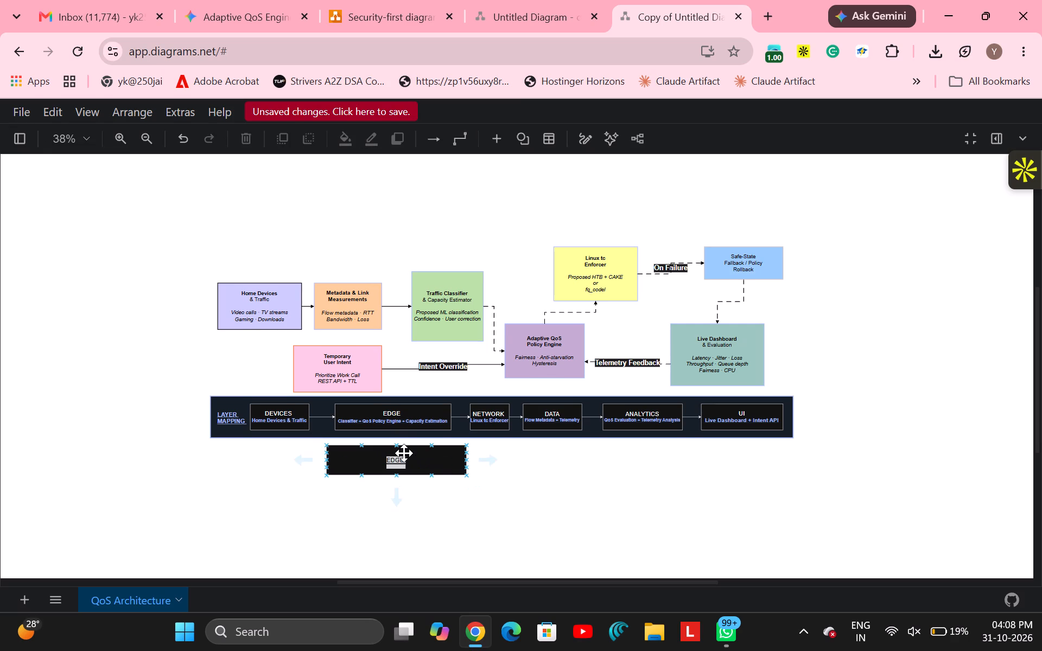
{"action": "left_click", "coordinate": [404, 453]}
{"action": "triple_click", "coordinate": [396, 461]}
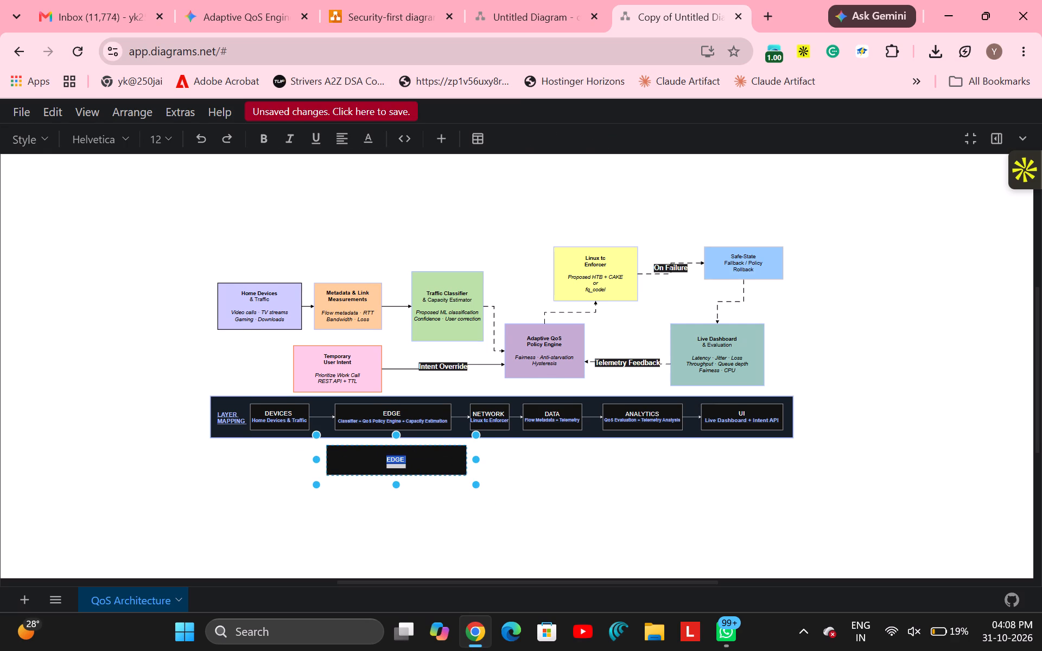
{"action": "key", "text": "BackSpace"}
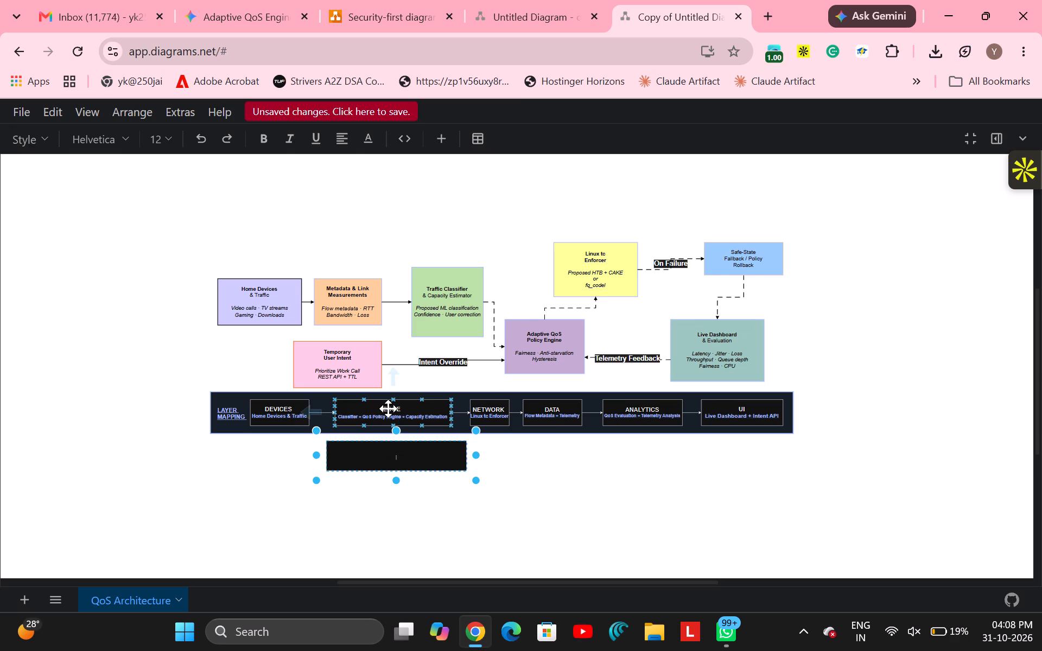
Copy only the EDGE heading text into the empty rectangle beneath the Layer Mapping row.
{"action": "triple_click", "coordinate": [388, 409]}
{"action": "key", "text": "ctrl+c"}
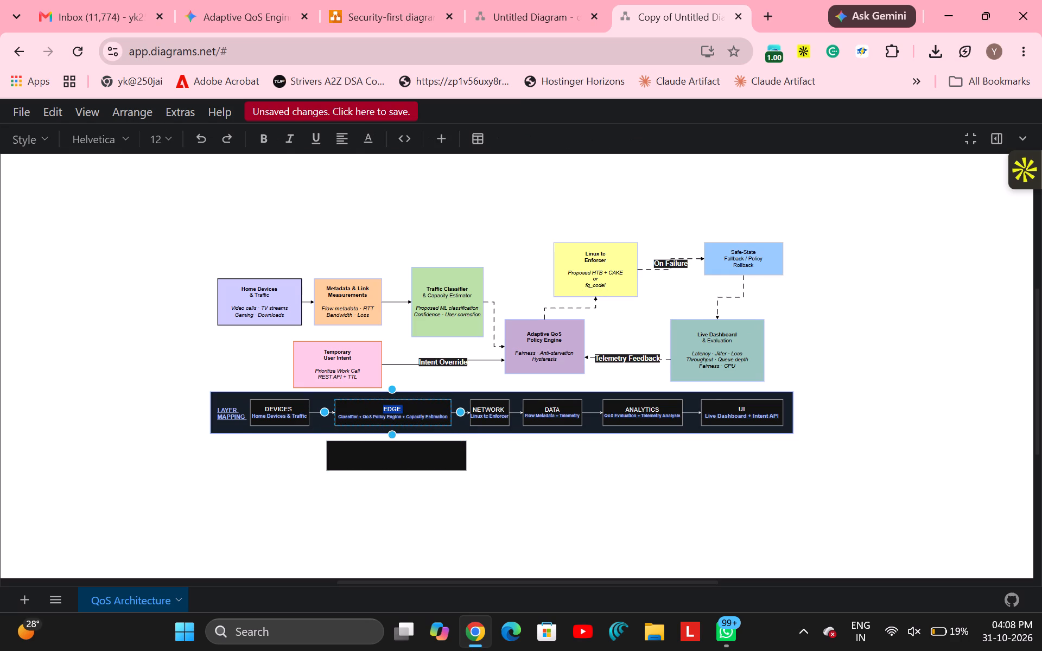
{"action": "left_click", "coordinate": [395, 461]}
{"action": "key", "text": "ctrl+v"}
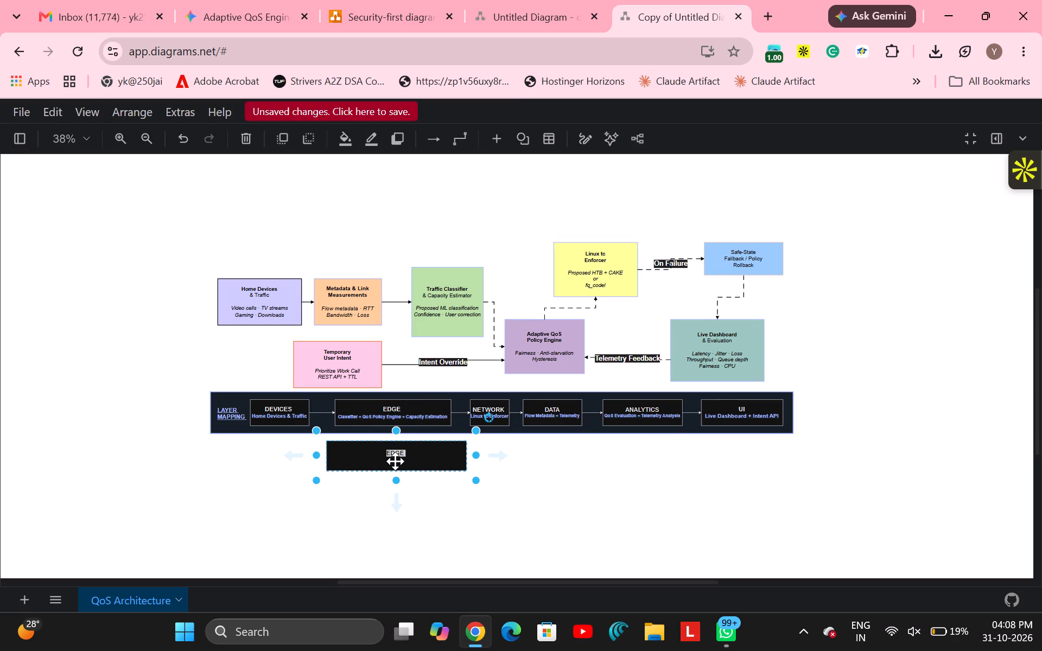
Delete the rectangle beneath the EDGE box, along with the heading text pasted into it.
{"action": "key", "text": "Return"}
{"action": "left_click", "coordinate": [408, 455]}
{"action": "key", "text": "Return"}
{"action": "key", "text": "Return"}
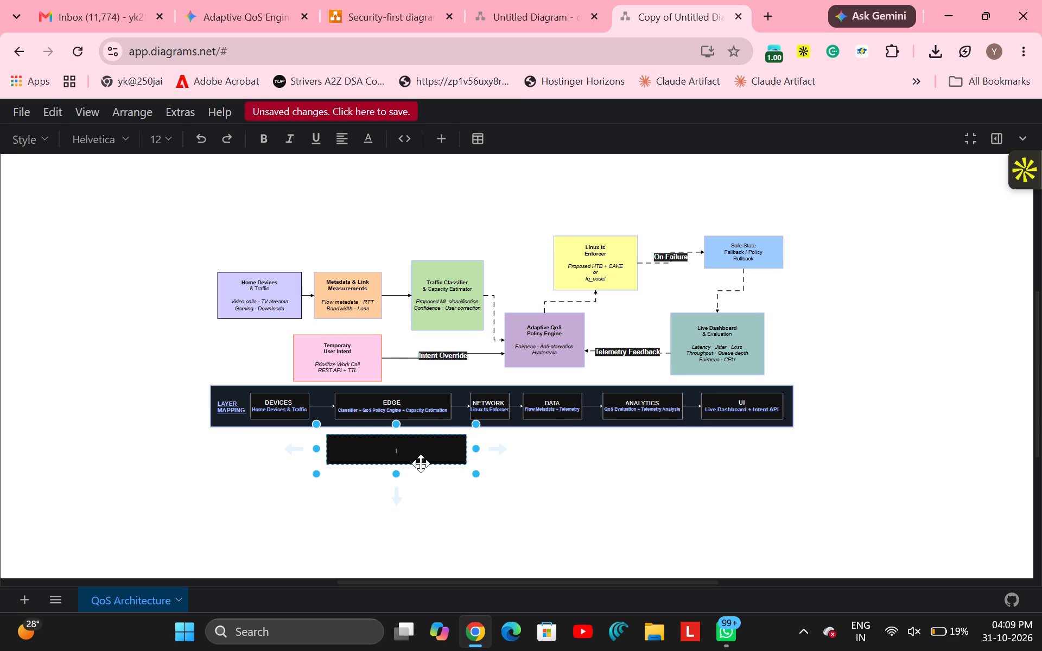
{"action": "key", "text": "Escape"}
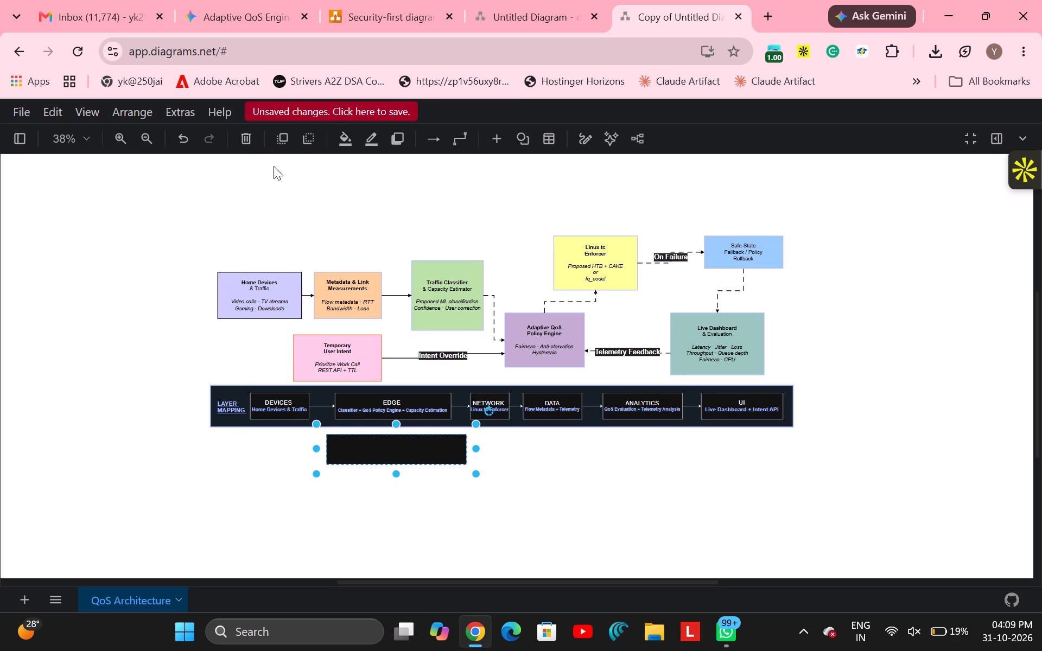
{"action": "left_click", "coordinate": [244, 132]}
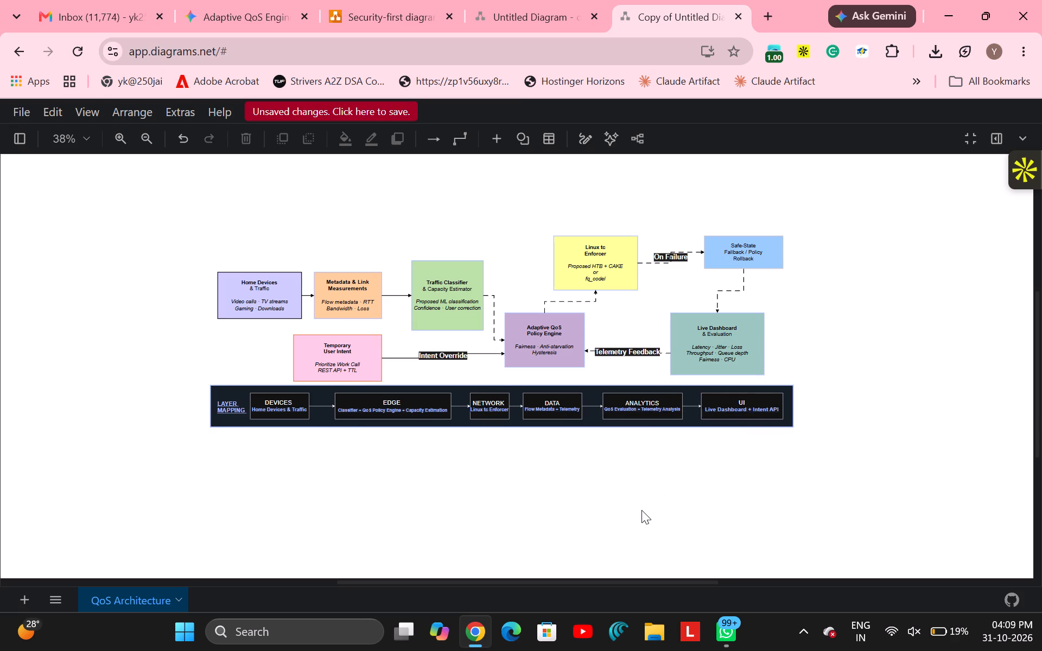
Nudge the dark background band of the Layer Mapping row very slightly to the left.
{"action": "left_click", "coordinate": [787, 406]}
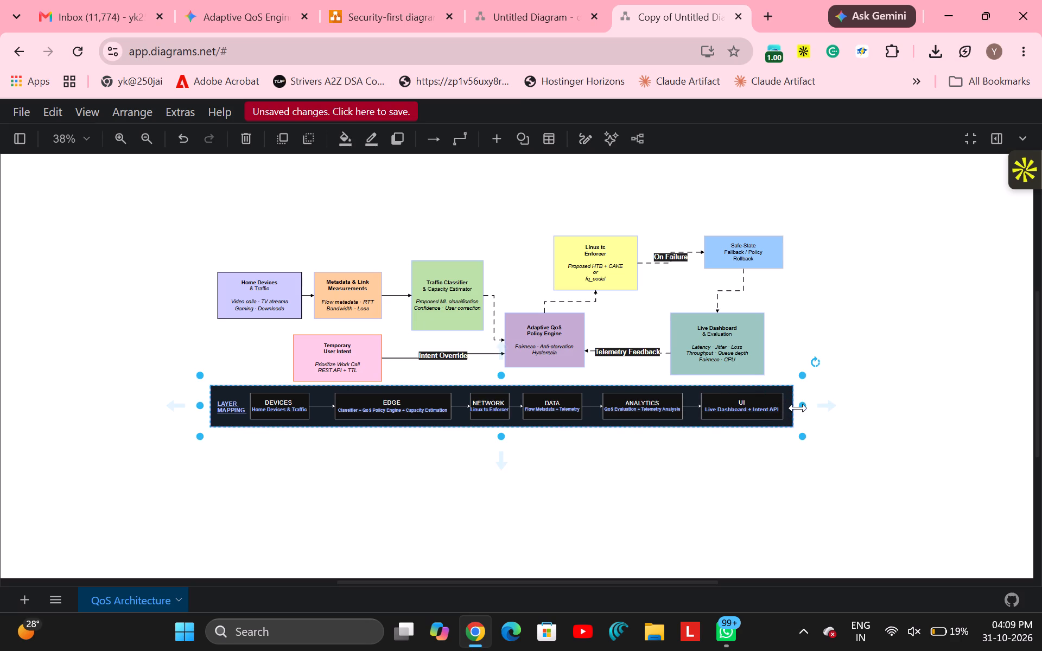
{"action": "left_click", "coordinate": [798, 408]}
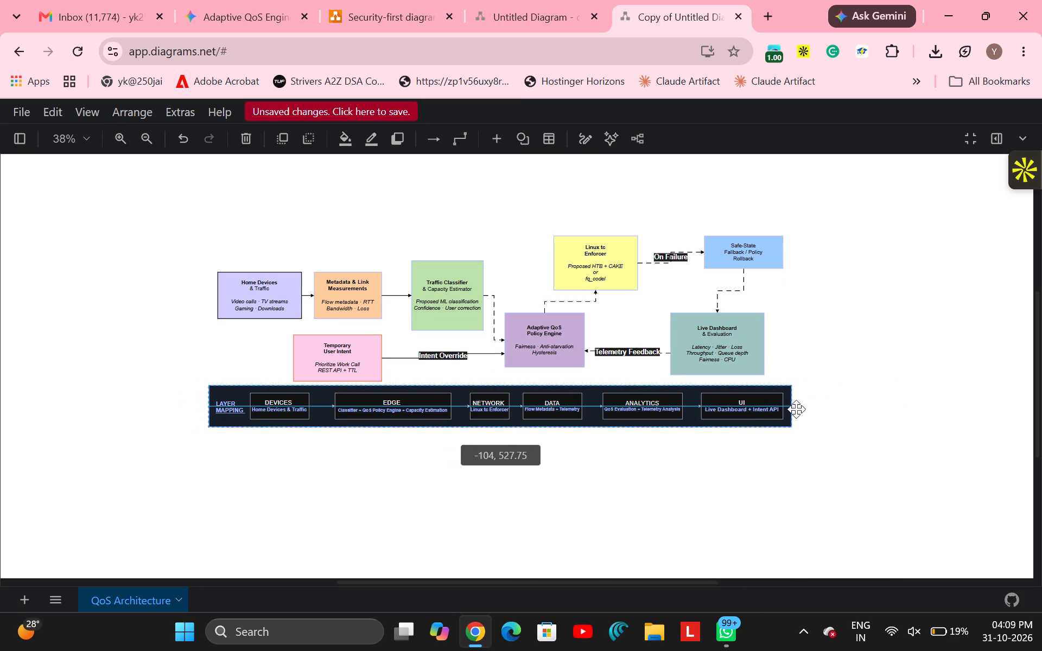
{"action": "left_click", "coordinate": [763, 476]}
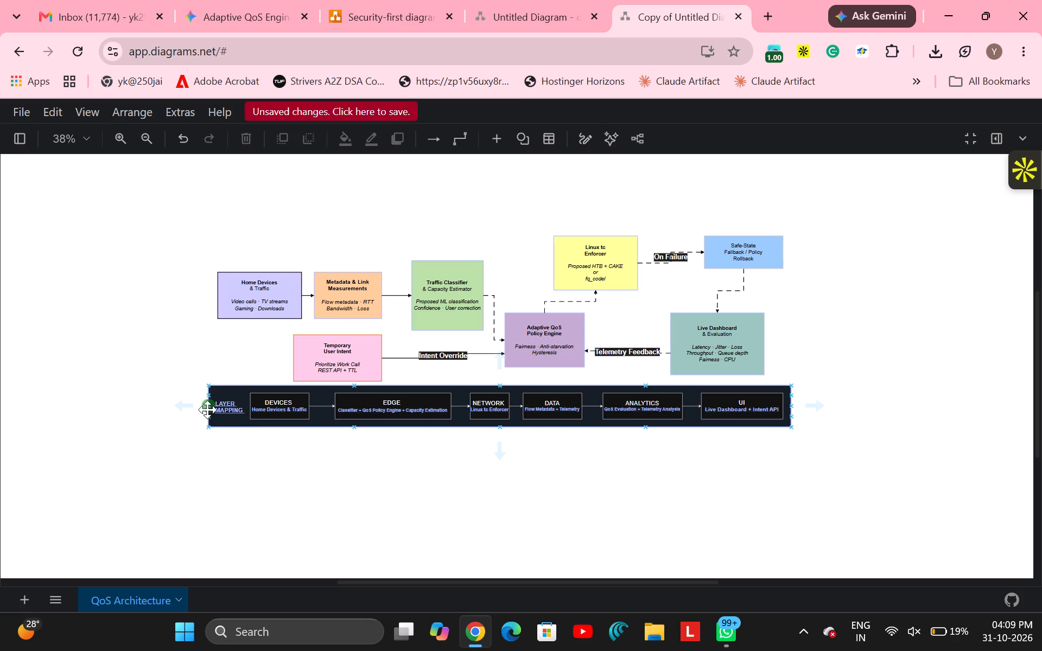
{"action": "left_click", "coordinate": [234, 392]}
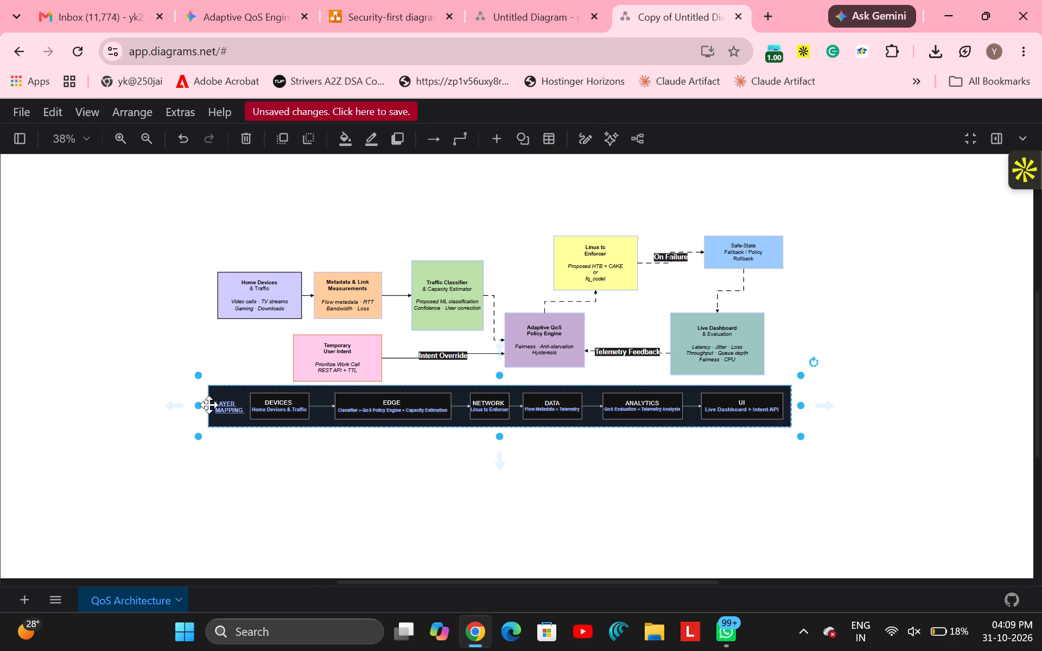
{"action": "left_click", "coordinate": [205, 407]}
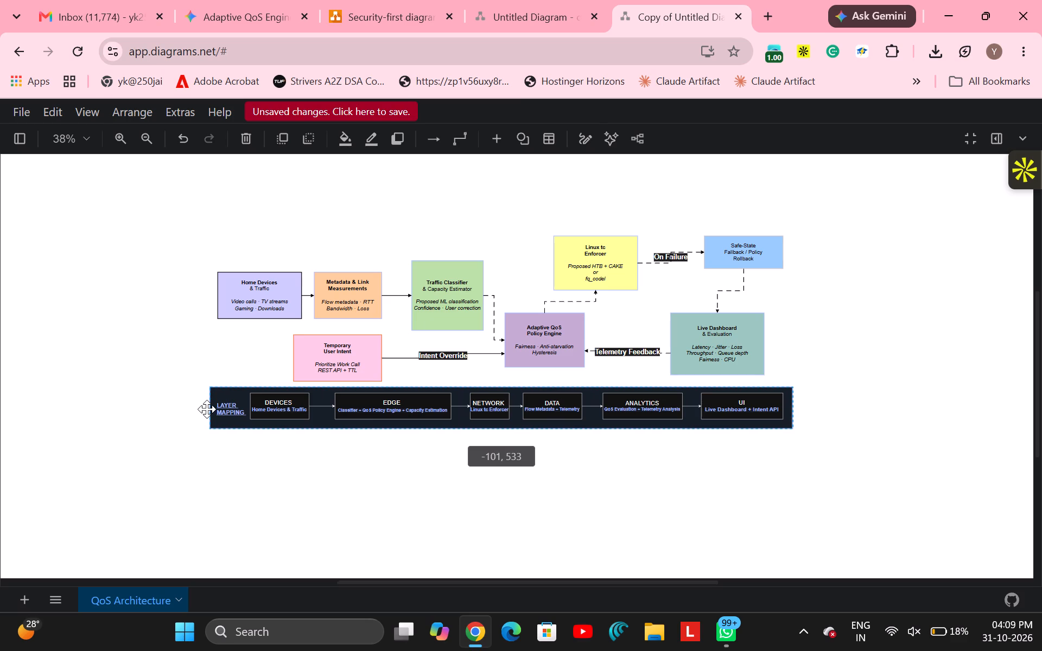
{"action": "left_click", "coordinate": [509, 530]}
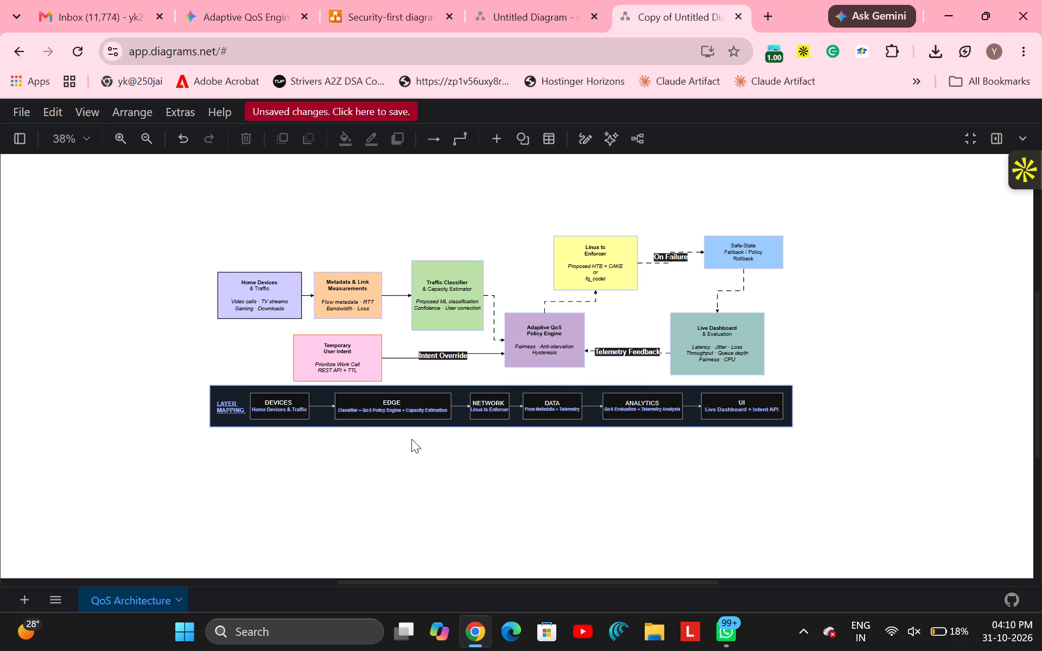
Copy the EDGE box and delete it from between DEVICES and NETWORK in the Layer Mapping row.
{"action": "triple_click", "coordinate": [384, 400]}
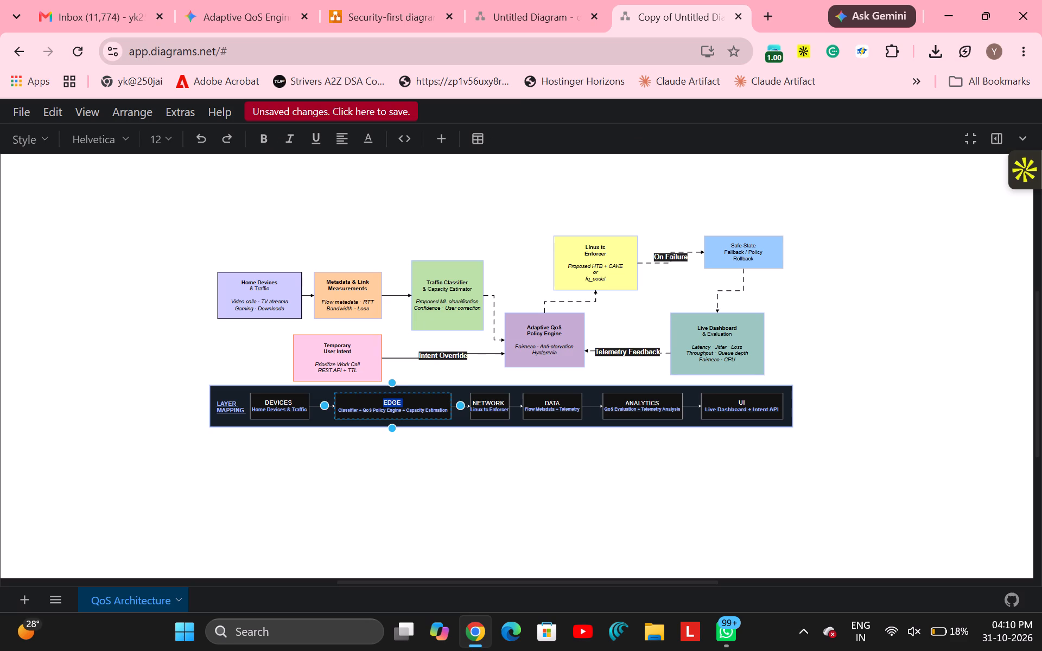
{"action": "triple_click", "coordinate": [445, 410]}
{"action": "triple_click", "coordinate": [387, 405]}
{"action": "left_click", "coordinate": [486, 469]}
{"action": "left_click", "coordinate": [408, 395]}
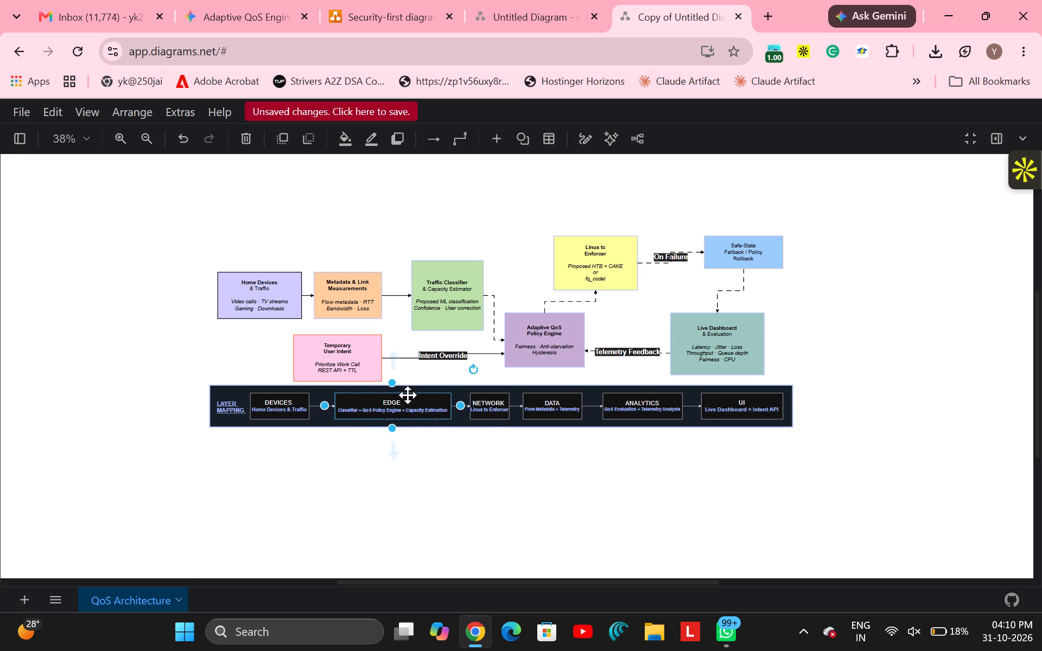
{"action": "key", "text": "ctrl+c"}
{"action": "key", "text": "BackSpace"}
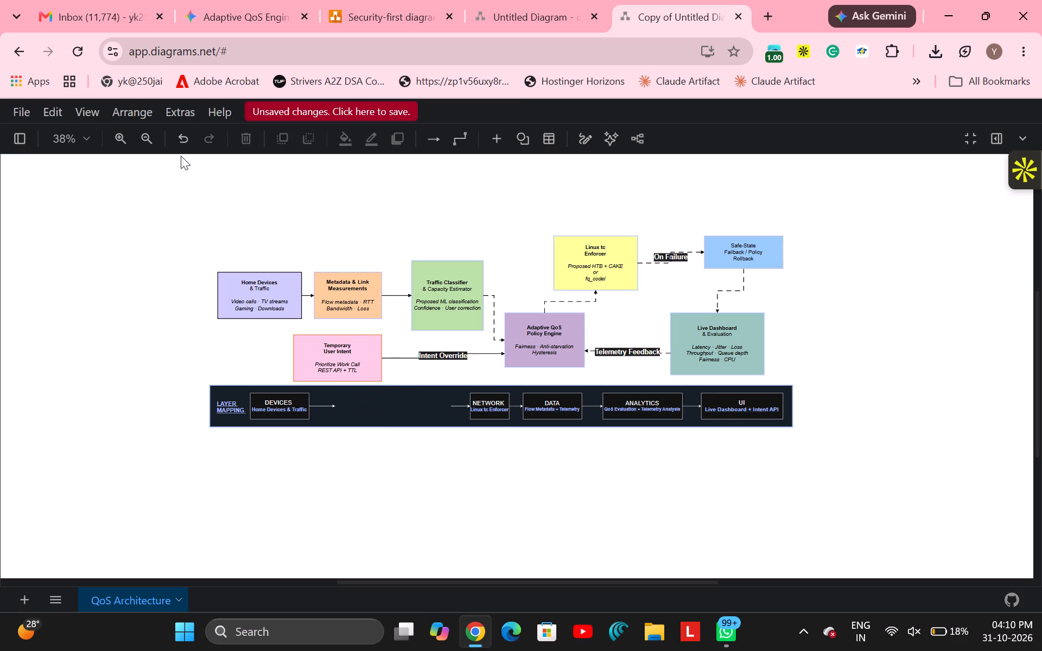
Insert an empty rectangle and place it below the gap between DEVICES and NETWORK in the Layer Mapping row.
{"action": "left_click", "coordinate": [528, 138]}
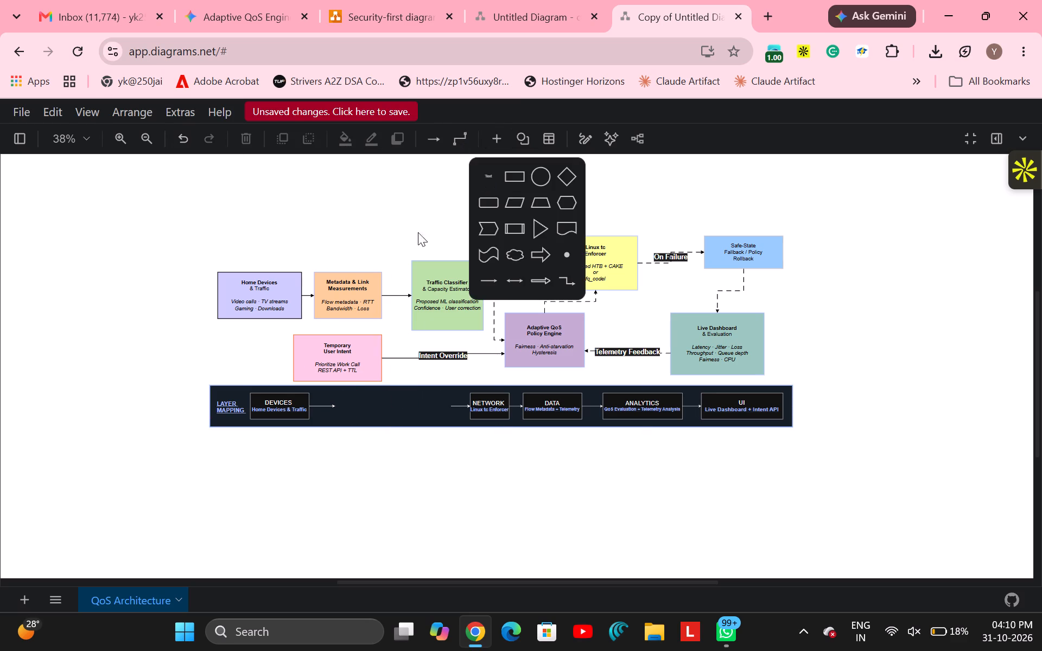
{"action": "left_click", "coordinate": [519, 177]}
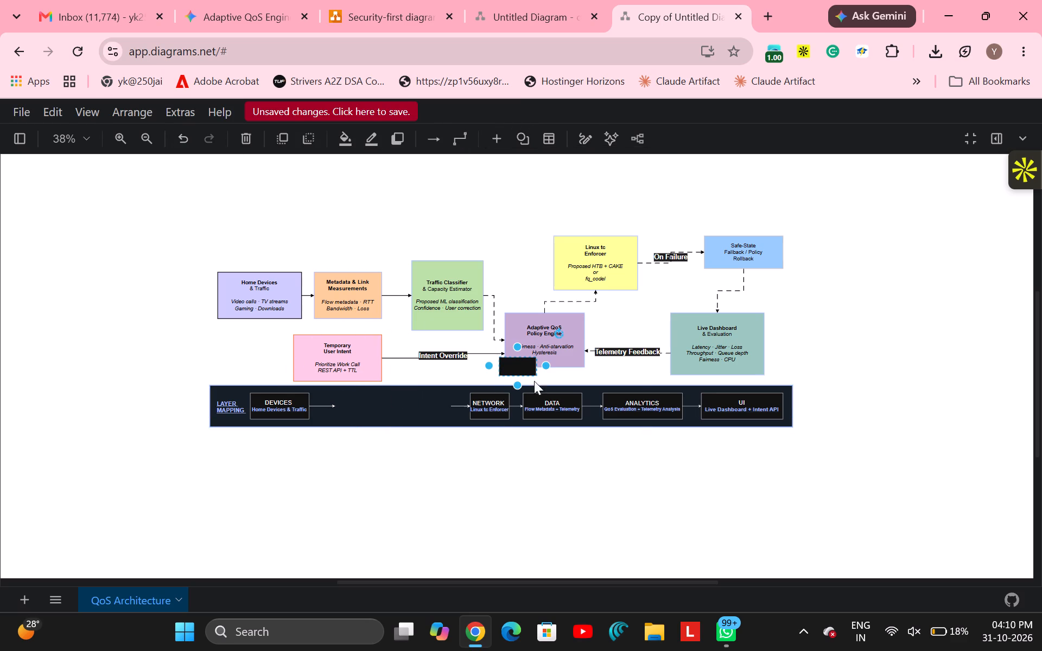
{"action": "left_click_drag", "start_coordinate": [518, 365], "coordinate": [372, 487]}
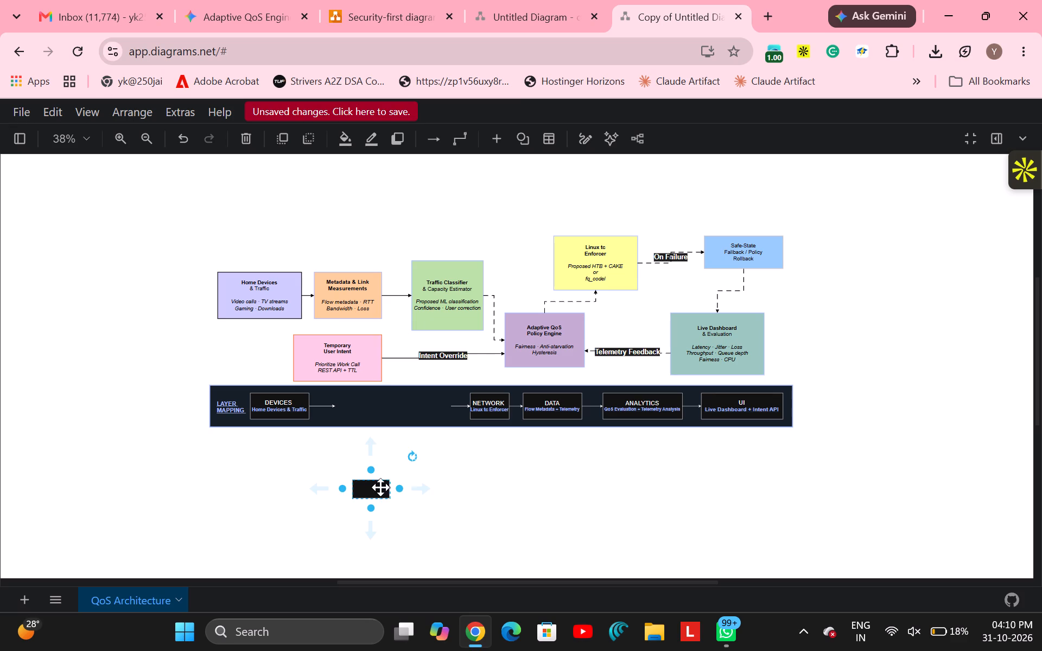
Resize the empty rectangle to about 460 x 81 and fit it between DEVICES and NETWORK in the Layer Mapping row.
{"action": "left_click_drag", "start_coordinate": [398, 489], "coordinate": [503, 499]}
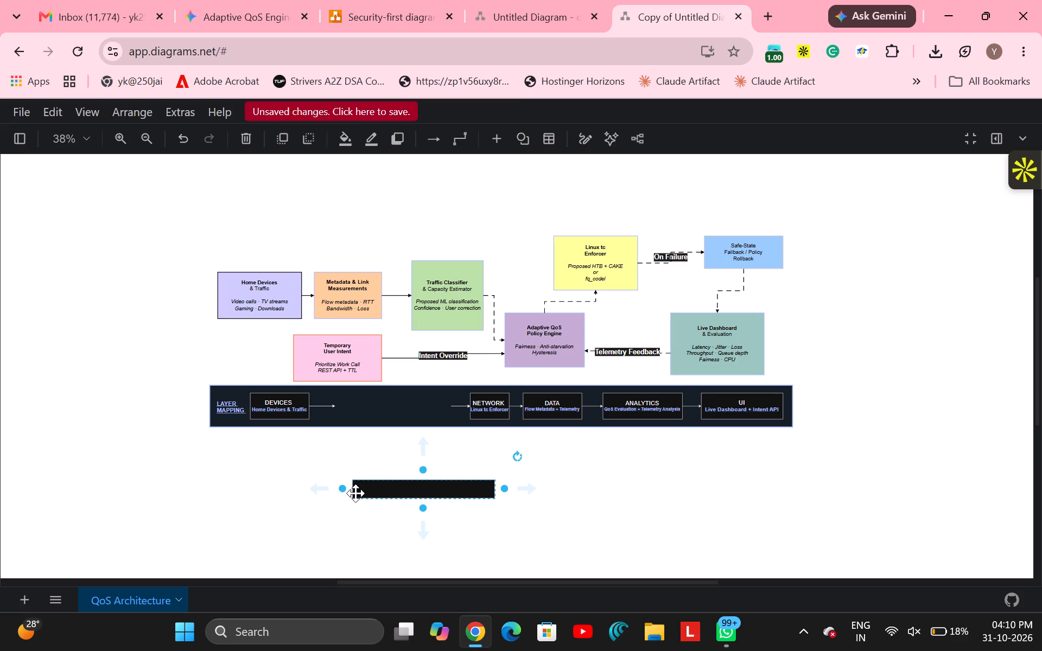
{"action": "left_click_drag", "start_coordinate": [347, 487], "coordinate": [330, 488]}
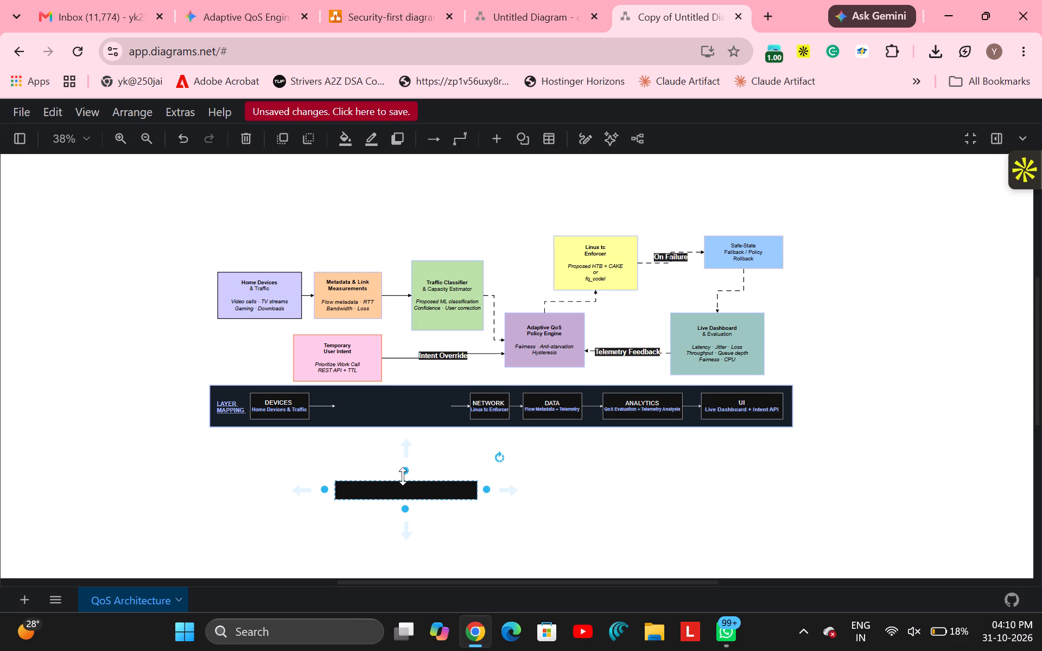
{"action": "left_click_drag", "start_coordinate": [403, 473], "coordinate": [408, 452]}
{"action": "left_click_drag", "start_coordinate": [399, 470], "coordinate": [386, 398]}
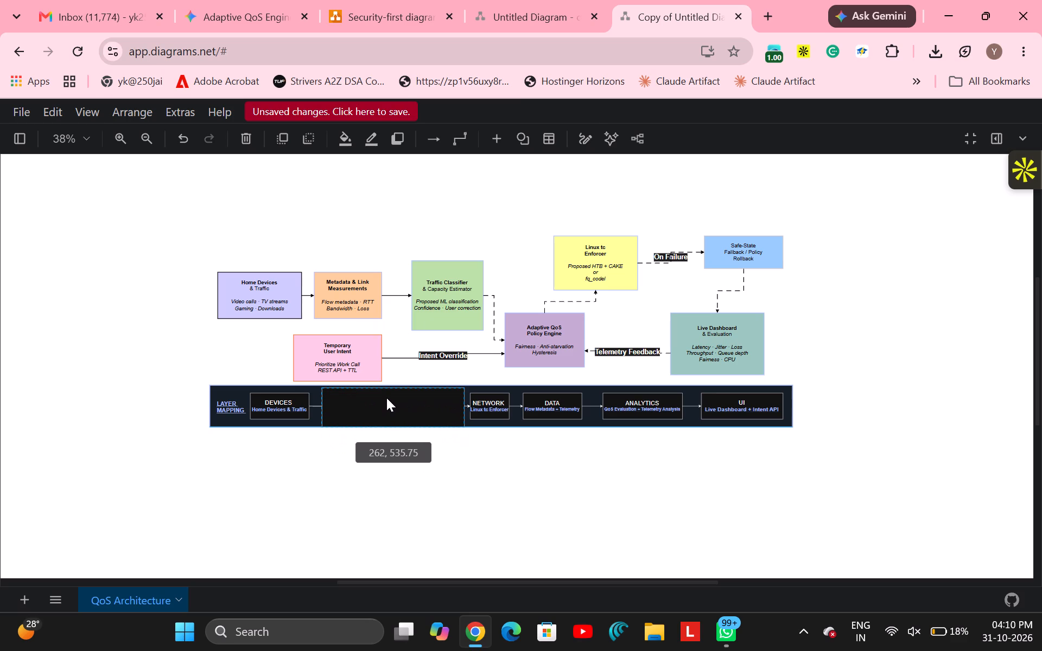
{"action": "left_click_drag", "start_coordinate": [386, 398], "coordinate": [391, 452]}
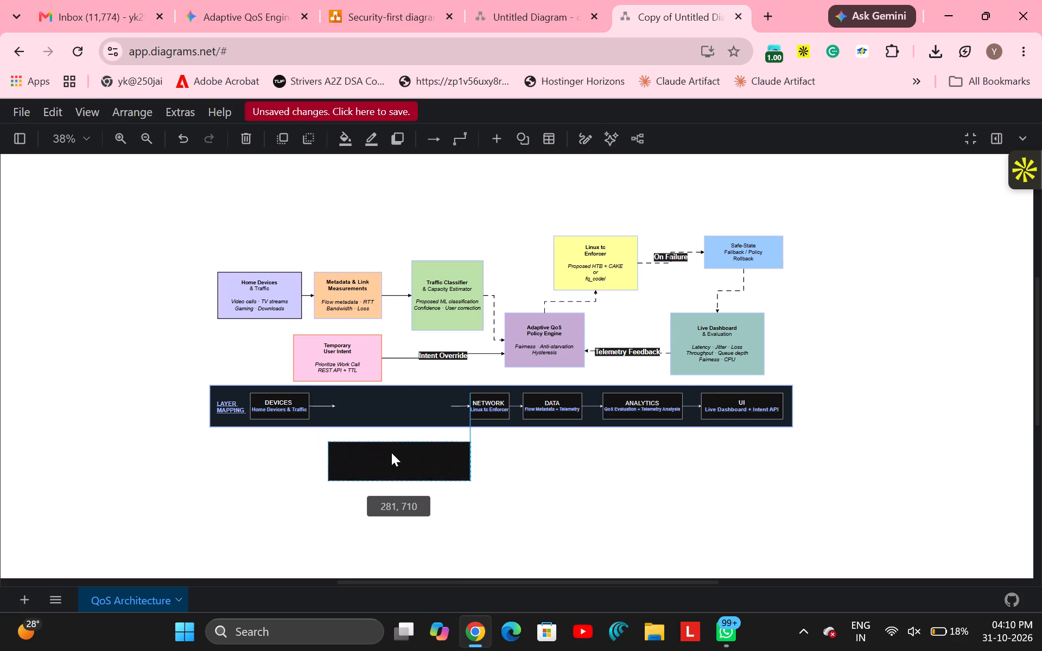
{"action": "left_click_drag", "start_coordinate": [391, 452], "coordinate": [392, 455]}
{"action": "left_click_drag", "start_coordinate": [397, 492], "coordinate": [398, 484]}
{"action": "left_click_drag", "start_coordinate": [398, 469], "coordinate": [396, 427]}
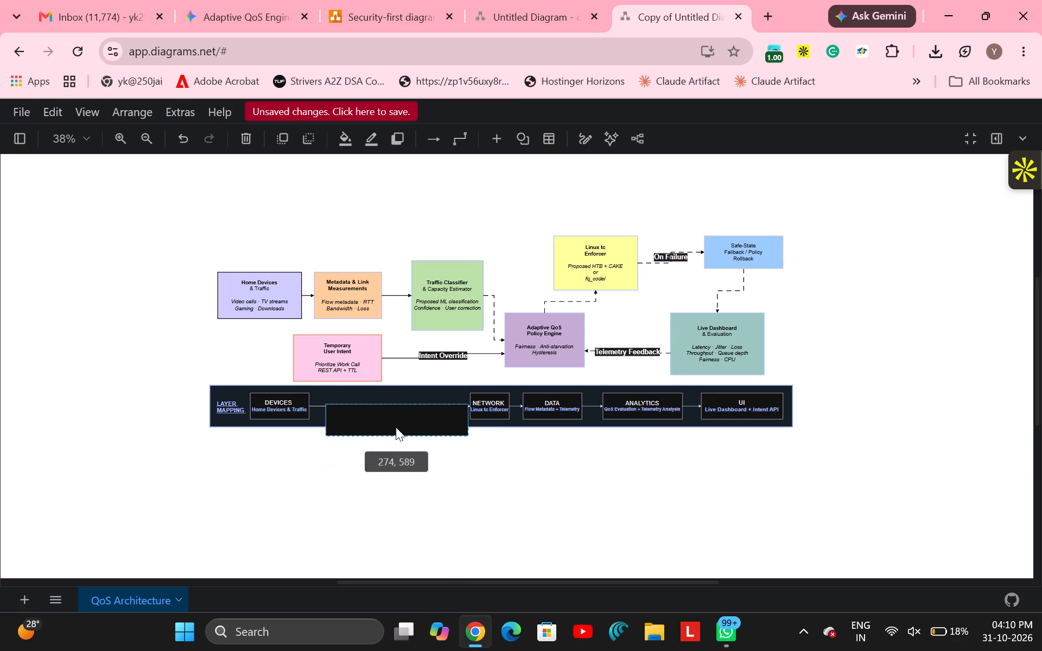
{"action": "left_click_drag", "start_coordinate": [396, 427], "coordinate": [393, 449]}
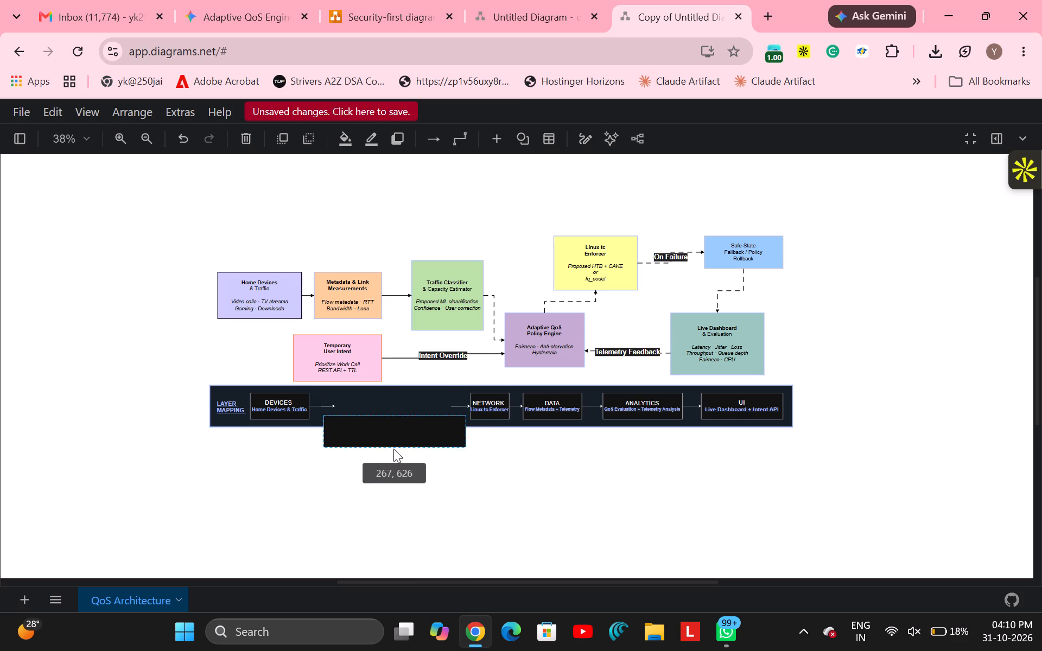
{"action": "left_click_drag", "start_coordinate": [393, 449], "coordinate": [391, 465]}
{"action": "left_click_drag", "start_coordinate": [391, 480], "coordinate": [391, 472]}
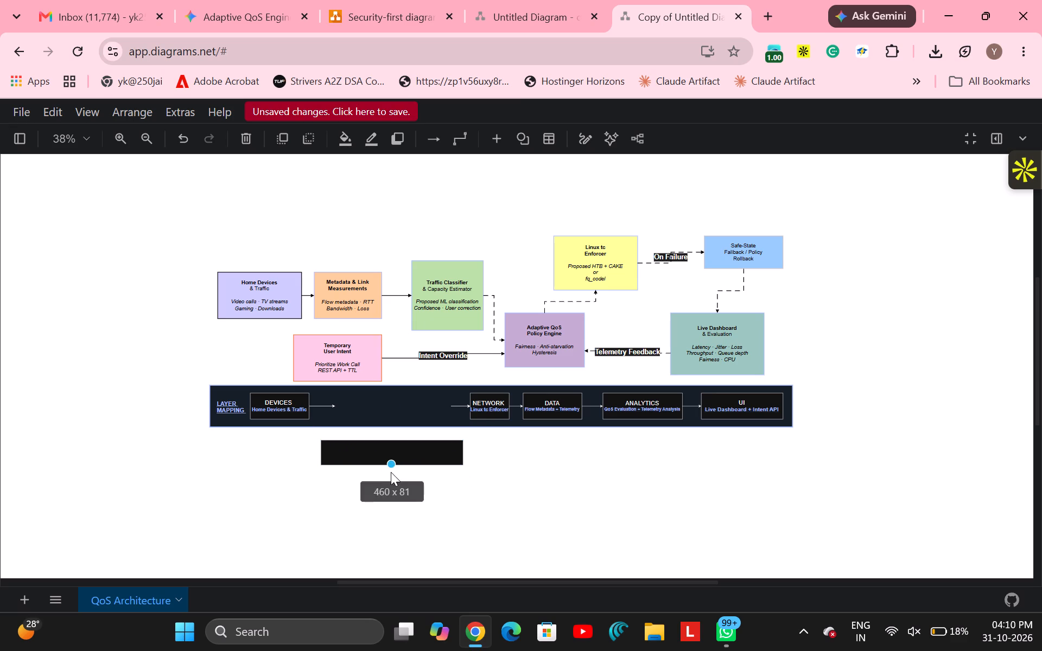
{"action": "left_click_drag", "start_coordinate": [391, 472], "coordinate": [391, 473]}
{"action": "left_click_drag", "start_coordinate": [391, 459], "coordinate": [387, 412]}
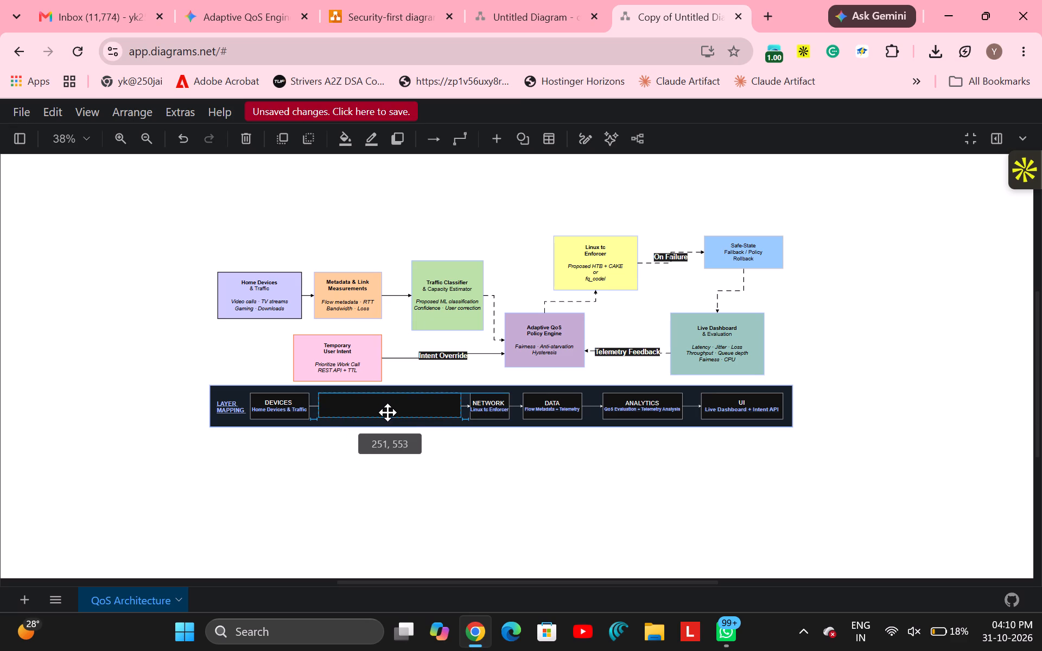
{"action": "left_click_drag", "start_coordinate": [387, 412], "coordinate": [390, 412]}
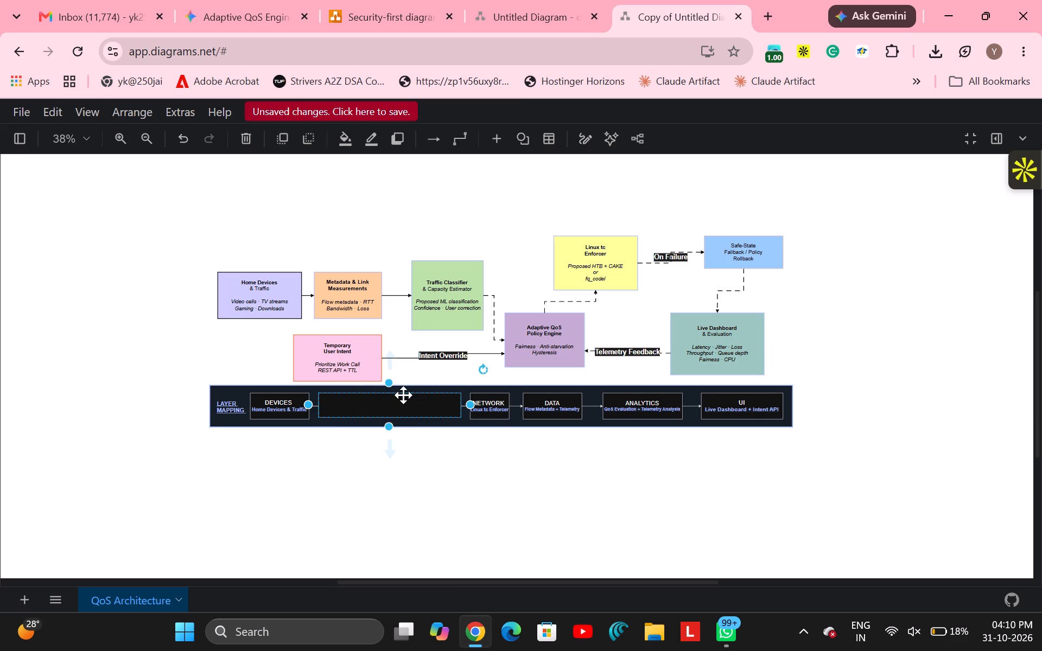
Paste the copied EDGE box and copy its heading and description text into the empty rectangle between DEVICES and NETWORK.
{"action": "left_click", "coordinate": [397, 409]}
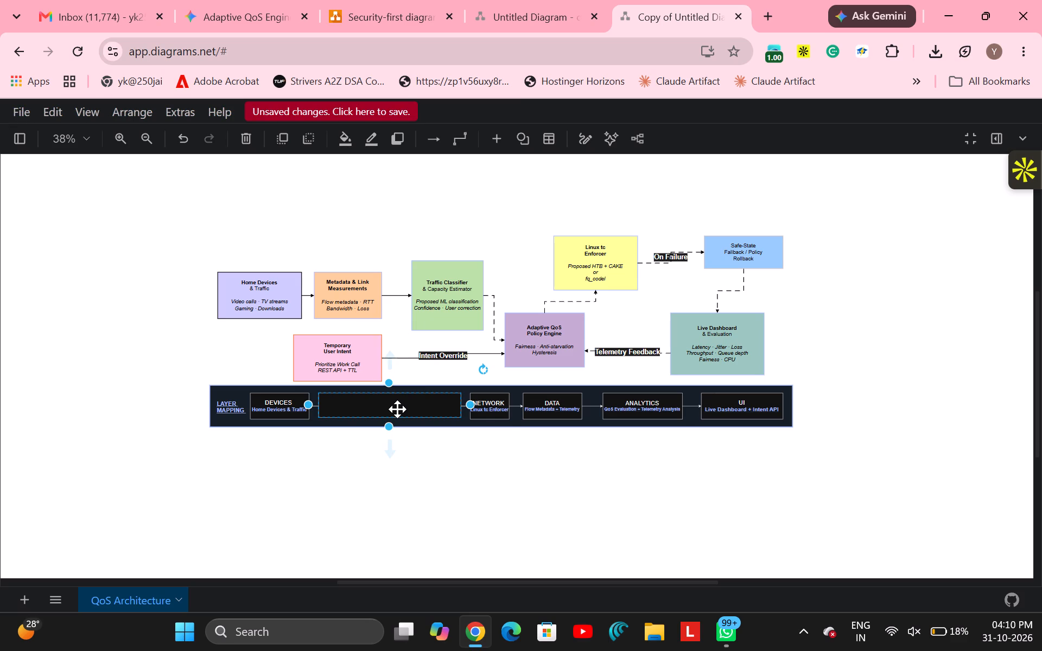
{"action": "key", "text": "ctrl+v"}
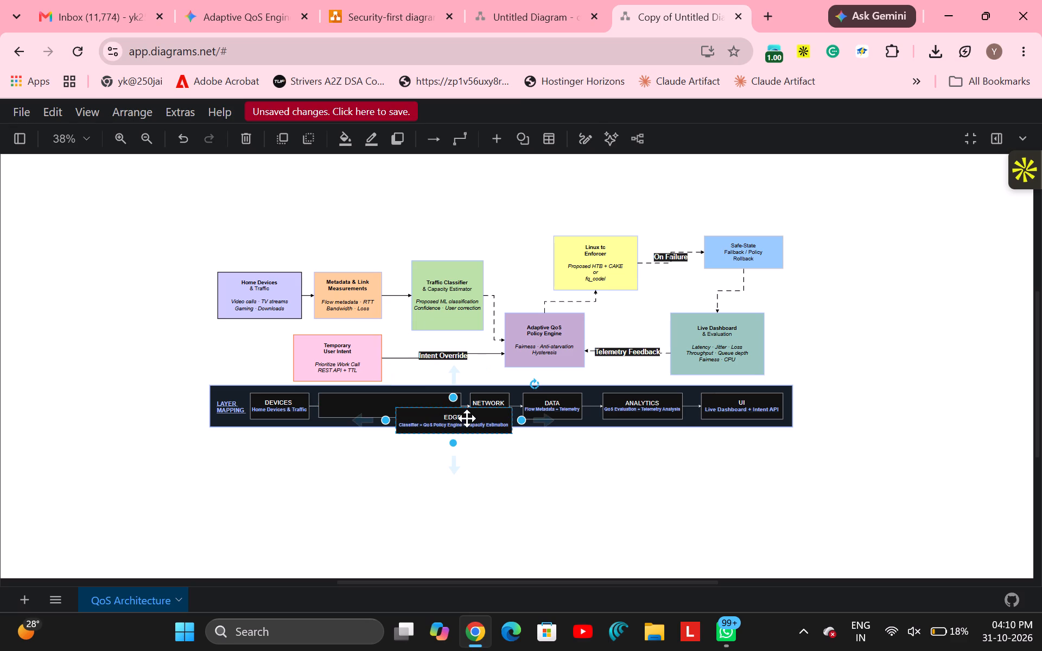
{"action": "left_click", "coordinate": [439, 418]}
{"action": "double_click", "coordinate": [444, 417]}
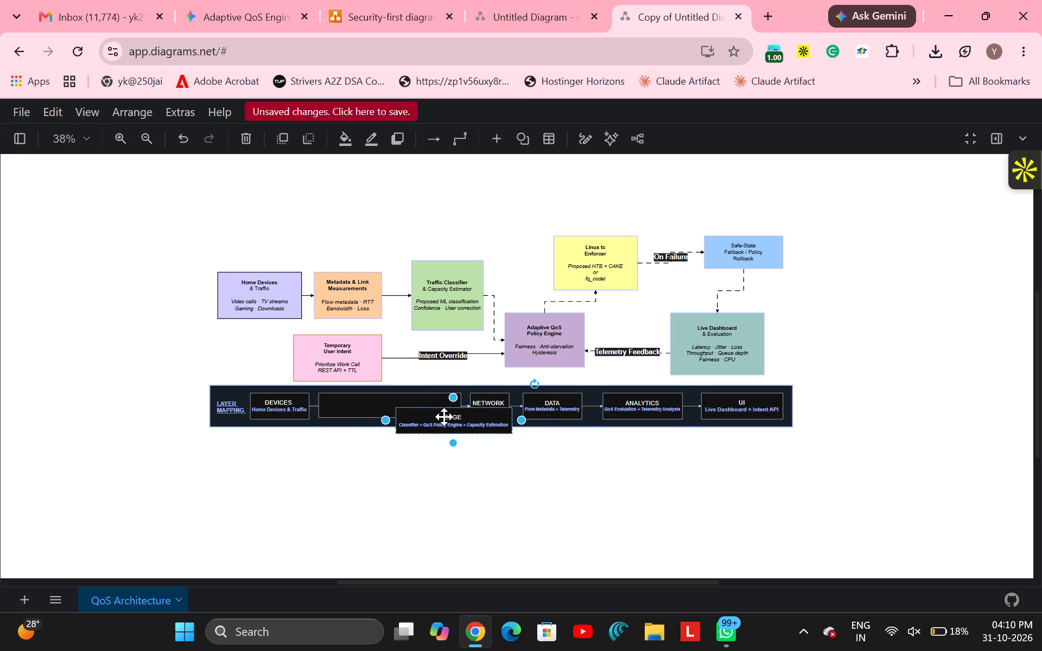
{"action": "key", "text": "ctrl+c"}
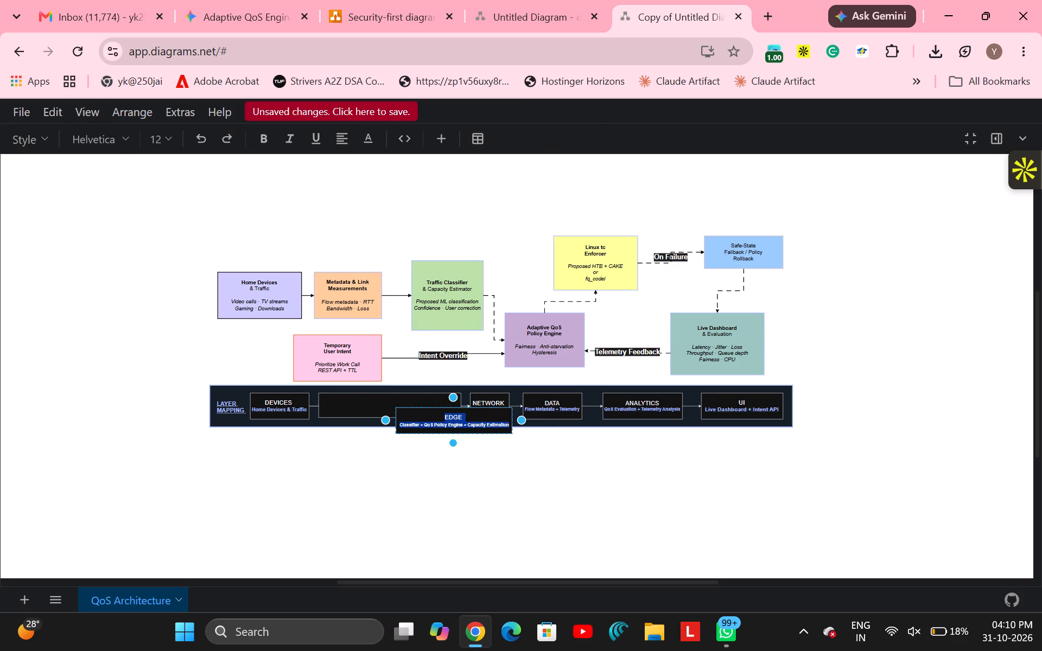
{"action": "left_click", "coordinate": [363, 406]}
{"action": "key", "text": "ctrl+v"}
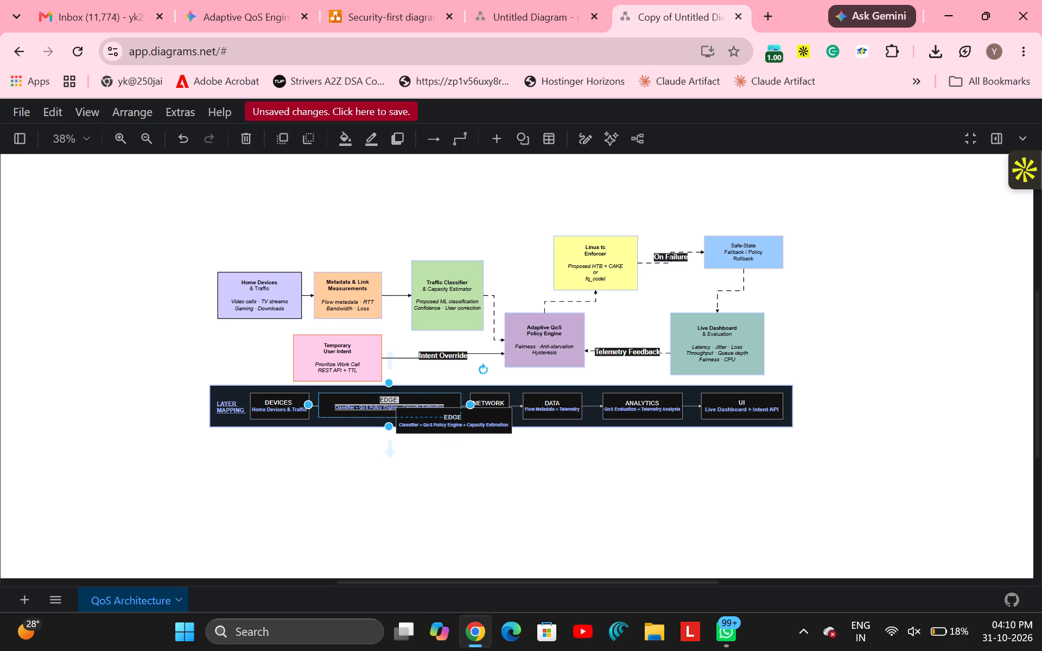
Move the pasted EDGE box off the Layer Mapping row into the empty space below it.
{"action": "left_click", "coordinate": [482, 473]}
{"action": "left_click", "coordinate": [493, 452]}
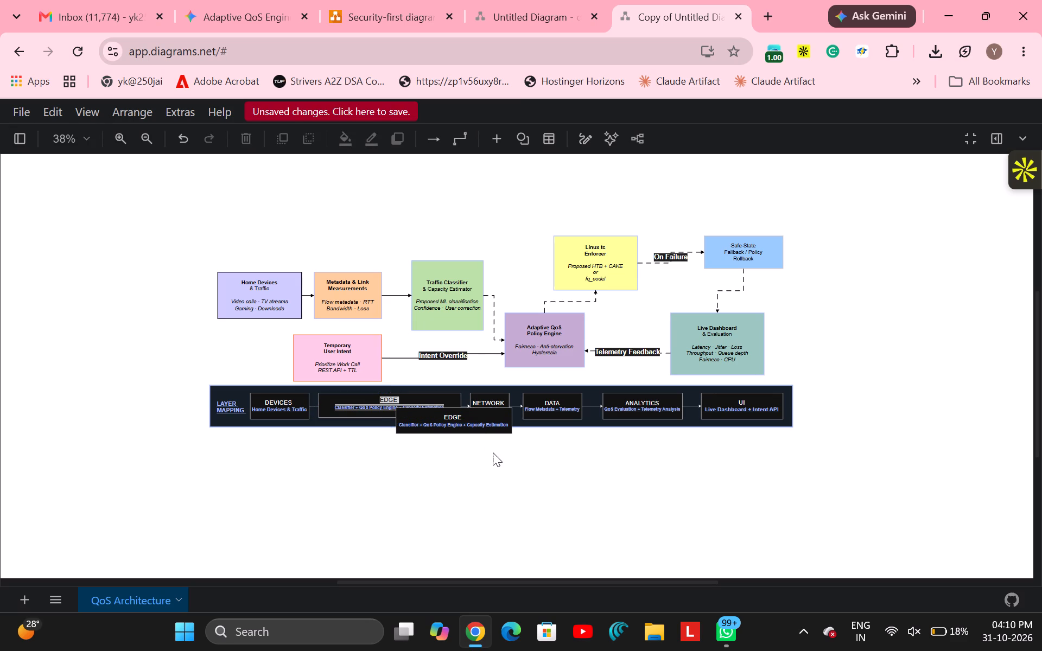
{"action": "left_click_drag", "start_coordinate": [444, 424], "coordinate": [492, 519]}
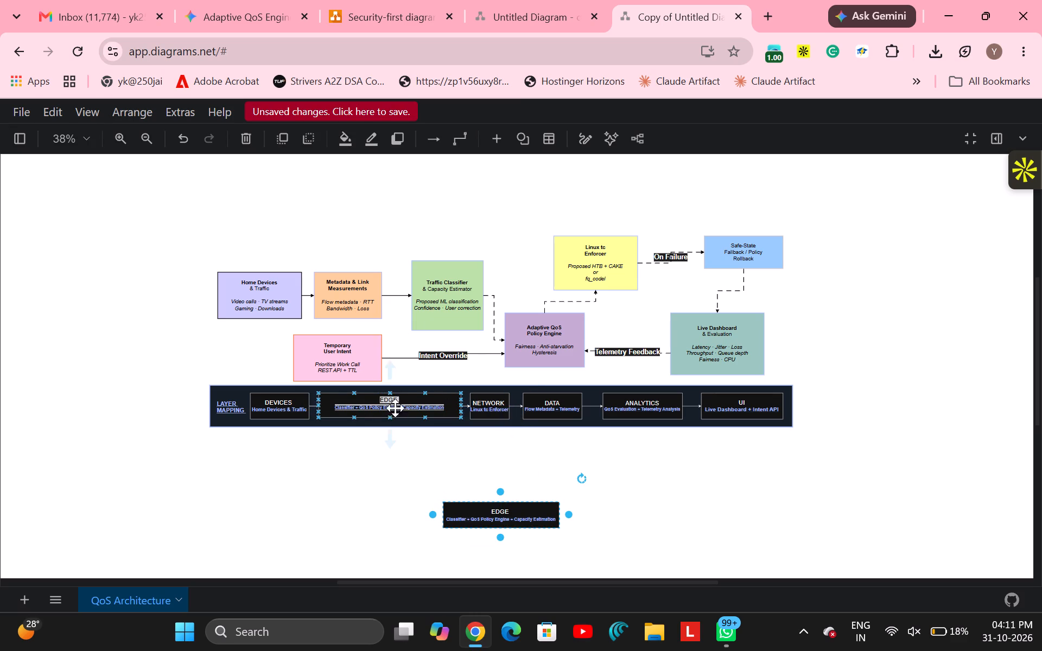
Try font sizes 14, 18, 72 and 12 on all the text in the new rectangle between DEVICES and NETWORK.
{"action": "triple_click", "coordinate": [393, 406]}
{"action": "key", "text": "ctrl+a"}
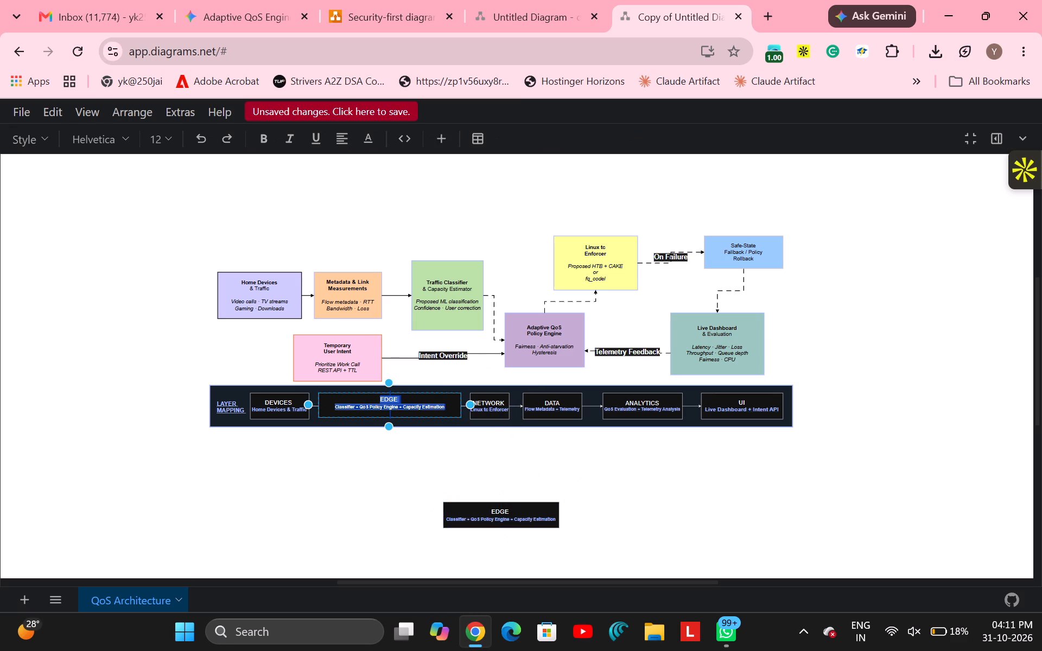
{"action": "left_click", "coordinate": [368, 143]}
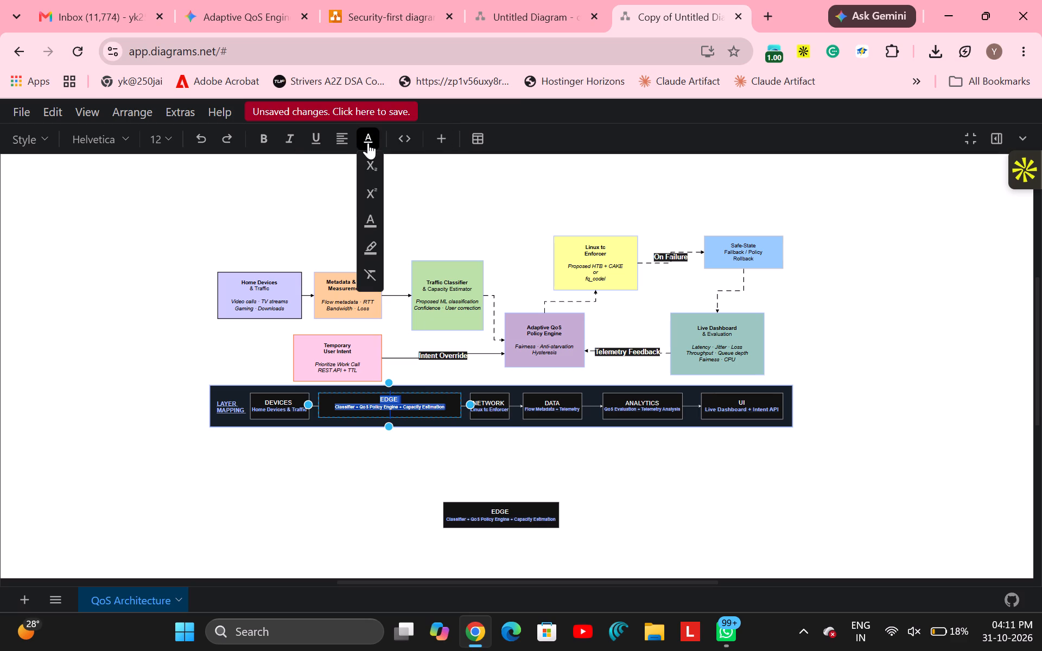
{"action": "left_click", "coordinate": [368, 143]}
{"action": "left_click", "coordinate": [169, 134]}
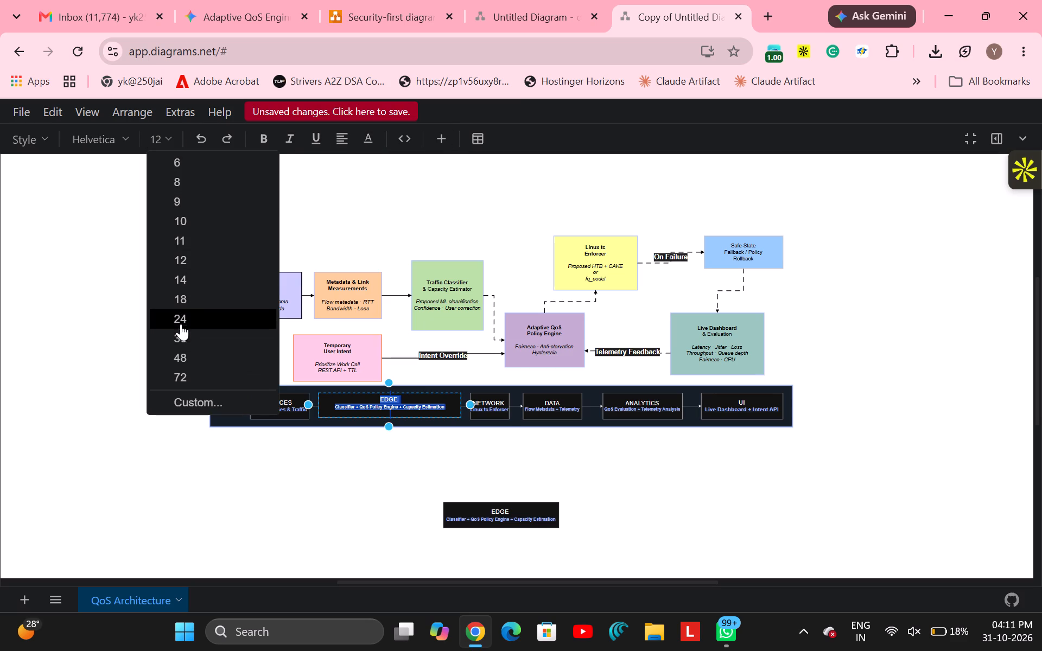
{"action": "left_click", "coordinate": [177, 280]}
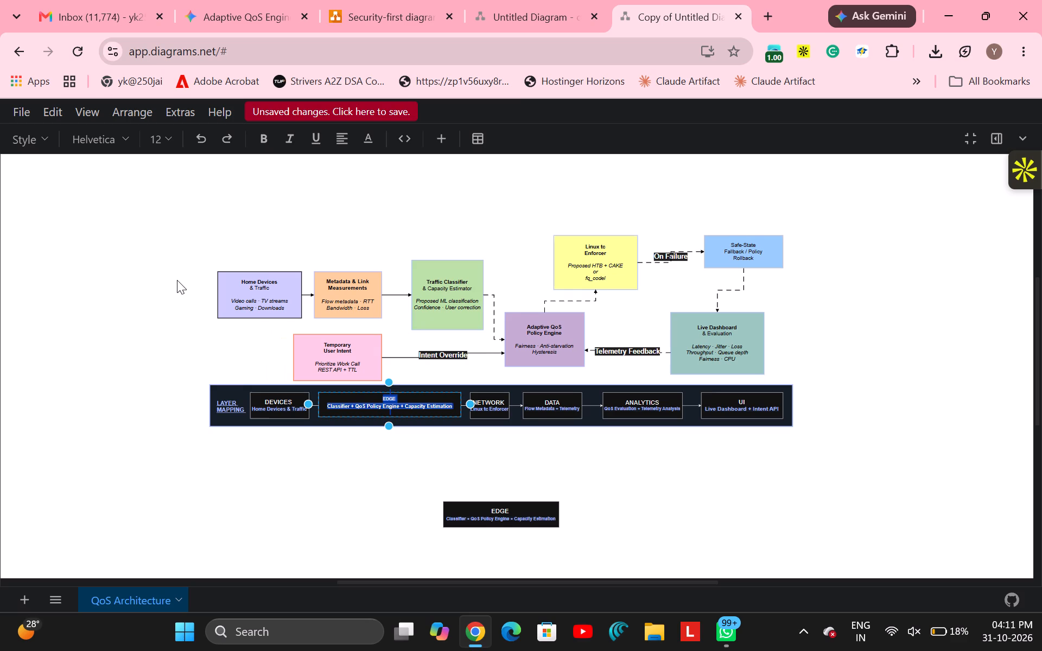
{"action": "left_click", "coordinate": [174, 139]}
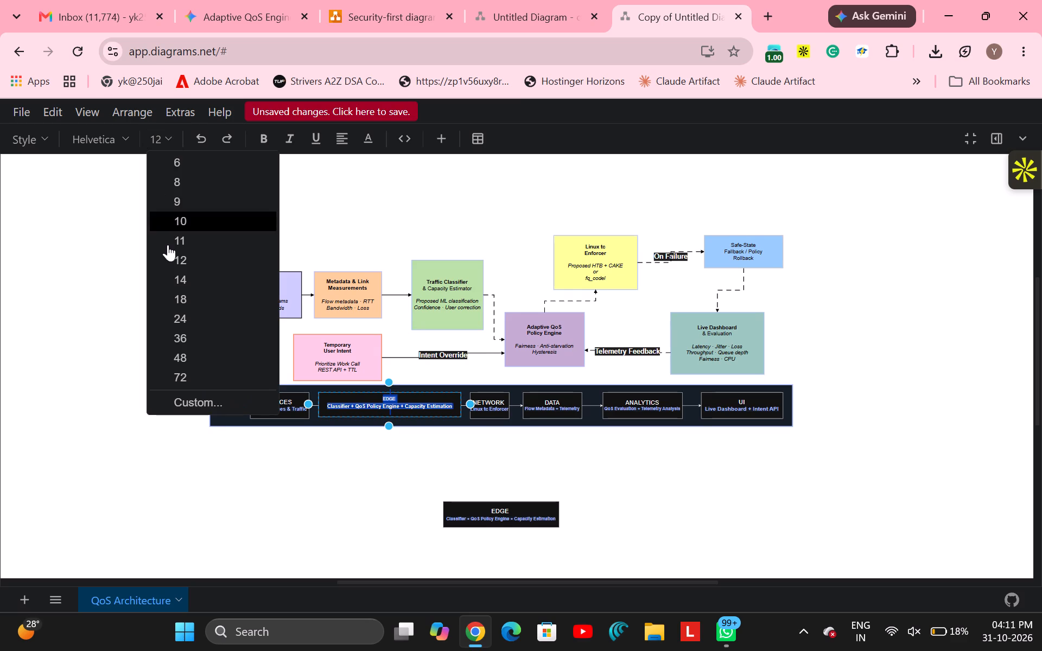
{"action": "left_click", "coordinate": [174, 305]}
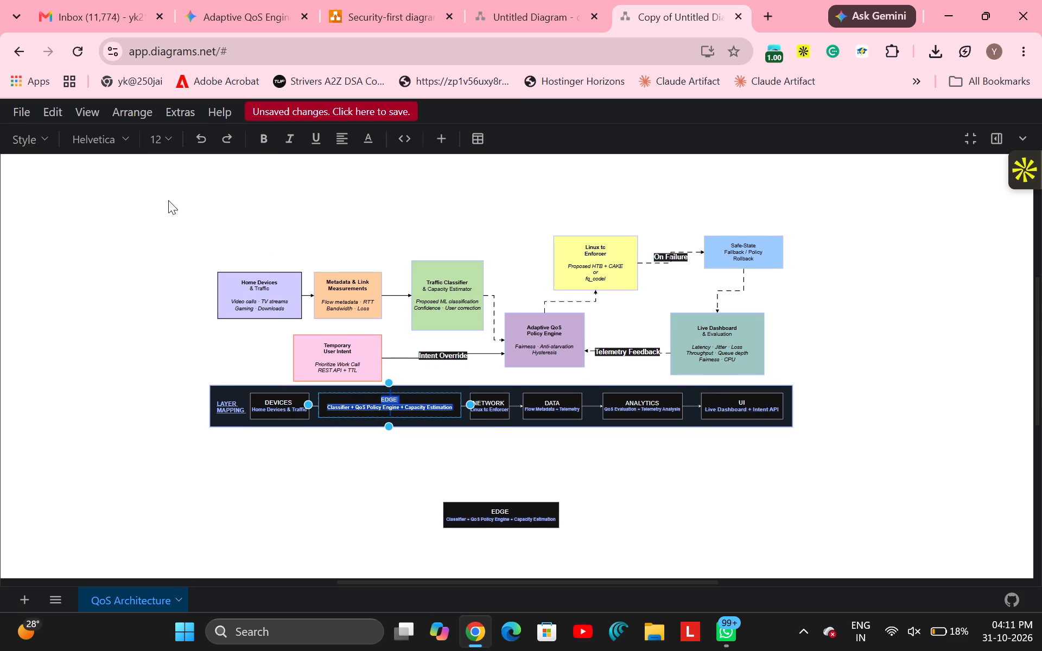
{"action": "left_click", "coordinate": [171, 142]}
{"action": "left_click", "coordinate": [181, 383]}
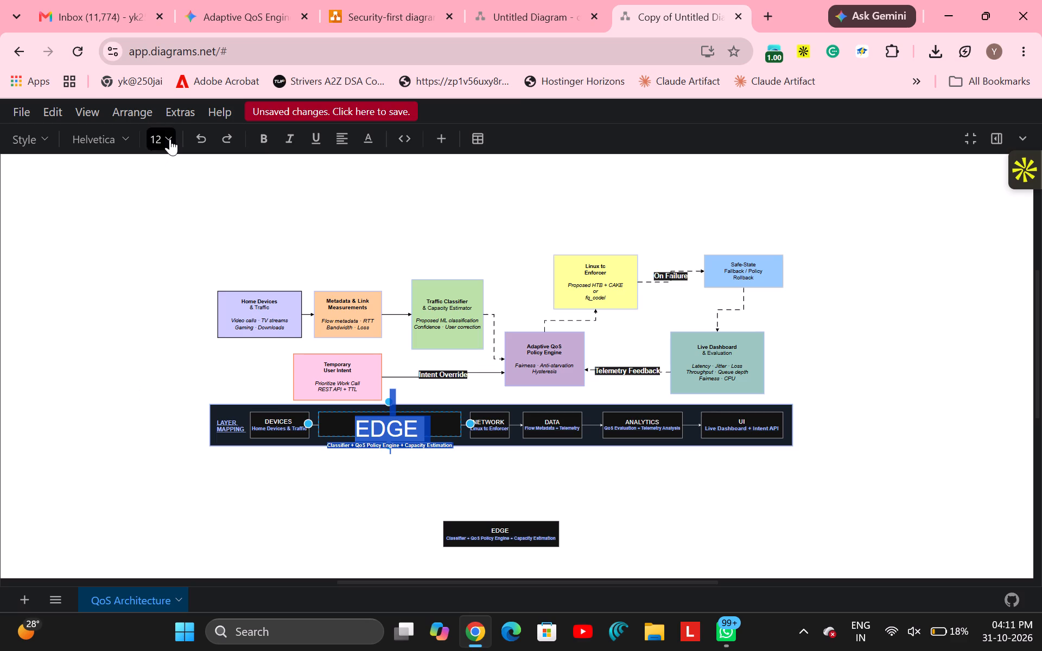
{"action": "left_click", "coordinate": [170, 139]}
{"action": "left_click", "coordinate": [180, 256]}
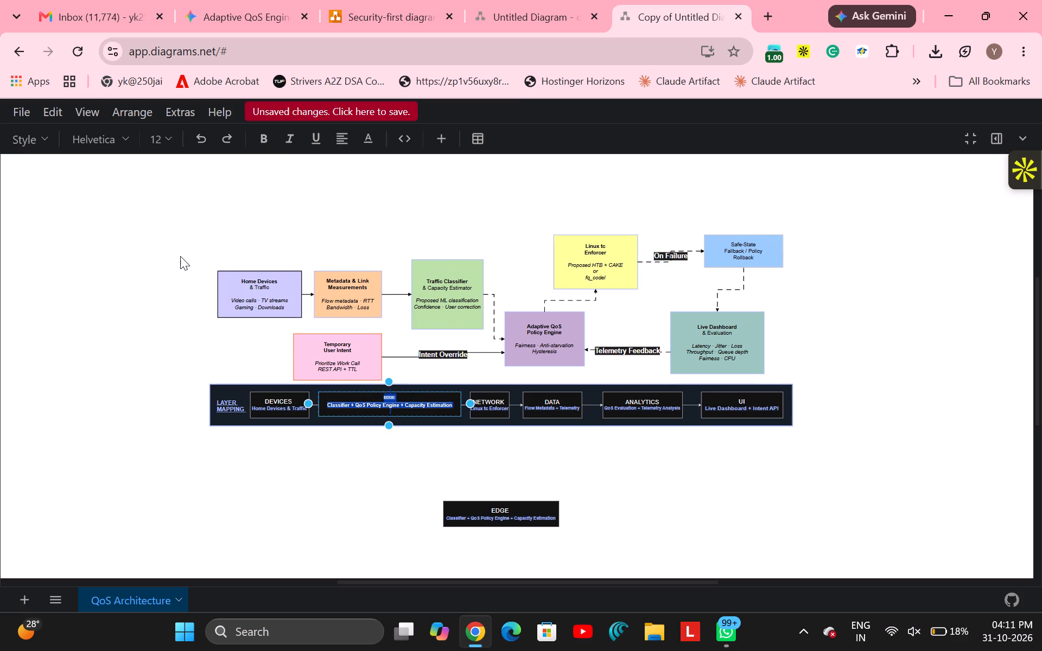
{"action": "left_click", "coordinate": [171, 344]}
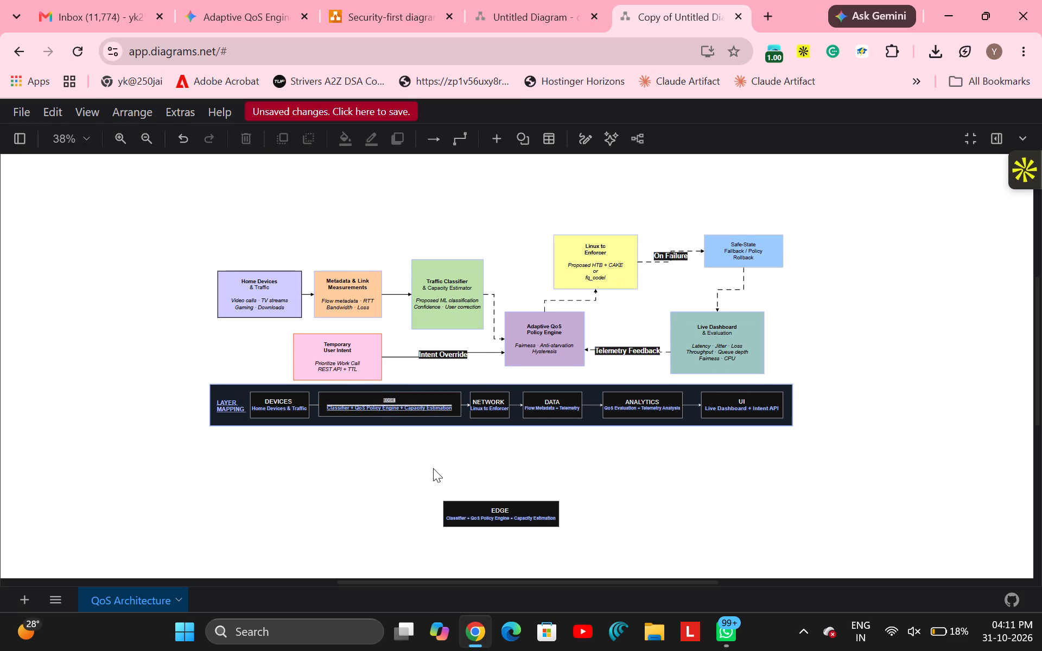
Undo the whole rectangle replacement, back through the deletion of the original EDGE box between DEVICES and NETWORK.
{"action": "key", "text": "ctrl+z"}
{"action": "key", "text": "ctrl+z"}
{"action": "key", "text": "ctrl+z"}
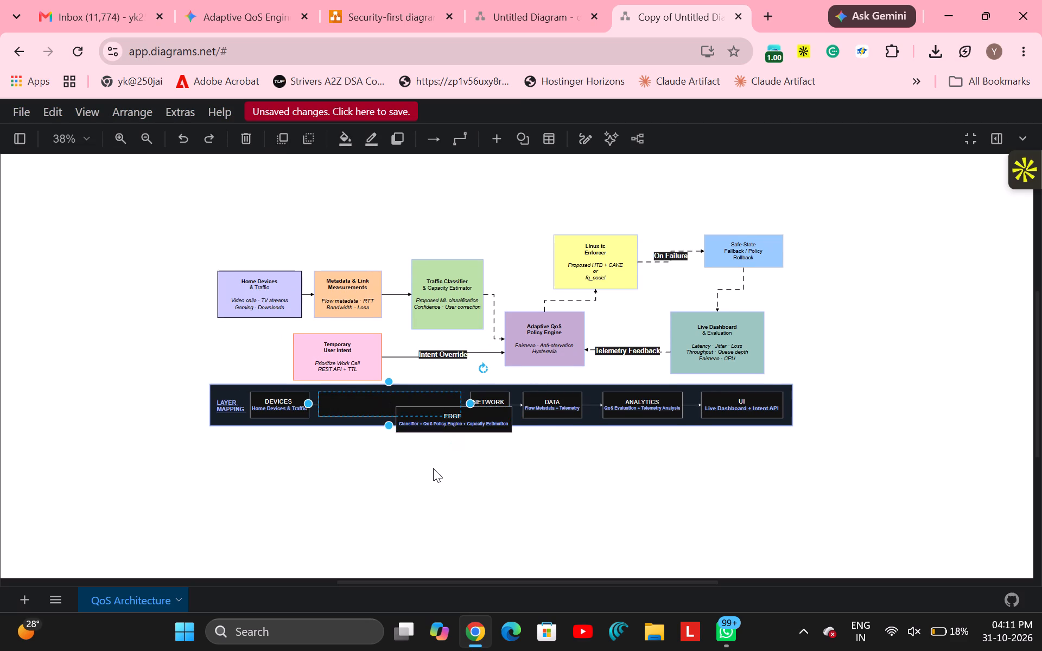
{"action": "key", "text": "ctrl+z"}
{"action": "key", "text": "ctrl+z"}
{"action": "key", "text": "ctrl+z"}
{"action": "key", "text": "ctrl+z"}
{"action": "key", "text": "ctrl+z"}
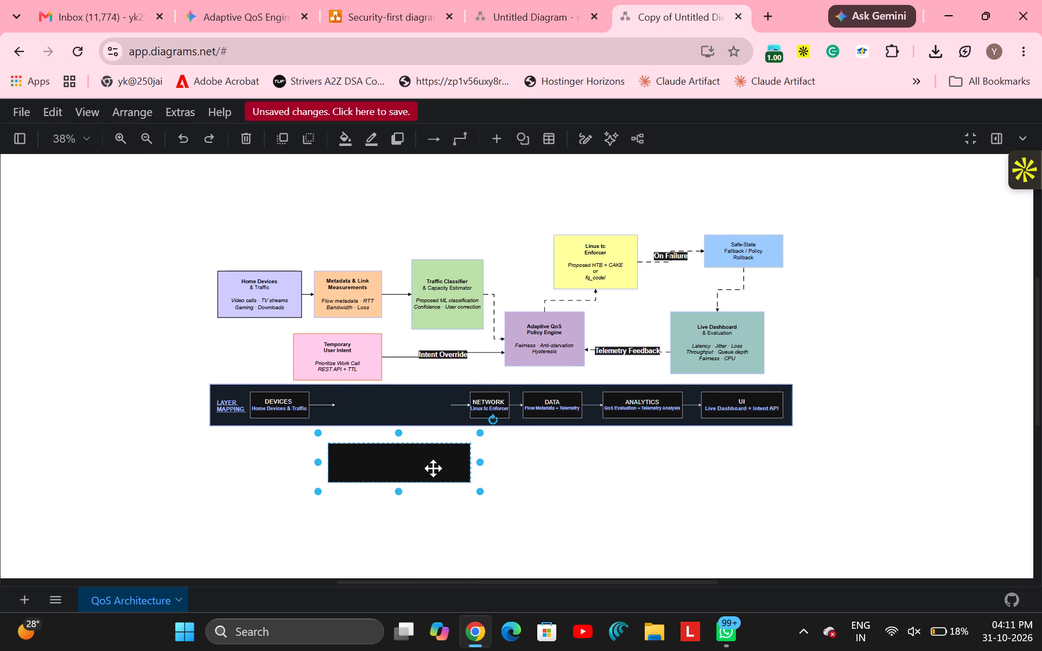
{"action": "key", "text": "ctrl+z"}
{"action": "key", "text": "ctrl+z"}
{"action": "key", "text": "ctrl+z"}
{"action": "key", "text": "ctrl+z"}
{"action": "key", "text": "ctrl+z"}
{"action": "key", "text": "ctrl+z"}
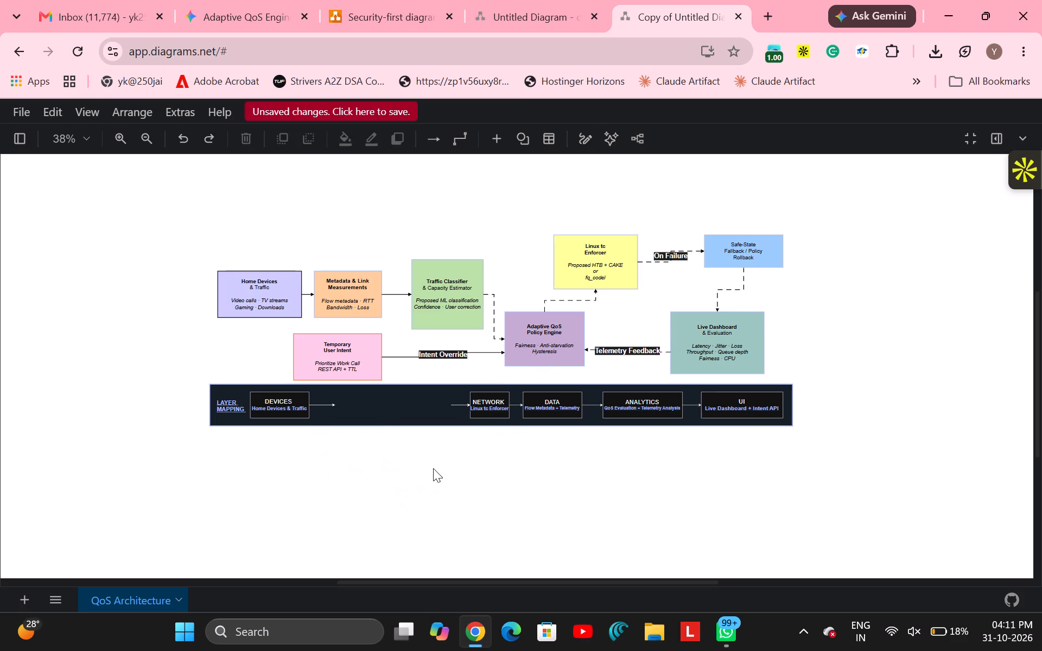
{"action": "key", "text": "ctrl+z"}
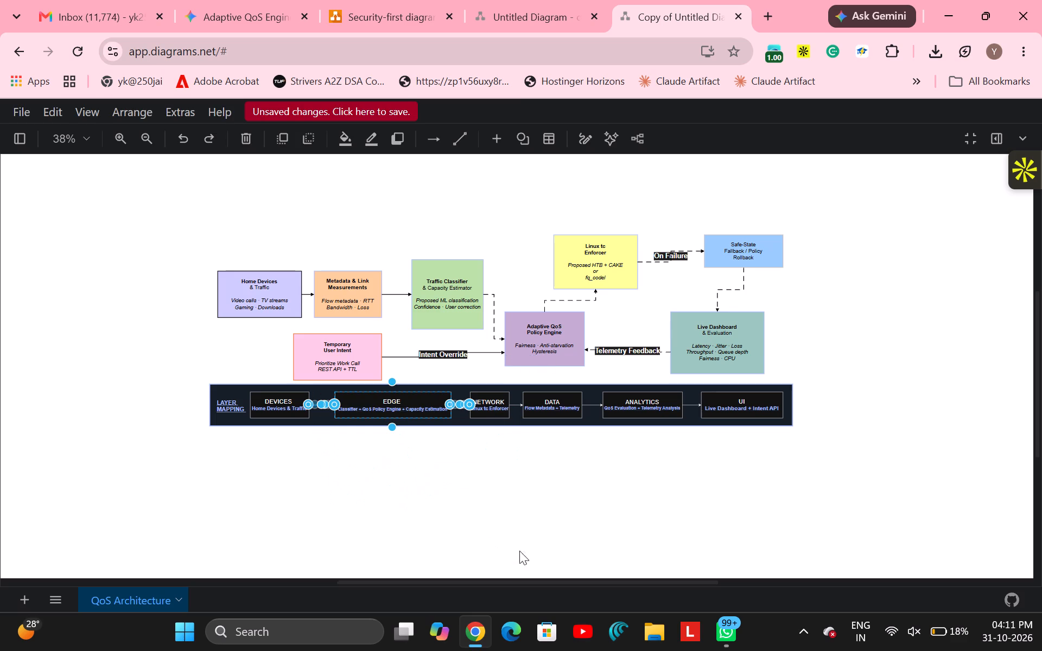
{"action": "left_click", "coordinate": [523, 520]}
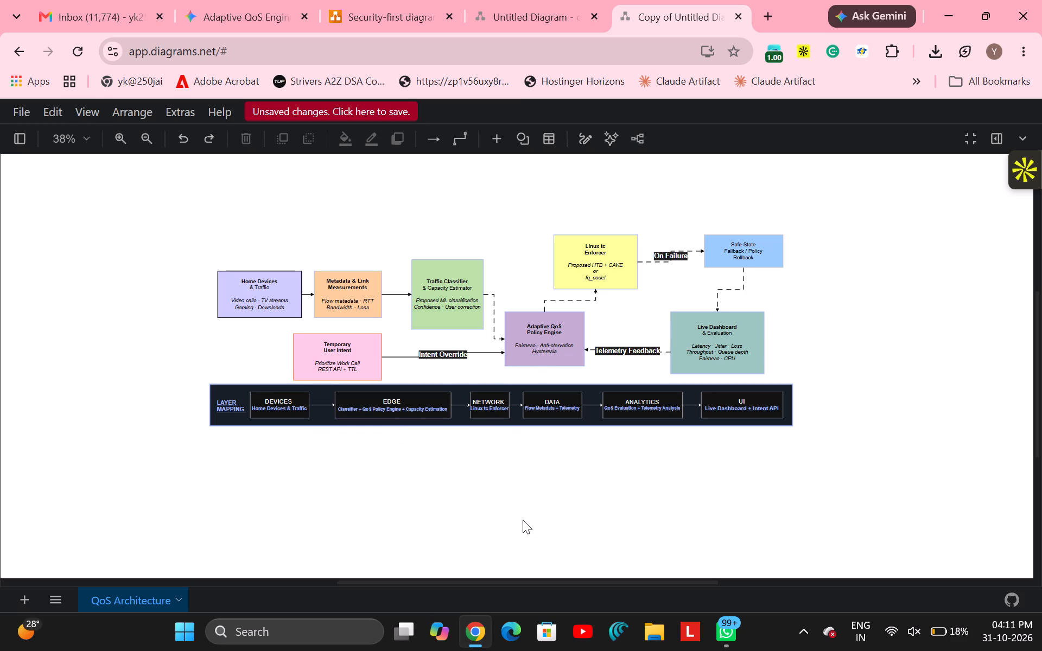
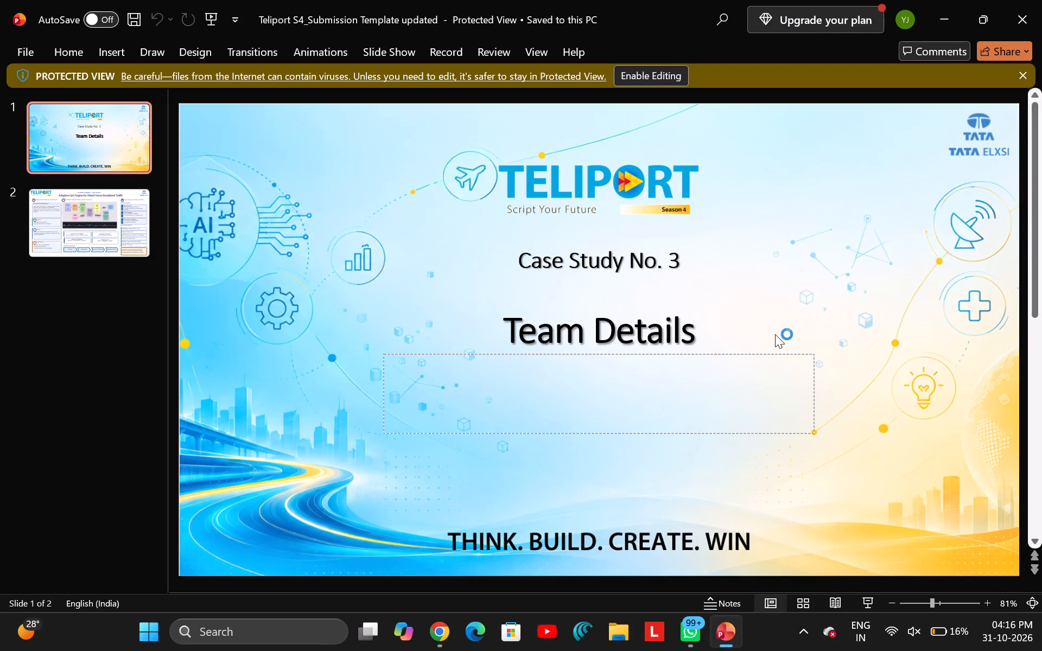
Switch to the draw.io diagram in Chrome and restore its full header and formatting sidebar.
{"action": "key", "text": "alt+Tab"}
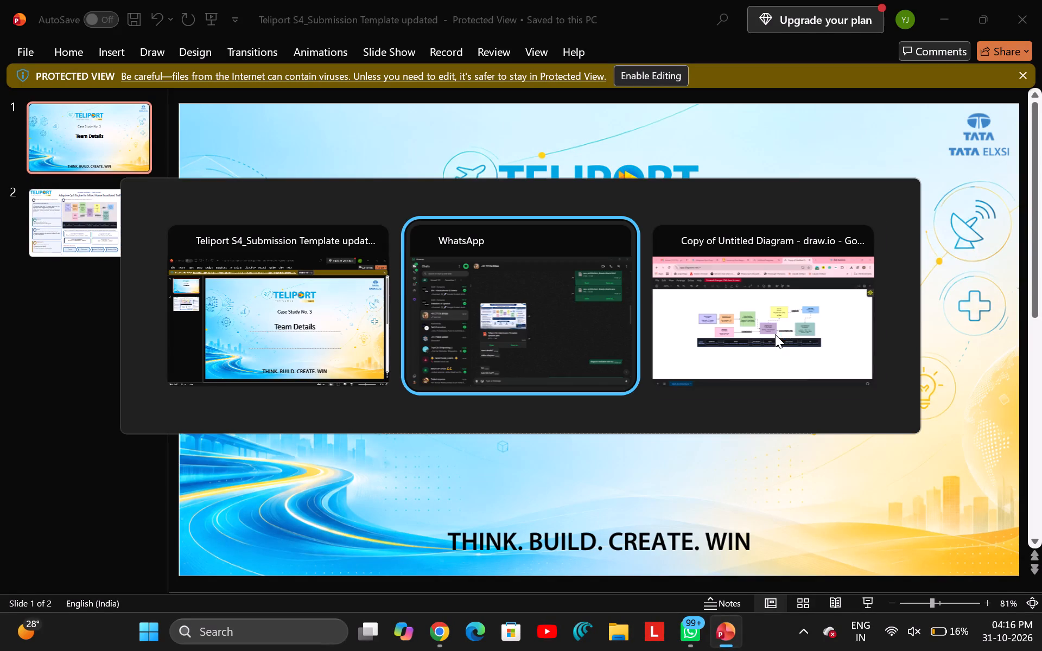
{"action": "key", "text": "alt+Tab"}
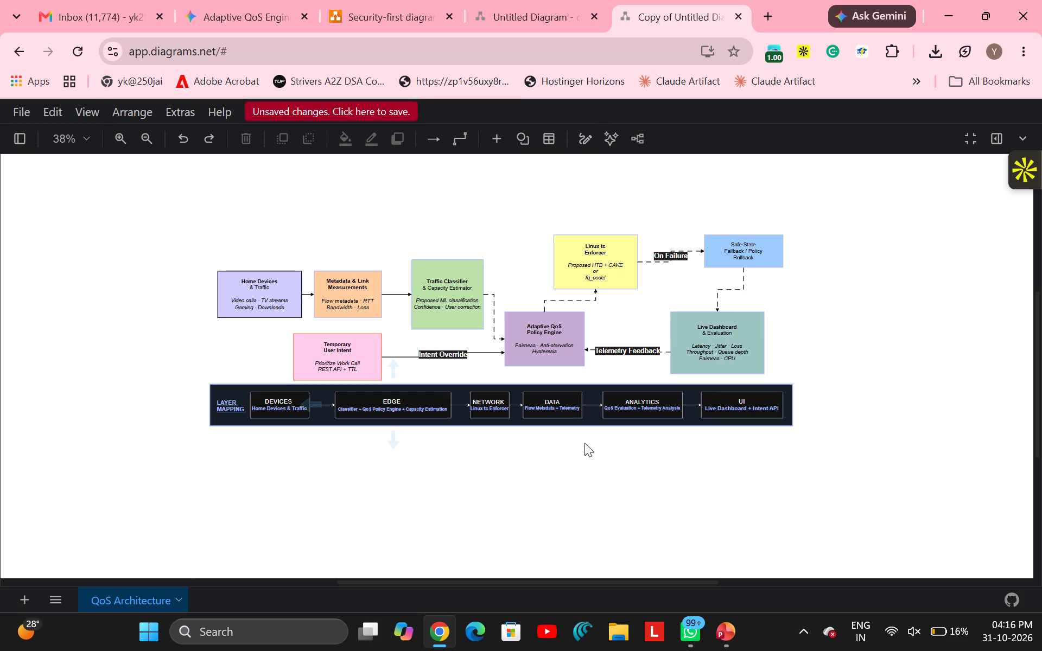
{"action": "left_click", "coordinate": [1024, 134]}
{"action": "left_click", "coordinate": [999, 161]}
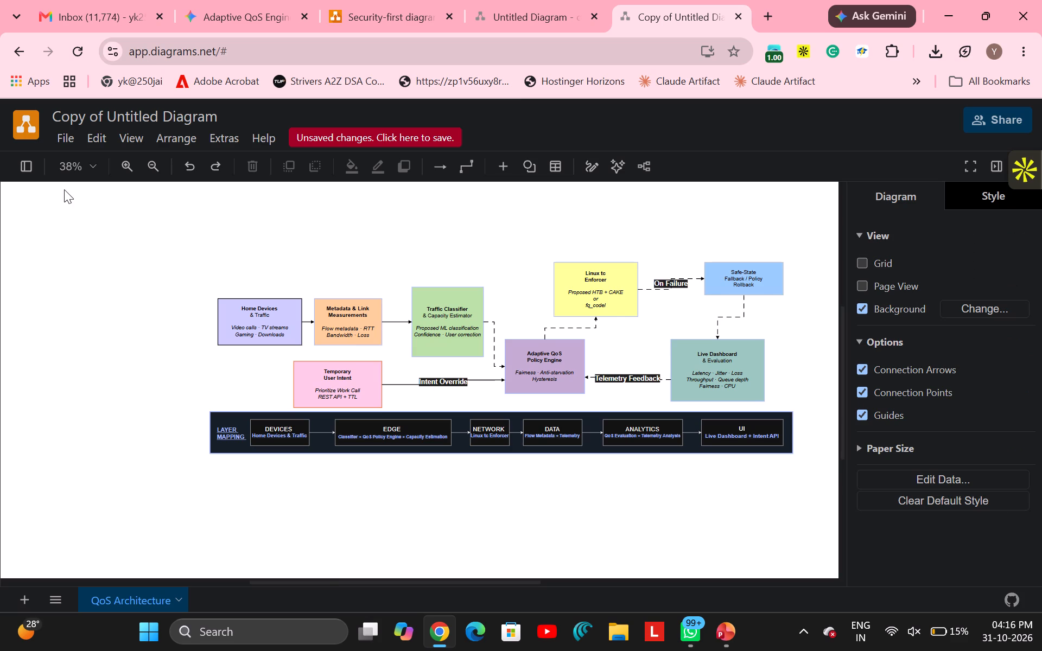
{"action": "left_click", "coordinate": [24, 162]}
Extend the dark Layer Mapping background bar further left, well beyond the DEVICES box, keeping its height at 135.
{"action": "left_click", "coordinate": [380, 431]}
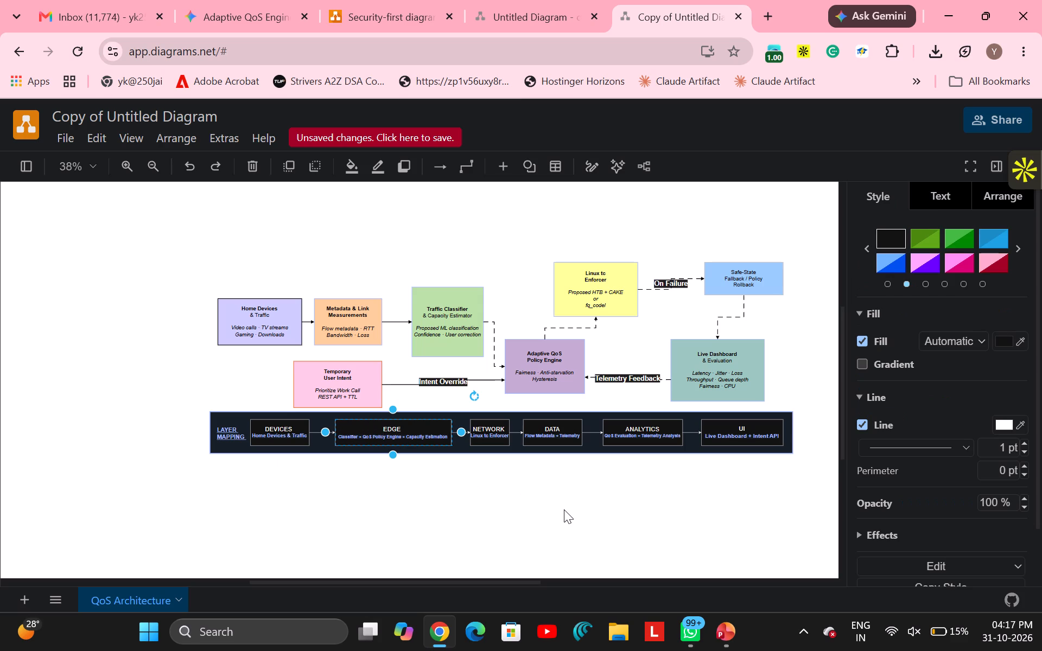
{"action": "left_click", "coordinate": [564, 509]}
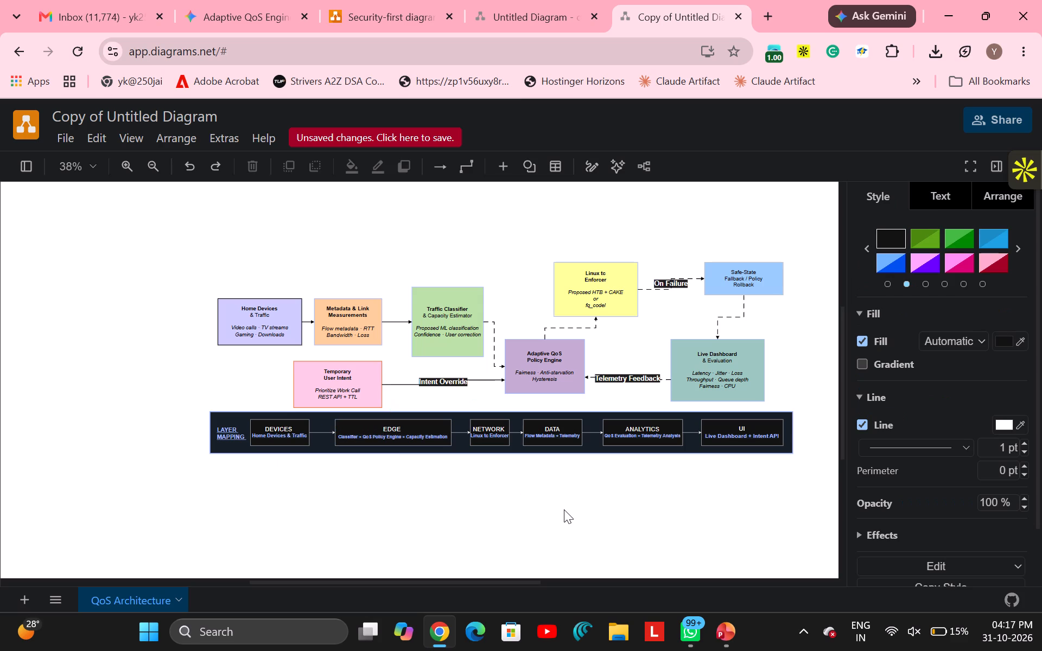
{"action": "left_click", "coordinate": [231, 419]}
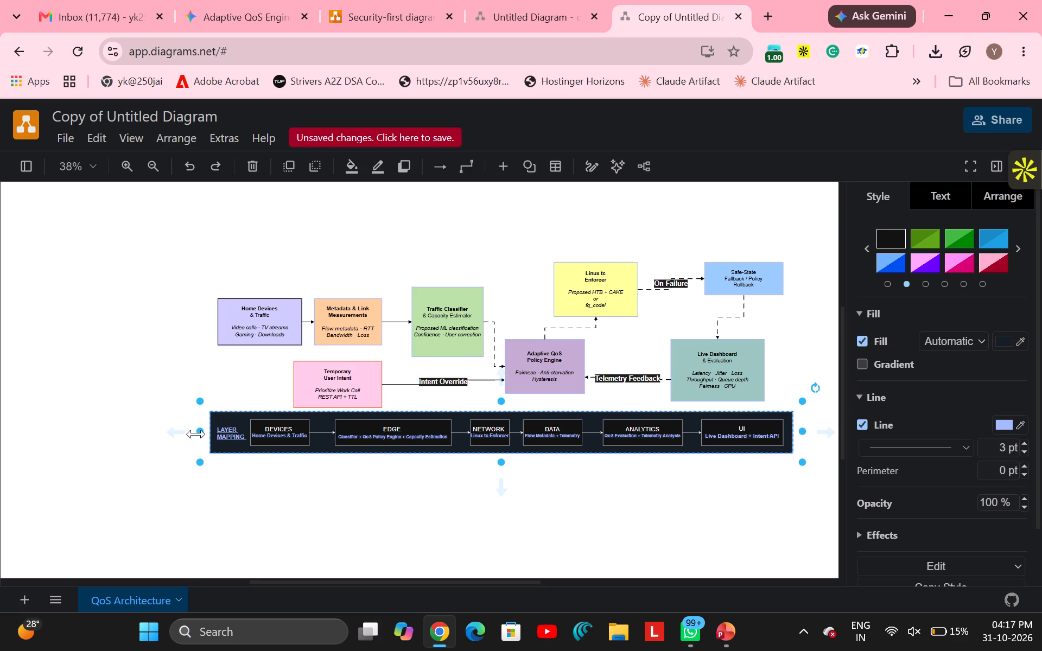
{"action": "left_click_drag", "start_coordinate": [196, 434], "coordinate": [166, 433]}
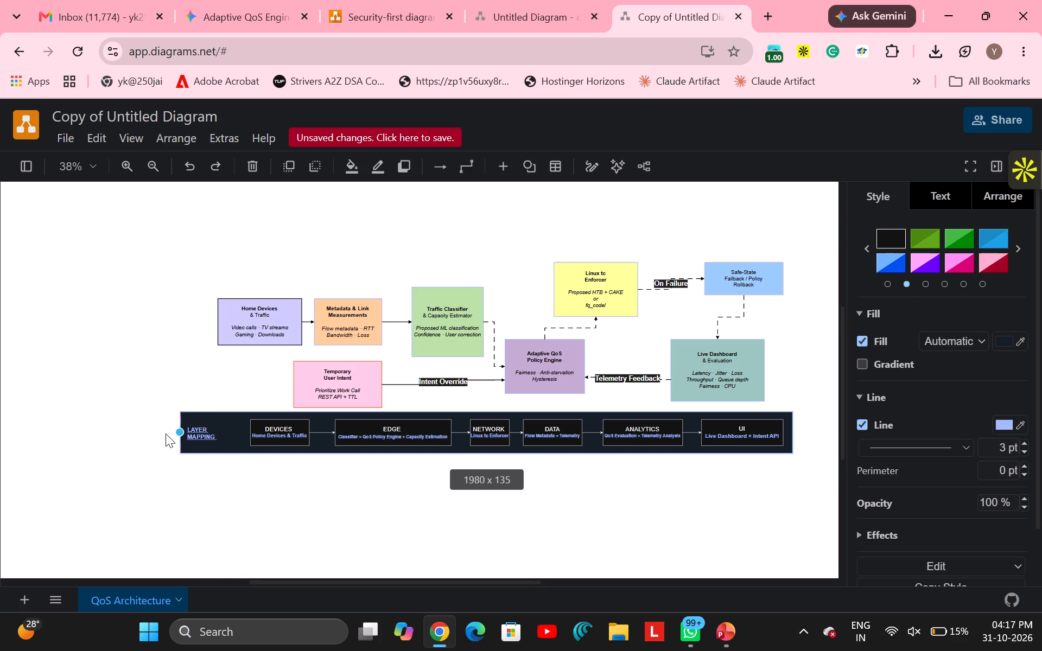
{"action": "left_click_drag", "start_coordinate": [166, 433], "coordinate": [133, 431]}
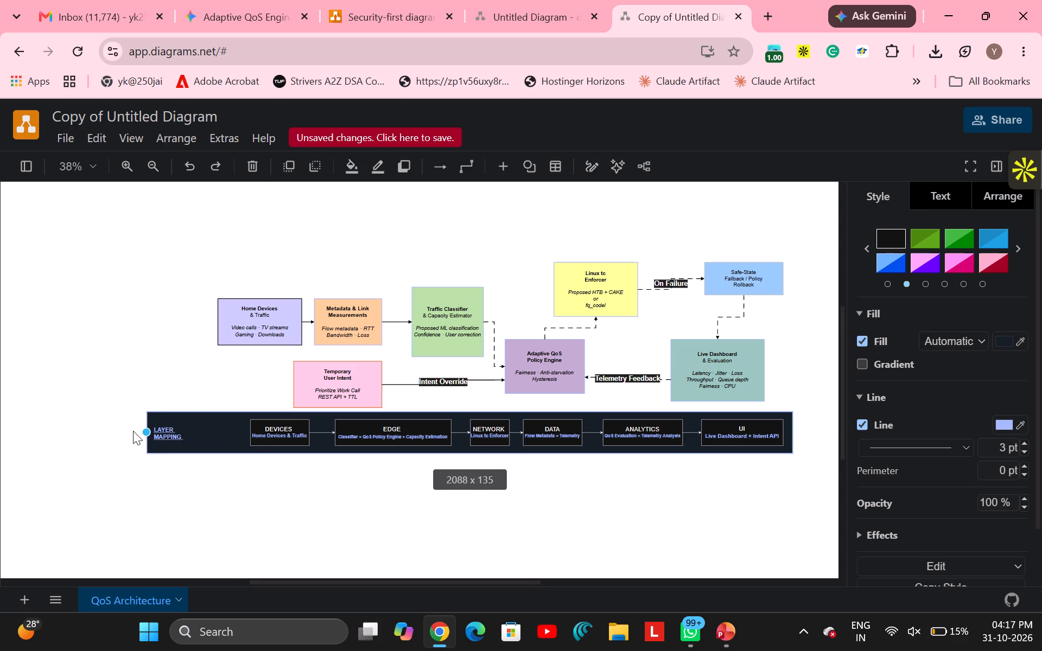
{"action": "left_click_drag", "start_coordinate": [133, 431], "coordinate": [142, 435]}
{"action": "left_click_drag", "start_coordinate": [396, 274], "coordinate": [327, 260]}
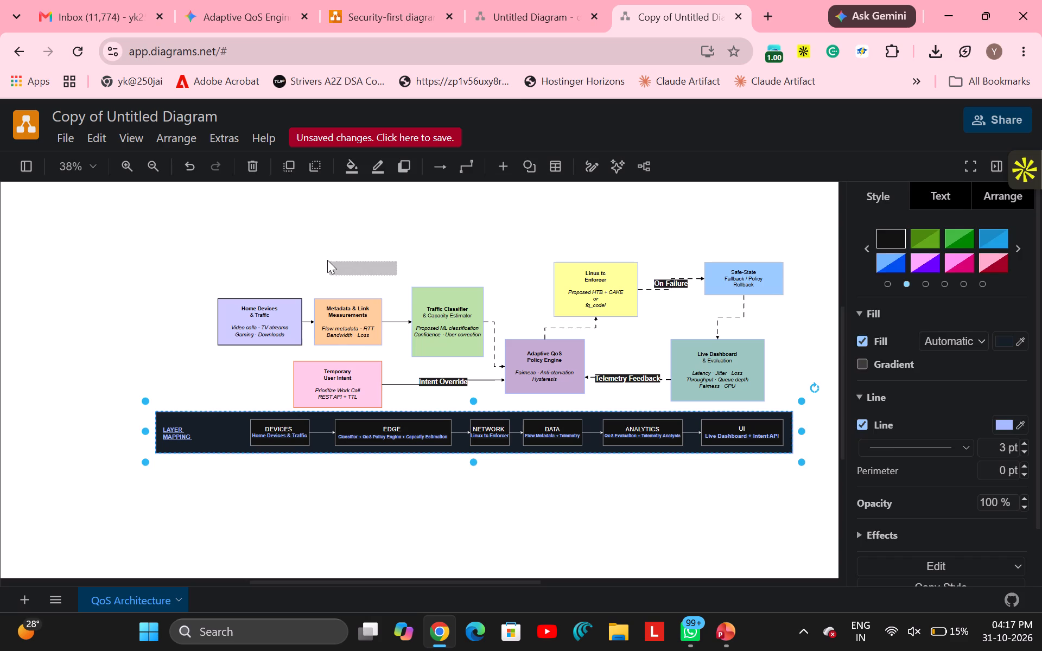
{"action": "left_click_drag", "start_coordinate": [327, 260], "coordinate": [327, 259]}
{"action": "scroll", "coordinate": [327, 259], "scroll_direction": "left", "scroll_amount": 1}
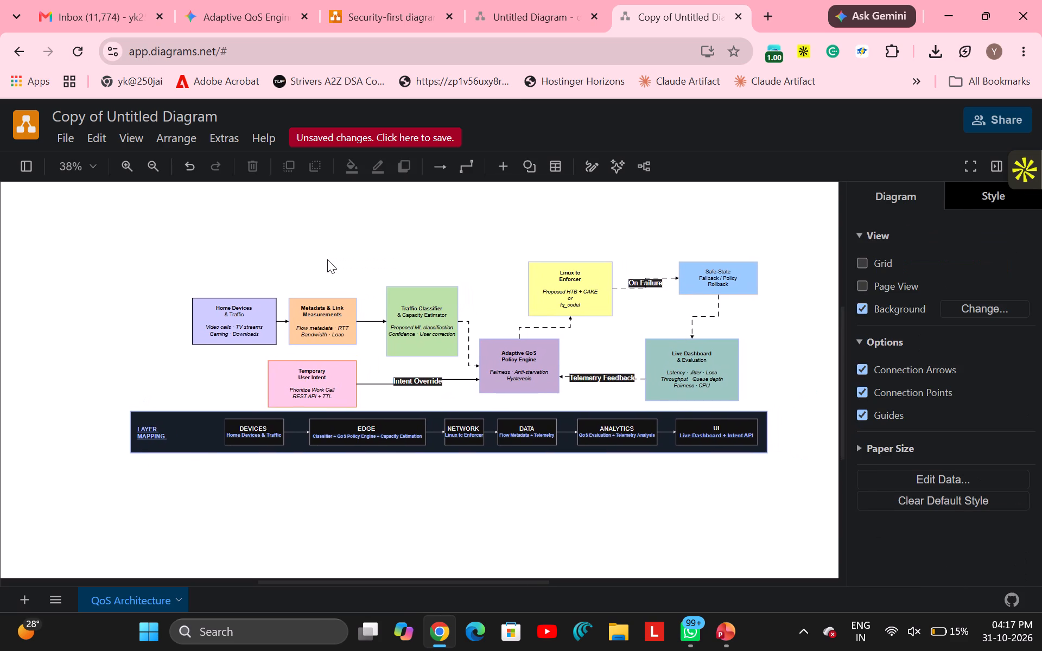
Nudge the extended Layer Mapping background bar slightly down behind its row of boxes.
{"action": "left_click", "coordinate": [189, 422]}
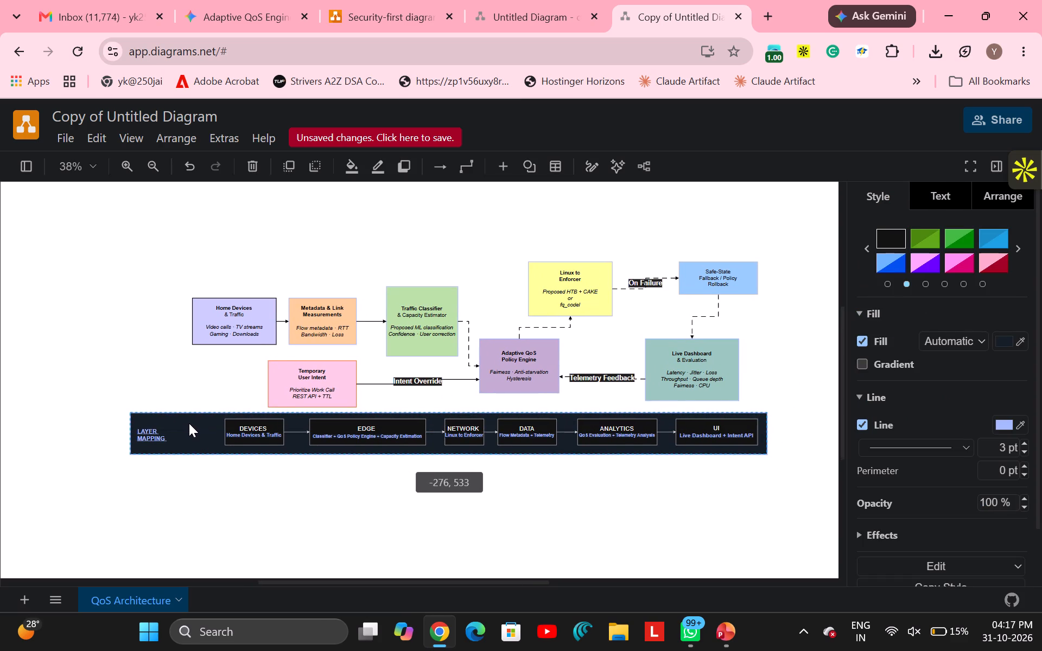
{"action": "left_click_drag", "start_coordinate": [259, 441], "coordinate": [252, 439]}
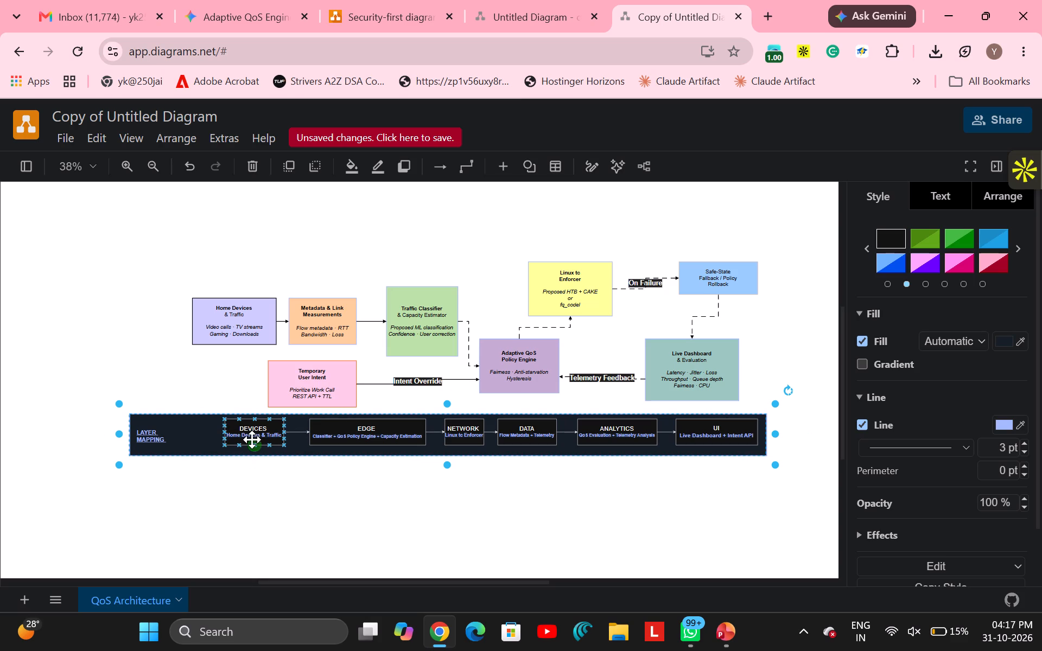
{"action": "left_click_drag", "start_coordinate": [252, 439], "coordinate": [255, 431]}
{"action": "left_click", "coordinate": [186, 397]}
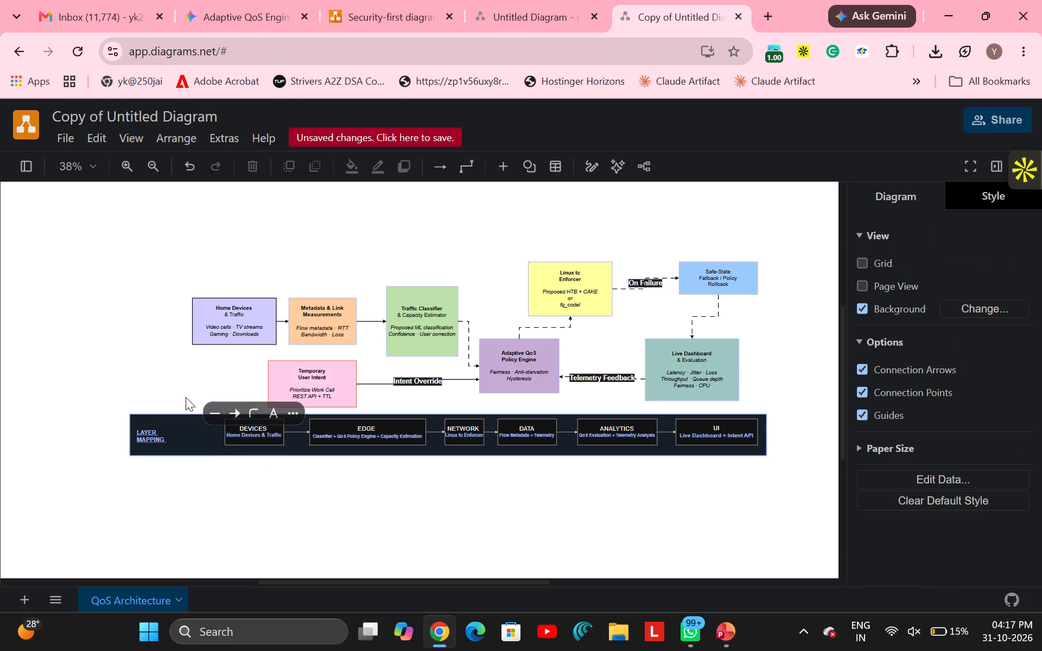
Move the DEVICES box left to about x -119, close to the LAYER MAPPING label, keeping it level with the row.
{"action": "left_click_drag", "start_coordinate": [261, 431], "coordinate": [232, 435]}
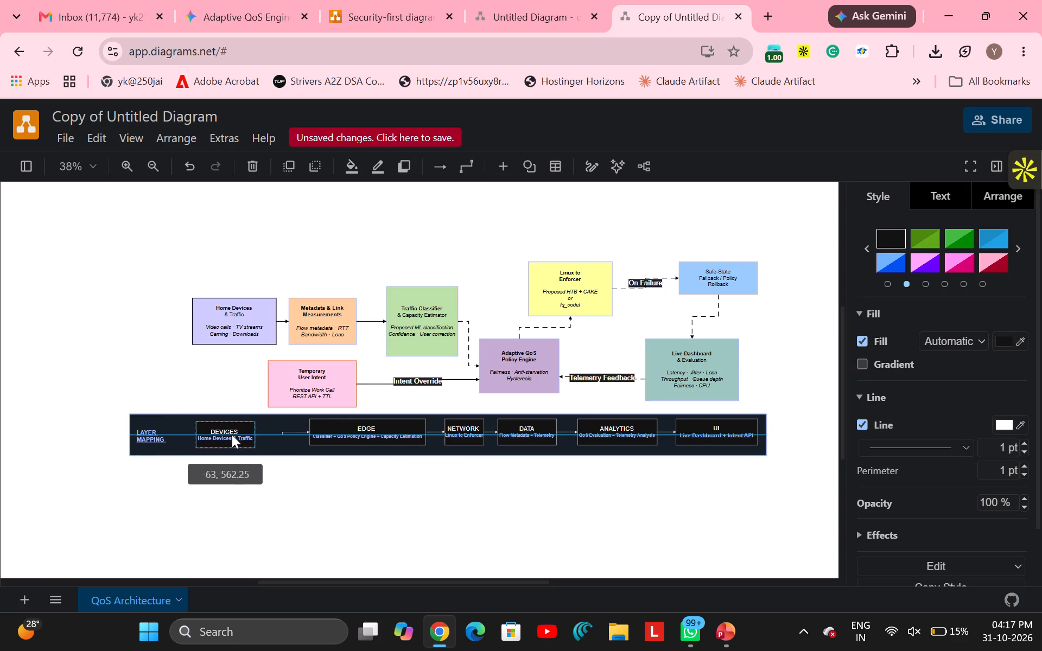
{"action": "left_click_drag", "start_coordinate": [232, 435], "coordinate": [215, 434]}
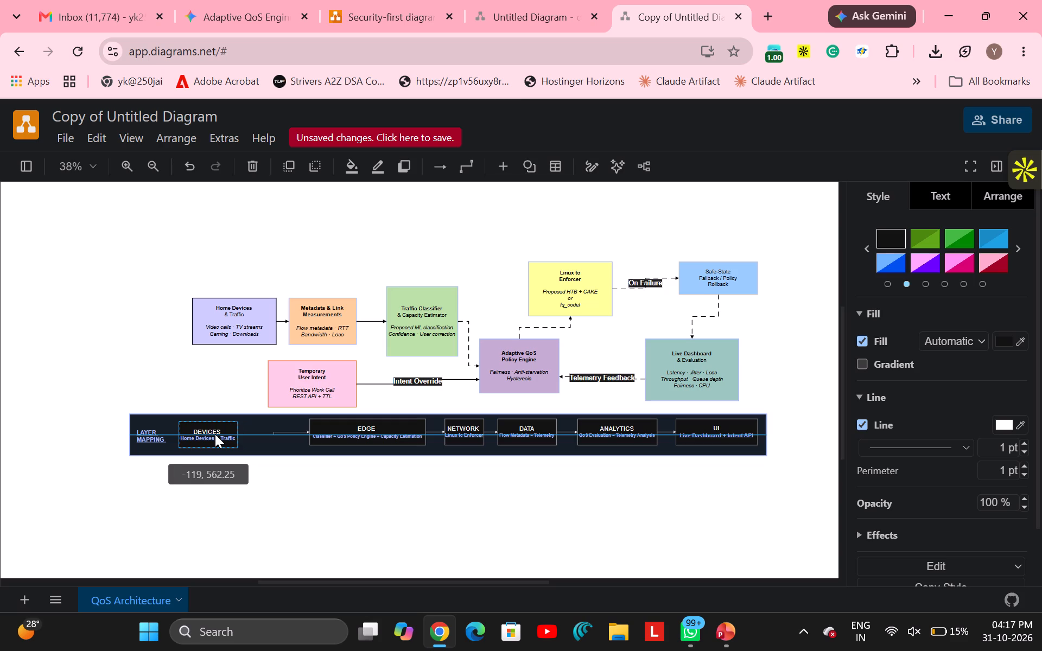
{"action": "left_click_drag", "start_coordinate": [215, 434], "coordinate": [215, 433]}
{"action": "left_click", "coordinate": [215, 433]}
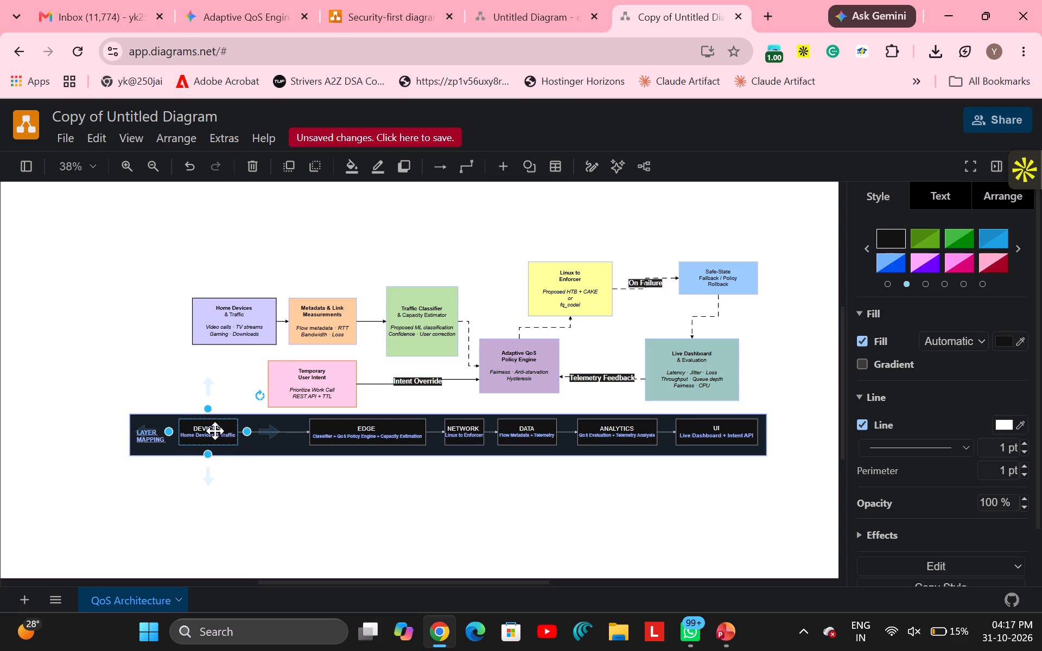
{"action": "left_click", "coordinate": [174, 404]}
Move the EDGE box left toward DEVICES, to about x 219, y 553, staying aligned with the row.
{"action": "left_click_drag", "start_coordinate": [372, 433], "coordinate": [359, 433]}
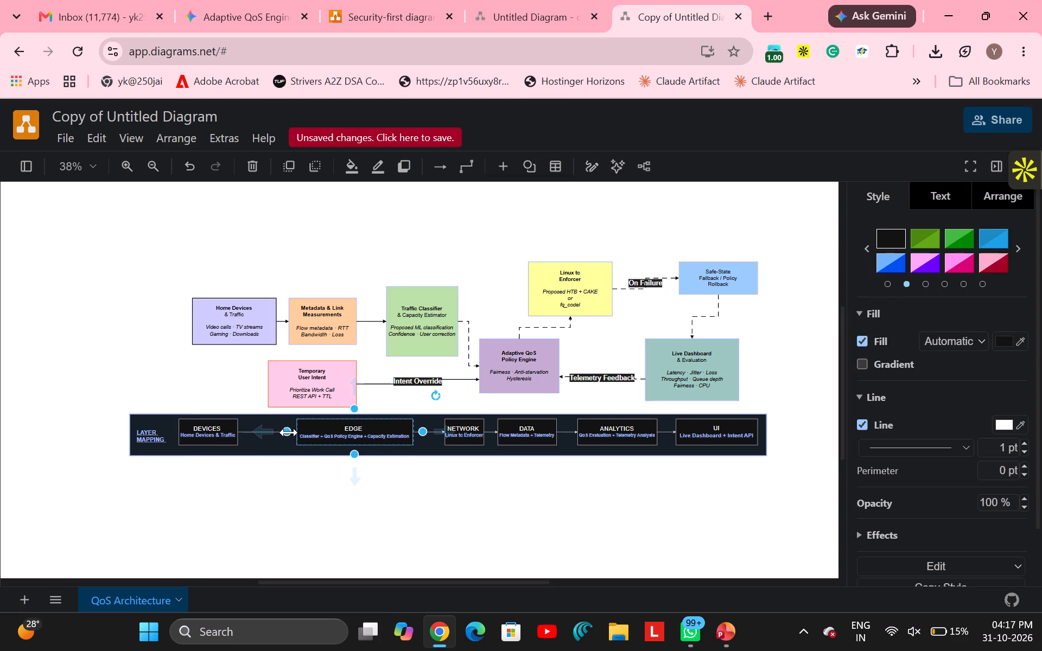
{"action": "left_click_drag", "start_coordinate": [292, 433], "coordinate": [290, 432]}
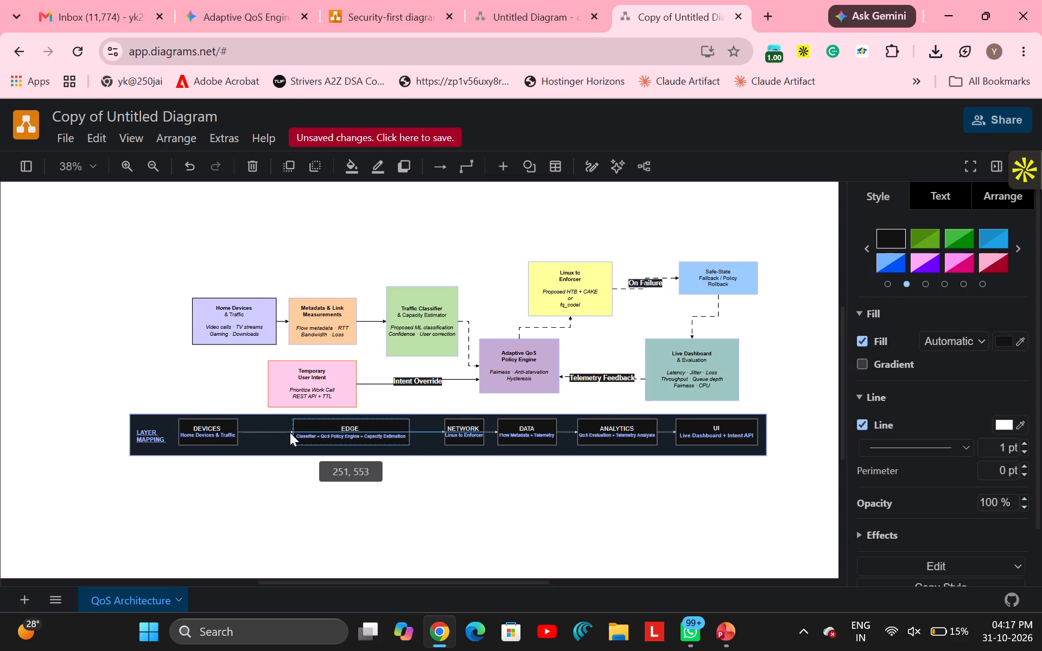
{"action": "left_click_drag", "start_coordinate": [290, 432], "coordinate": [285, 432]}
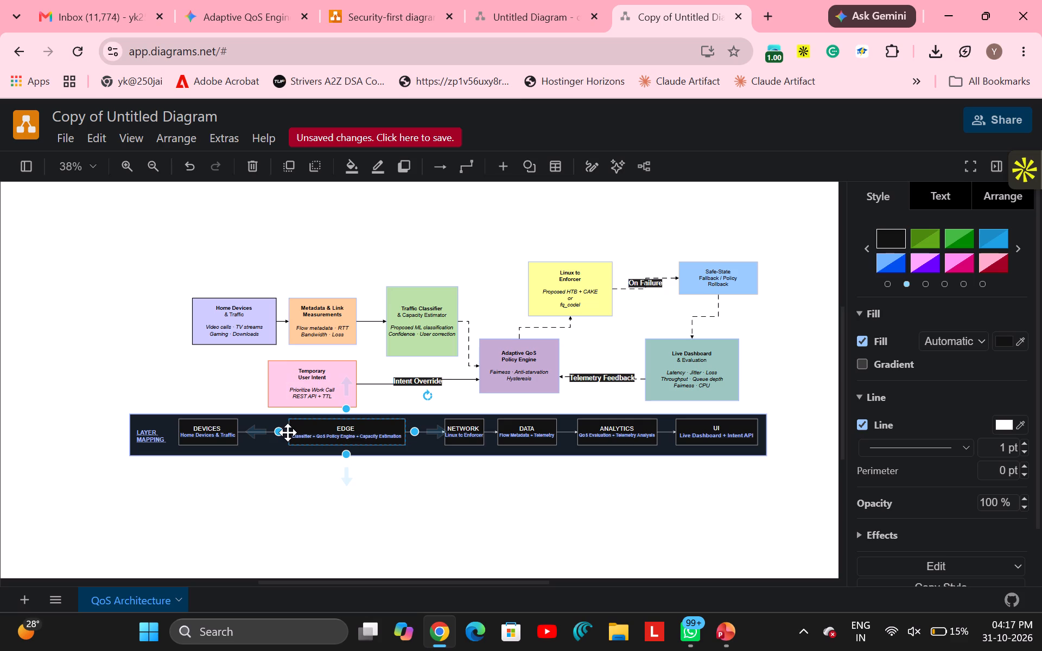
{"action": "left_click", "coordinate": [289, 433]}
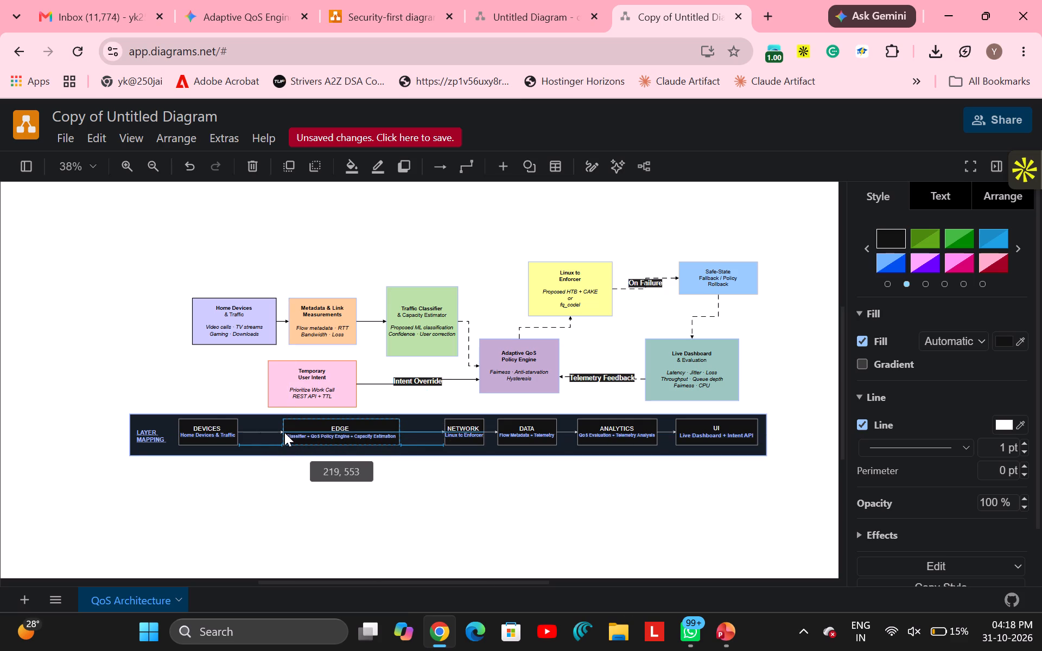
{"action": "left_click", "coordinate": [321, 433]}
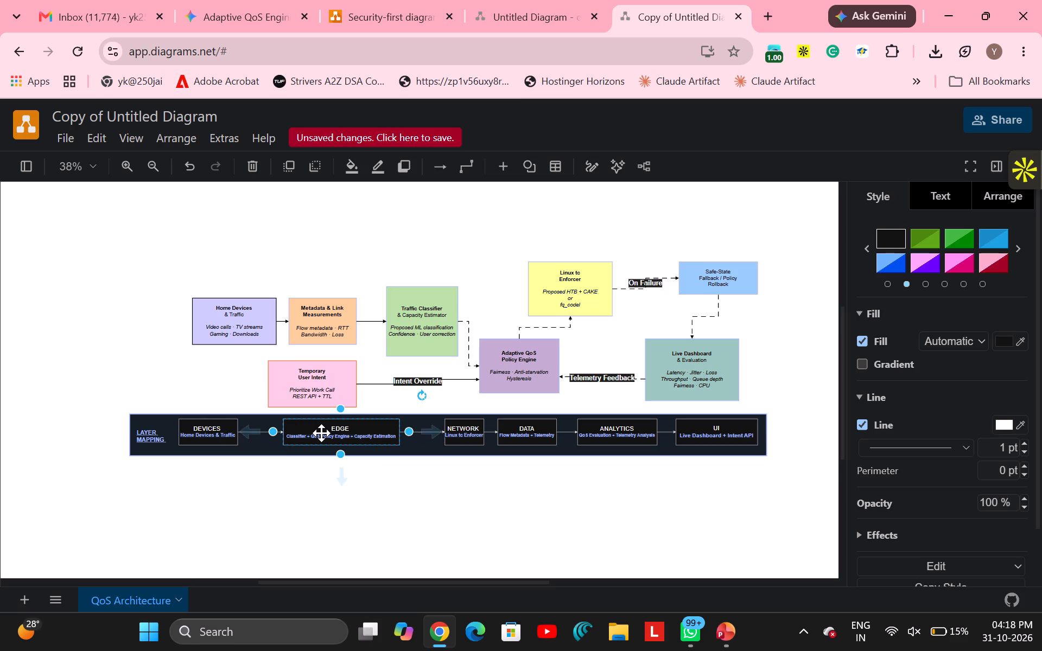
Widen the EDGE box toward DEVICES by extending its left edge, leaving a short connector between the two boxes.
{"action": "triple_click", "coordinate": [321, 433]}
{"action": "left_click", "coordinate": [321, 433]}
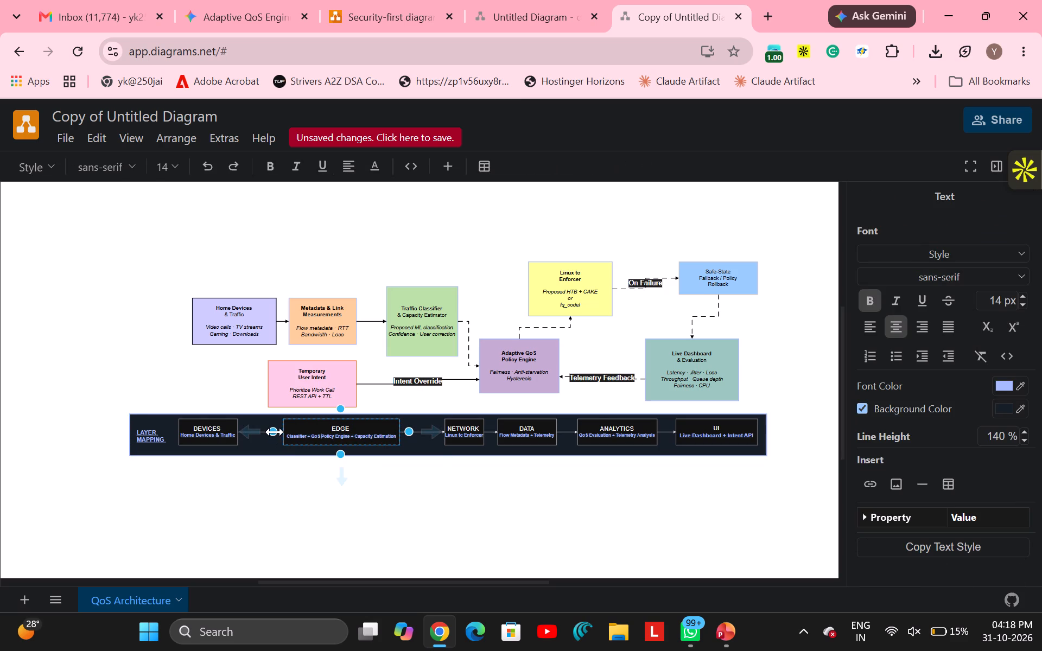
{"action": "left_click_drag", "start_coordinate": [275, 432], "coordinate": [250, 432]}
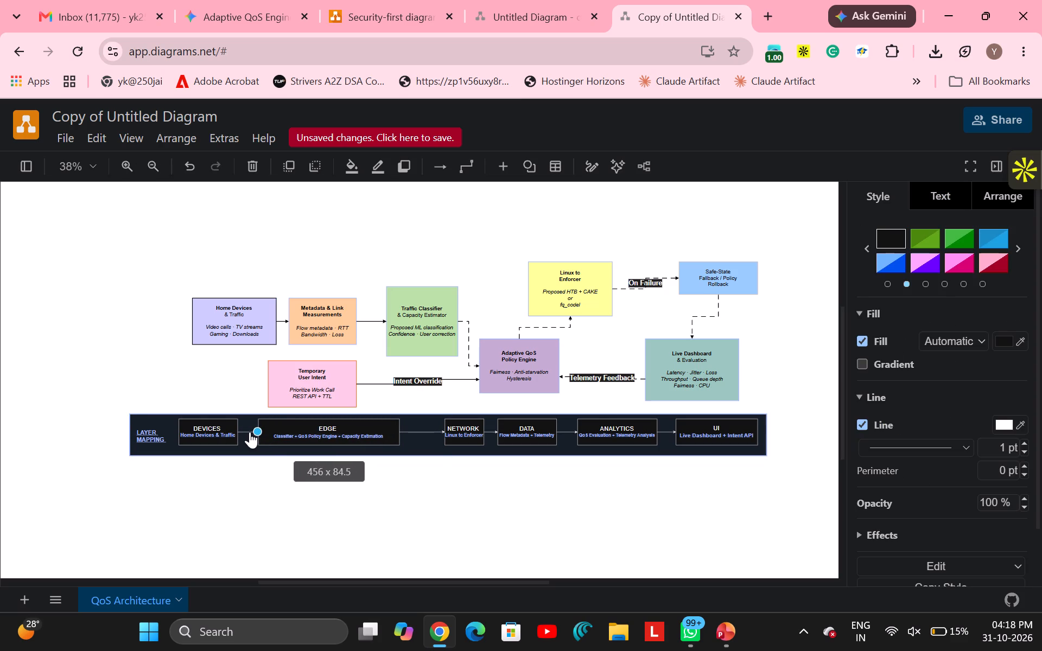
{"action": "left_click_drag", "start_coordinate": [250, 432], "coordinate": [246, 432]}
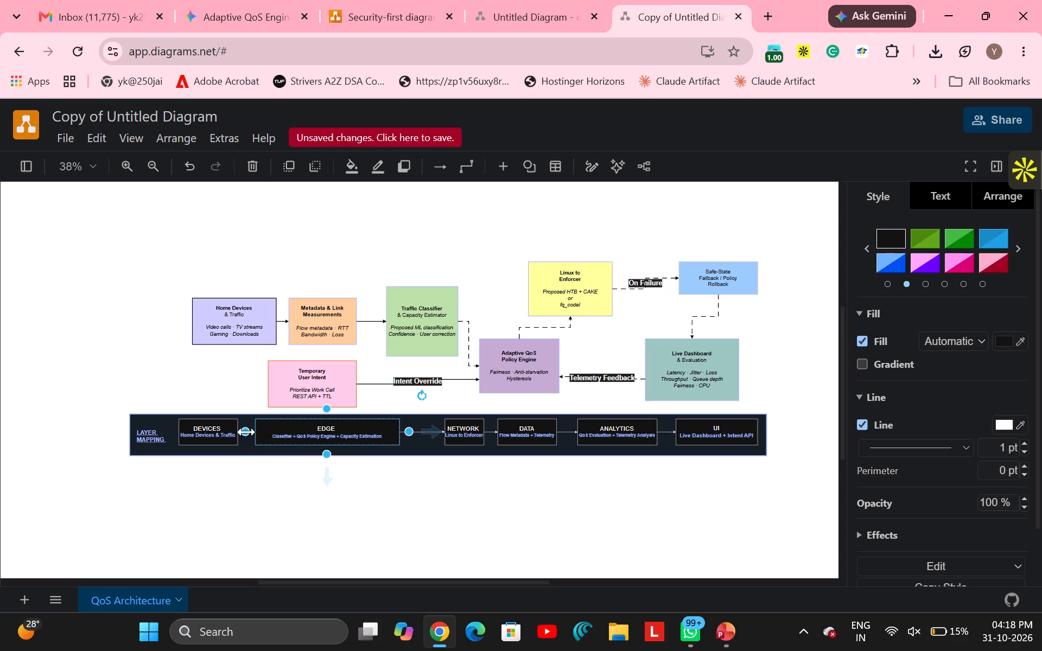
{"action": "left_click", "coordinate": [390, 506]}
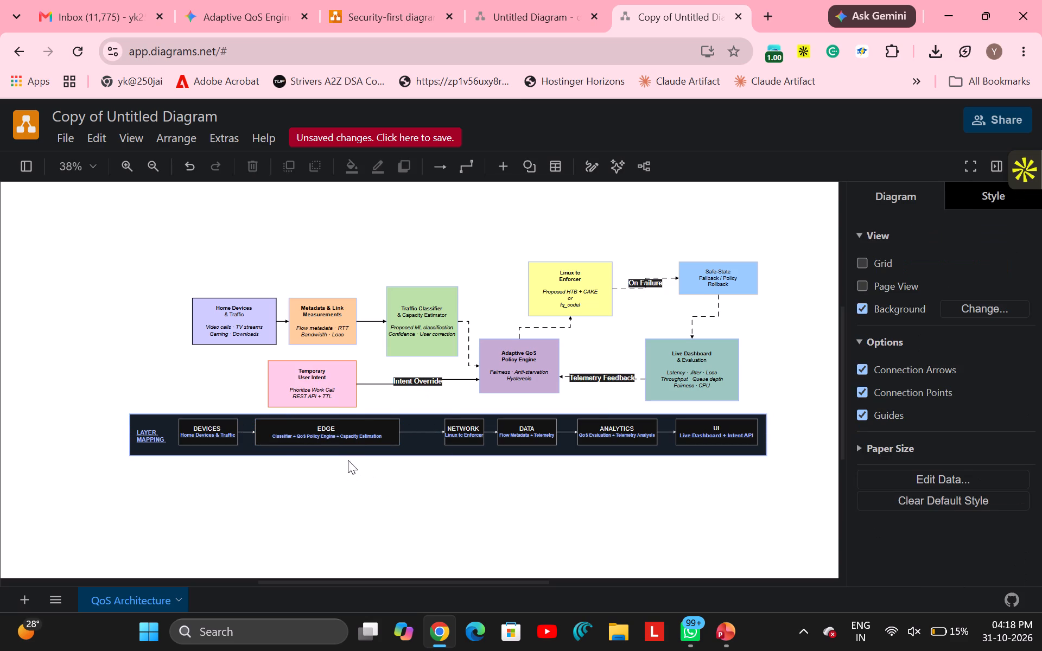
Select all the heading and description text inside the widened EDGE box.
{"action": "left_click", "coordinate": [325, 432]}
{"action": "left_click", "coordinate": [360, 436]}
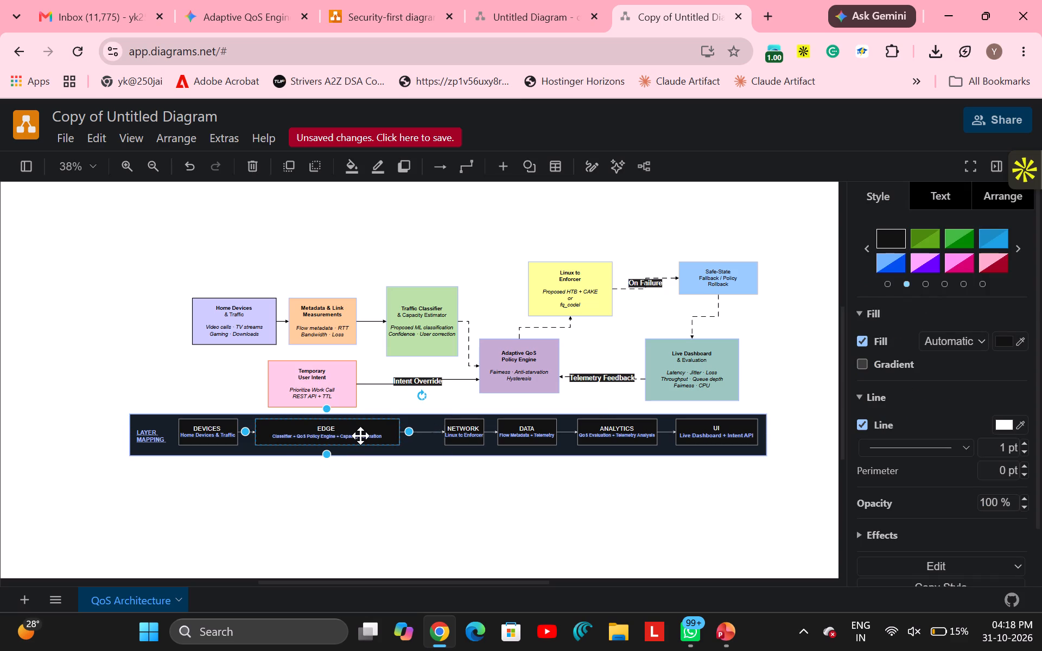
{"action": "key", "text": "ctrl+a"}
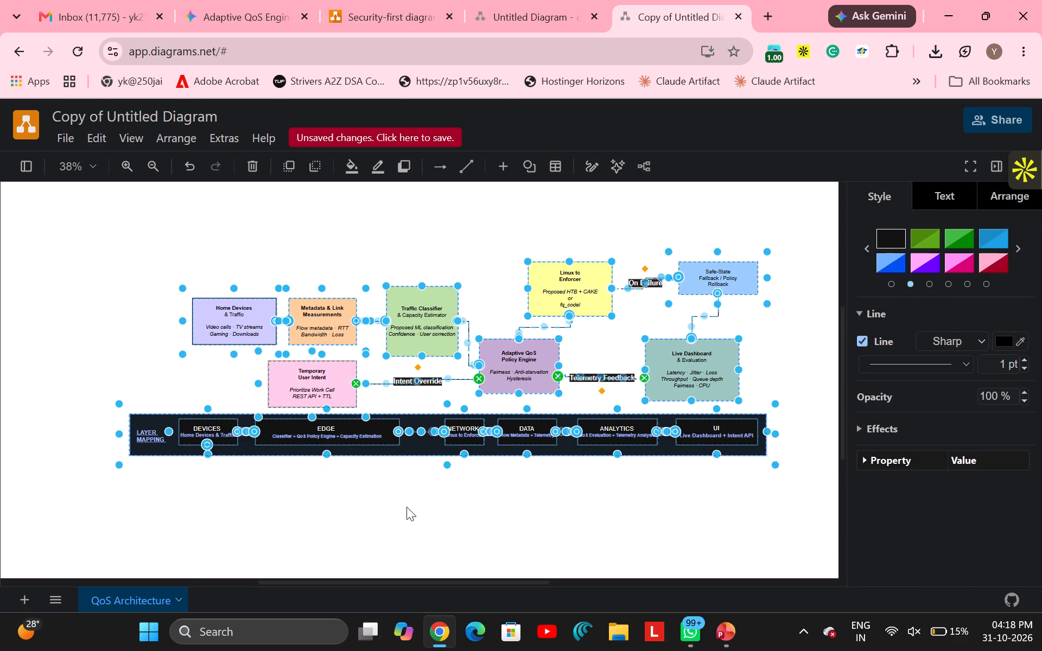
{"action": "left_click", "coordinate": [406, 507]}
{"action": "triple_click", "coordinate": [322, 431]}
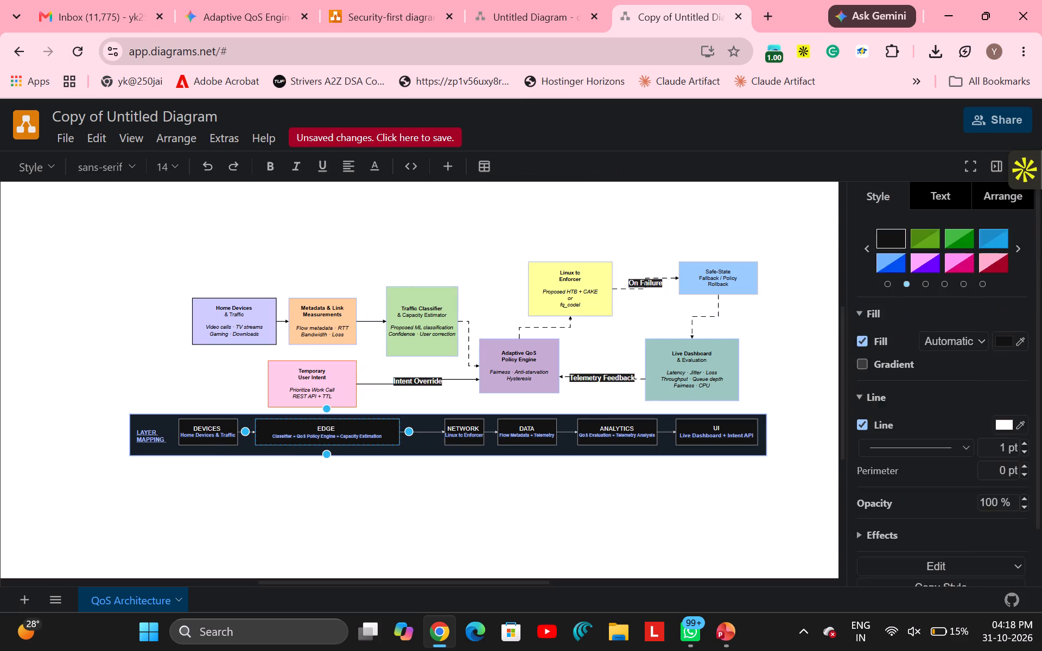
{"action": "key", "text": "ctrl+a"}
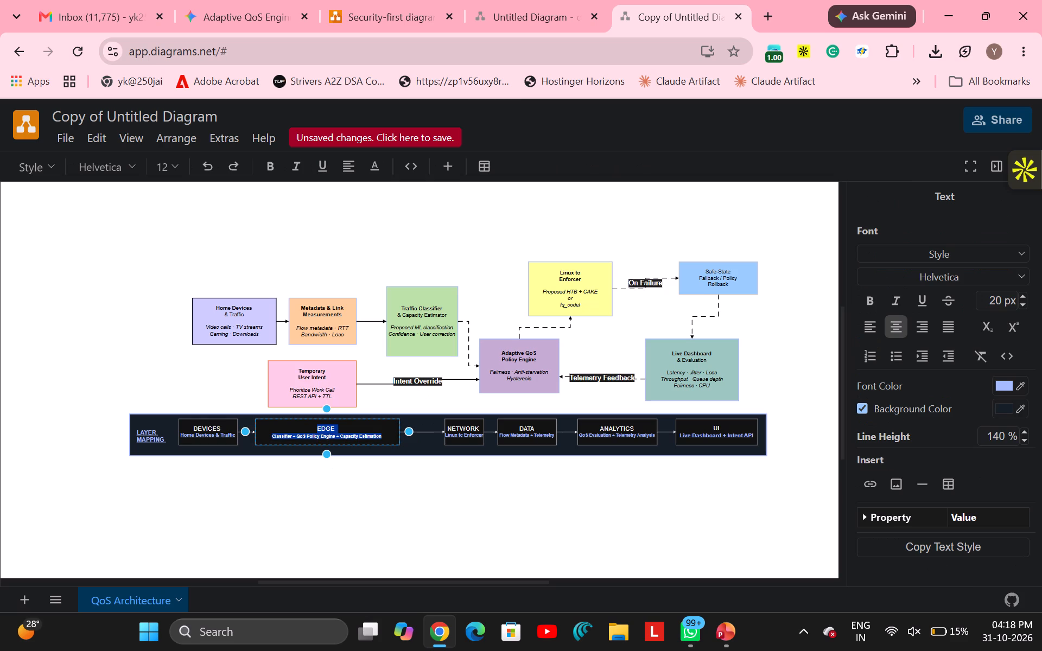
{"action": "key", "text": "alt+Tab"}
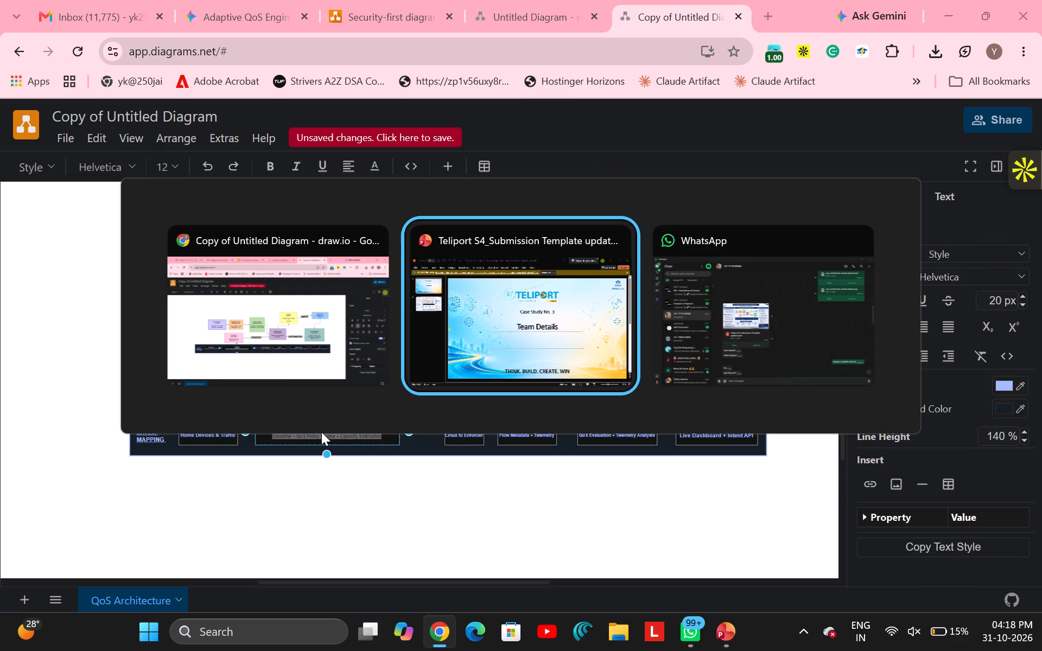
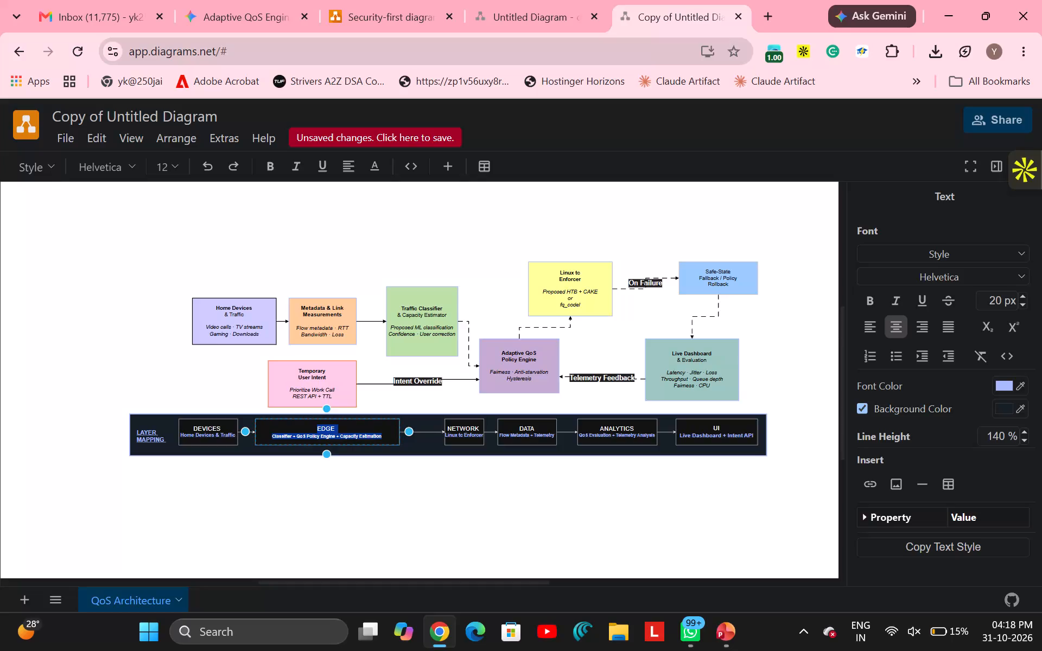
Set all the selected heading and description text in the EDGE box to 18 px.
{"action": "left_click", "coordinate": [1022, 295]}
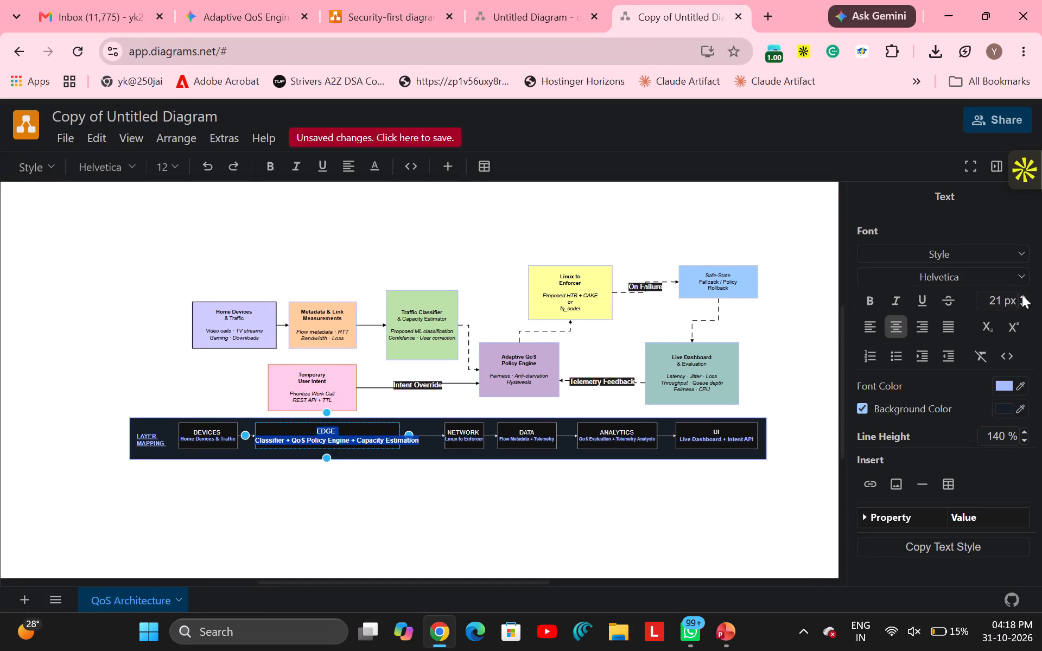
{"action": "left_click", "coordinate": [1024, 301]}
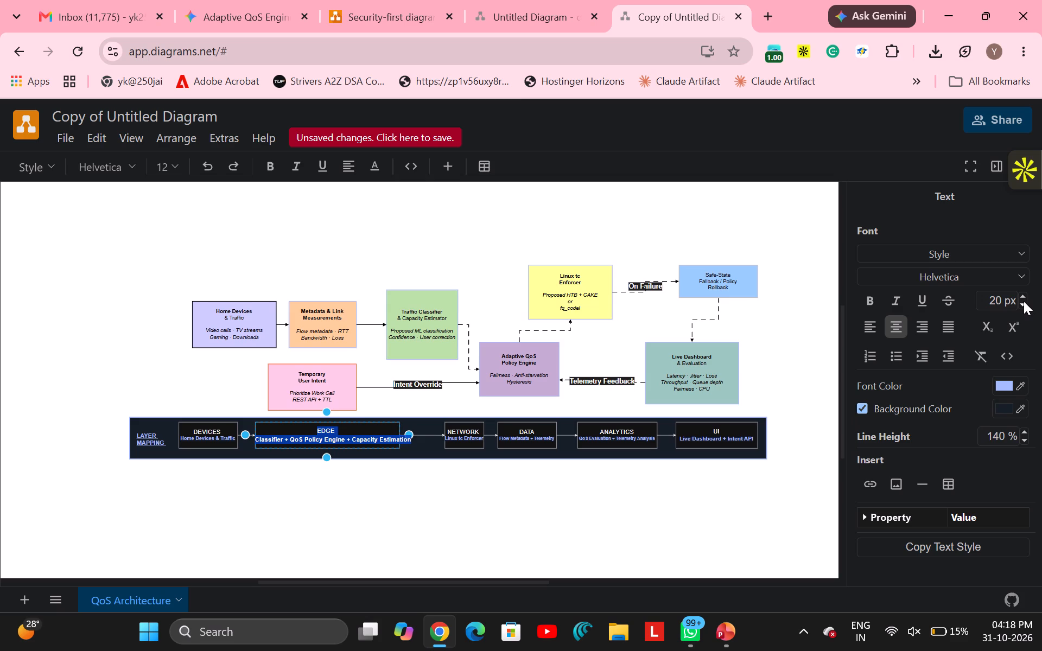
{"action": "left_click", "coordinate": [1021, 305]}
{"action": "left_click", "coordinate": [1021, 305]}
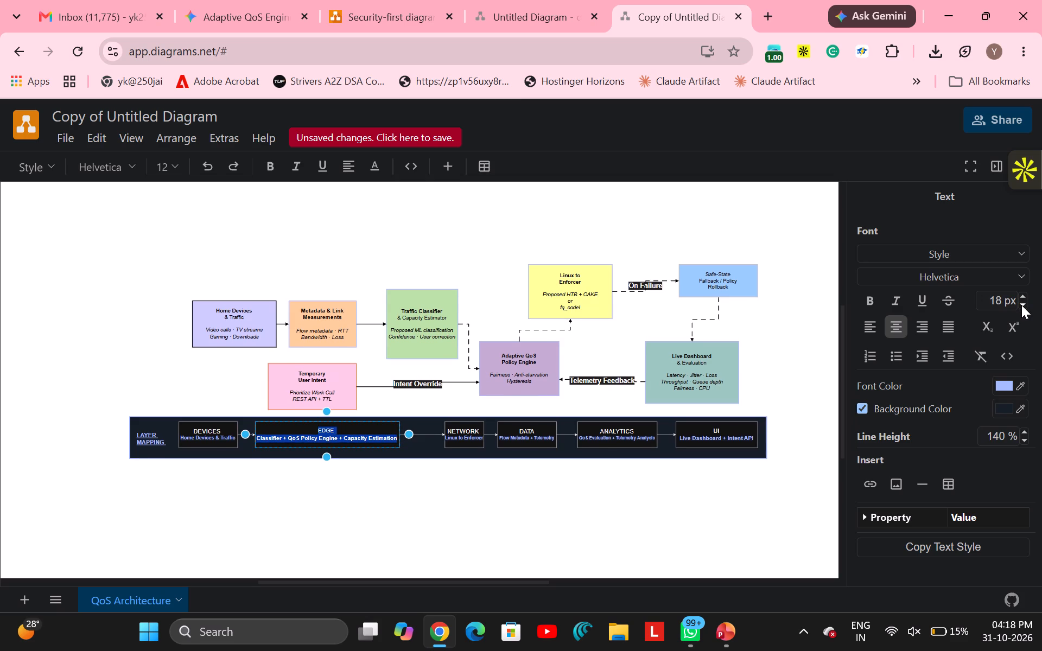
{"action": "left_click", "coordinate": [617, 522]}
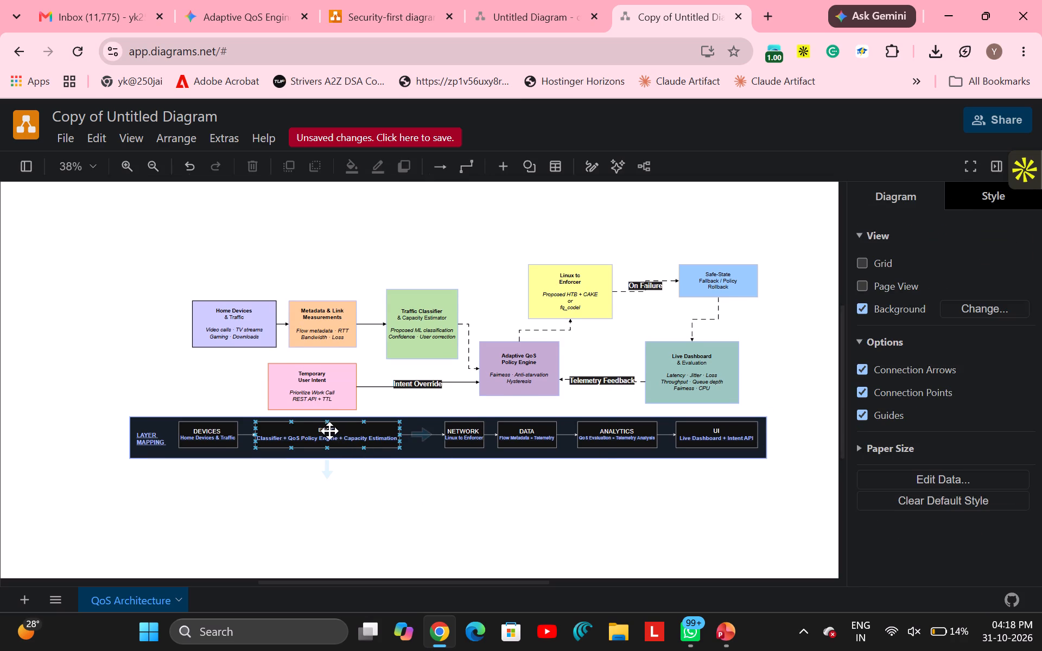
Set only the EDGE heading line to 20 px and check it against the DEVICES heading's font size.
{"action": "triple_click", "coordinate": [324, 430]}
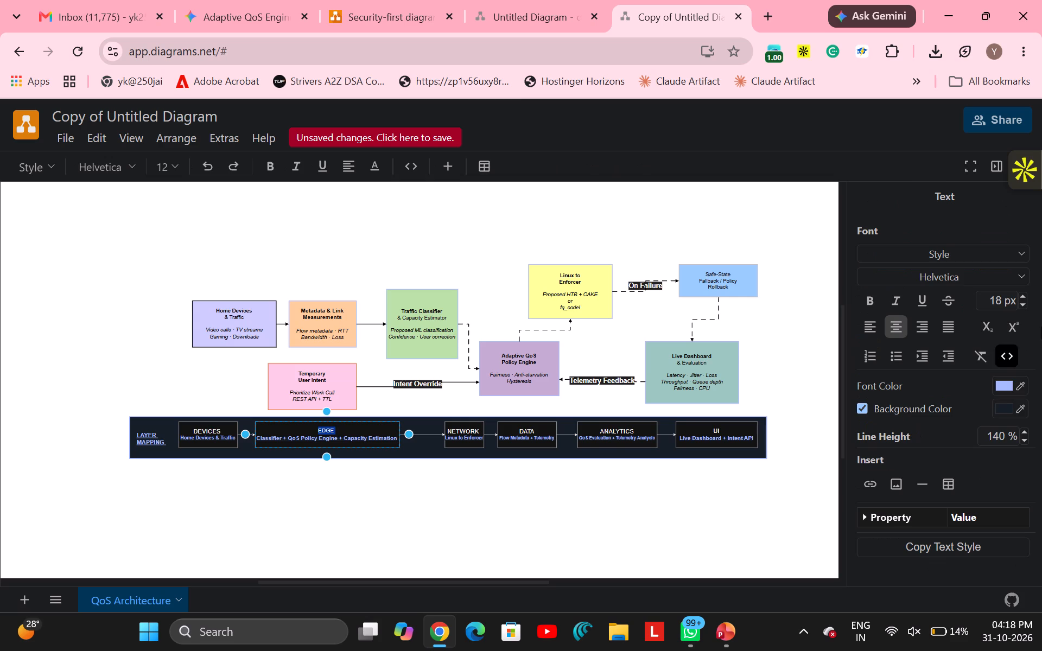
{"action": "double_click", "coordinate": [1022, 297]}
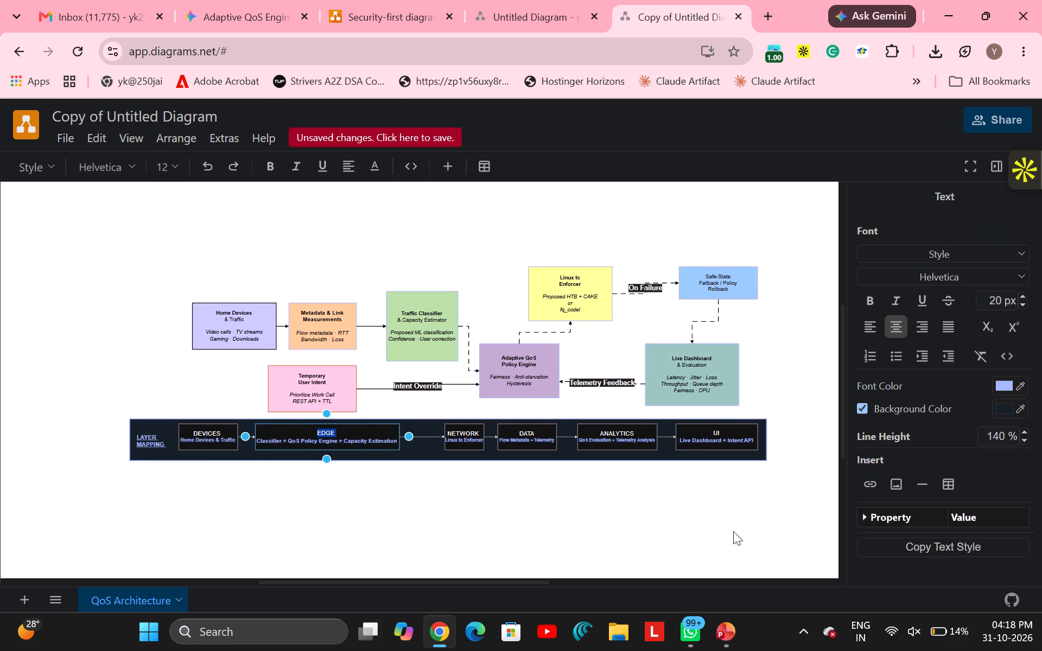
{"action": "left_click", "coordinate": [206, 435]}
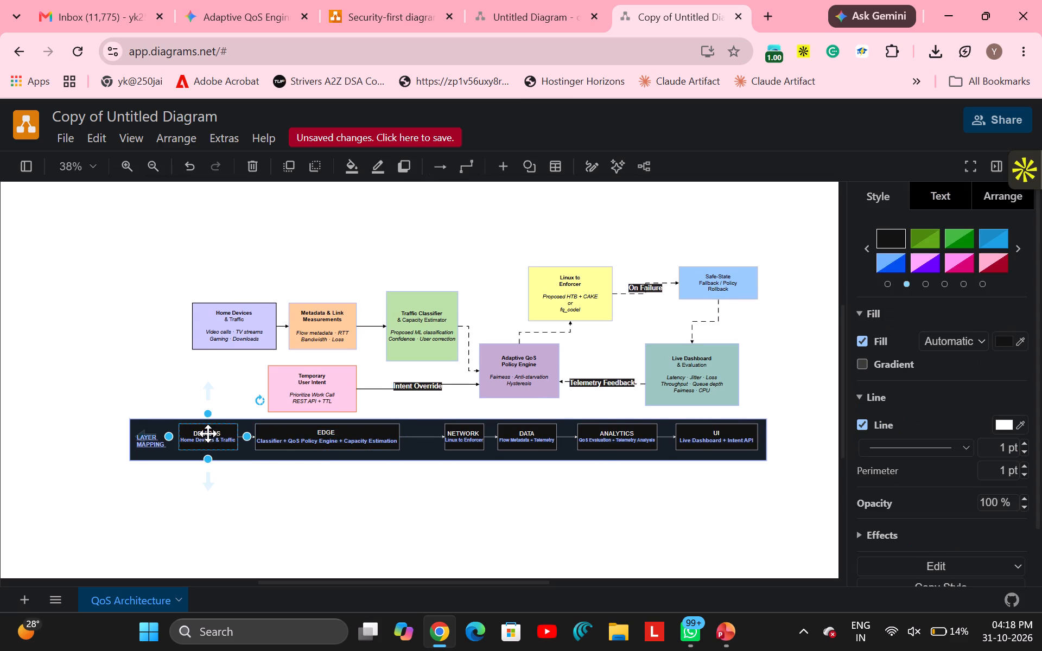
{"action": "triple_click", "coordinate": [211, 430]}
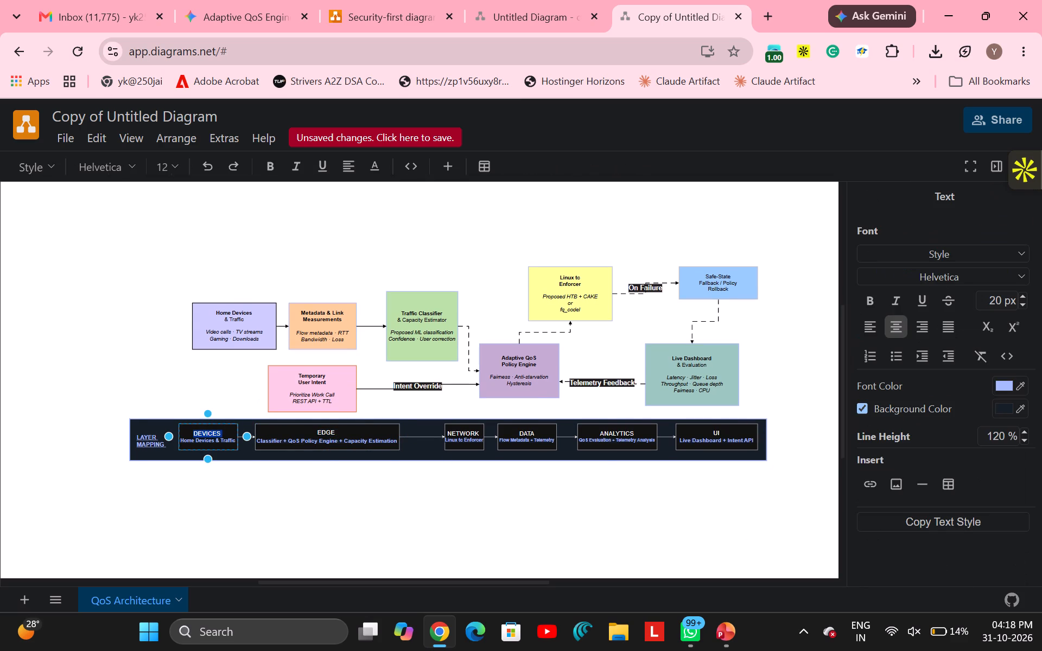
{"action": "triple_click", "coordinate": [328, 433]}
{"action": "left_click", "coordinate": [446, 489]}
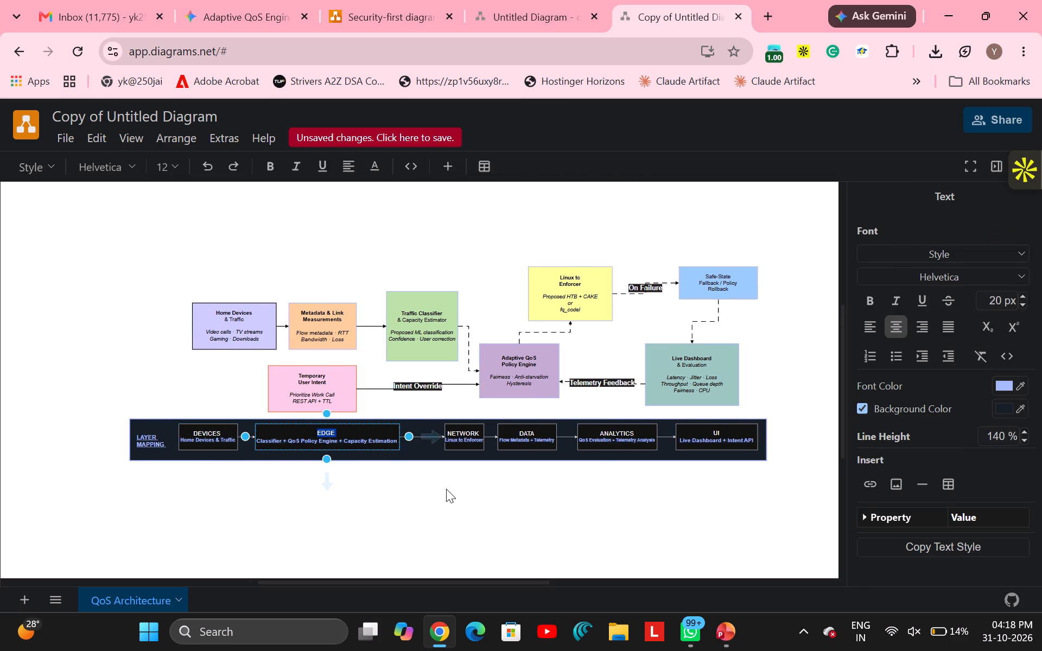
Widen the NETWORK box toward EDGE by extending its left edge, leaving a short connector between the two boxes.
{"action": "left_click", "coordinate": [468, 439]}
{"action": "left_click_drag", "start_coordinate": [439, 436], "coordinate": [419, 438]}
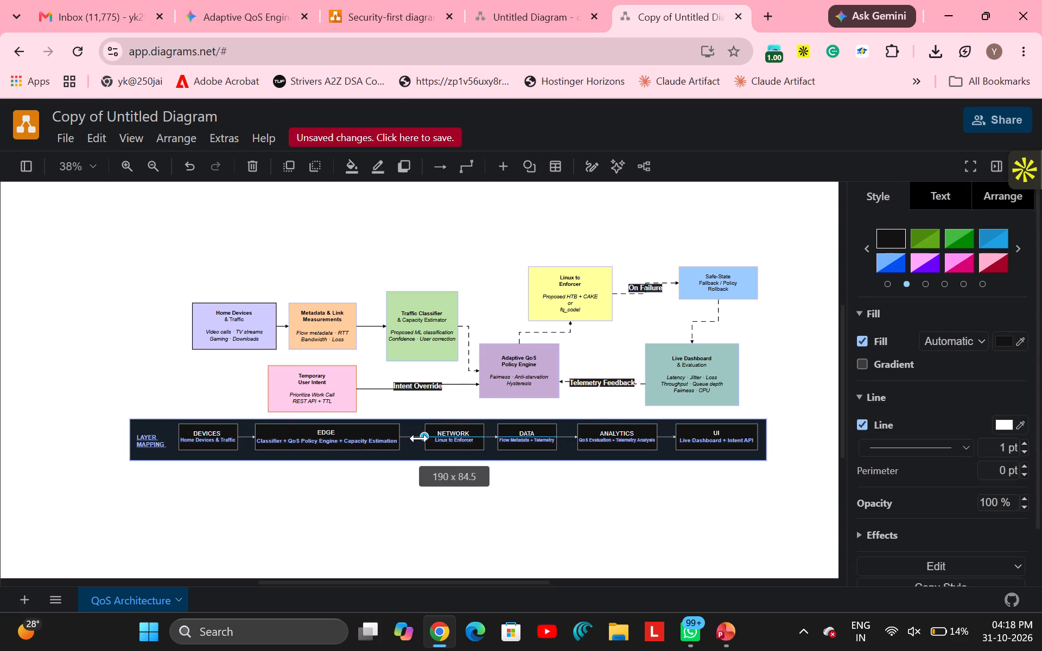
{"action": "left_click_drag", "start_coordinate": [419, 438], "coordinate": [411, 439]}
{"action": "left_click", "coordinate": [515, 512]}
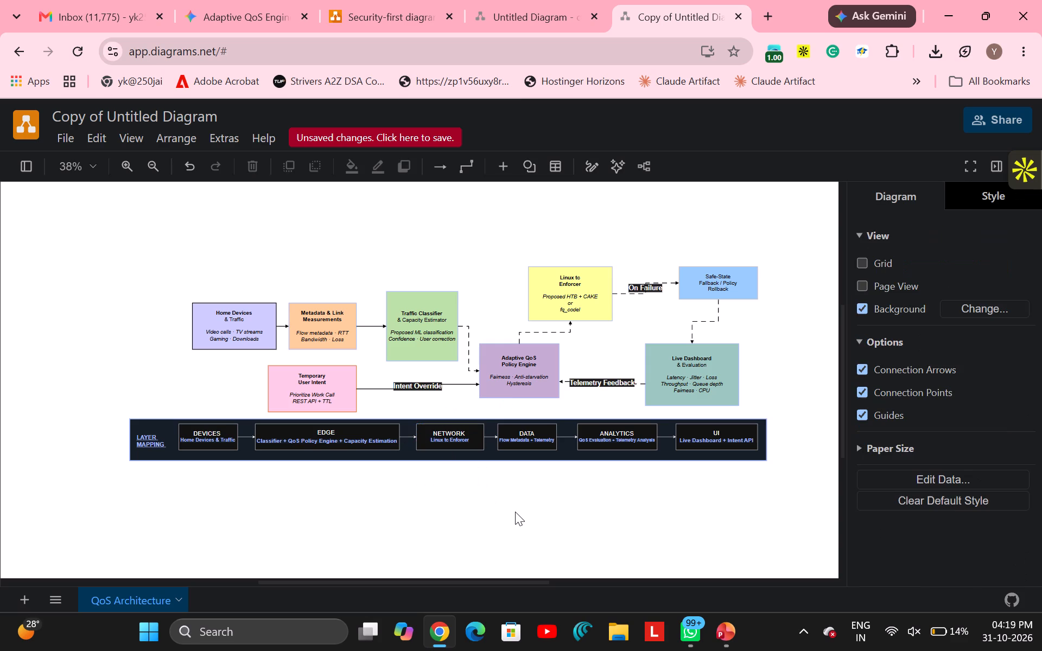
Set the NETWORK box's description line "Linux tc Enforcer" to 19 px.
{"action": "double_click", "coordinate": [449, 441]}
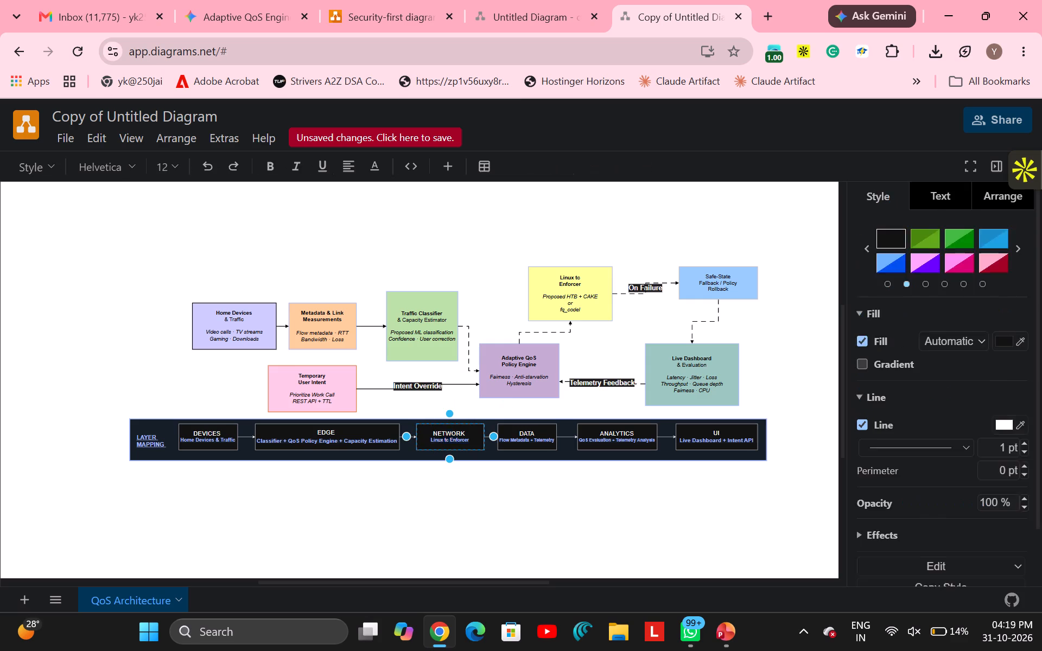
{"action": "left_click", "coordinate": [449, 441]}
{"action": "triple_click", "coordinate": [449, 441]}
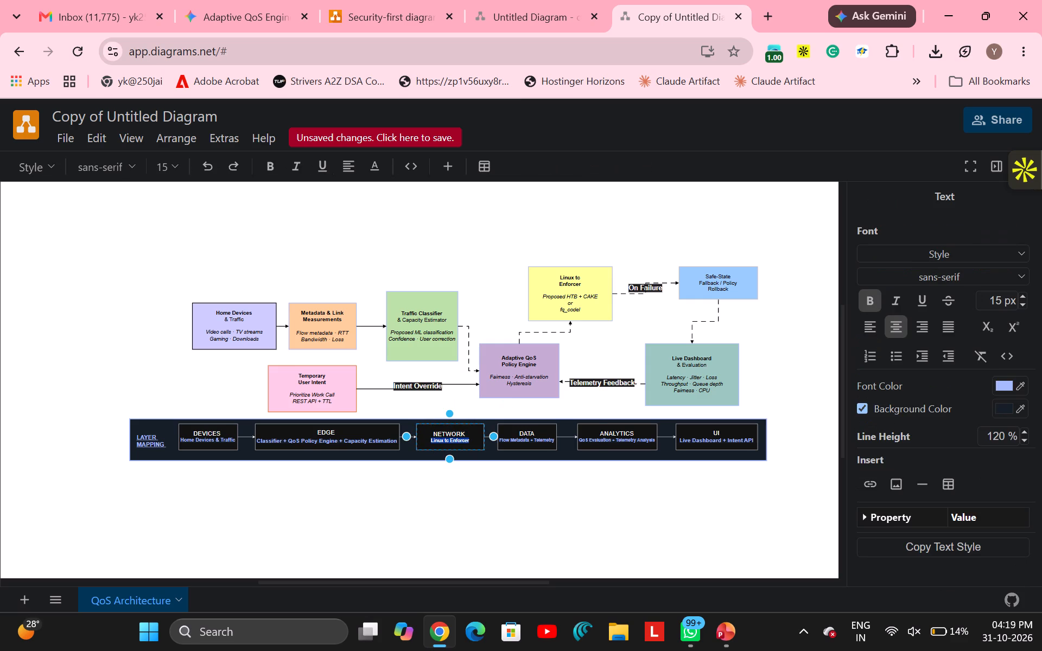
{"action": "left_click", "coordinate": [1022, 293]}
{"action": "left_click", "coordinate": [1022, 293]}
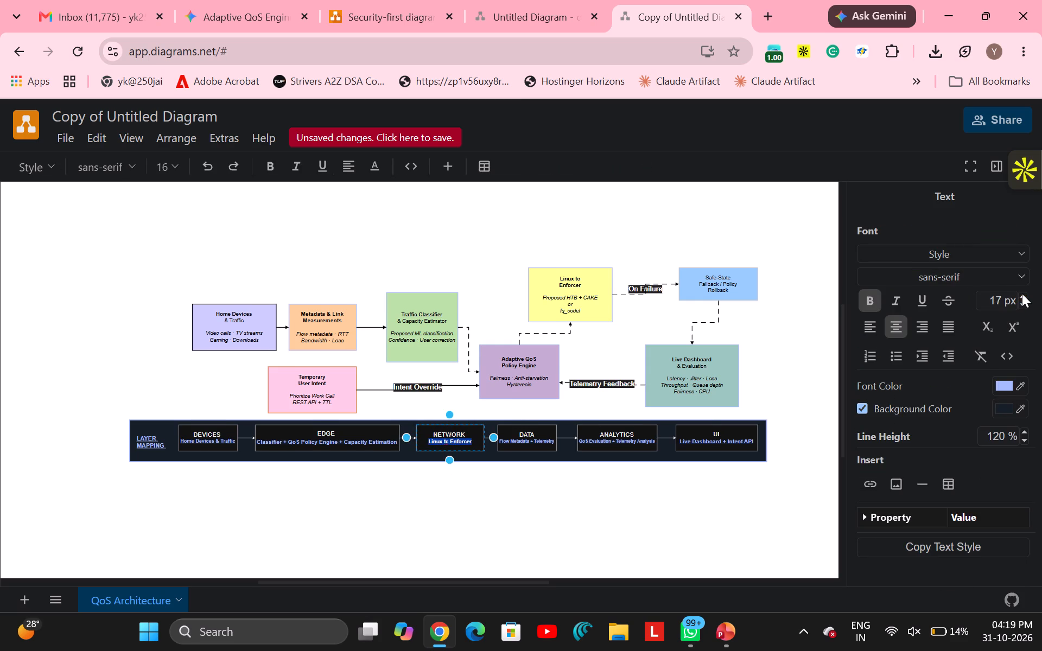
{"action": "left_click", "coordinate": [1022, 293]}
{"action": "left_click", "coordinate": [1022, 293]}
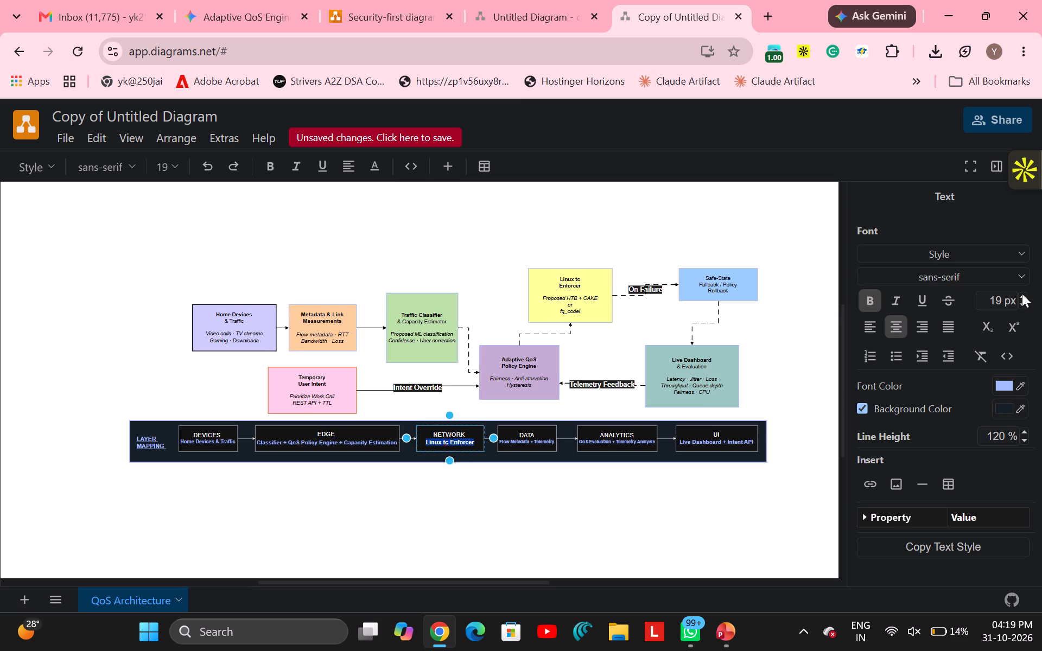
{"action": "left_click", "coordinate": [1022, 293]}
{"action": "left_click", "coordinate": [1021, 303]}
{"action": "left_click", "coordinate": [595, 509]}
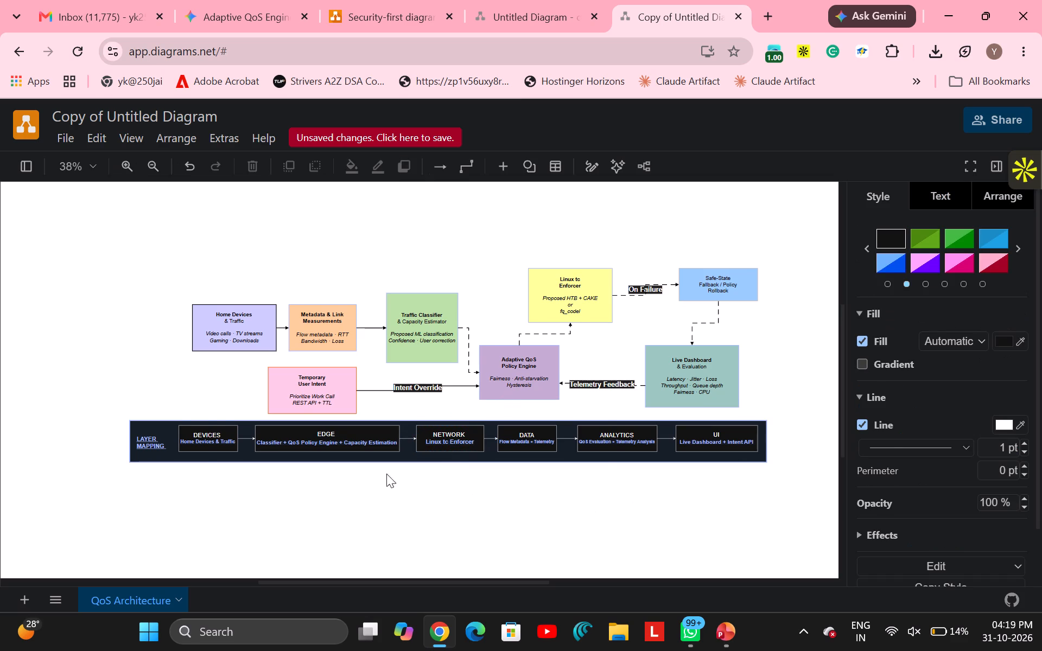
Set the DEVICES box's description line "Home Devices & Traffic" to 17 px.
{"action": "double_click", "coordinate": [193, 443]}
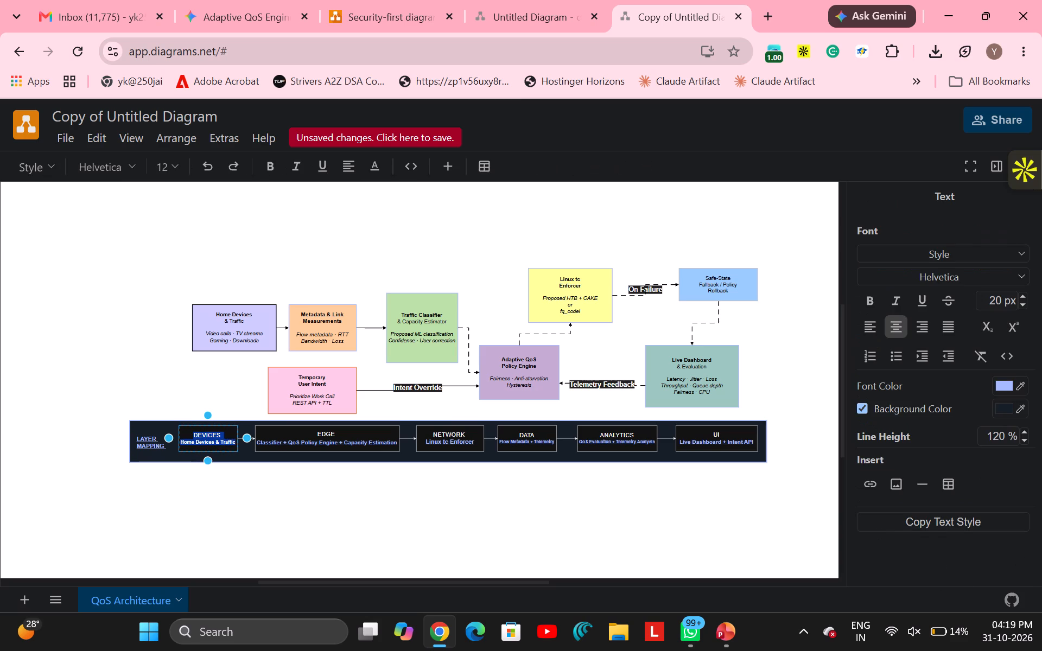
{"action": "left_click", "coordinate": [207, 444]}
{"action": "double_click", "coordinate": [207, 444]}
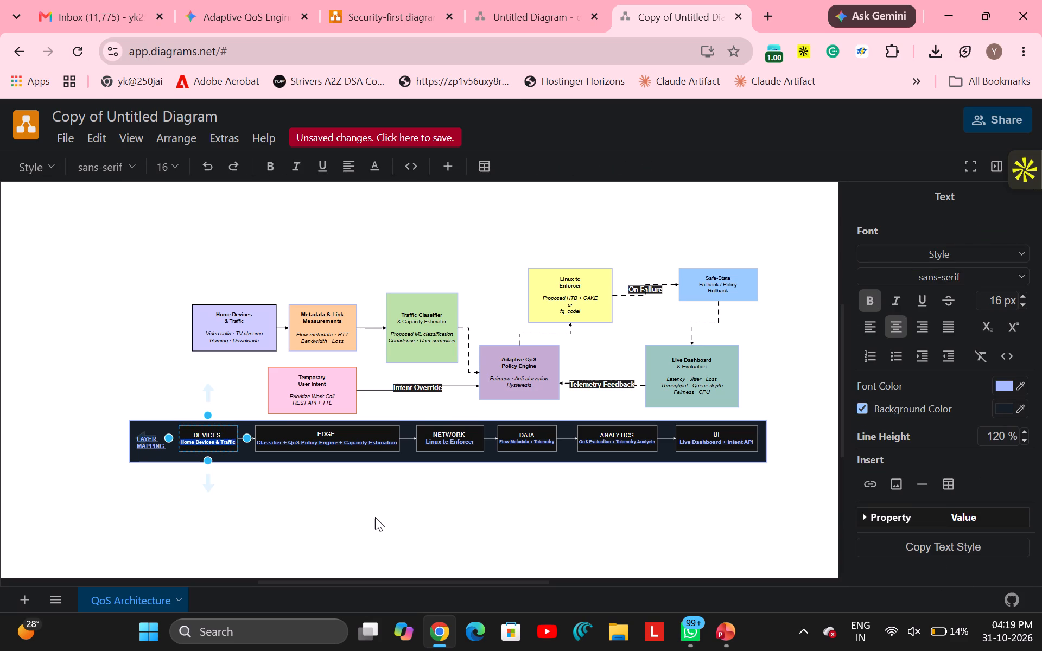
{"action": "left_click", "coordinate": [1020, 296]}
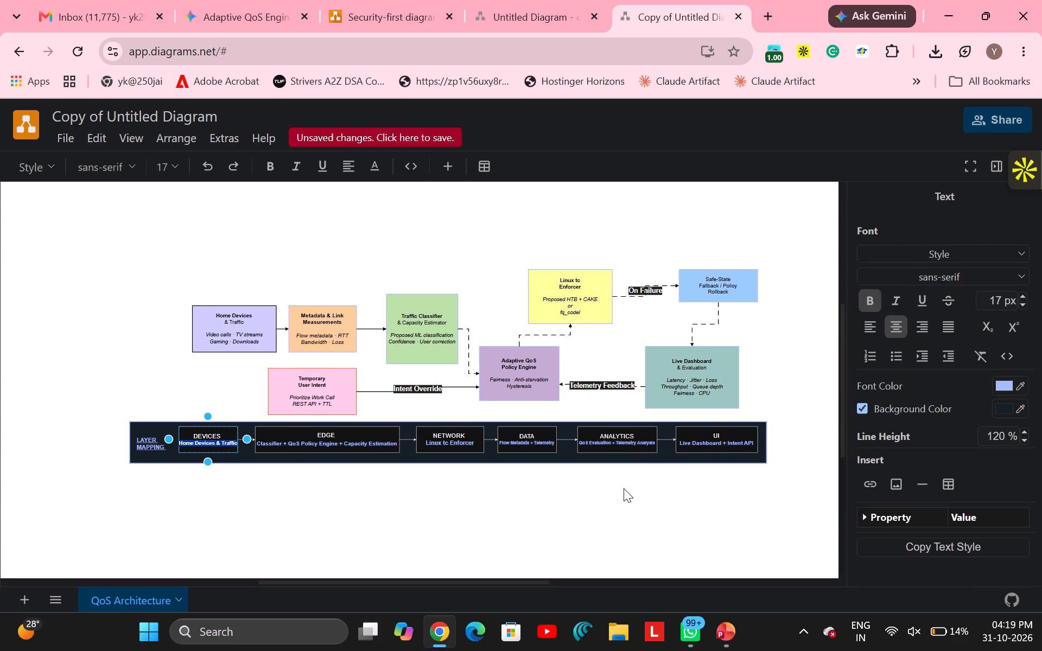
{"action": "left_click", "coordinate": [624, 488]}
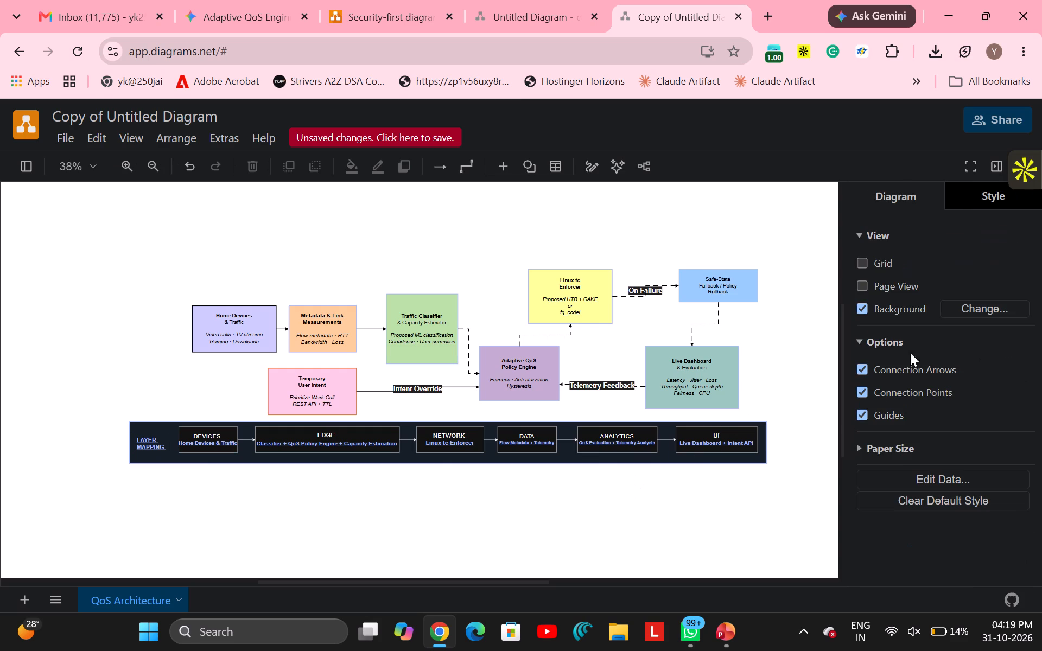
Widen the DEVICES box leftward to about 211 and position it clear of the LAYER MAPPING label, level with the row.
{"action": "double_click", "coordinate": [203, 444]}
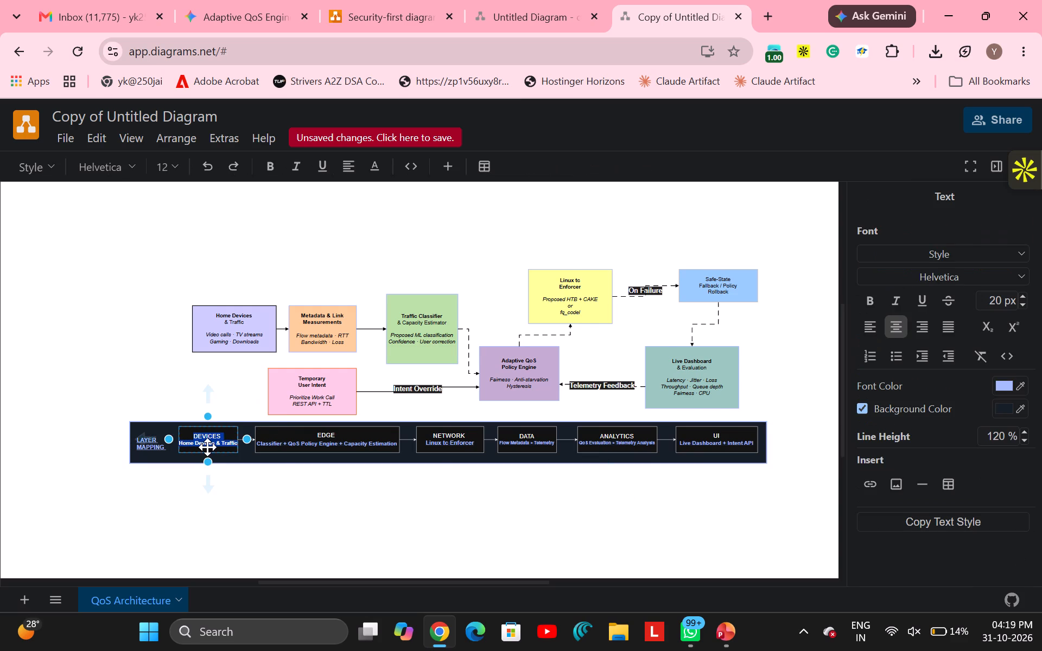
{"action": "left_click", "coordinate": [200, 444]}
{"action": "double_click", "coordinate": [200, 444]}
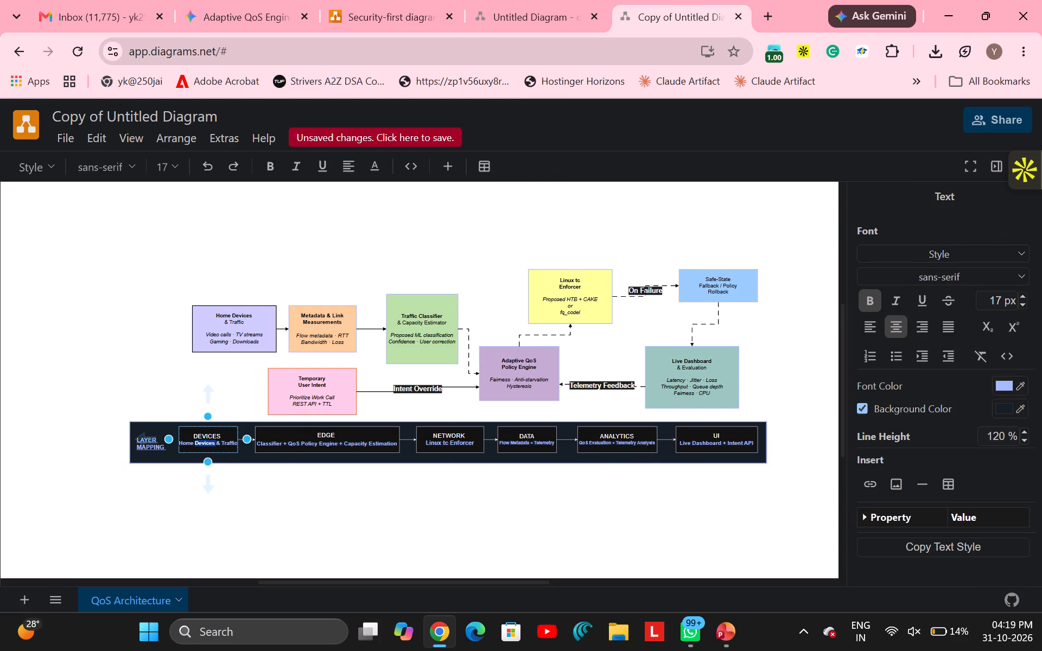
{"action": "triple_click", "coordinate": [200, 444]}
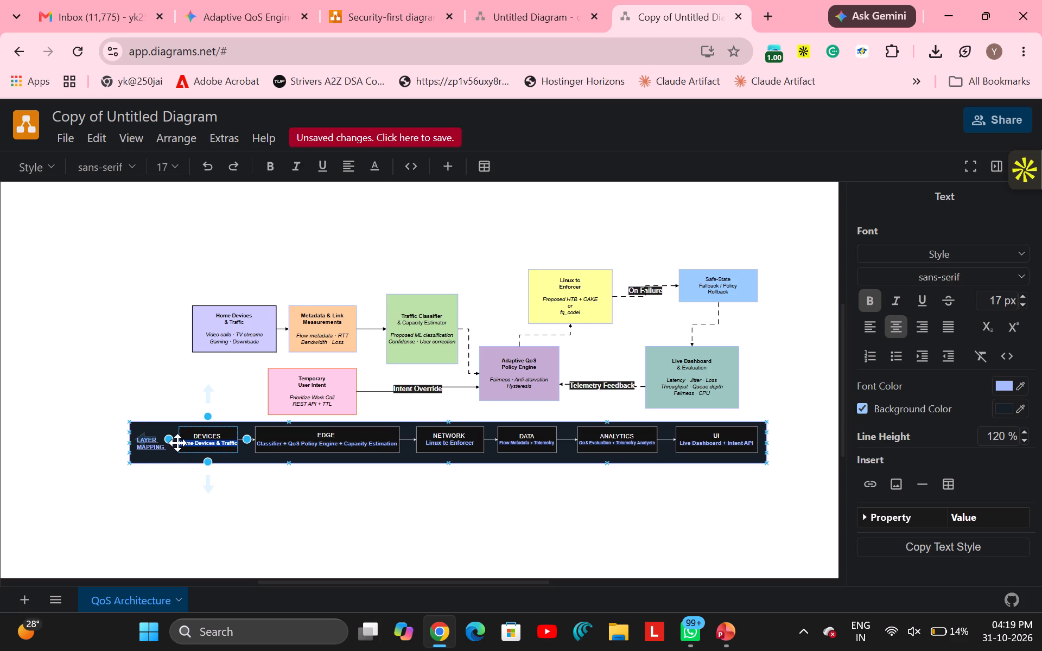
{"action": "left_click_drag", "start_coordinate": [174, 443], "coordinate": [166, 445]}
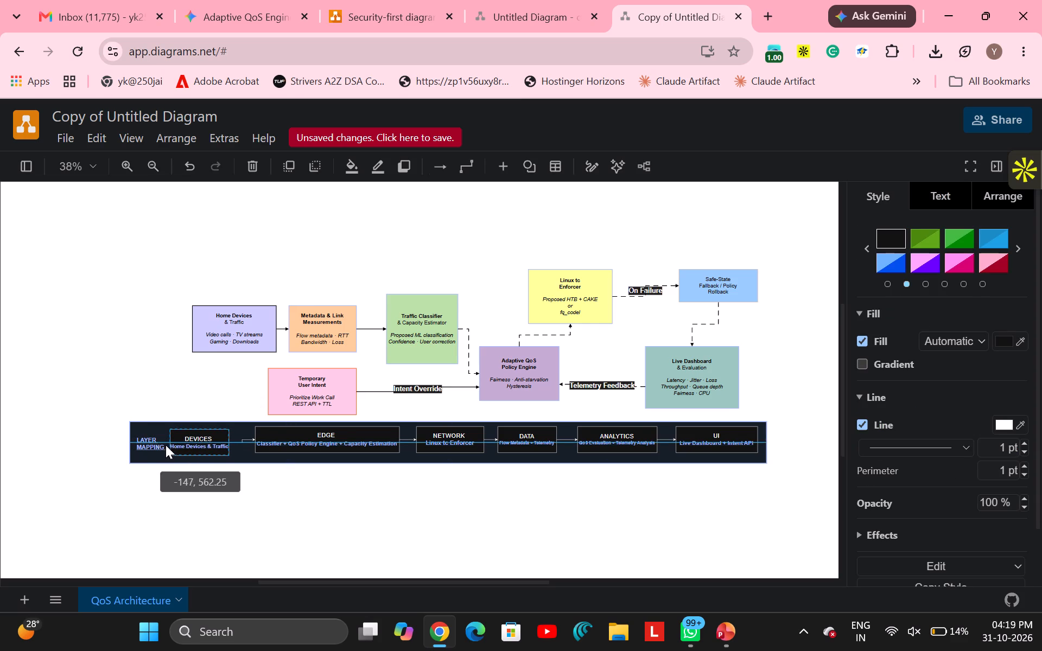
{"action": "left_click_drag", "start_coordinate": [166, 445], "coordinate": [167, 444]}
{"action": "left_click", "coordinate": [201, 442]}
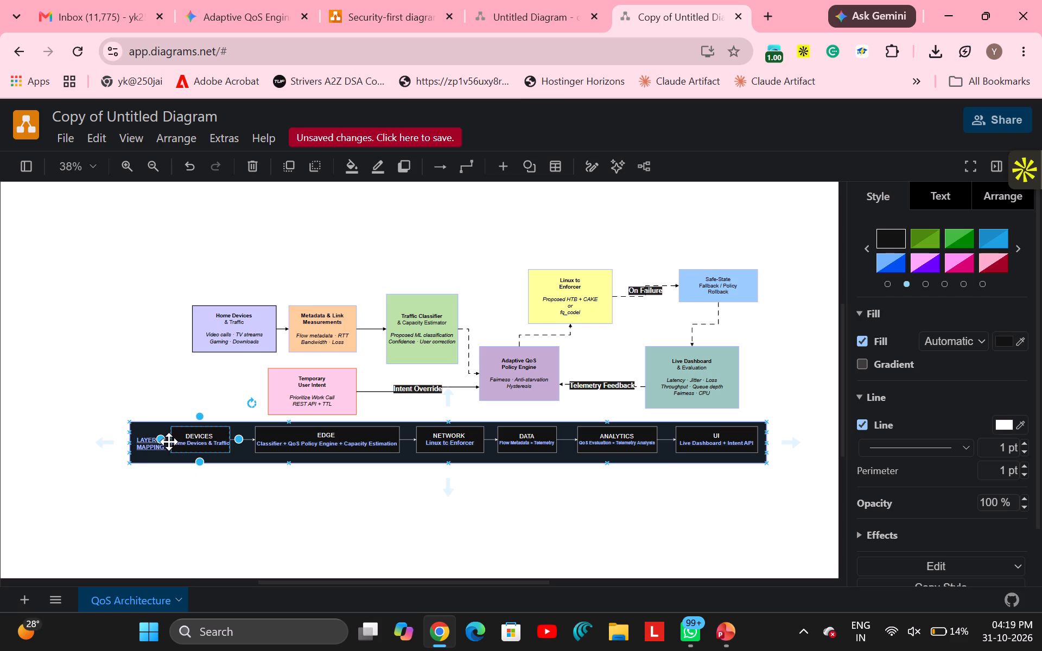
{"action": "left_click_drag", "start_coordinate": [164, 441], "coordinate": [158, 442]}
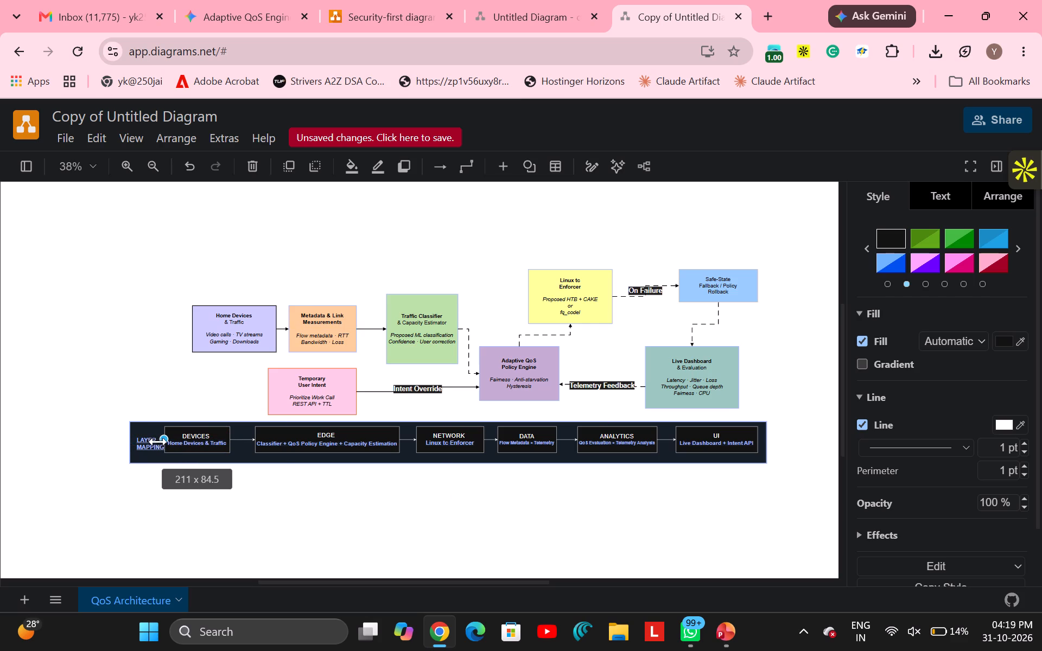
{"action": "left_click_drag", "start_coordinate": [158, 442], "coordinate": [157, 443]}
{"action": "left_click_drag", "start_coordinate": [190, 442], "coordinate": [195, 442]}
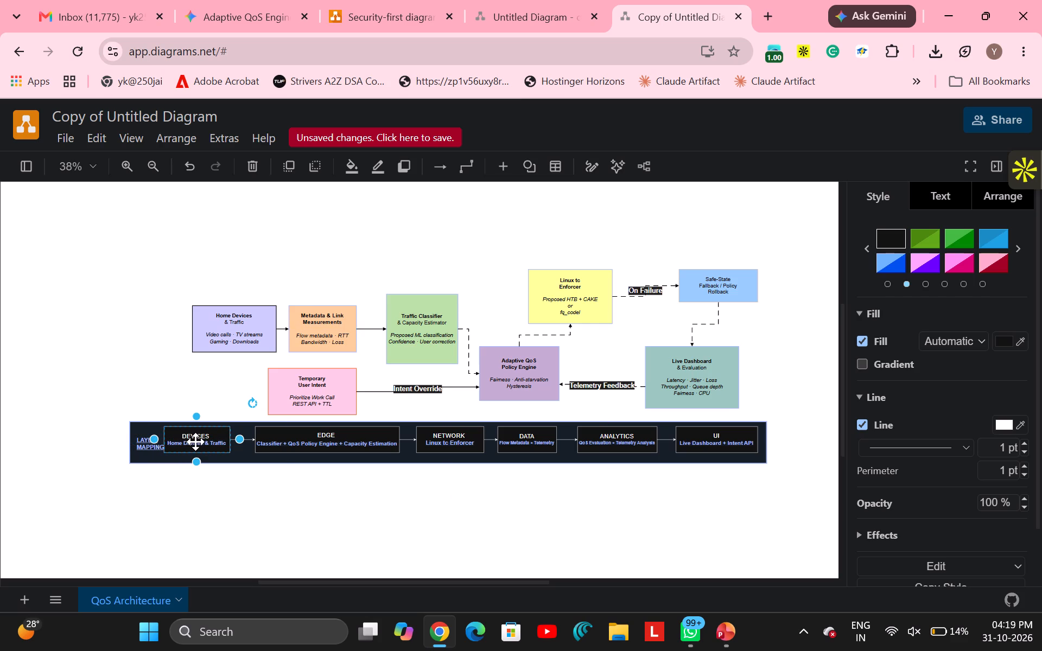
{"action": "left_click_drag", "start_coordinate": [195, 442], "coordinate": [198, 442]}
{"action": "left_click", "coordinate": [285, 492]}
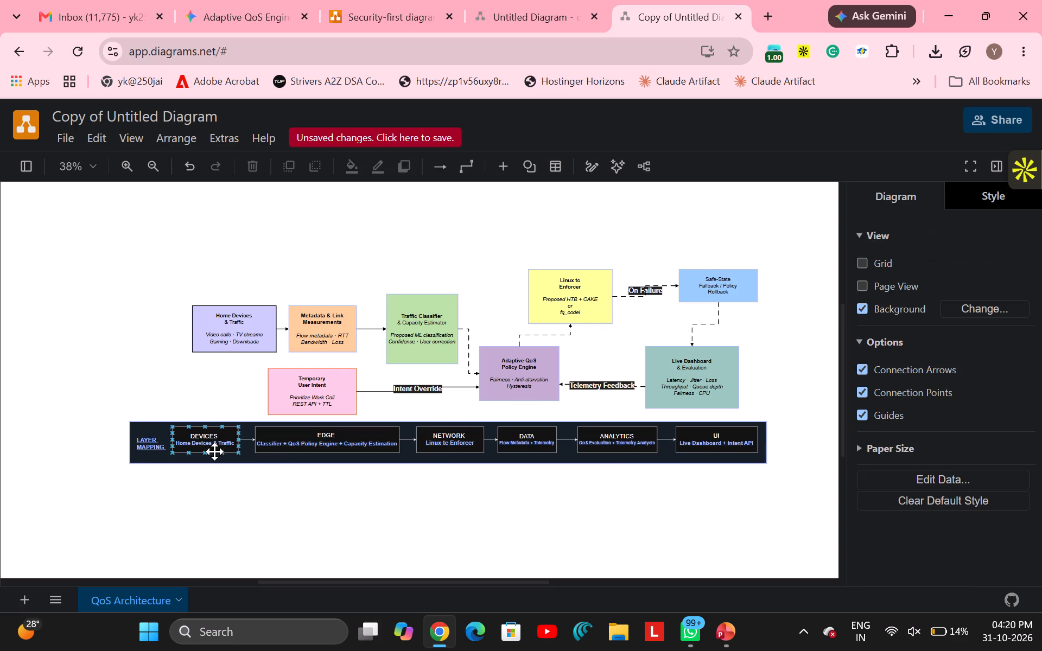
Set the "Home Devices & Traffic" description line in the widened DEVICES box to 18 px.
{"action": "double_click", "coordinate": [204, 445]}
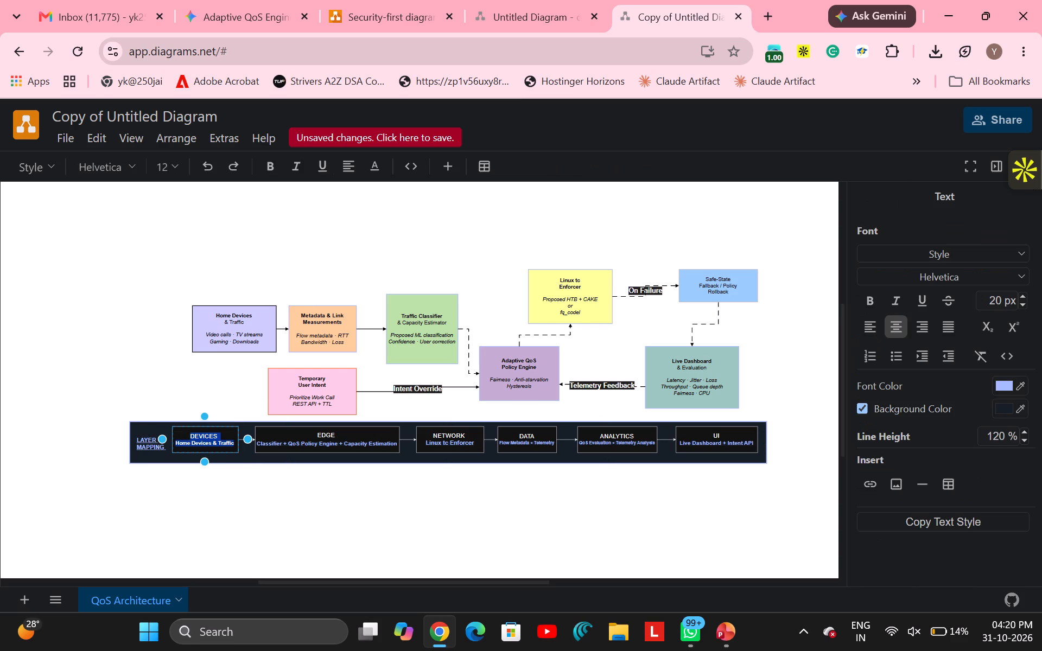
{"action": "triple_click", "coordinate": [212, 445]}
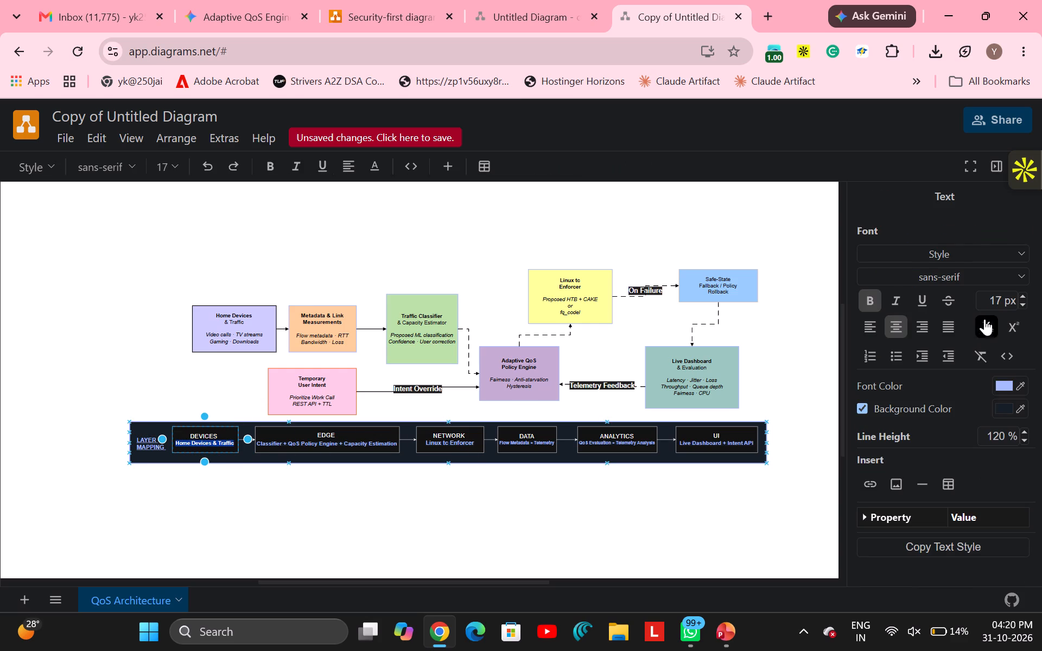
{"action": "left_click", "coordinate": [1023, 296]}
{"action": "left_click", "coordinate": [1023, 296]}
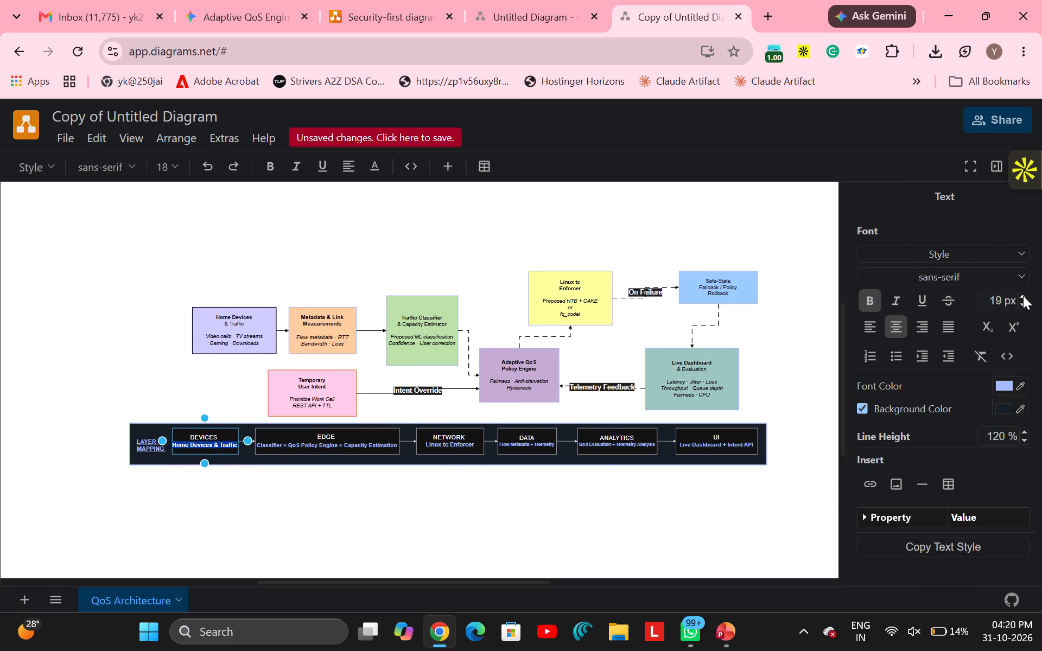
{"action": "left_click", "coordinate": [1022, 302]}
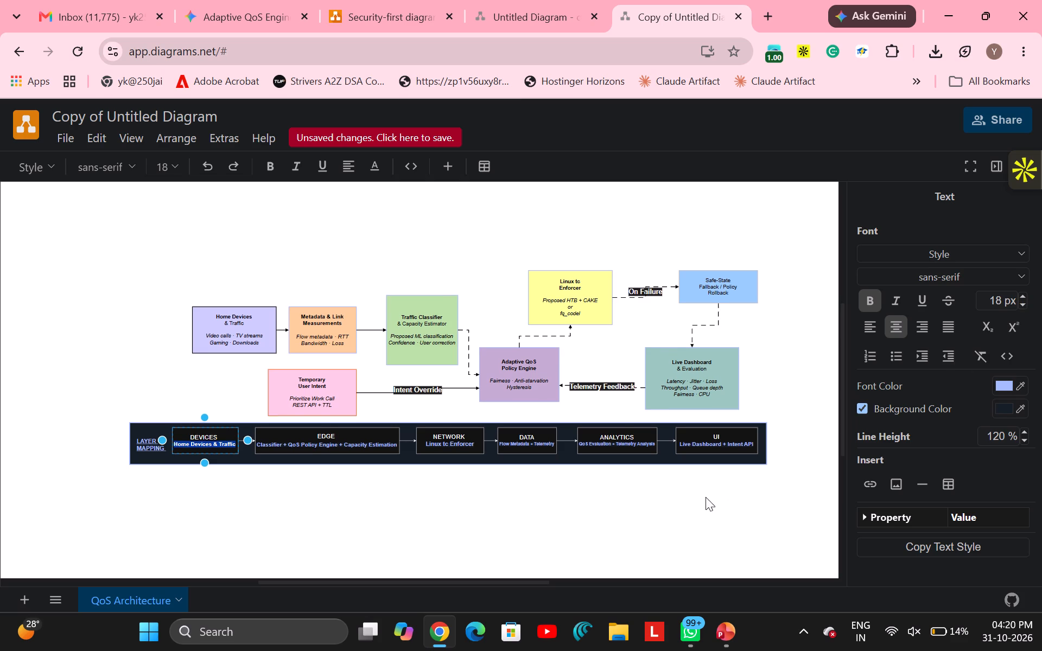
{"action": "left_click", "coordinate": [647, 519]}
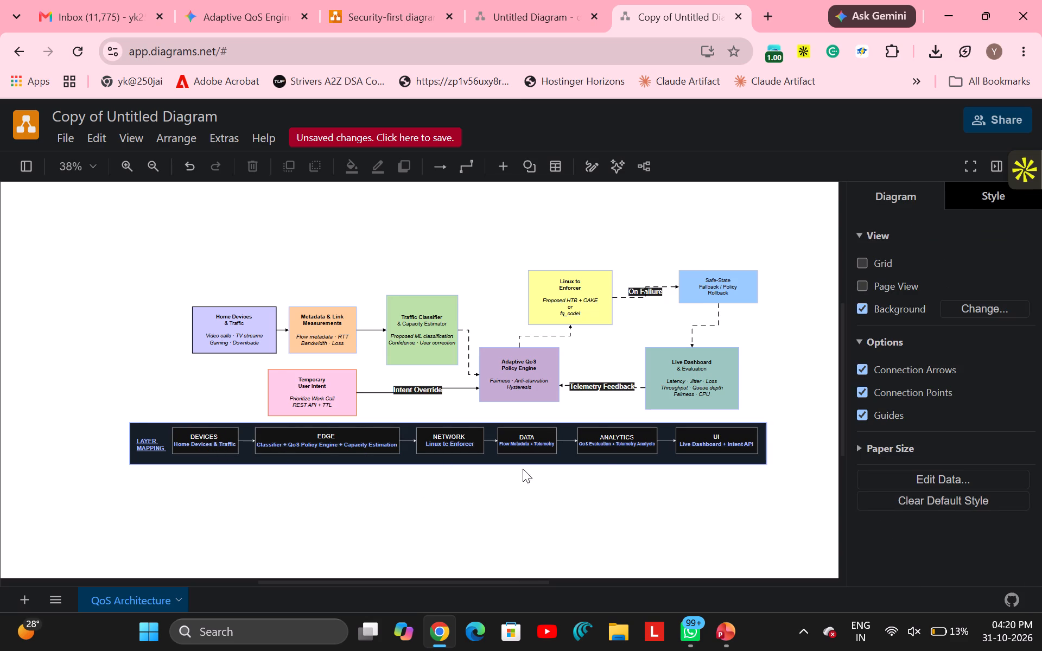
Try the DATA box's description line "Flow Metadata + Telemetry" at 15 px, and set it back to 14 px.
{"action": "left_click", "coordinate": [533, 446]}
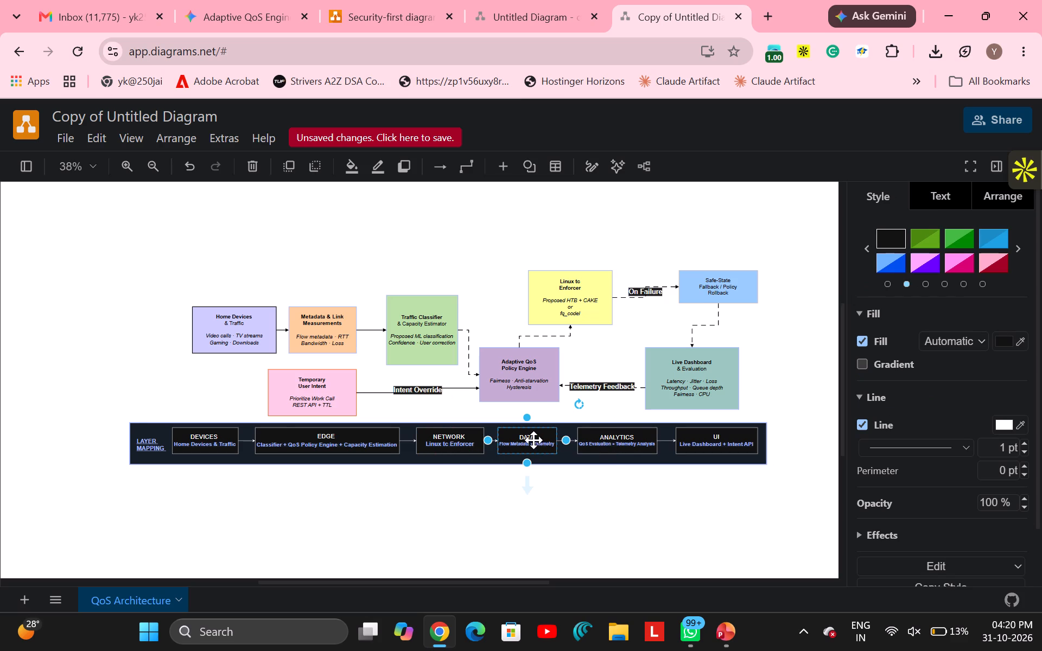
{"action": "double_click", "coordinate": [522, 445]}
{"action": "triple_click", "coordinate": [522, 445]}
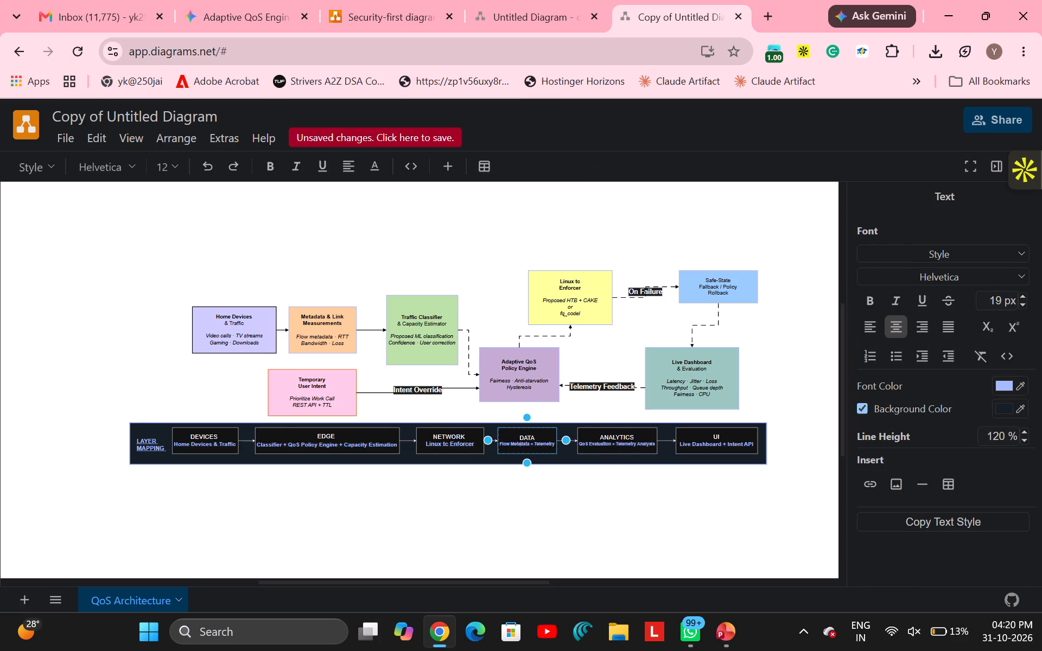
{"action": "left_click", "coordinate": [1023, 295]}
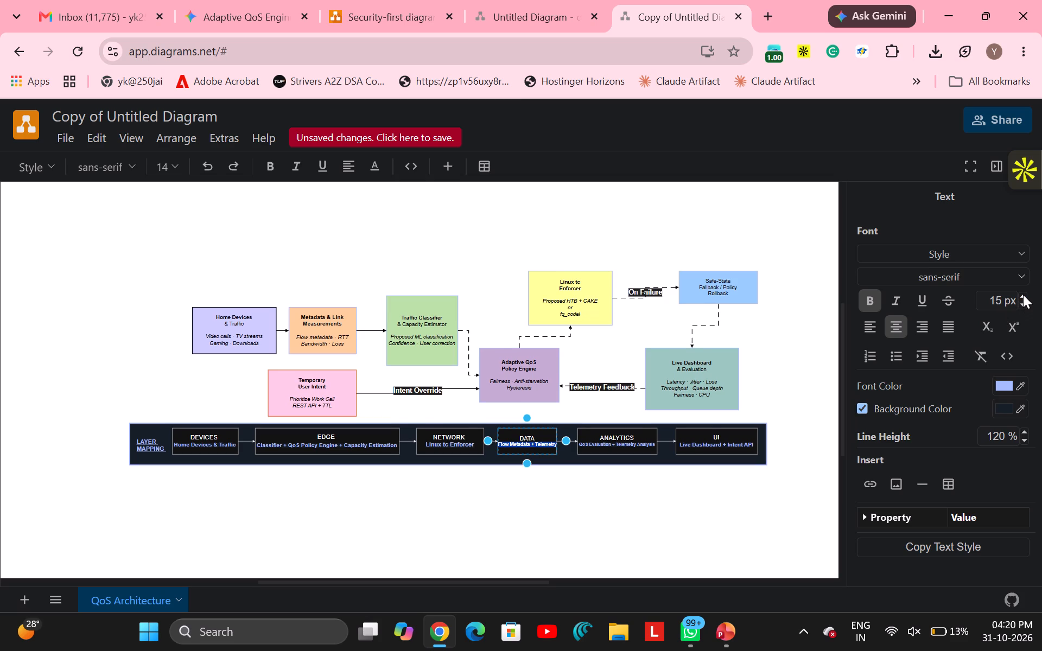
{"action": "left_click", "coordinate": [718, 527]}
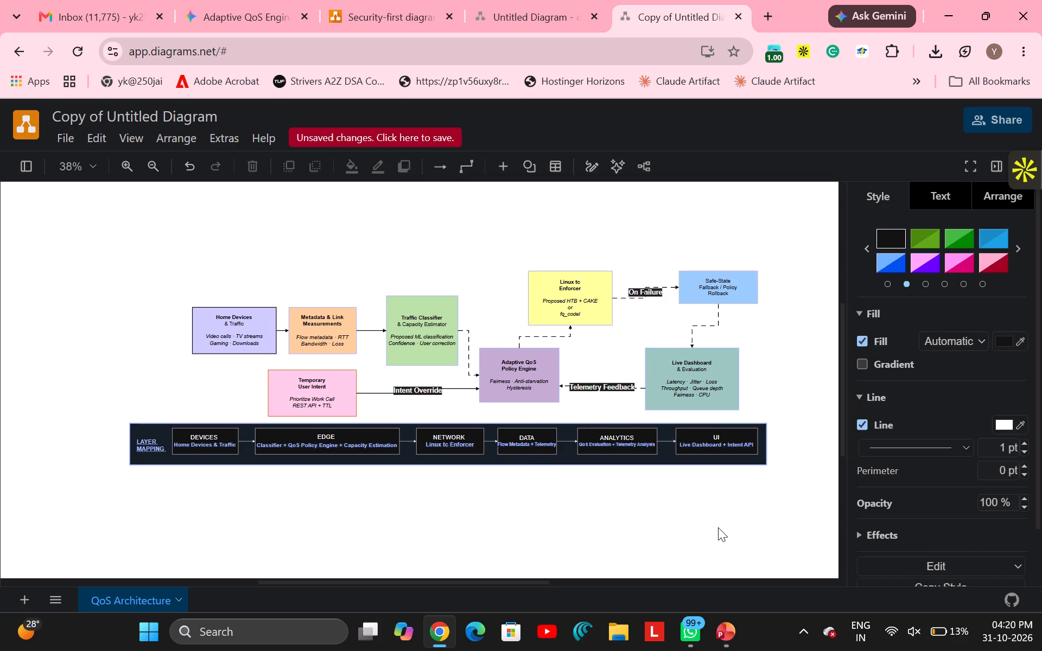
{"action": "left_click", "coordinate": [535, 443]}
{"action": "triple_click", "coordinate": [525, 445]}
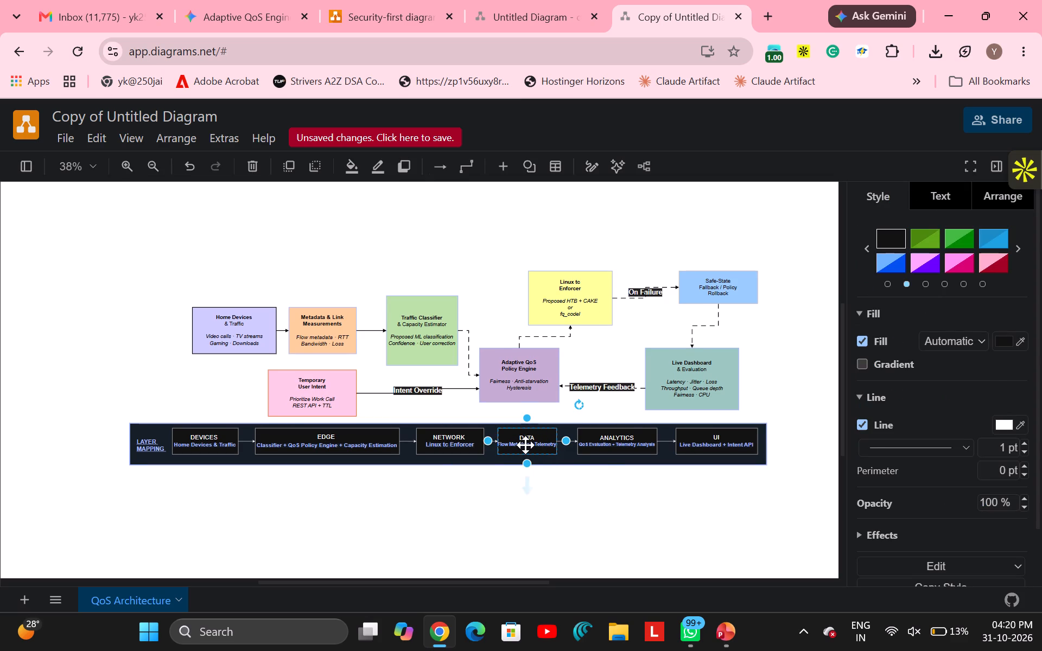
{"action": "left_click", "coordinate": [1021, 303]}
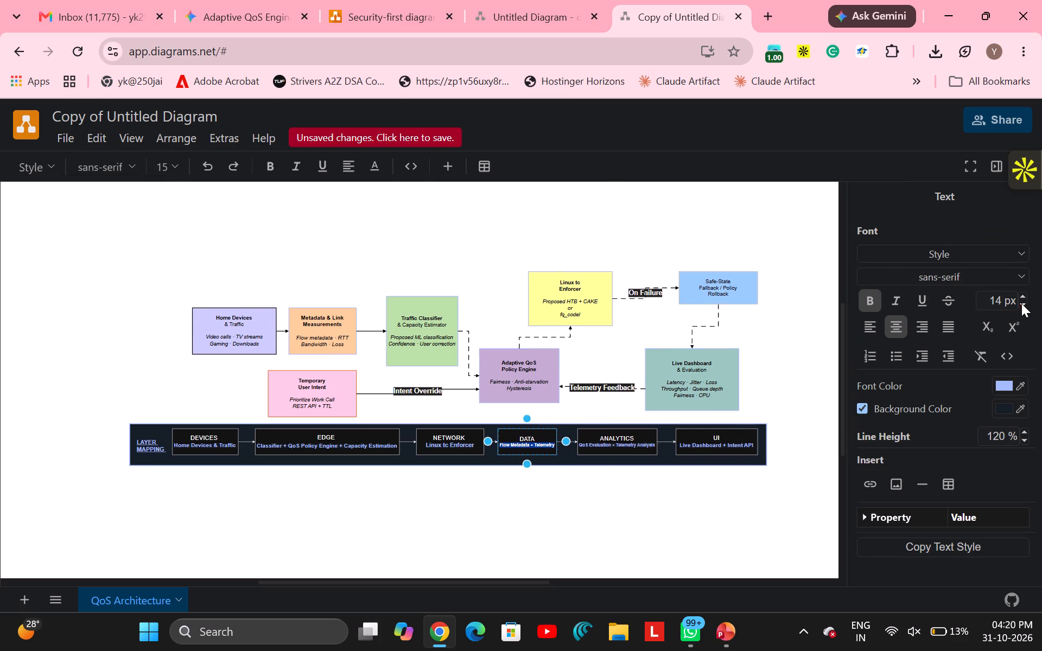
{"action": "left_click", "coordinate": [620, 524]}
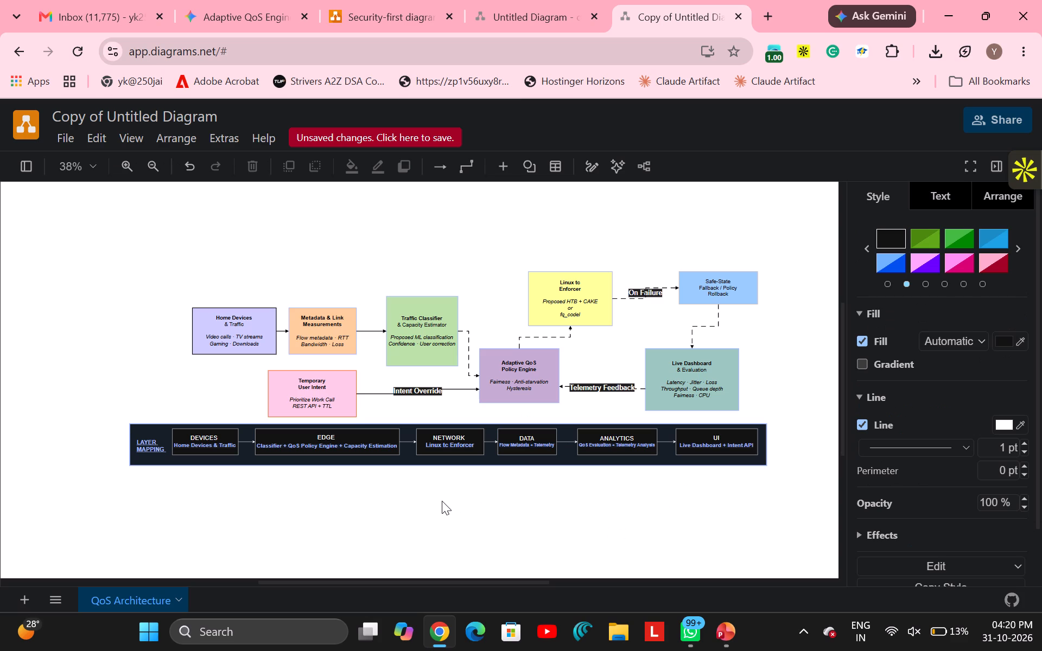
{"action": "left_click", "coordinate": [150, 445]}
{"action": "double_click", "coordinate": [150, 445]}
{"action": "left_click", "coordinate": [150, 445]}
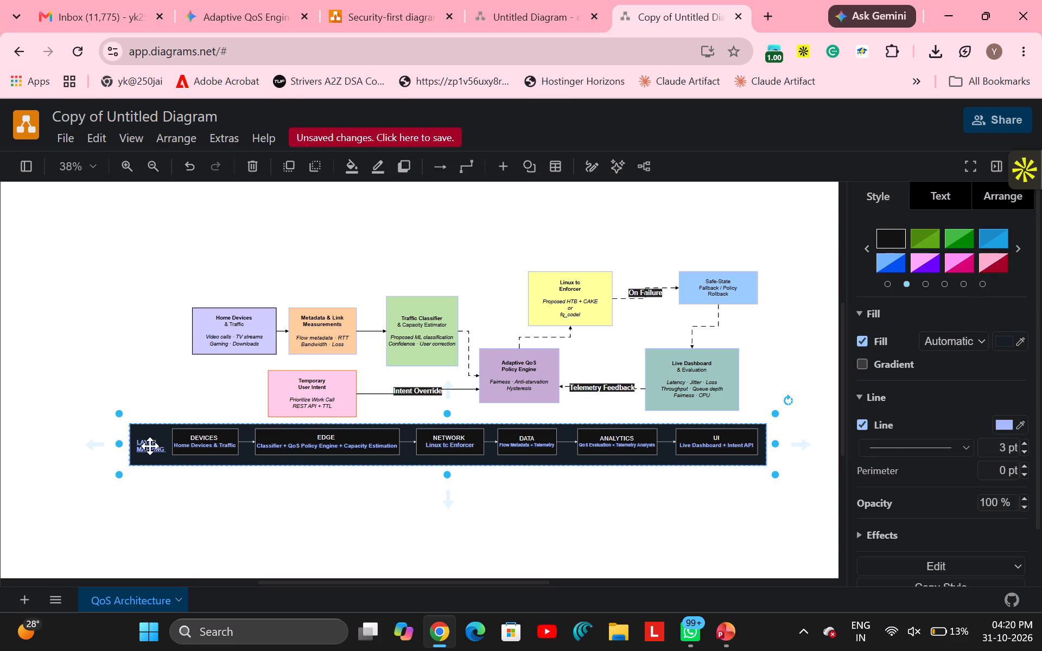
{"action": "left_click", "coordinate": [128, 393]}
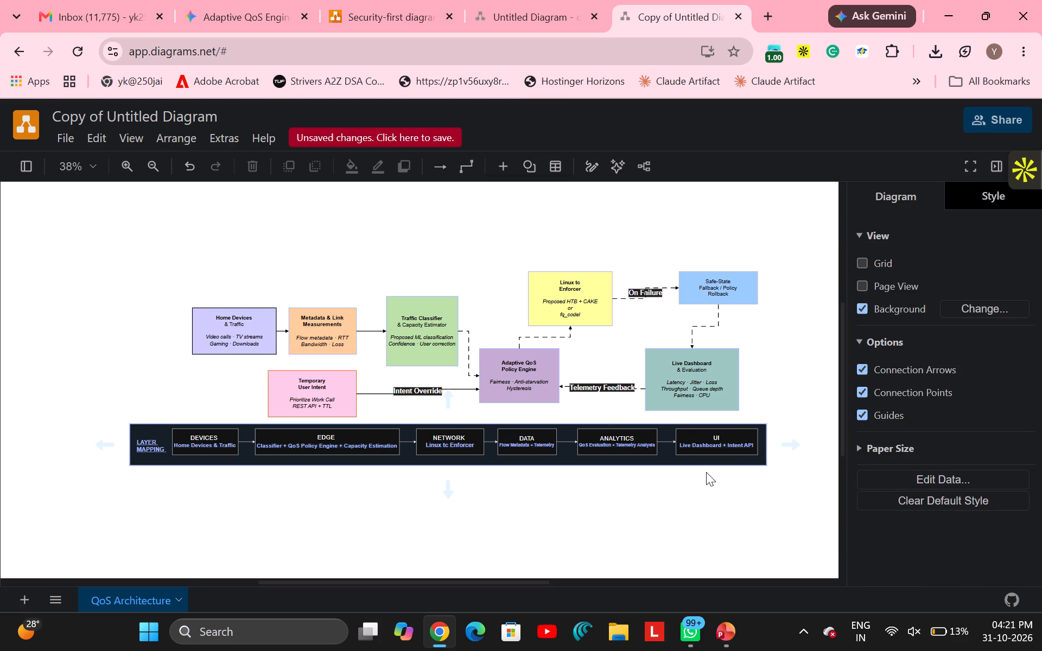
Extend the Layer Mapping band's right edge outward to make room beyond the UI box.
{"action": "left_click", "coordinate": [759, 456]}
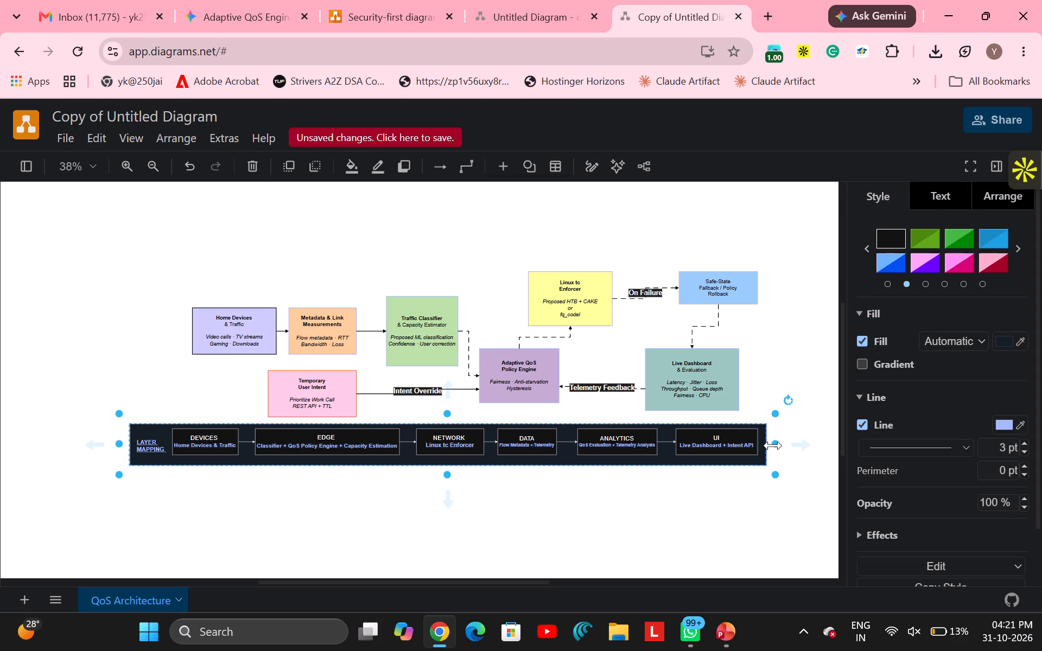
{"action": "left_click_drag", "start_coordinate": [773, 445], "coordinate": [819, 445]}
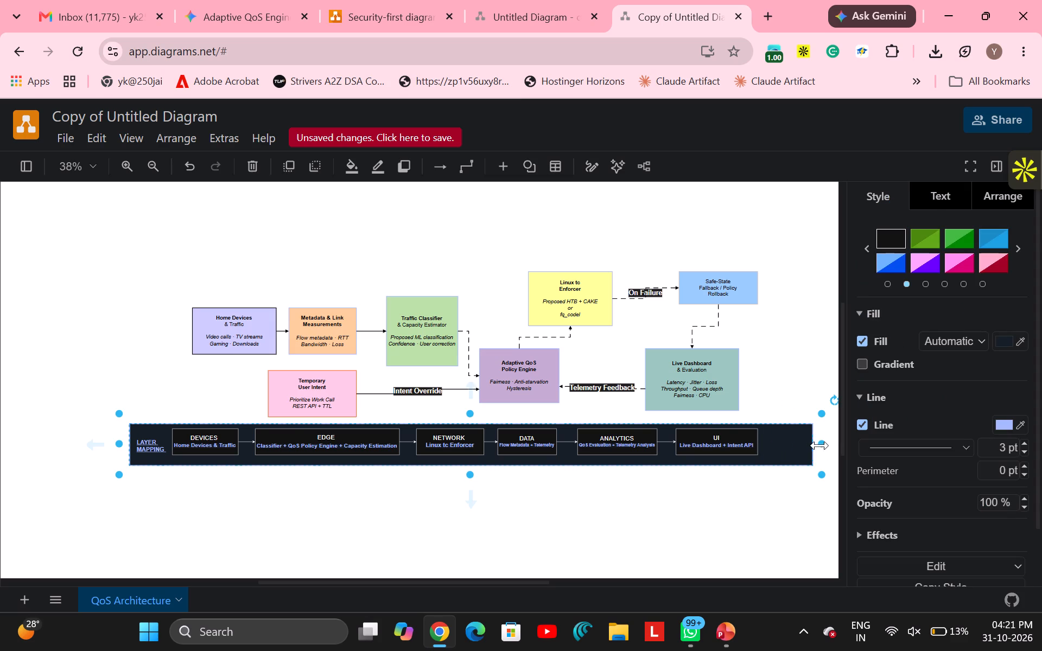
Move the UI box rightward within the extended band to about 1635, 553, level with the row.
{"action": "left_click", "coordinate": [733, 441]}
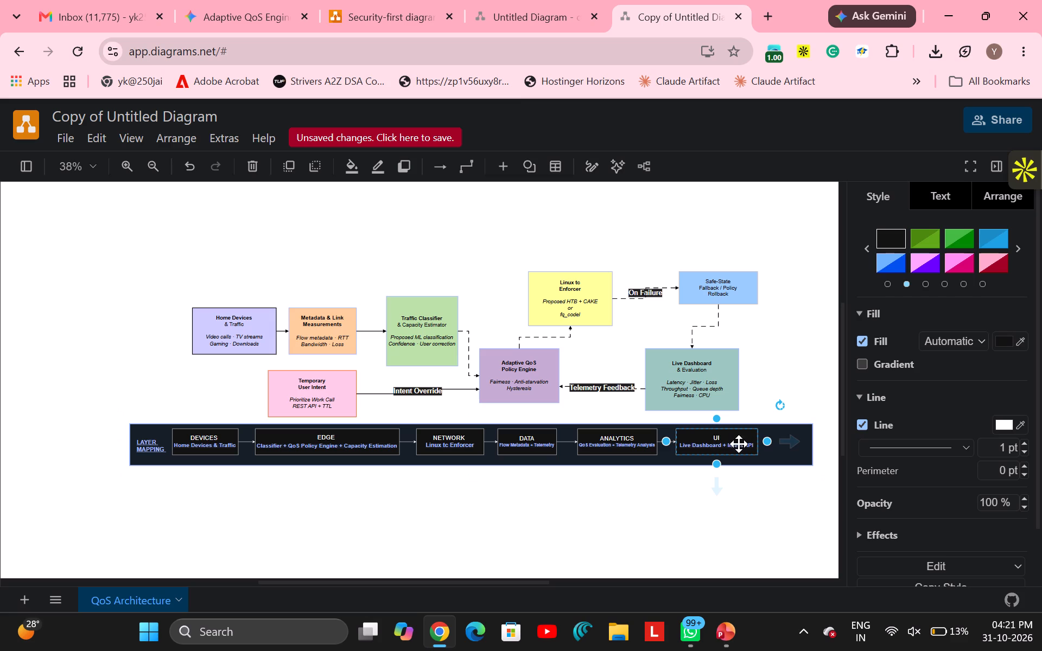
{"action": "left_click_drag", "start_coordinate": [732, 445], "coordinate": [767, 444]}
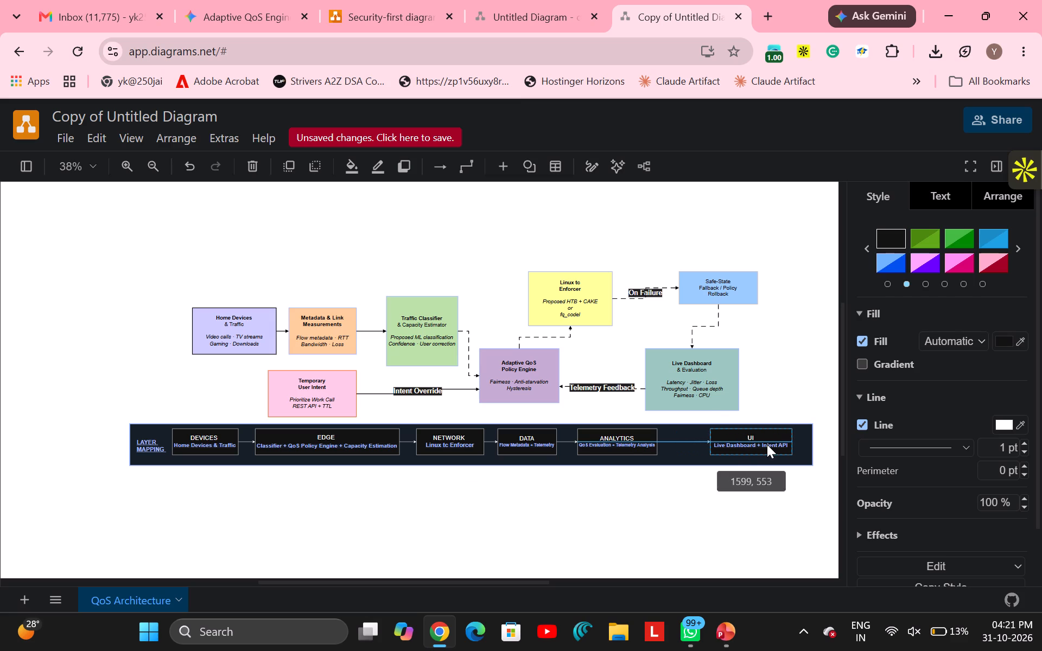
{"action": "left_click_drag", "start_coordinate": [767, 444], "coordinate": [777, 446]}
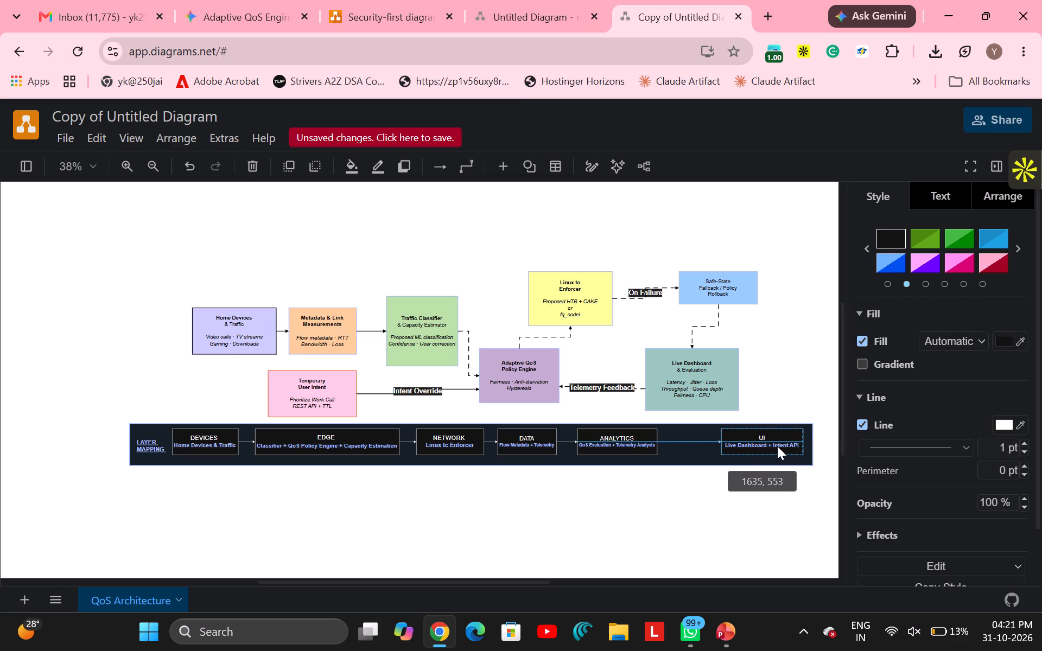
{"action": "left_click_drag", "start_coordinate": [777, 446], "coordinate": [777, 446]}
{"action": "left_click", "coordinate": [747, 508]}
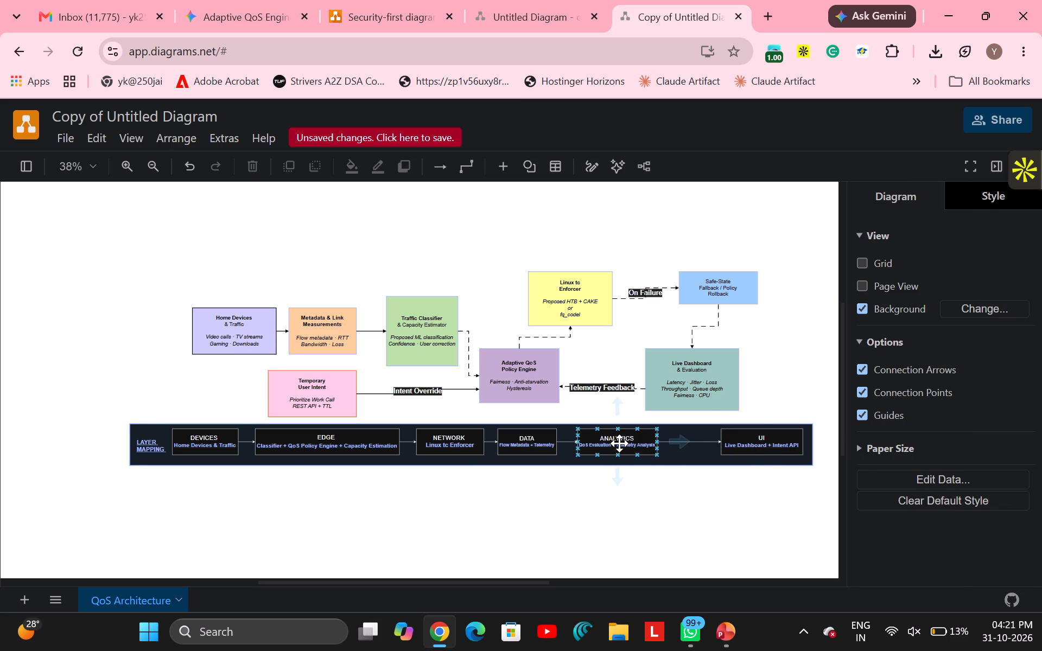
Widen the ANALYTICS box rightward toward the UI box to about 390 x 84.5.
{"action": "left_click", "coordinate": [619, 443]}
{"action": "left_click_drag", "start_coordinate": [666, 443], "coordinate": [703, 444]}
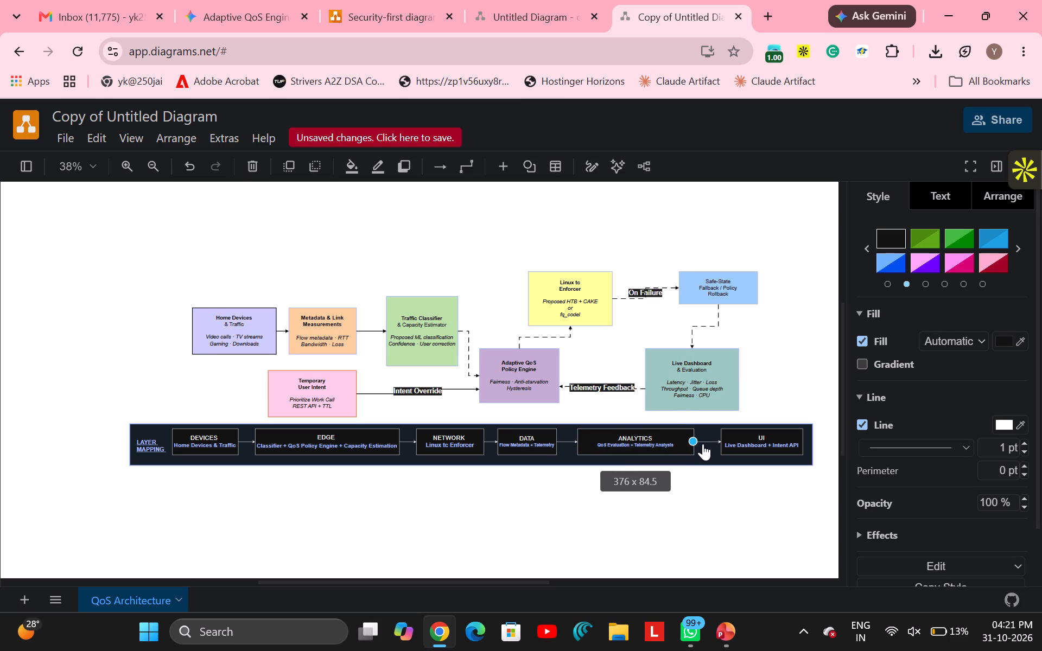
{"action": "left_click_drag", "start_coordinate": [703, 444], "coordinate": [707, 445]}
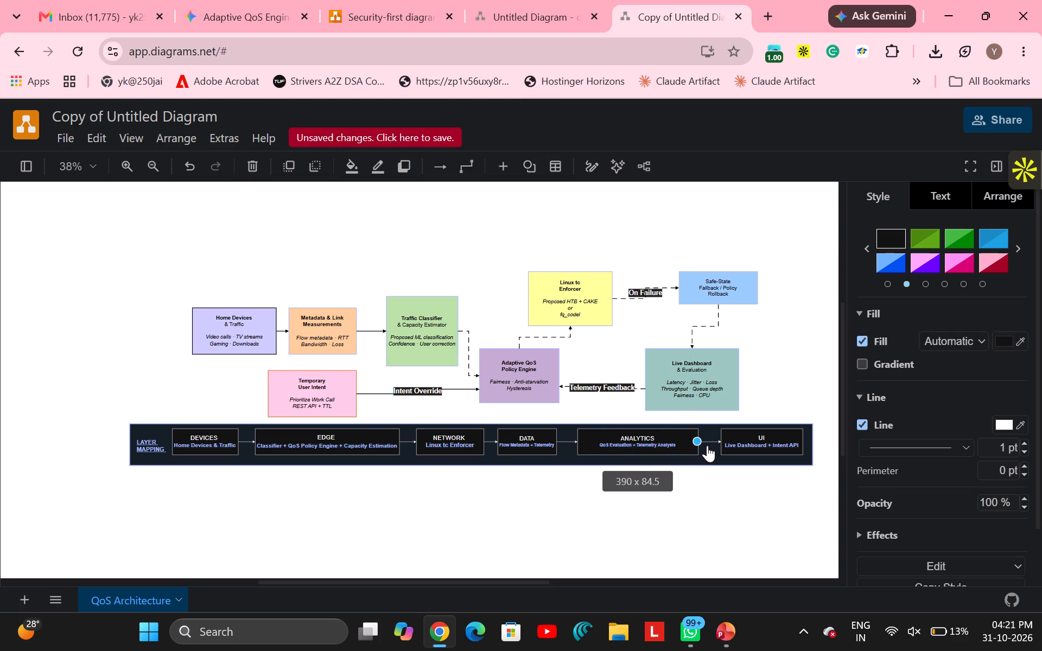
{"action": "left_click_drag", "start_coordinate": [707, 445], "coordinate": [707, 446]}
{"action": "left_click", "coordinate": [642, 486]}
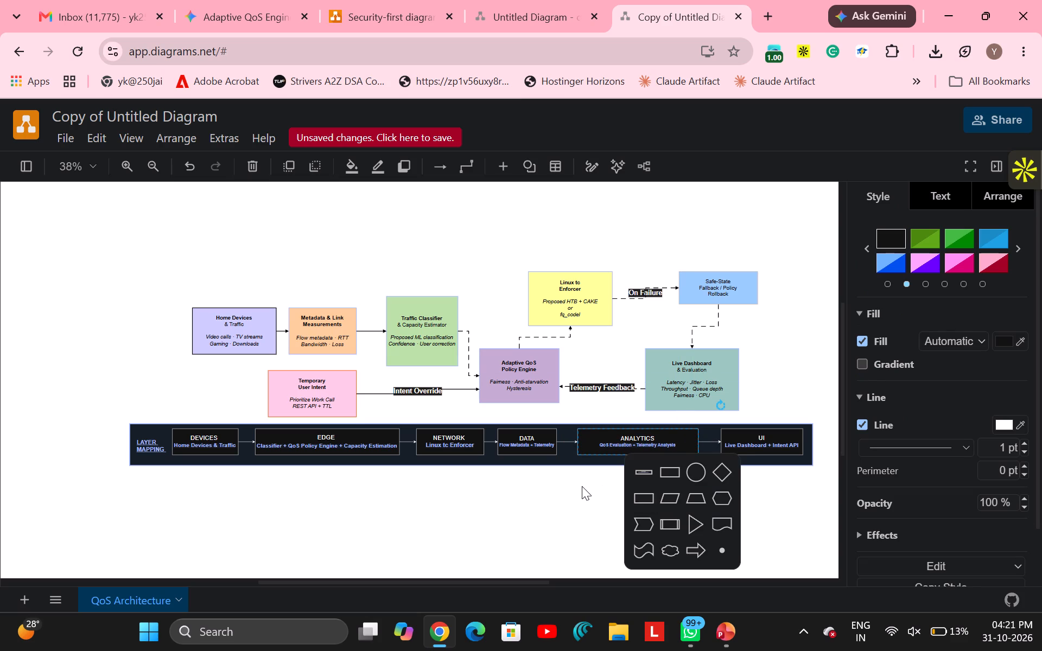
{"action": "left_click", "coordinate": [582, 486]}
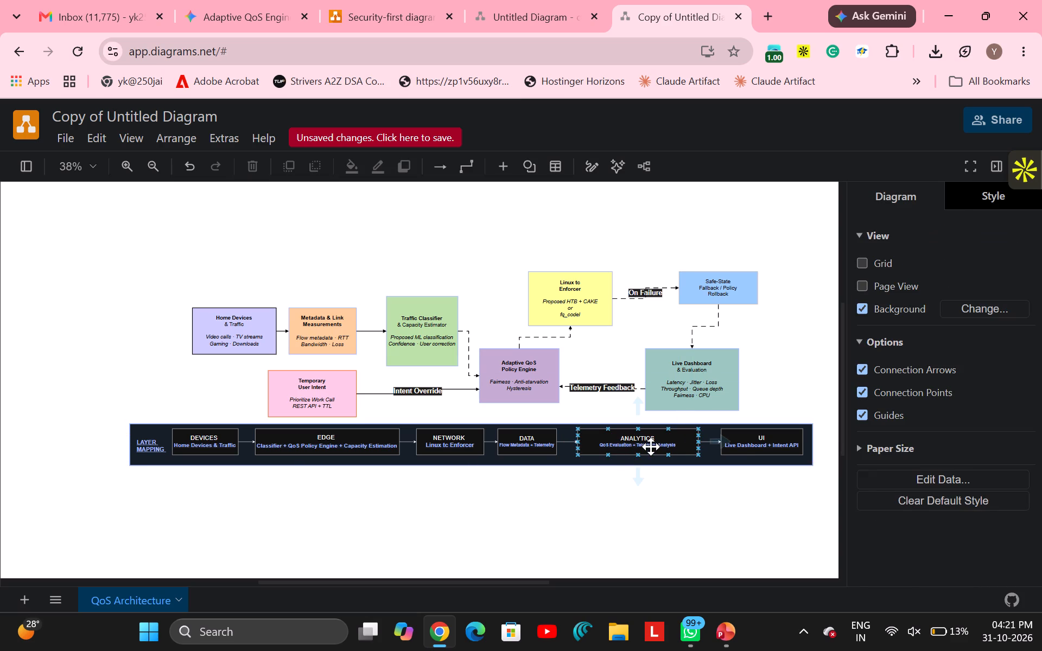
Set the ANALYTICS box's description line "QoS Evaluation + Telemetry Analysis" to 20 px.
{"action": "triple_click", "coordinate": [663, 443]}
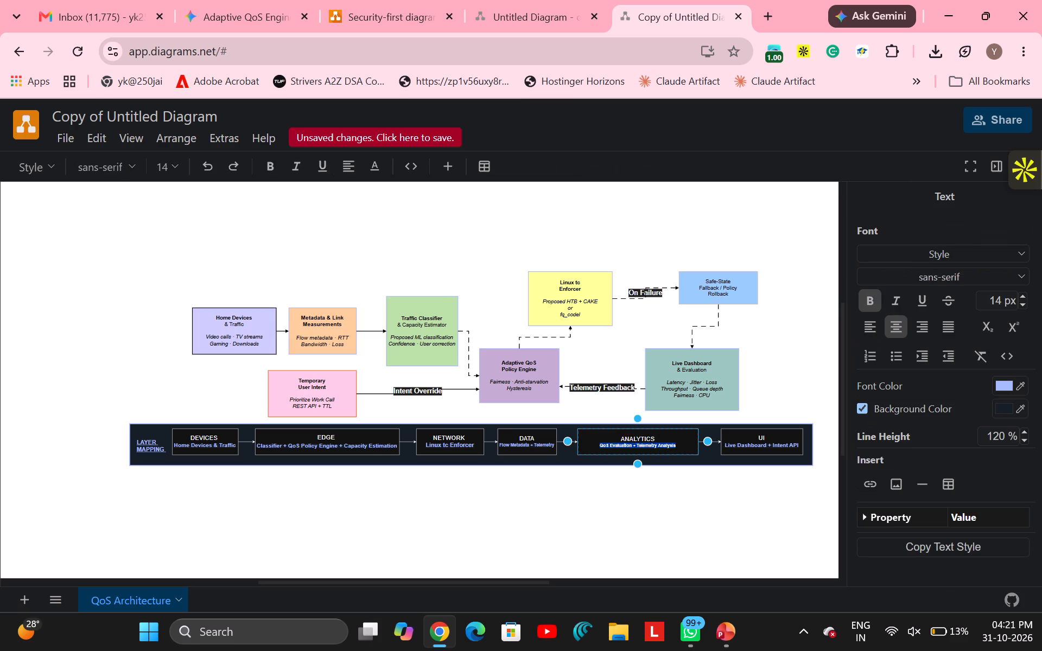
{"action": "left_click", "coordinate": [1022, 295]}
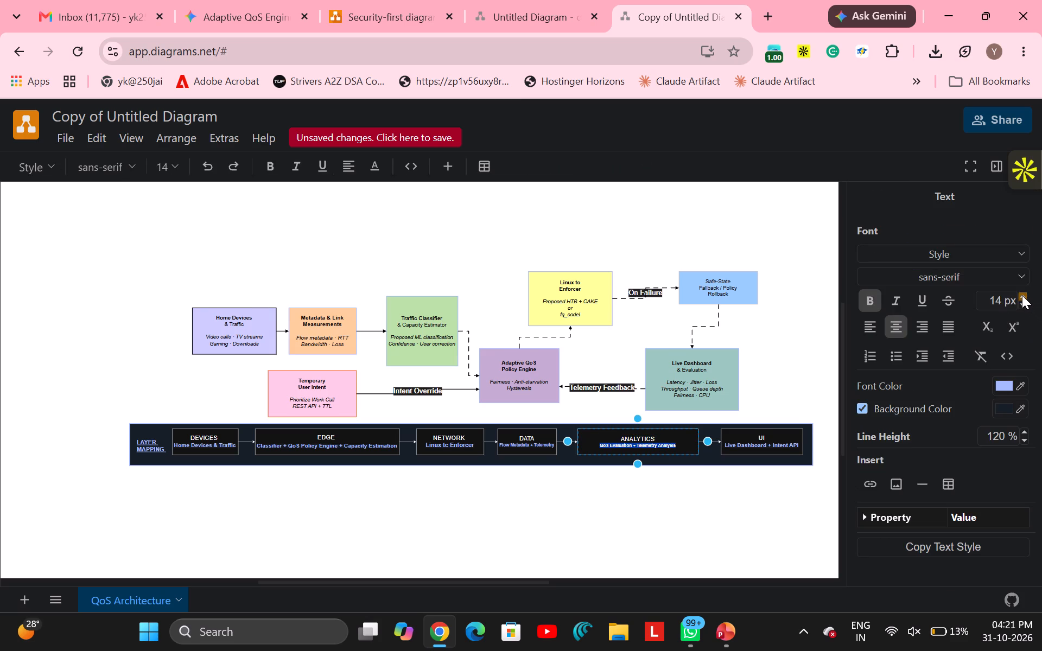
{"action": "triple_click", "coordinate": [1022, 295]}
{"action": "left_click", "coordinate": [1022, 295]}
{"action": "left_click", "coordinate": [1022, 295]}
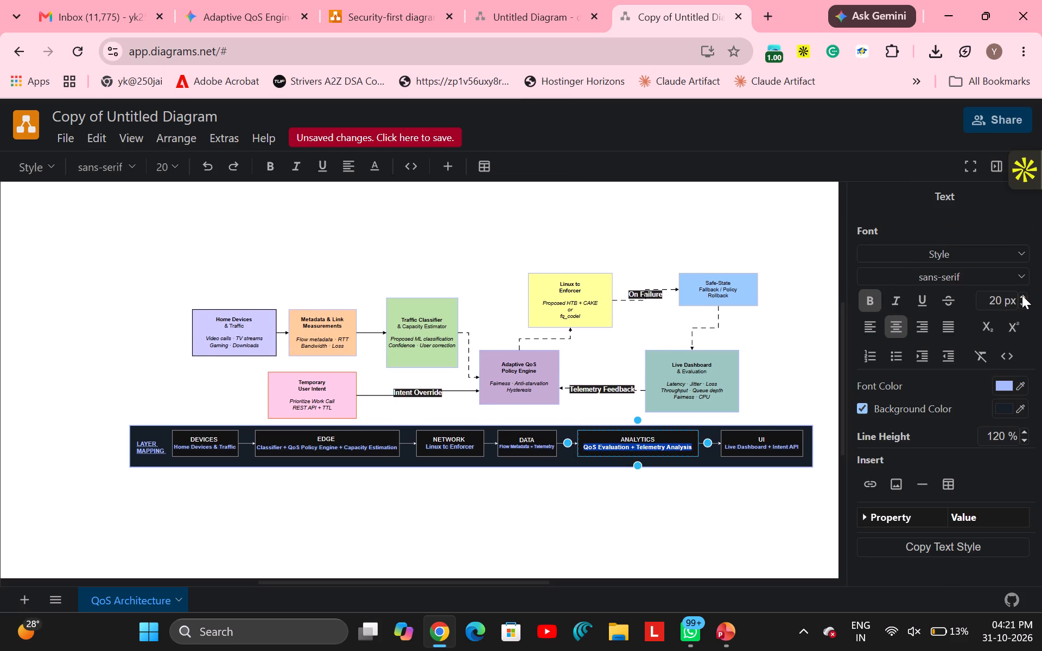
{"action": "left_click", "coordinate": [1022, 295]}
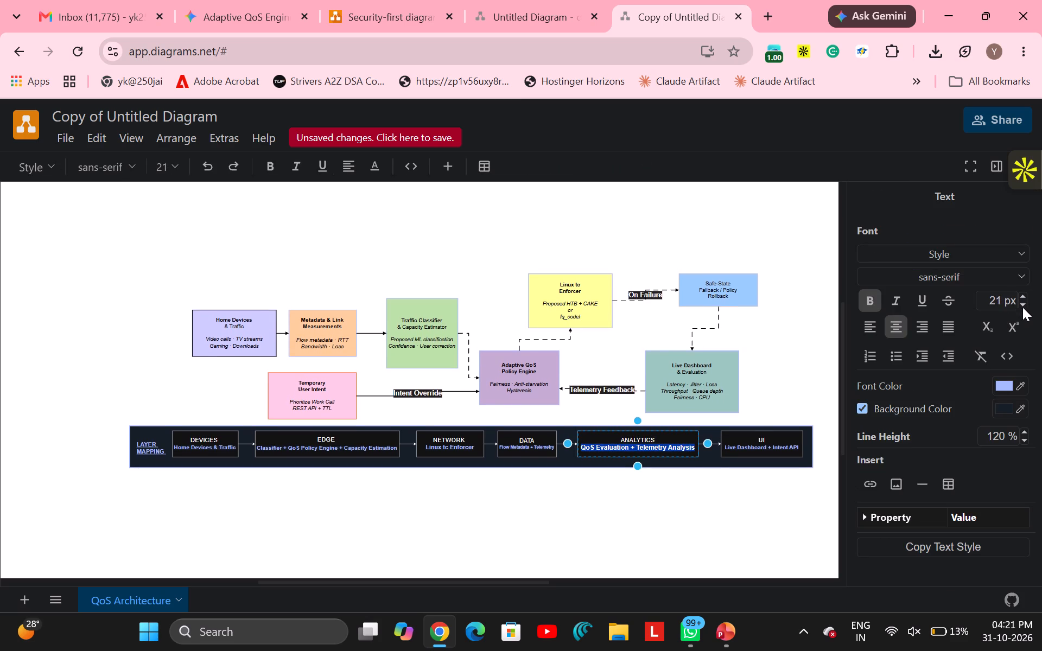
{"action": "left_click", "coordinate": [1024, 305]}
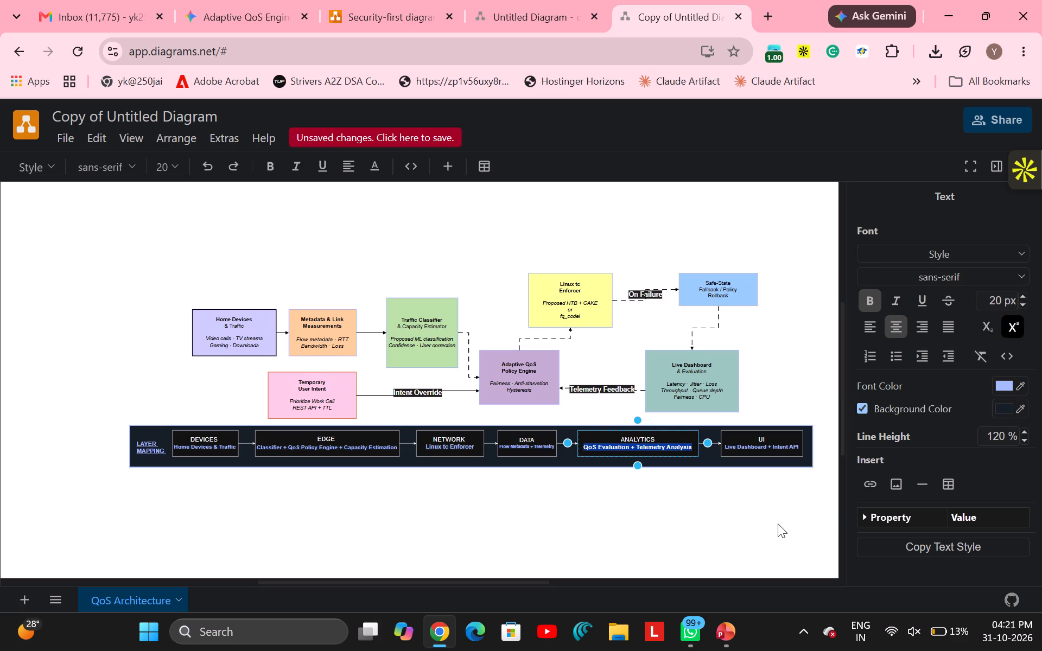
{"action": "left_click", "coordinate": [778, 524]}
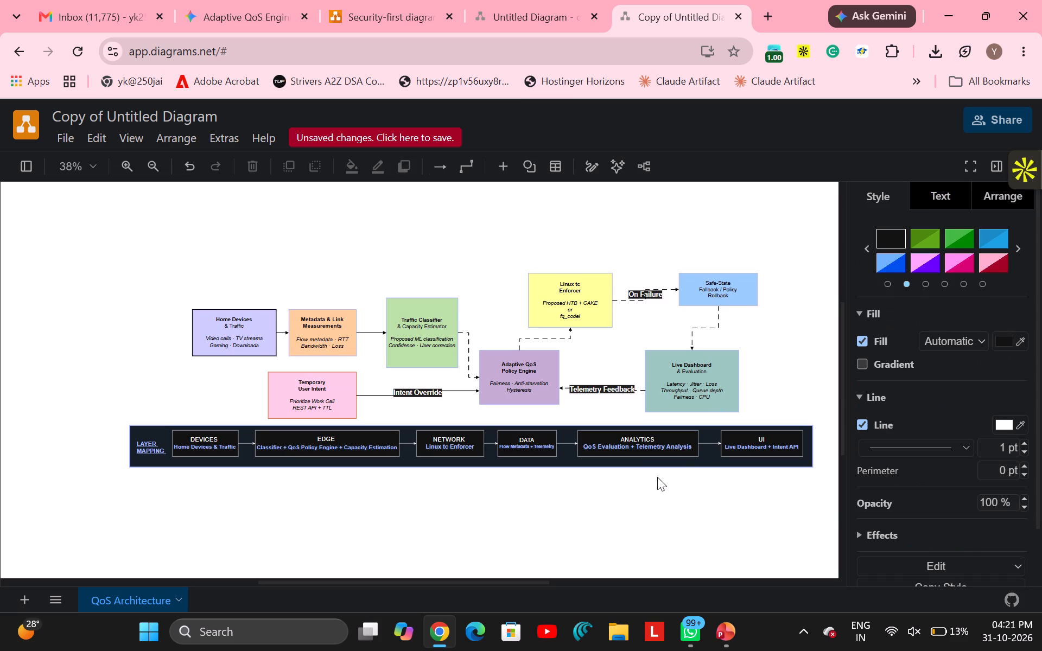
Set the UI box's description line "Live Dashboard + Intent API" to 19 px.
{"action": "triple_click", "coordinate": [760, 447]}
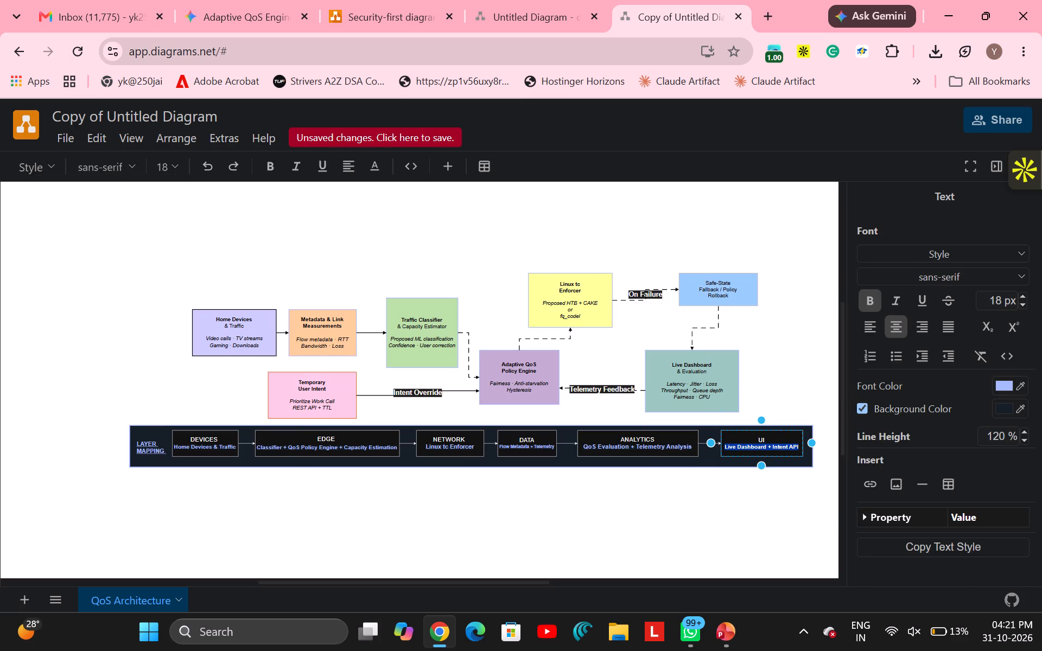
{"action": "left_click", "coordinate": [1022, 292]}
{"action": "left_click", "coordinate": [1022, 292]}
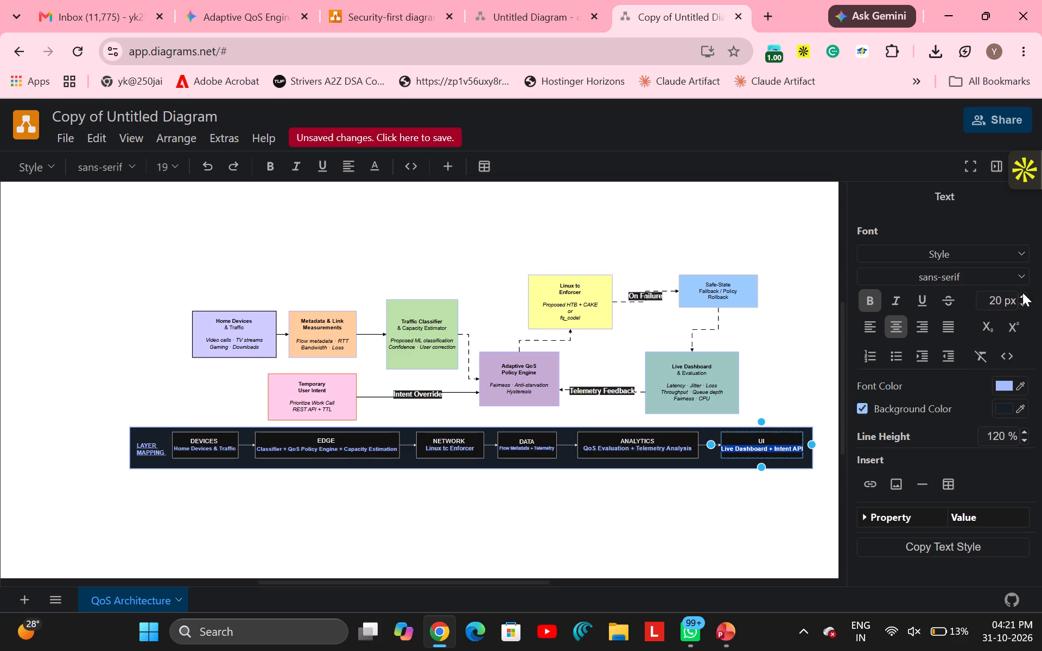
{"action": "left_click", "coordinate": [1022, 304]}
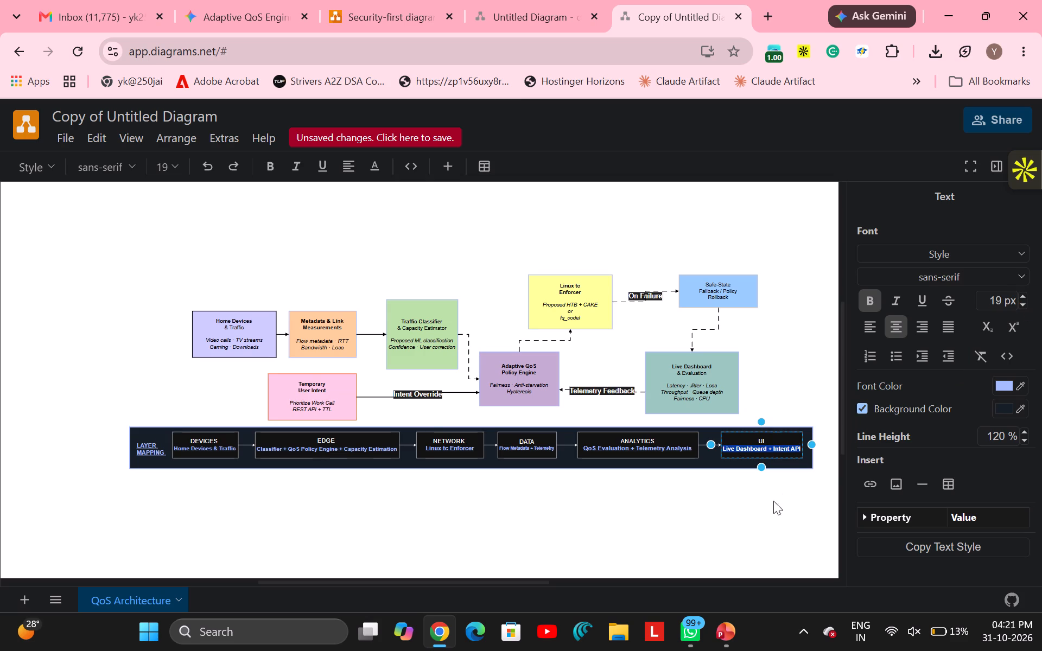
{"action": "left_click", "coordinate": [766, 507]}
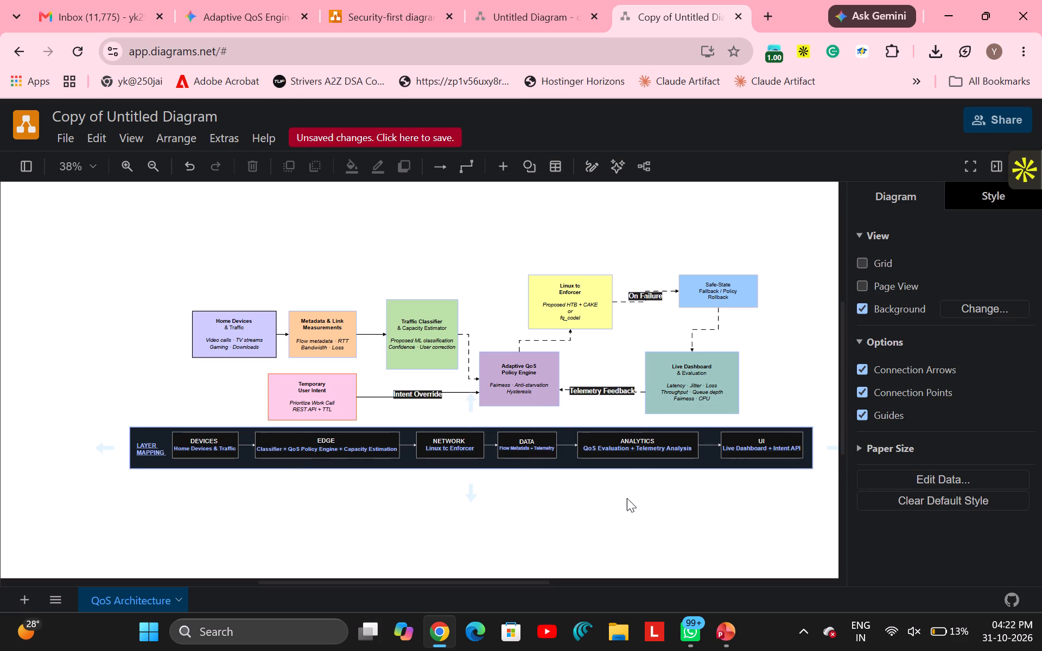
Extend the Layer Mapping band's right edge further outward to leave more free space beyond the UI box.
{"action": "scroll", "coordinate": [627, 498], "scroll_direction": "left", "scroll_amount": 2}
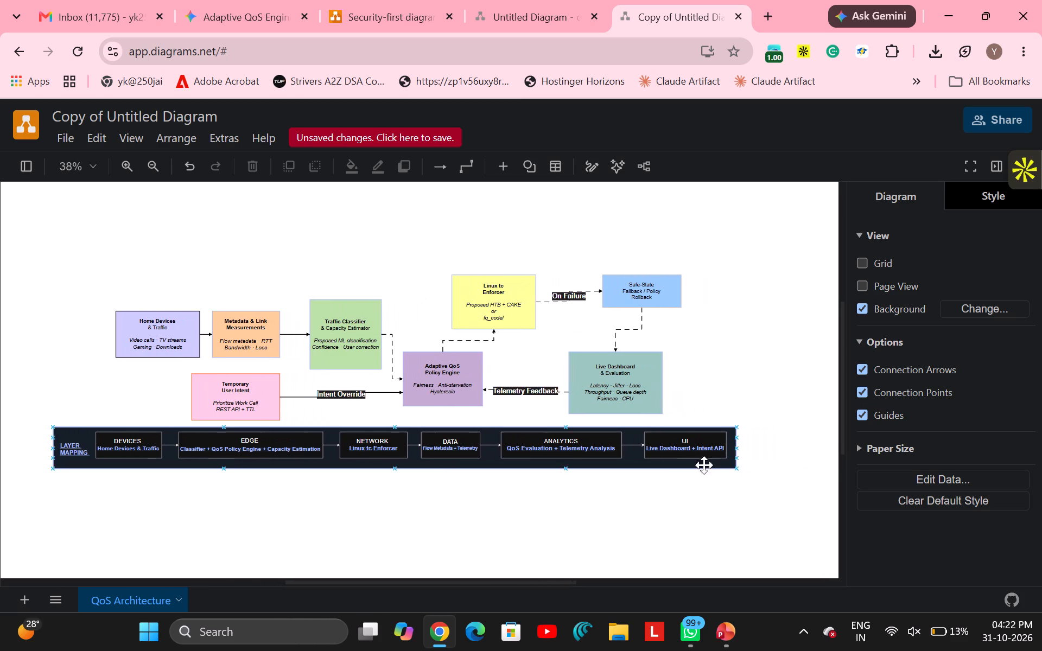
{"action": "left_click", "coordinate": [732, 462]}
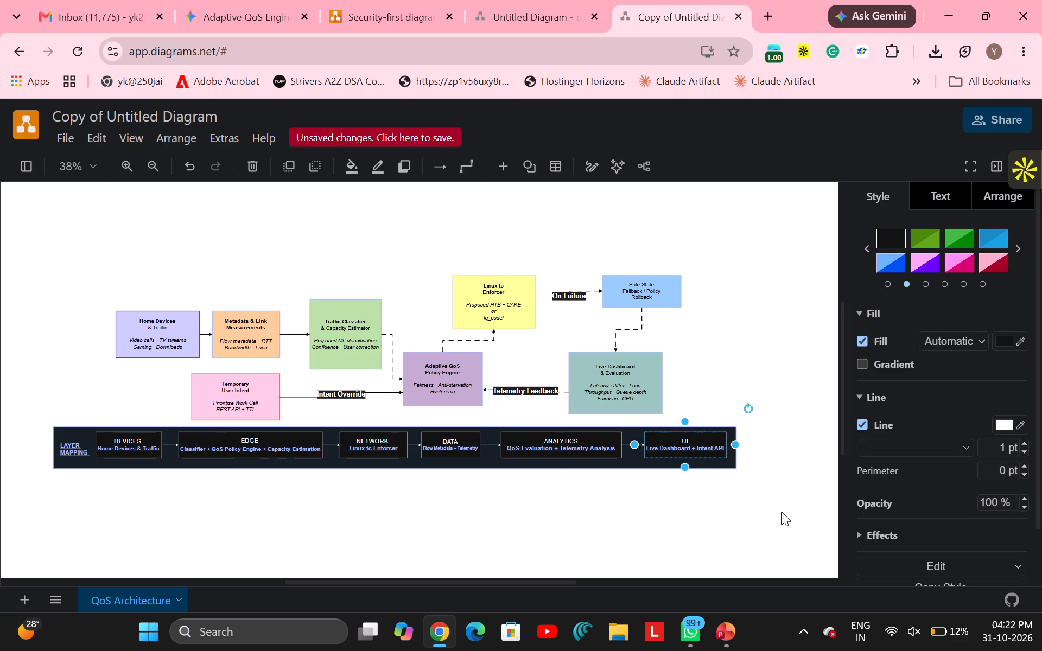
{"action": "left_click", "coordinate": [781, 512]}
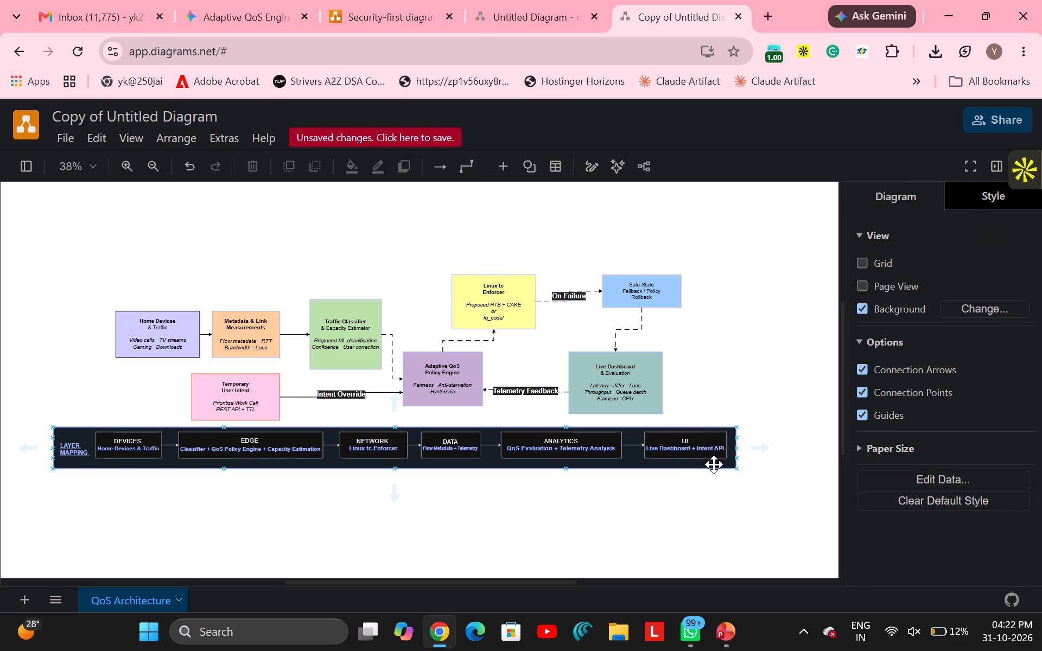
{"action": "left_click", "coordinate": [714, 464]}
{"action": "left_click_drag", "start_coordinate": [746, 451], "coordinate": [761, 451]}
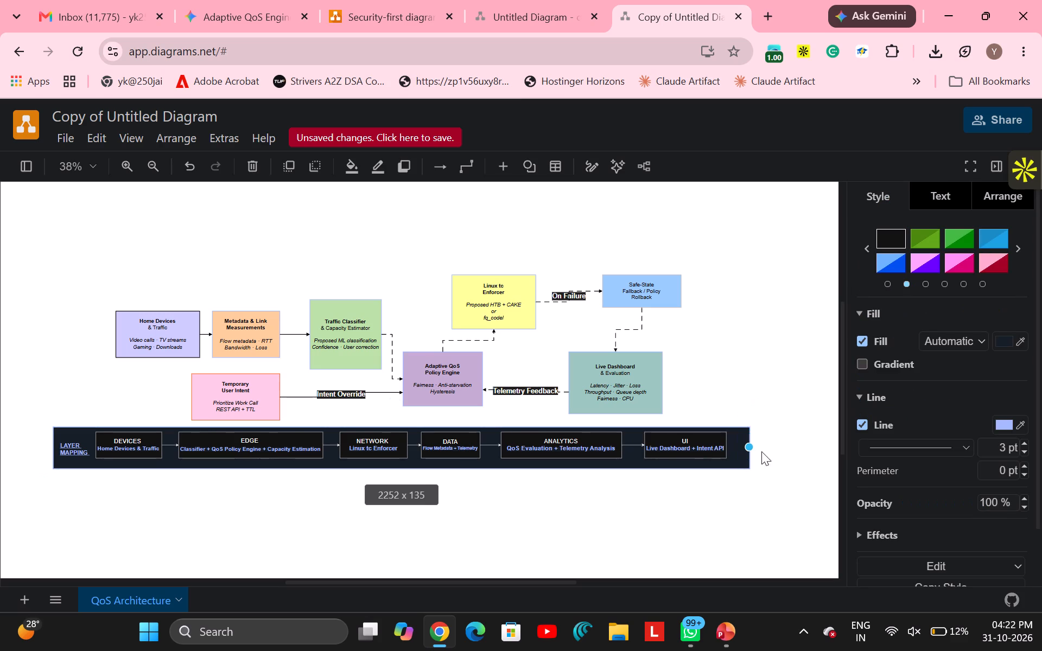
{"action": "left_click_drag", "start_coordinate": [761, 451], "coordinate": [791, 453]}
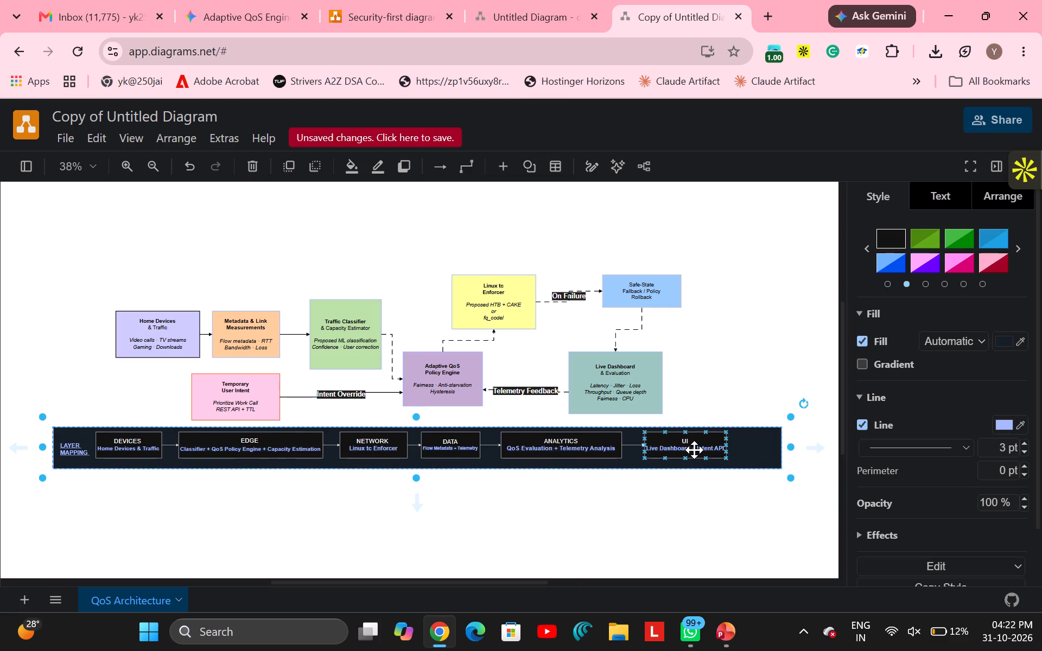
Move the UI box rightward along the Layer Mapping band, close to the band's right end.
{"action": "left_click", "coordinate": [698, 447]}
{"action": "left_click_drag", "start_coordinate": [687, 447], "coordinate": [696, 447]}
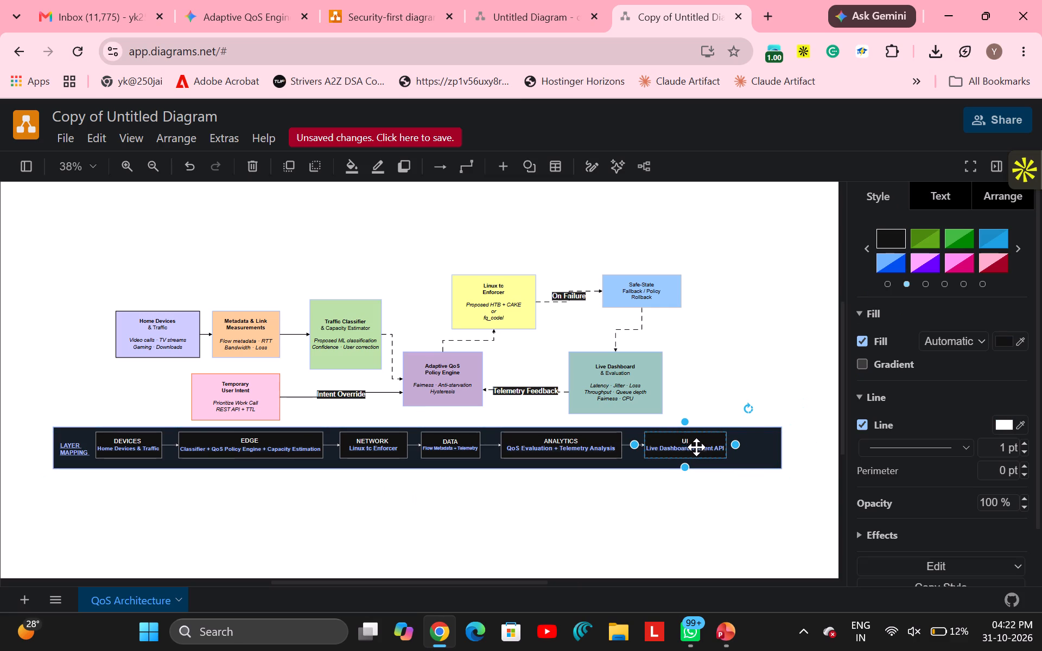
{"action": "left_click_drag", "start_coordinate": [696, 447], "coordinate": [734, 448]}
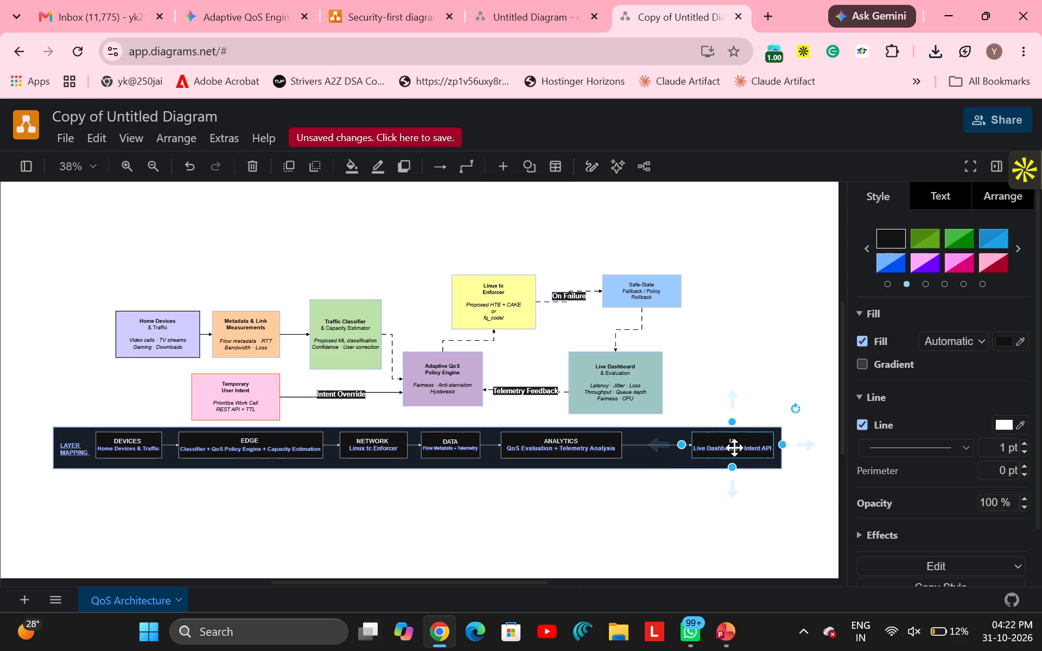
{"action": "left_click", "coordinate": [659, 498]}
Move the ANALYTICS box rightward between the DATA and UI boxes, level with the row at about 1282, 553.
{"action": "left_click_drag", "start_coordinate": [565, 450], "coordinate": [588, 449]}
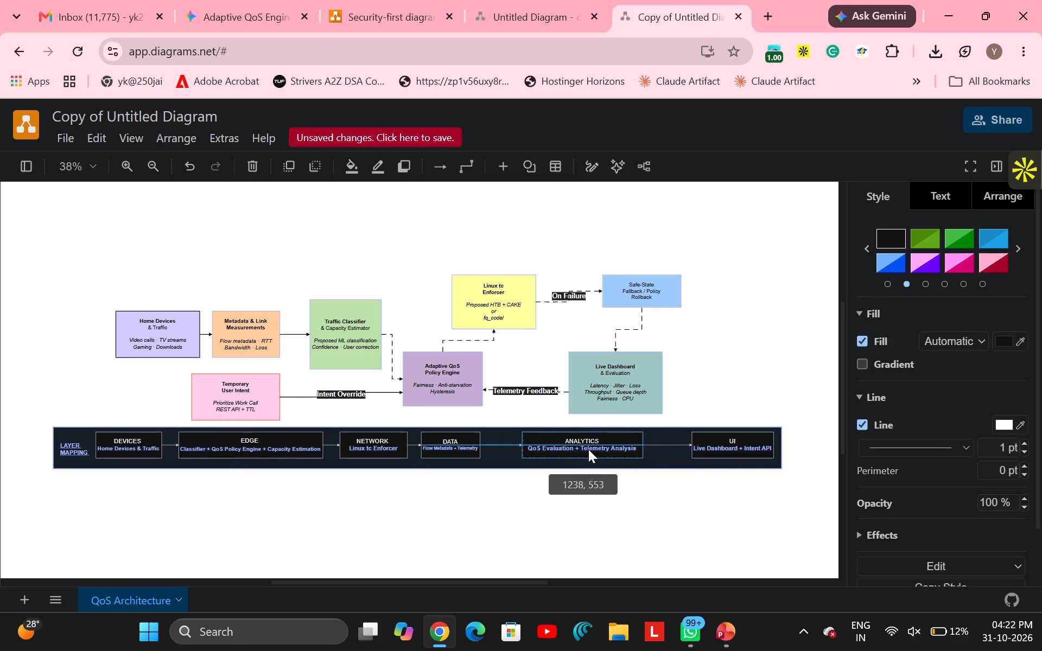
{"action": "left_click_drag", "start_coordinate": [588, 449], "coordinate": [609, 450]}
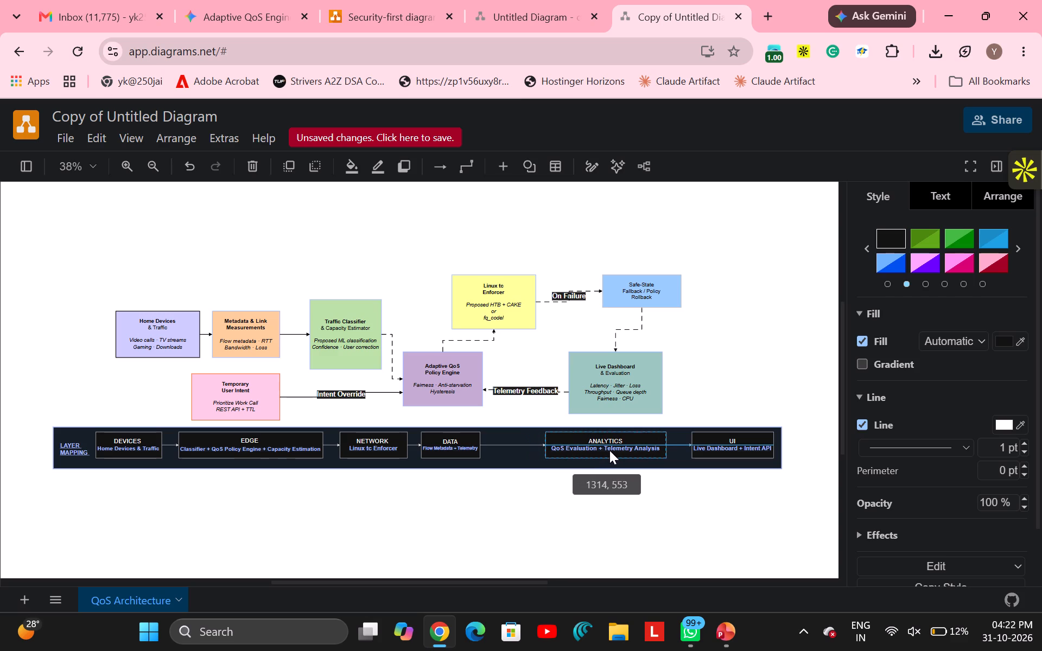
{"action": "left_click_drag", "start_coordinate": [609, 450], "coordinate": [611, 451]}
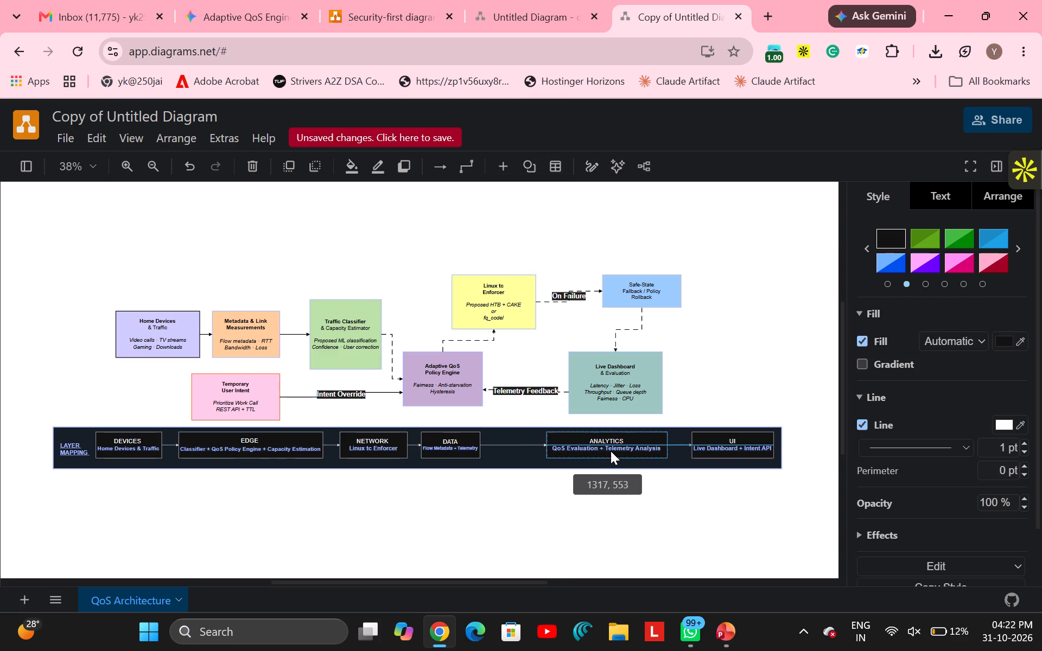
{"action": "left_click_drag", "start_coordinate": [611, 451], "coordinate": [609, 451]}
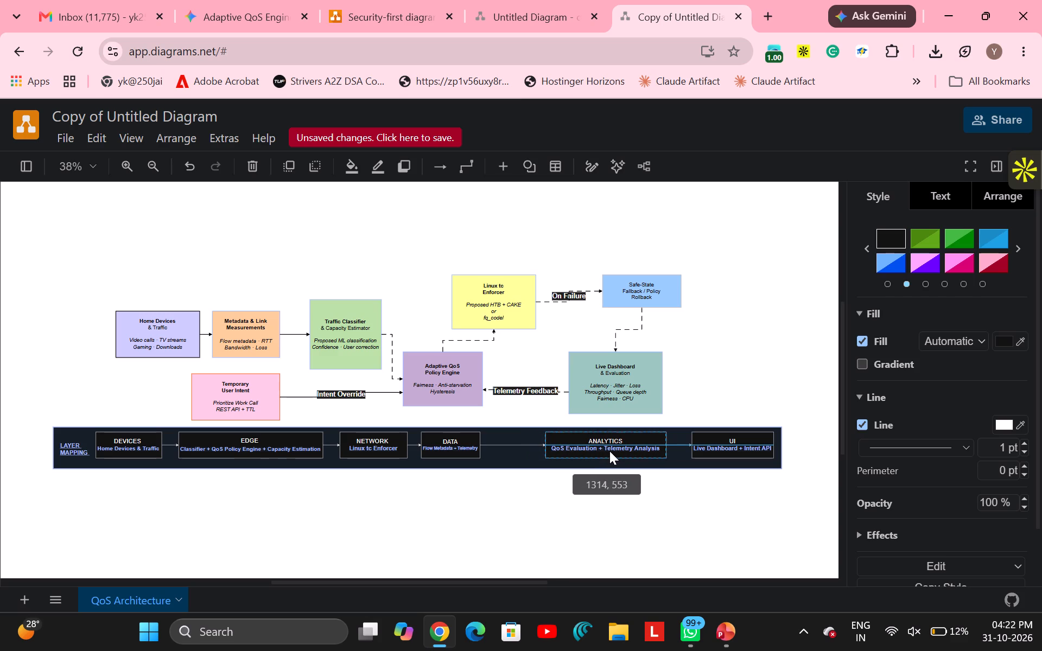
{"action": "left_click_drag", "start_coordinate": [609, 451], "coordinate": [609, 451]}
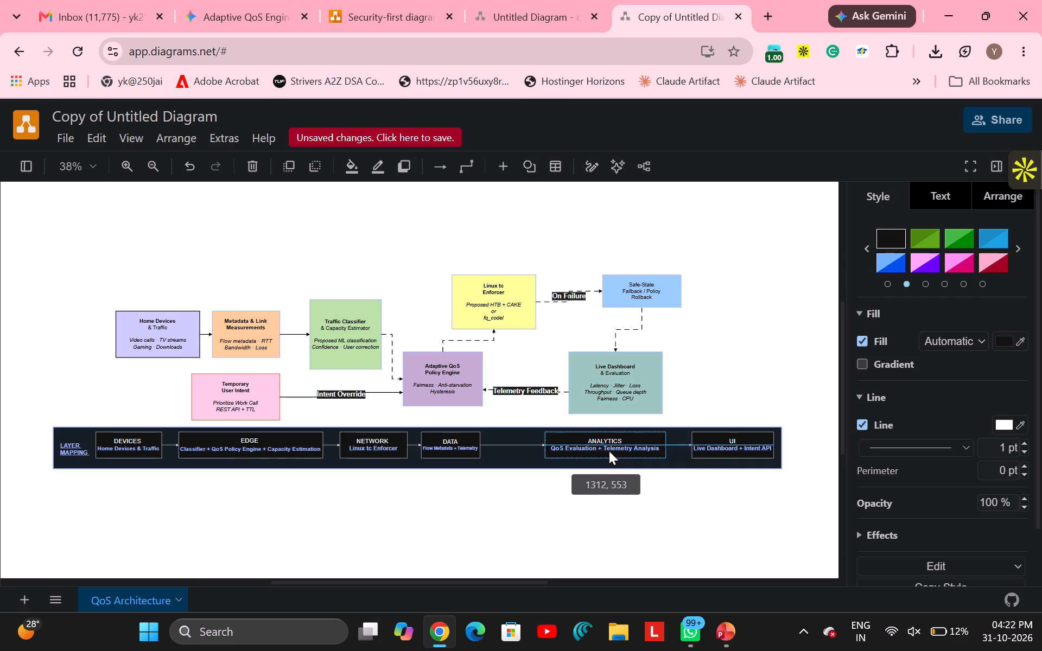
{"action": "left_click_drag", "start_coordinate": [609, 451], "coordinate": [594, 452]}
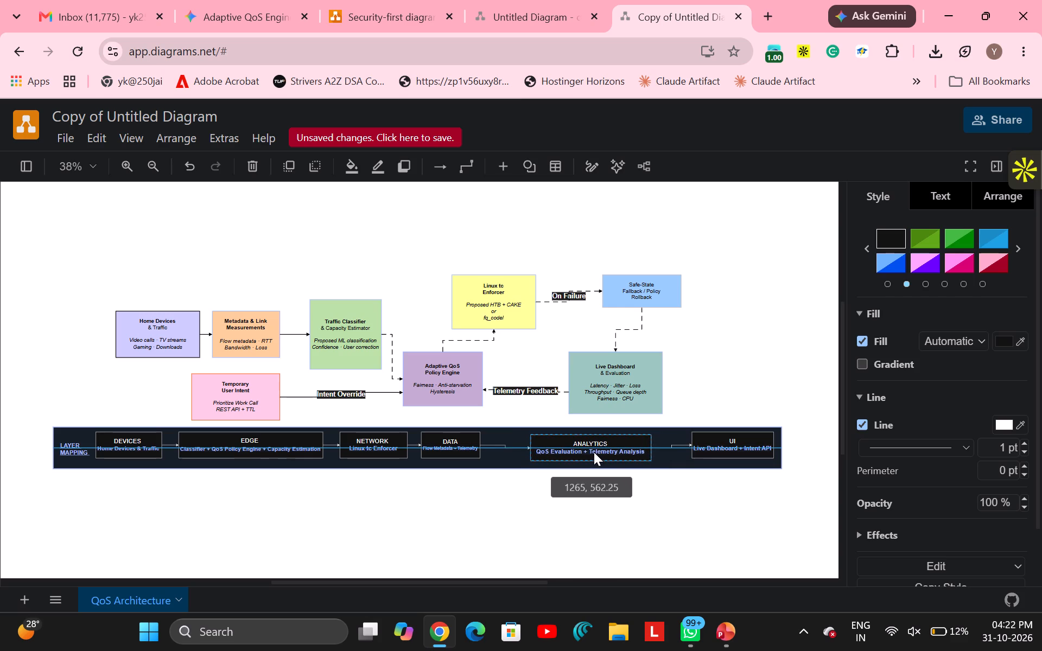
{"action": "left_click_drag", "start_coordinate": [594, 452], "coordinate": [599, 450]}
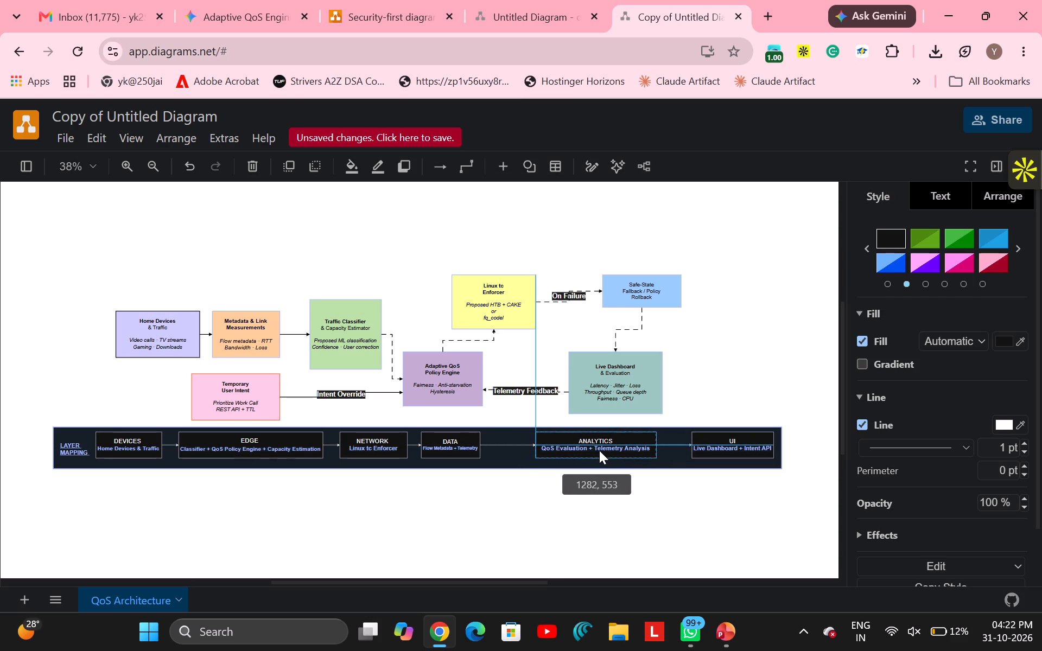
{"action": "left_click_drag", "start_coordinate": [599, 450], "coordinate": [598, 450]}
{"action": "left_click", "coordinate": [559, 525]}
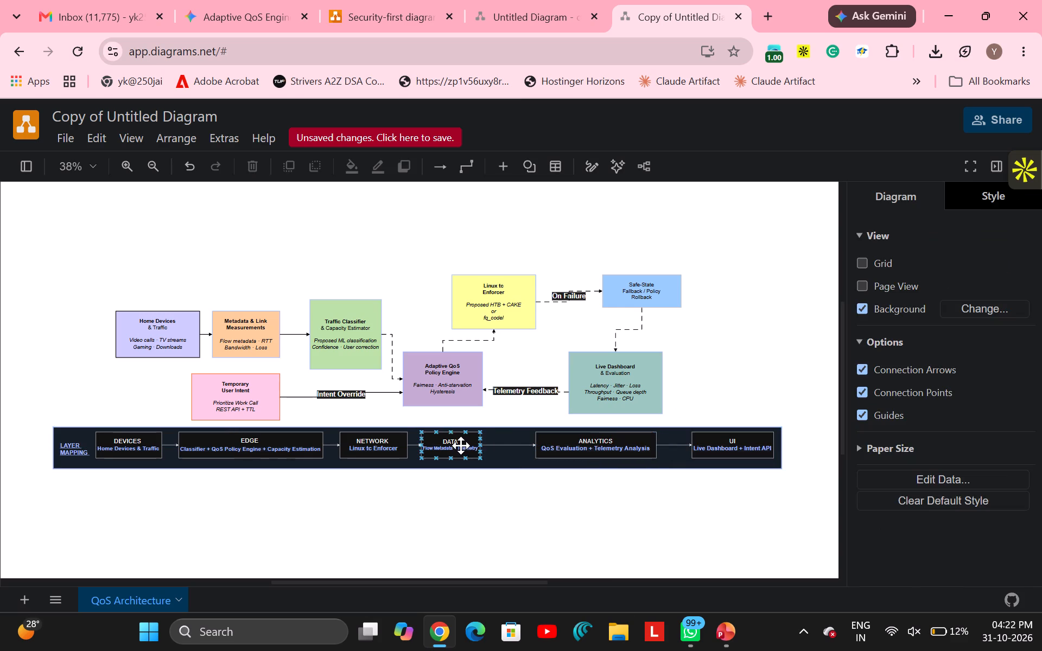
Widen the DATA box rightward toward the ANALYTICS box to about 299 x 84.5.
{"action": "left_click", "coordinate": [461, 445]}
{"action": "left_click_drag", "start_coordinate": [486, 445], "coordinate": [495, 445]}
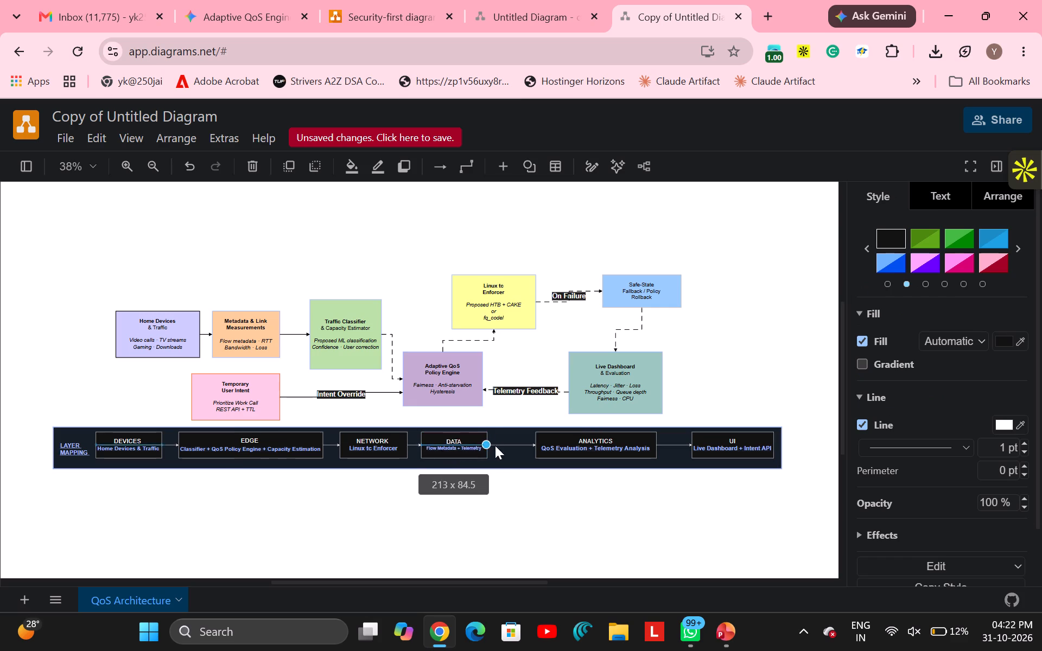
{"action": "left_click_drag", "start_coordinate": [495, 445], "coordinate": [521, 445]}
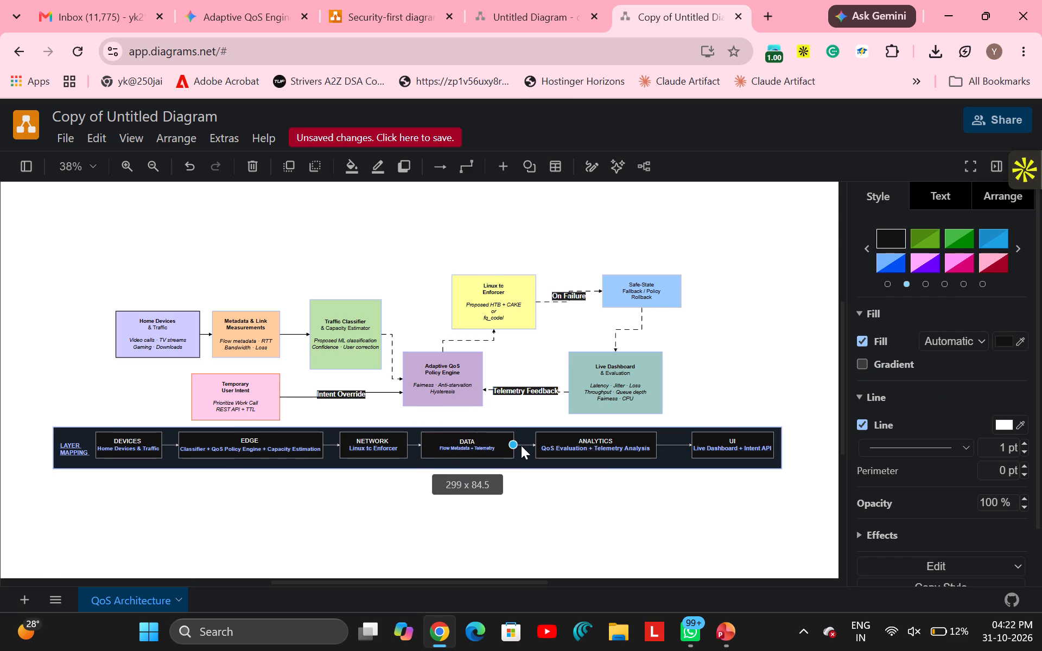
{"action": "left_click_drag", "start_coordinate": [521, 445], "coordinate": [519, 445]}
Set the DATA box's description line "Flow Metadata + Telemetry" to 20 px.
{"action": "triple_click", "coordinate": [475, 449]}
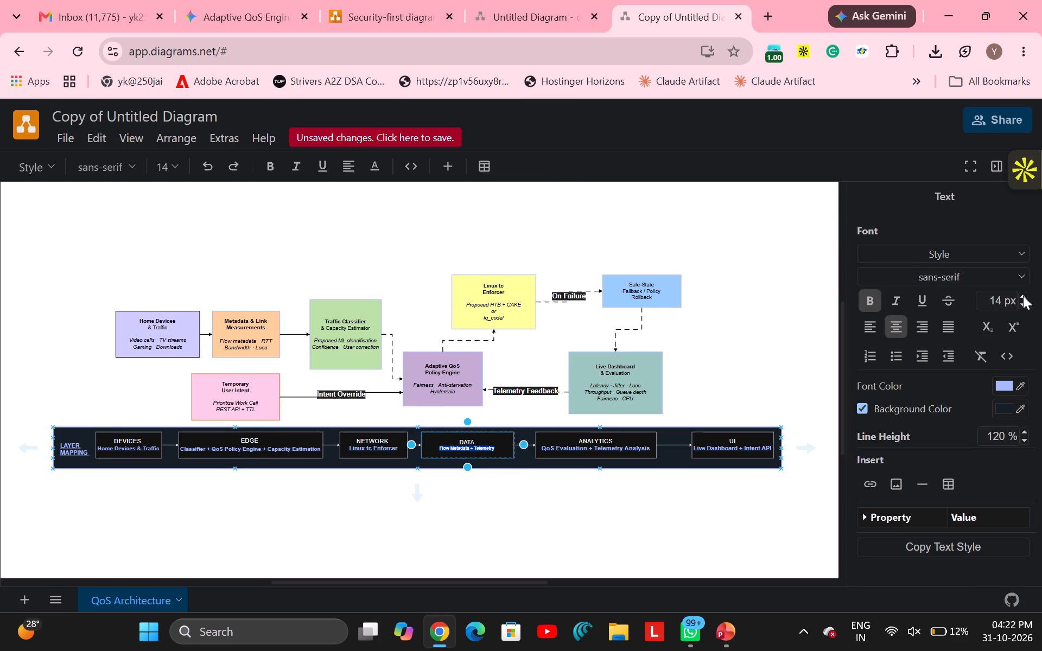
{"action": "triple_click", "coordinate": [1023, 296]}
{"action": "triple_click", "coordinate": [1023, 296]}
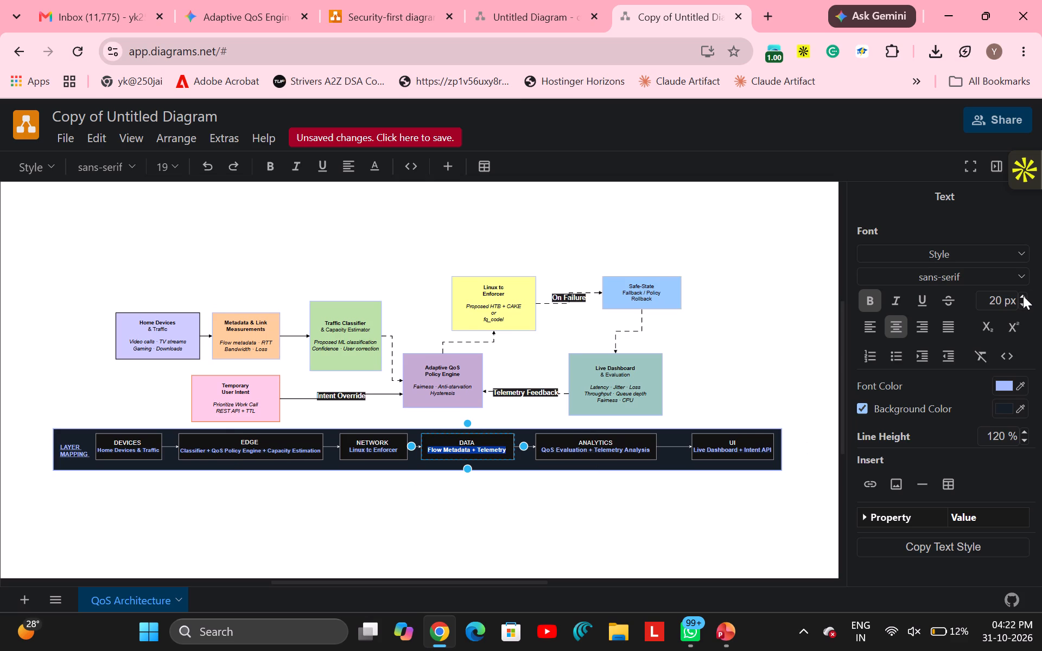
{"action": "left_click", "coordinate": [1021, 303]}
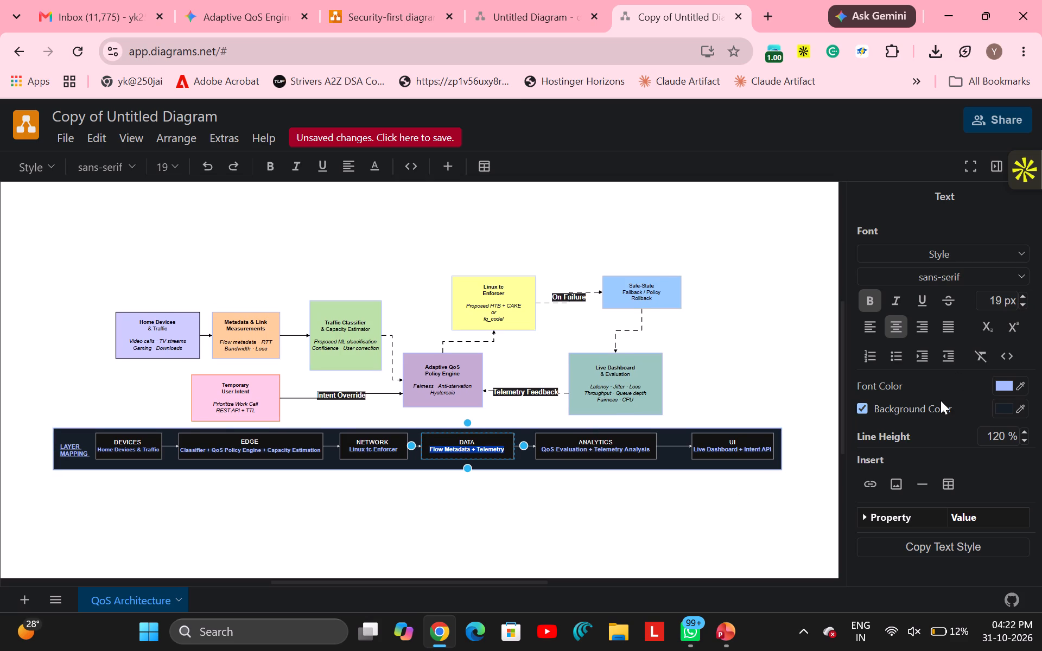
{"action": "left_click", "coordinate": [1021, 295]}
{"action": "left_click", "coordinate": [702, 527]}
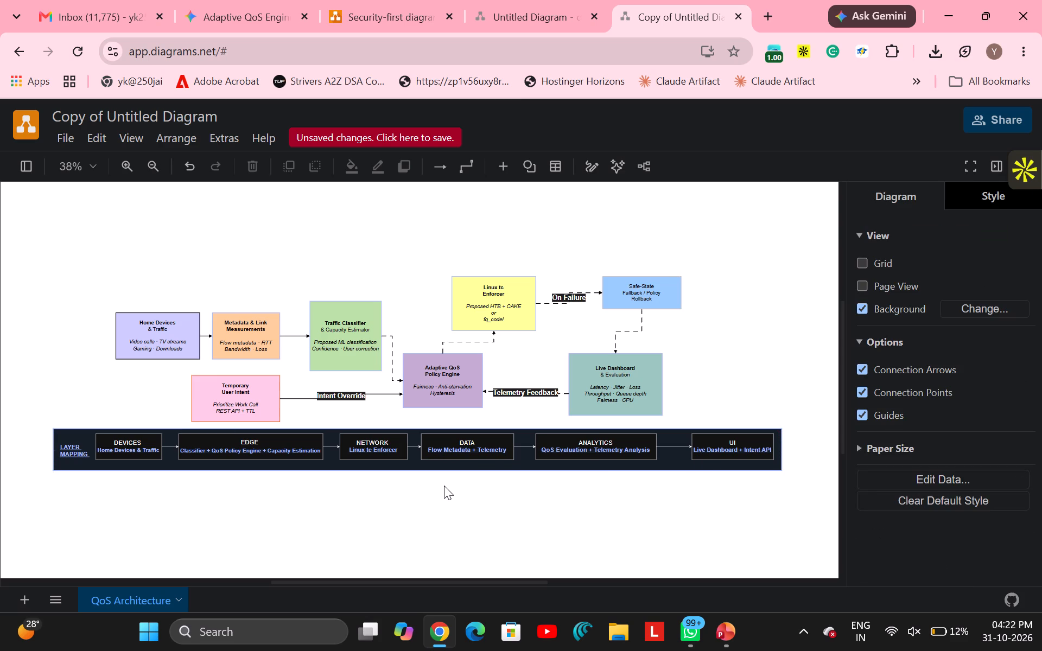
Set the UI box's description line "Live Dashboard + Intent API" to 20 px.
{"action": "triple_click", "coordinate": [723, 449]}
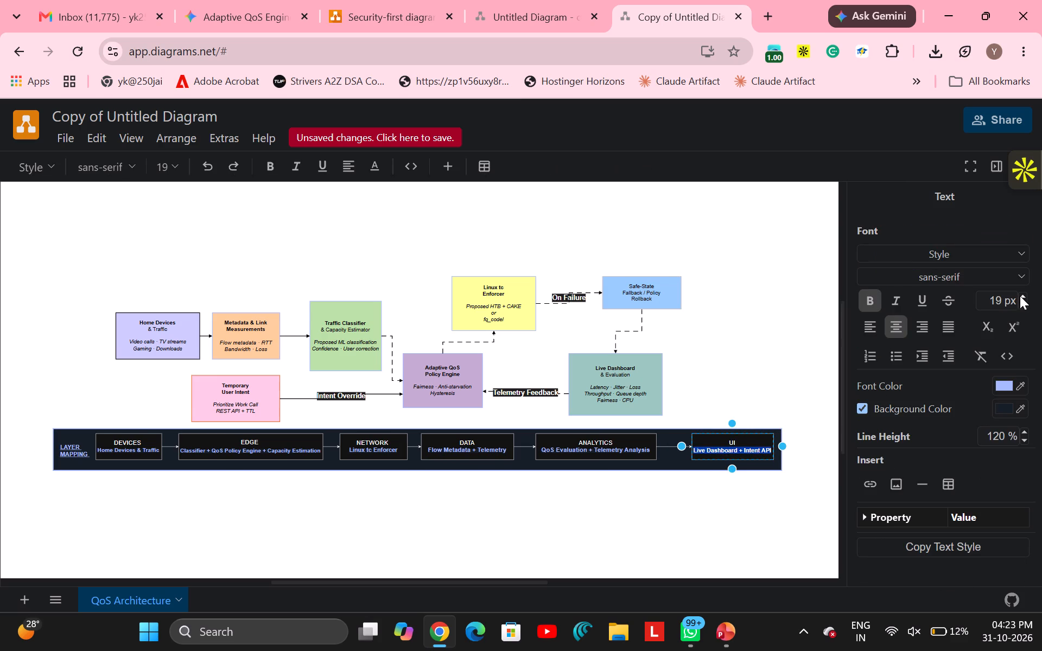
{"action": "left_click", "coordinate": [1020, 296]}
{"action": "left_click", "coordinate": [791, 511]}
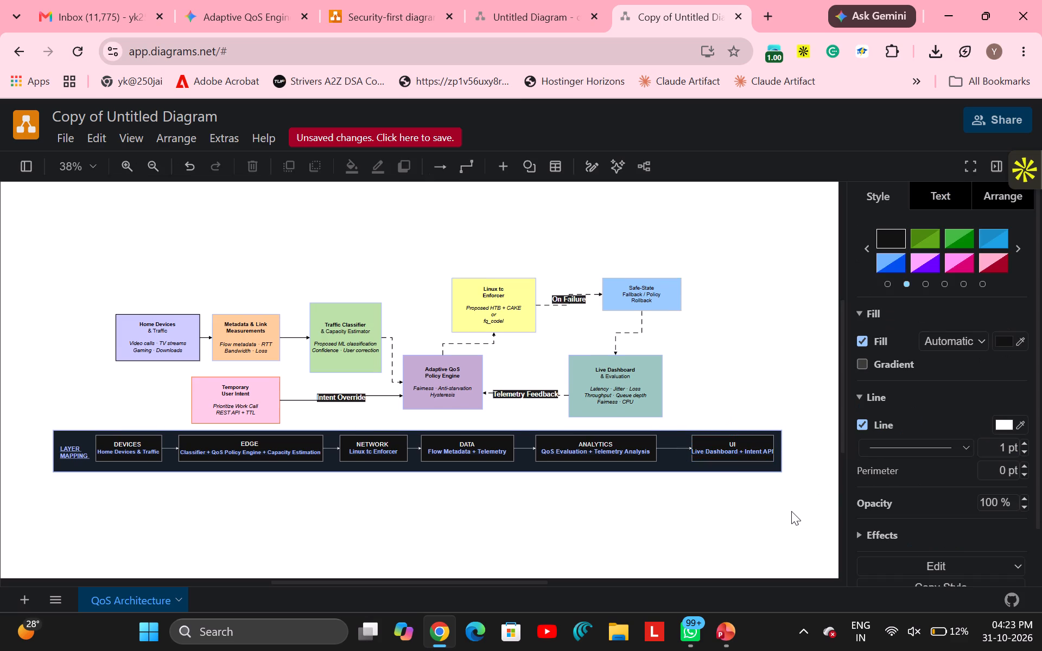
Widen the UI box slightly rightward to about 275 x 84.5 so its description line fits inside.
{"action": "left_click", "coordinate": [748, 448]}
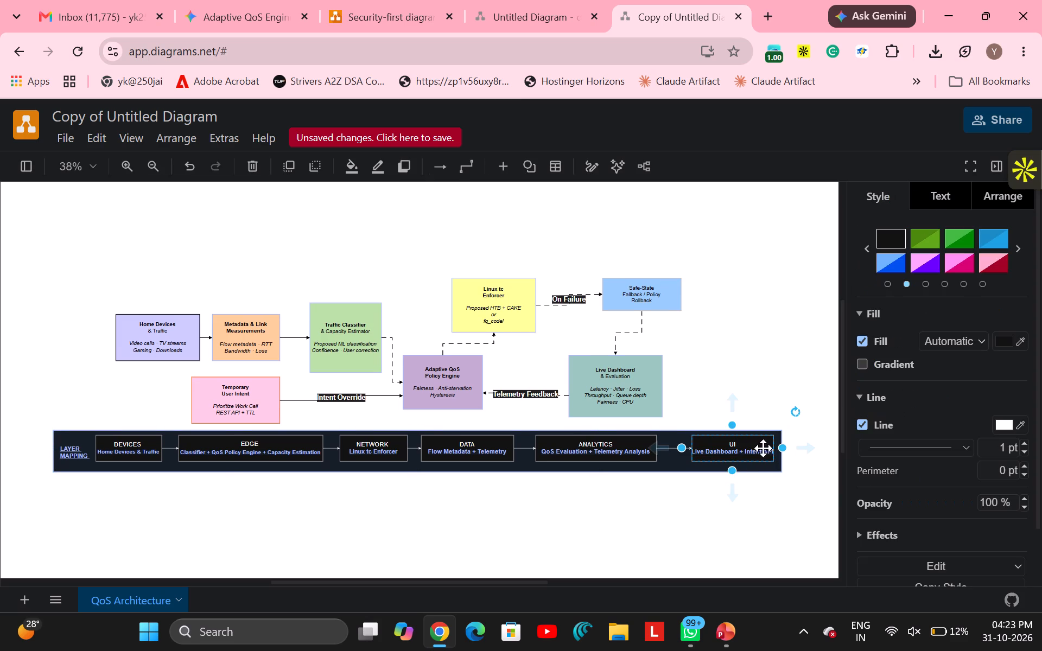
{"action": "left_click", "coordinate": [779, 450]}
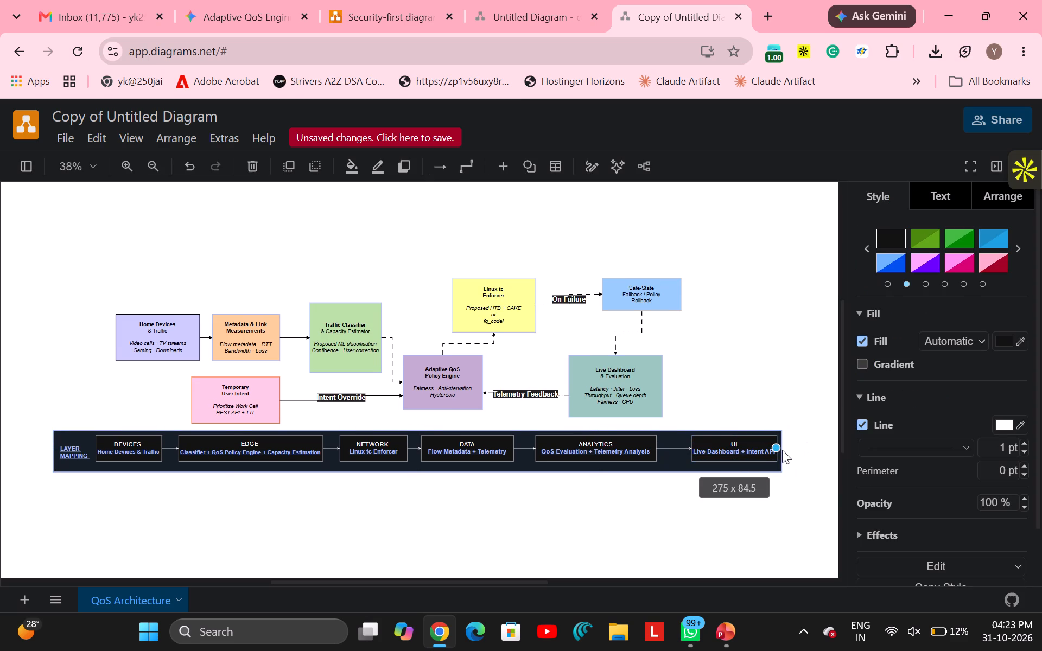
{"action": "left_click", "coordinate": [759, 518]}
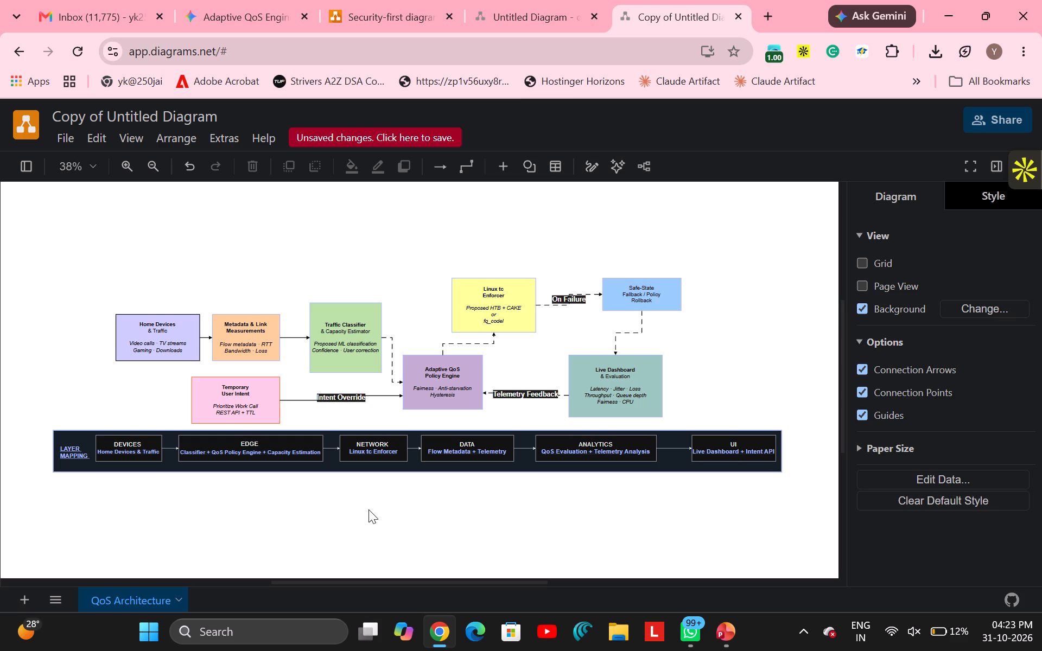
Move the ANALYTICS box further right toward the UI box.
{"action": "left_click_drag", "start_coordinate": [586, 446], "coordinate": [602, 448]}
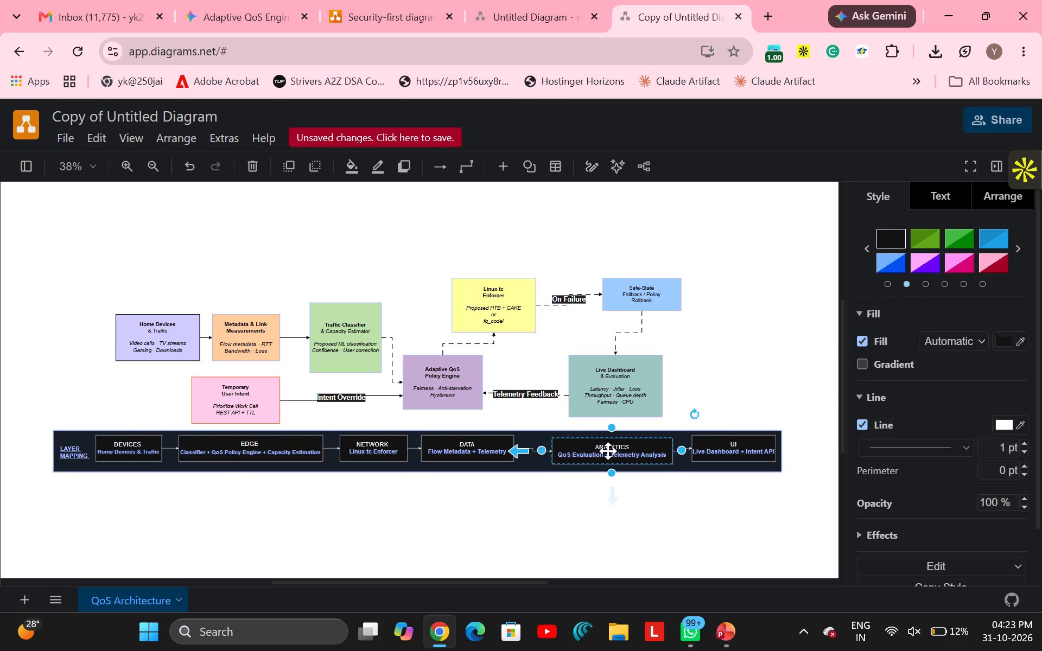
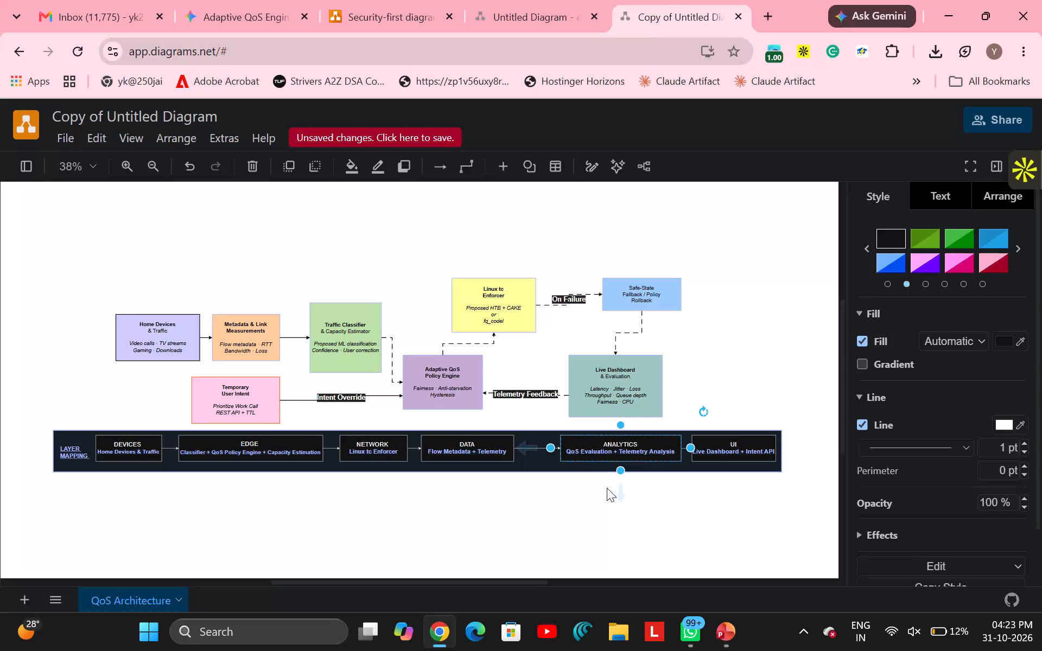
Move the DATA box in the Layer Mapping row further right toward the ANALYTICS box.
{"action": "left_click", "coordinate": [584, 493]}
{"action": "left_click_drag", "start_coordinate": [473, 447], "coordinate": [493, 447]}
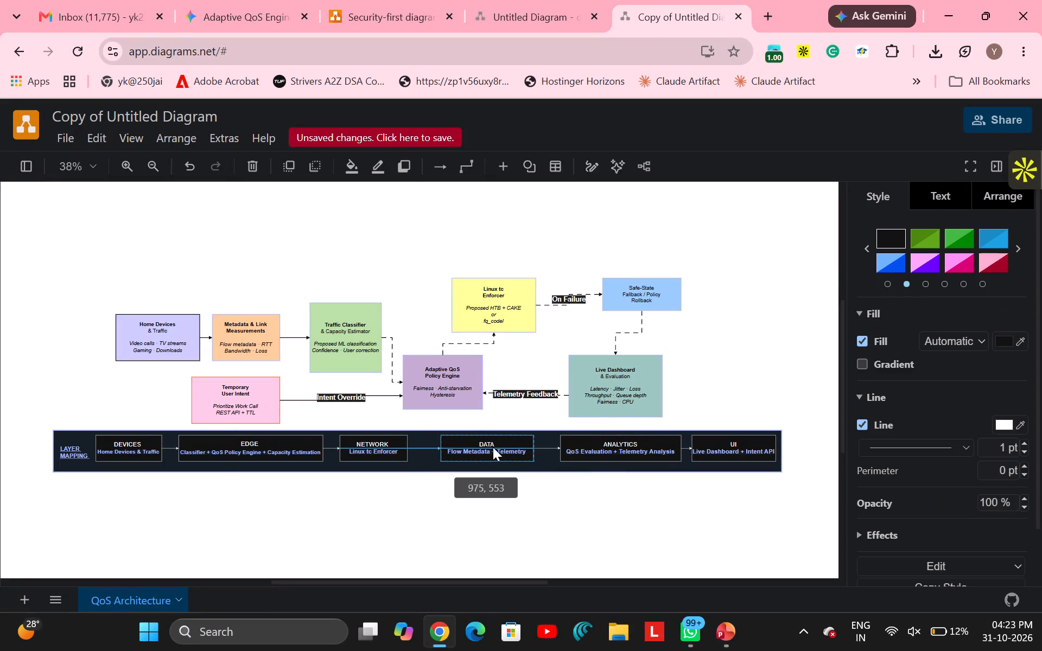
{"action": "left_click_drag", "start_coordinate": [493, 447], "coordinate": [499, 446]}
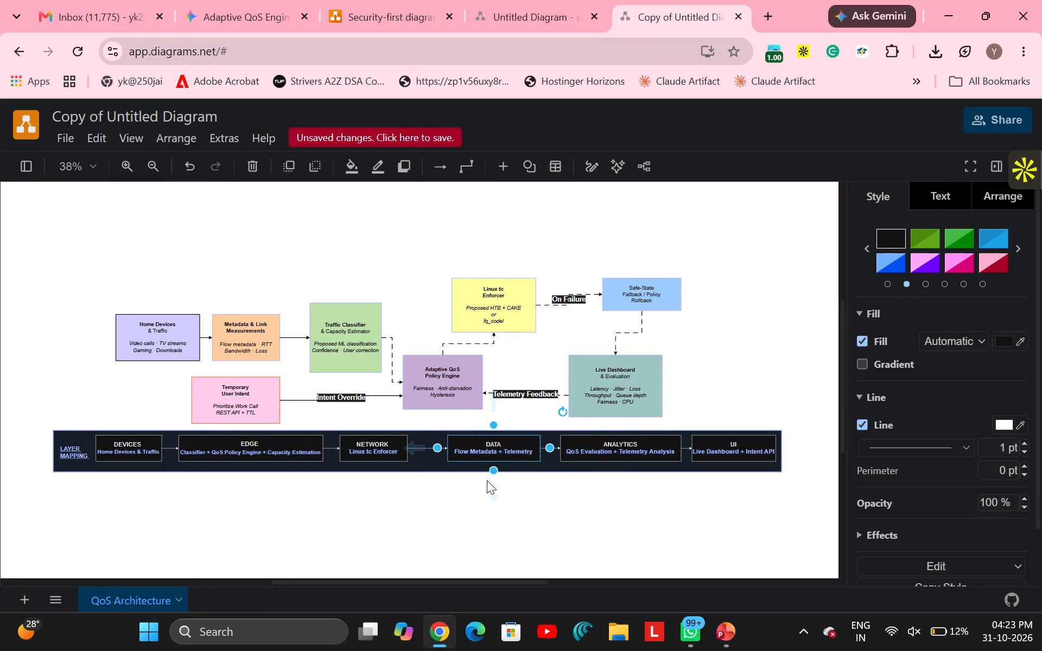
{"action": "left_click", "coordinate": [481, 492]}
Move the NETWORK box right toward the DATA box, freeing space beside the EDGE box.
{"action": "left_click_drag", "start_coordinate": [382, 448], "coordinate": [403, 448]}
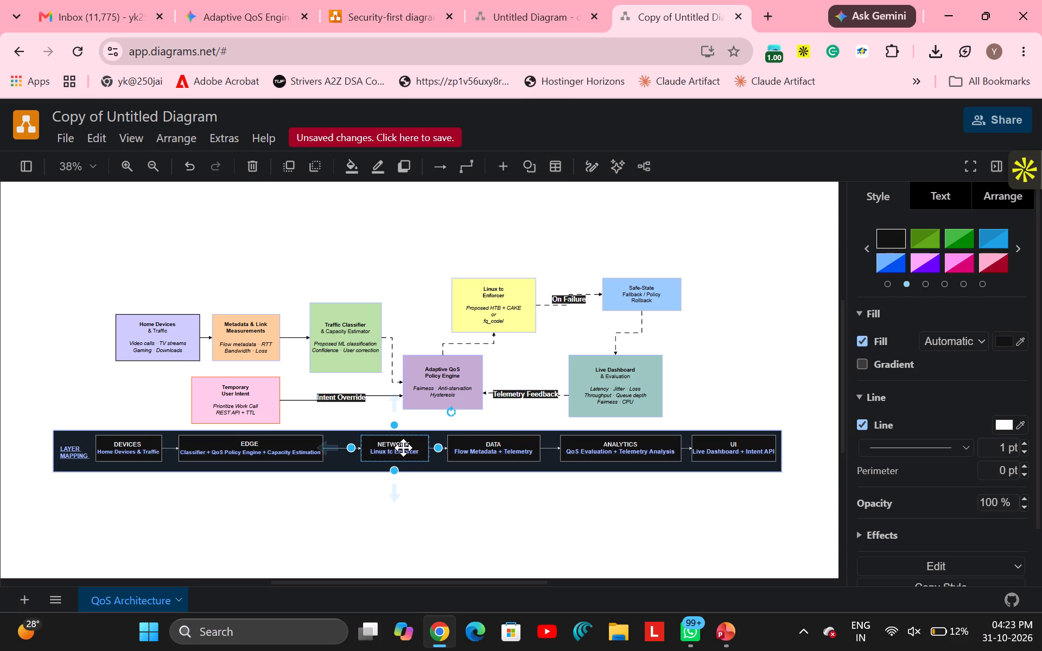
{"action": "left_click", "coordinate": [355, 516]}
Widen the EDGE box rightward until its right edge sits just short of the NETWORK box.
{"action": "left_click", "coordinate": [266, 446]}
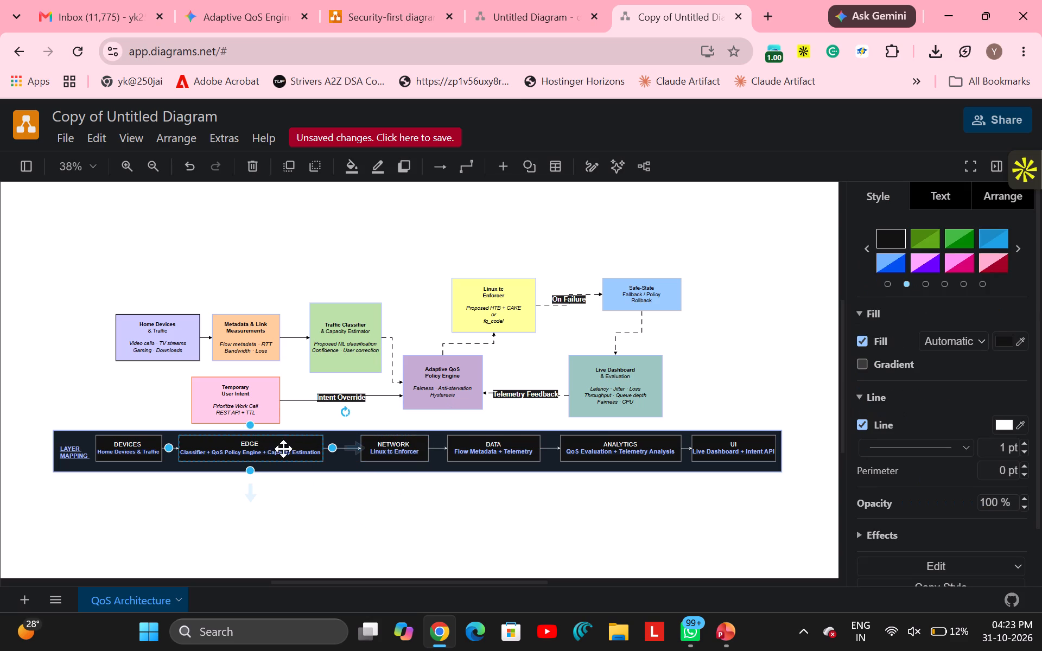
{"action": "left_click_drag", "start_coordinate": [329, 449], "coordinate": [349, 449]}
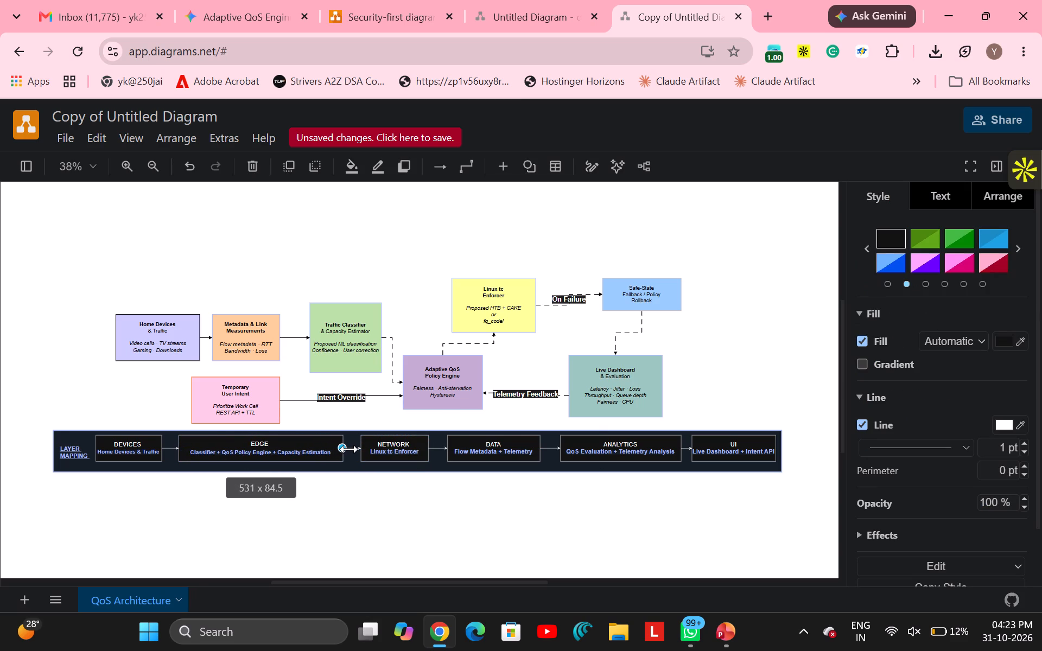
{"action": "left_click_drag", "start_coordinate": [349, 449], "coordinate": [354, 449]}
Increase the font size of the EDGE box's description line "Classifier + QoS Policy Engine + Capacity Estimation" by 3 px.
{"action": "left_click", "coordinate": [295, 452]}
{"action": "triple_click", "coordinate": [295, 452]}
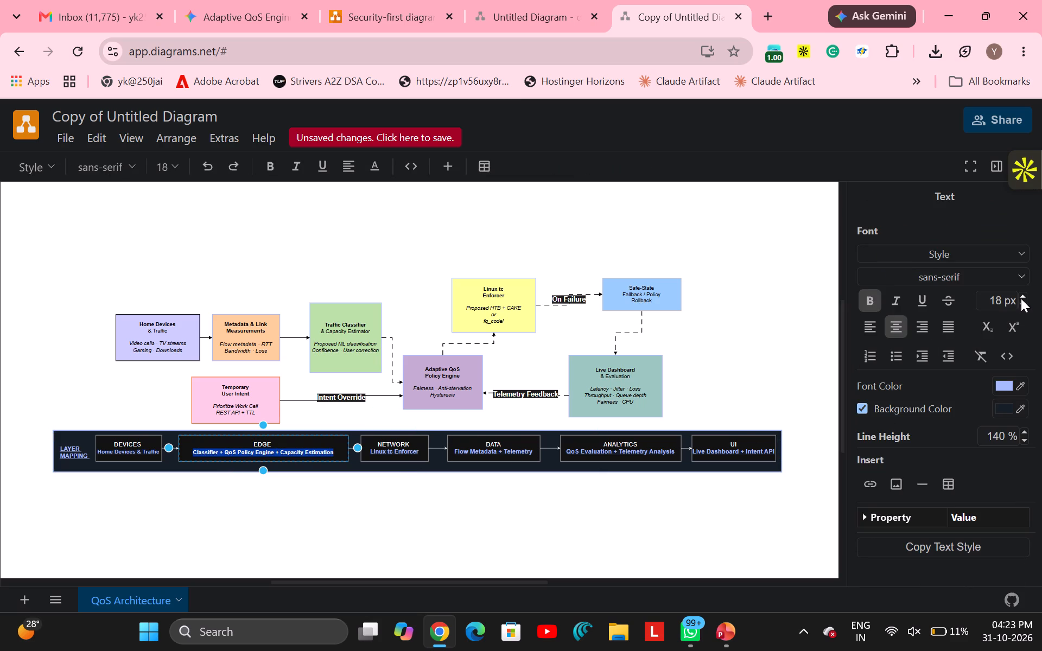
{"action": "left_click", "coordinate": [1021, 299]}
{"action": "left_click", "coordinate": [1021, 299]}
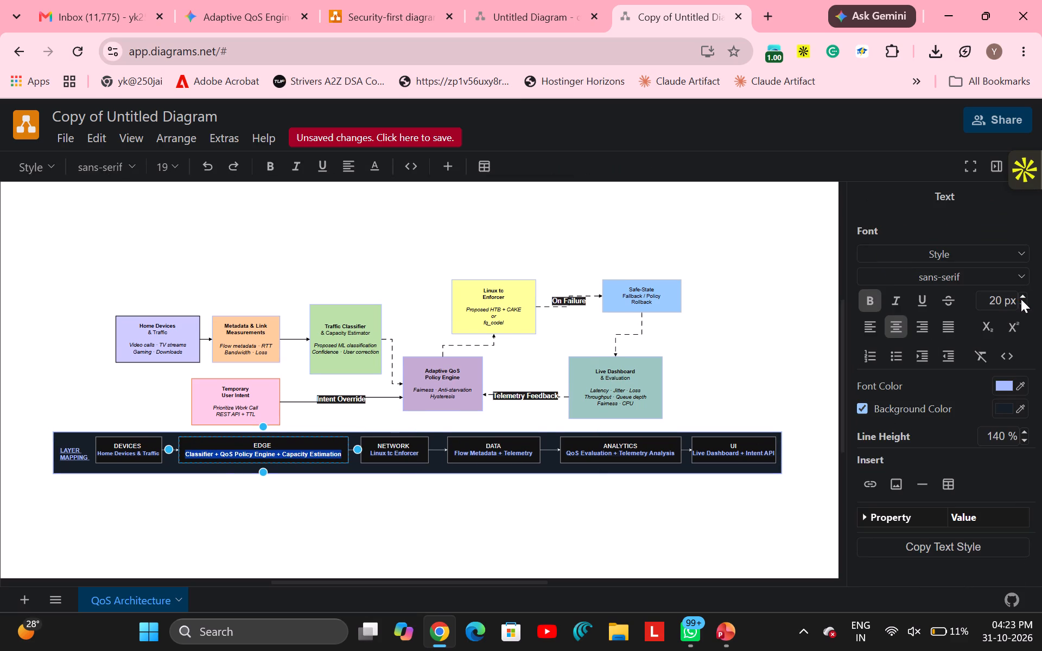
{"action": "left_click", "coordinate": [1021, 299]}
{"action": "left_click", "coordinate": [553, 528]}
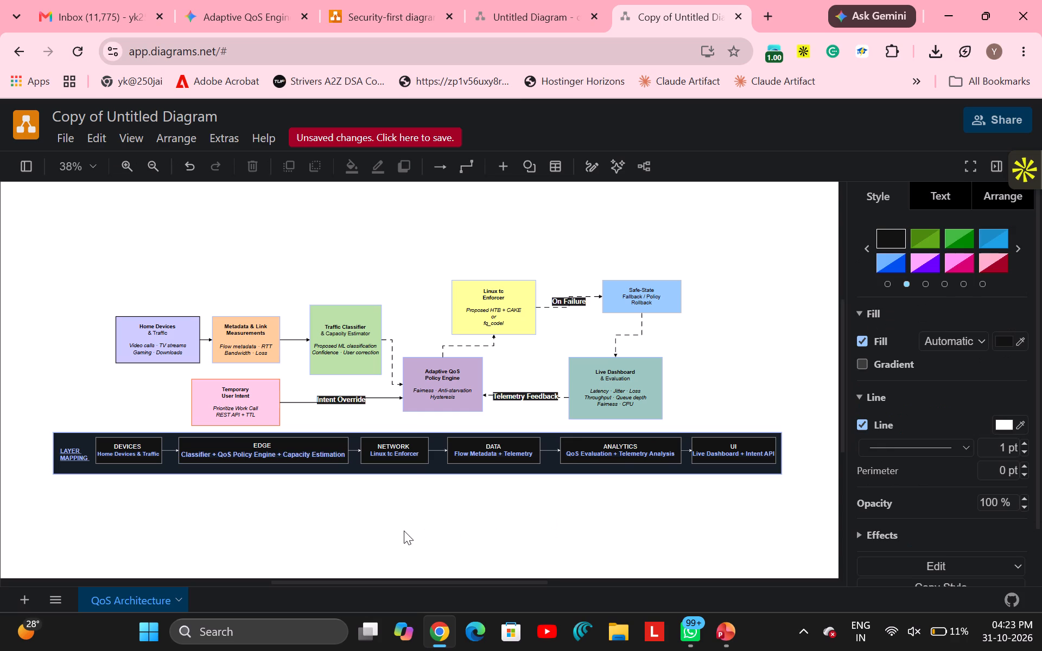
Move the DATA box slightly right to about 1011, 553, lining its left edge up with the Linux tc Enforcer box.
{"action": "left_click_drag", "start_coordinate": [491, 446], "coordinate": [503, 446]}
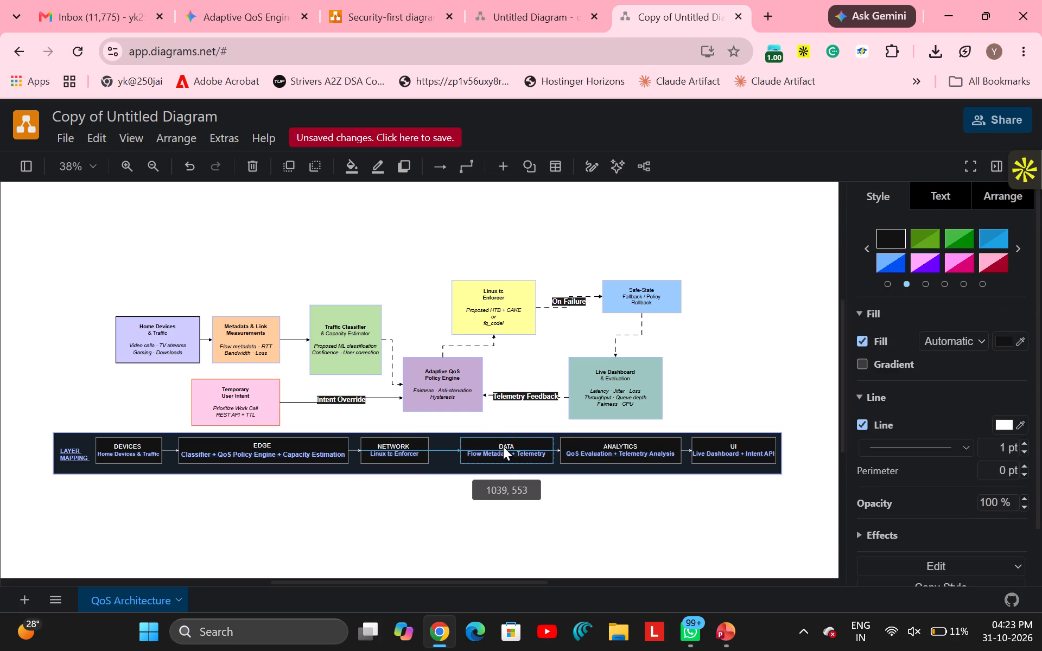
{"action": "left_click_drag", "start_coordinate": [503, 446], "coordinate": [495, 447]}
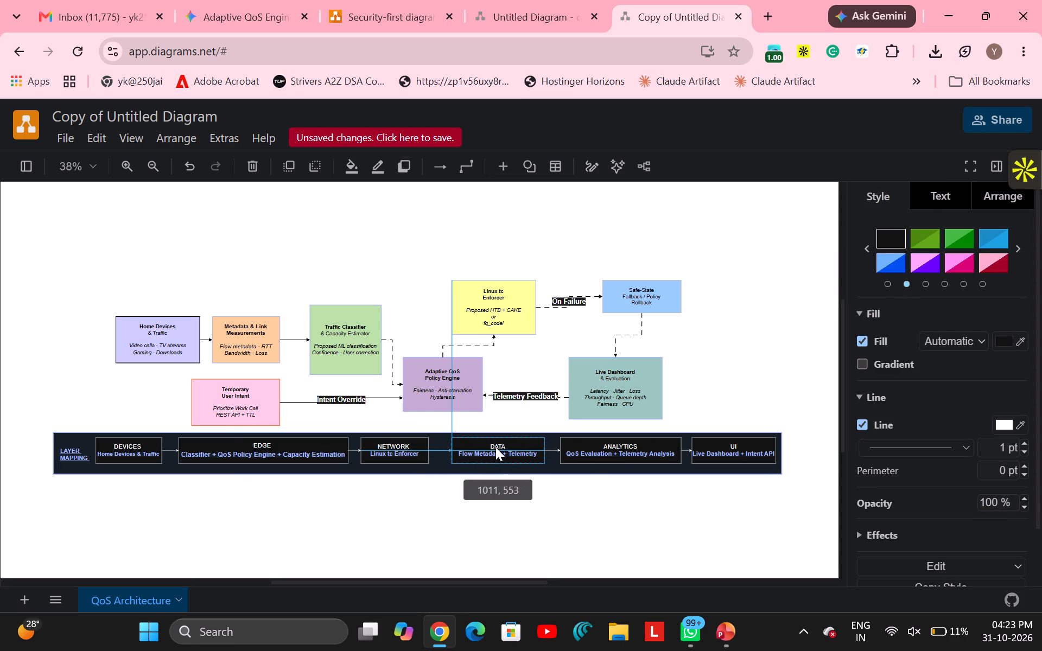
{"action": "left_click_drag", "start_coordinate": [495, 447], "coordinate": [496, 448]}
{"action": "left_click", "coordinate": [538, 503]}
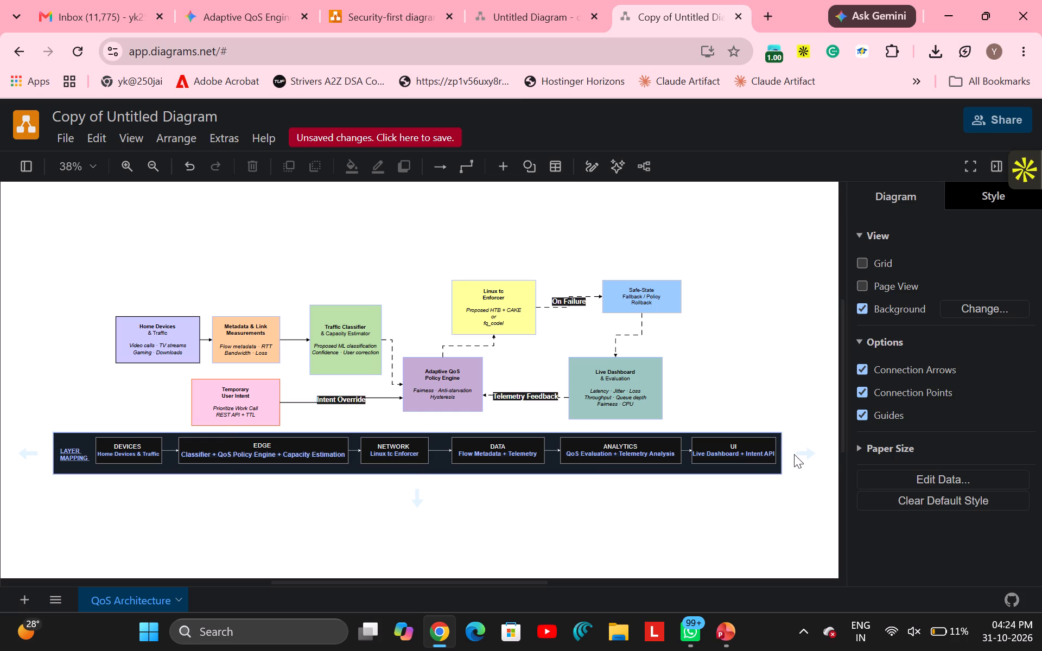
Extend the Layer Mapping band's right edge slightly to make more room beyond the UI box.
{"action": "left_click", "coordinate": [767, 471]}
{"action": "left_click_drag", "start_coordinate": [788, 457], "coordinate": [791, 457]}
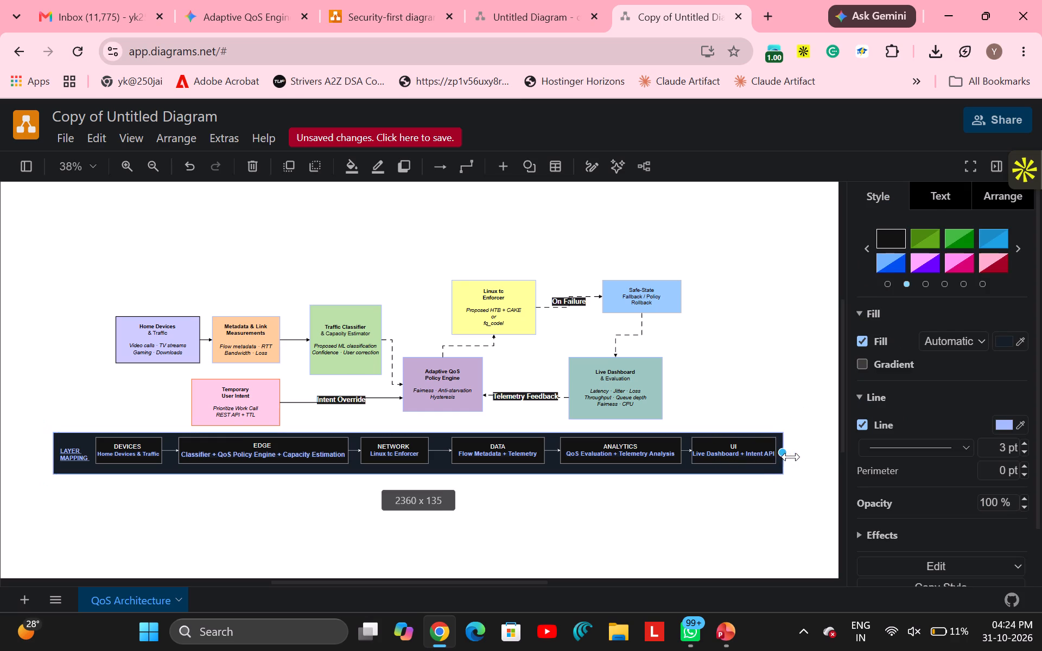
{"action": "left_click_drag", "start_coordinate": [791, 457], "coordinate": [798, 457]}
Move the UI box slightly right within the lengthened band, widening its gap from the ANALYTICS box.
{"action": "left_click_drag", "start_coordinate": [744, 452], "coordinate": [749, 452]}
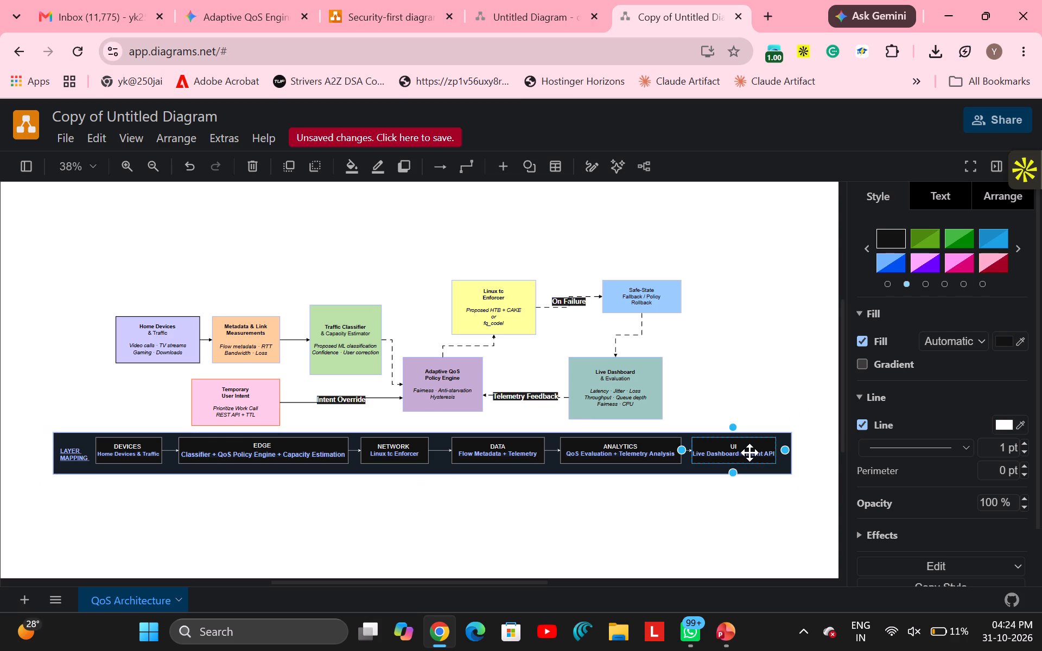
{"action": "left_click_drag", "start_coordinate": [749, 452], "coordinate": [753, 453]}
{"action": "left_click", "coordinate": [763, 513]}
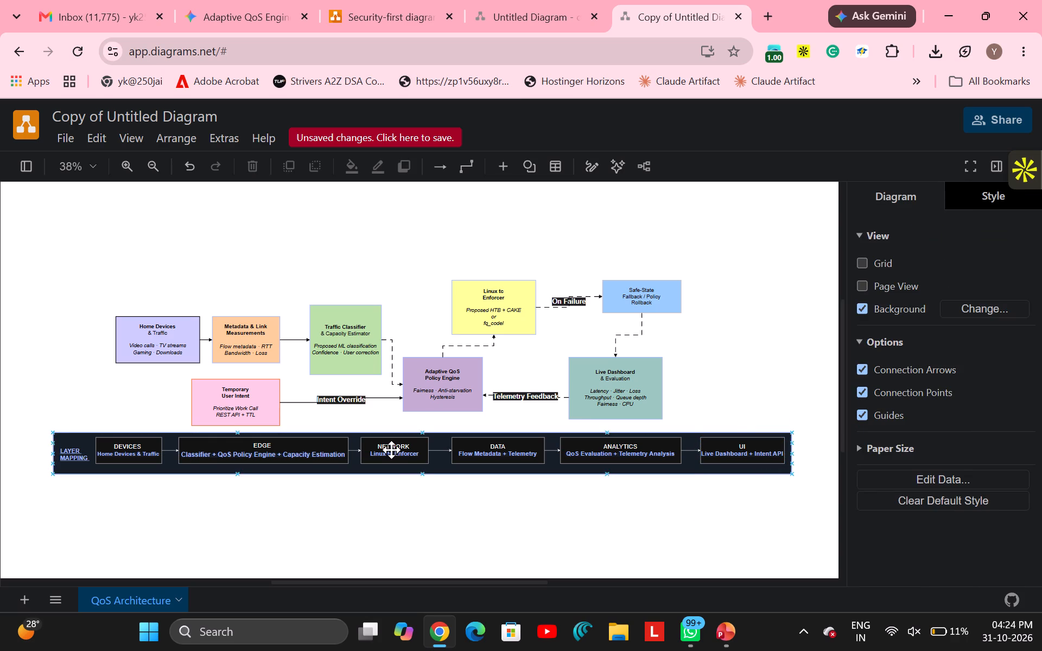
Move the NETWORK box slightly right to even out its spacing between the EDGE and DATA boxes.
{"action": "left_click_drag", "start_coordinate": [390, 450], "coordinate": [399, 450]}
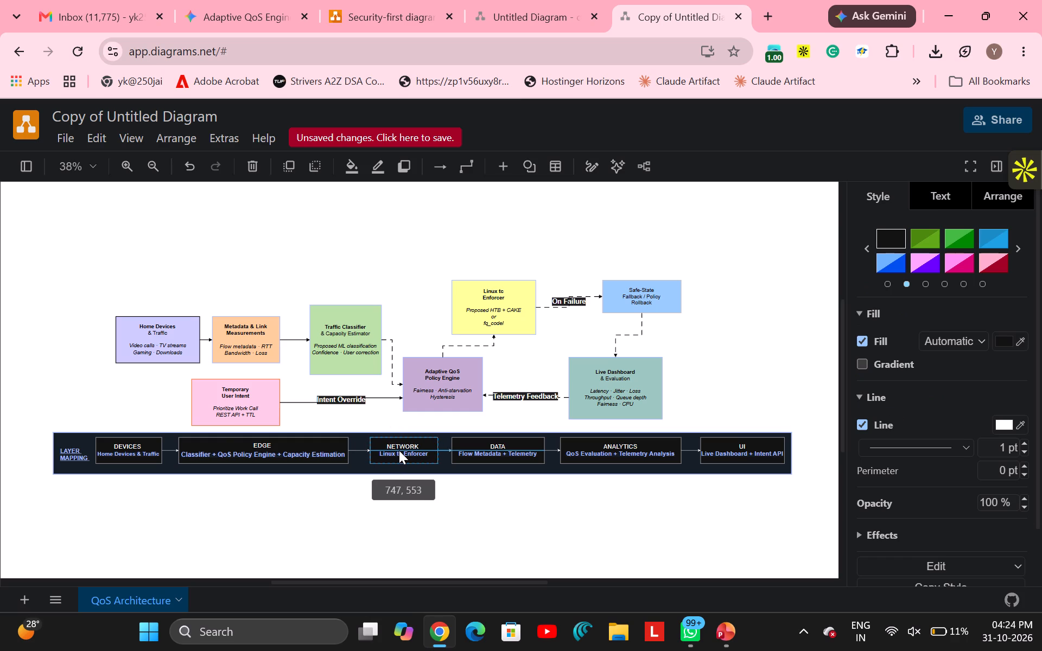
{"action": "left_click_drag", "start_coordinate": [399, 450], "coordinate": [398, 450]}
{"action": "left_click", "coordinate": [439, 500]}
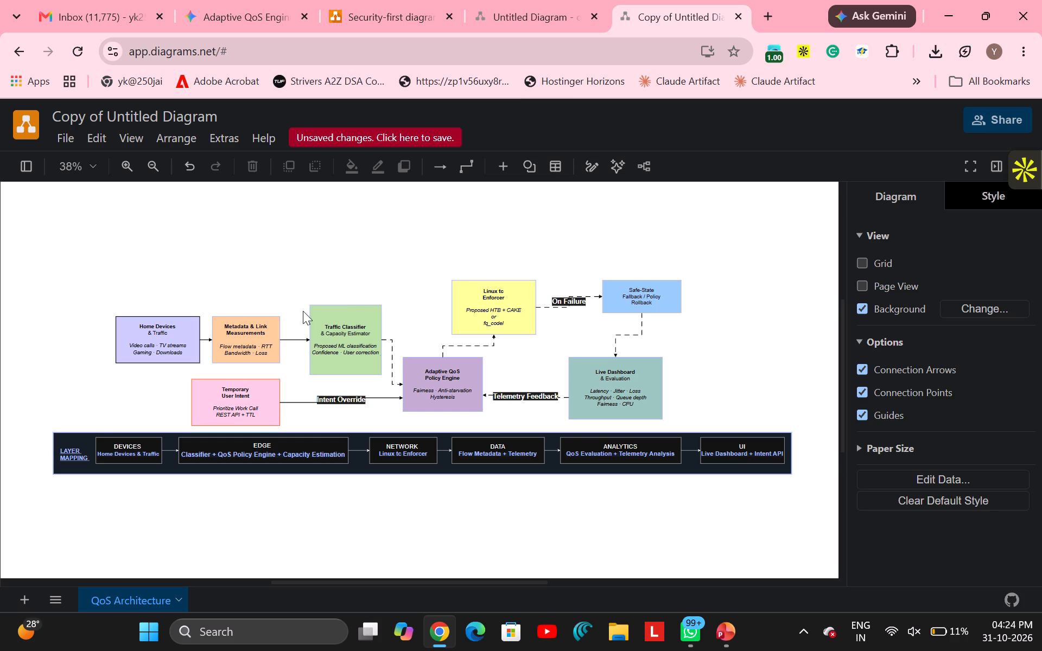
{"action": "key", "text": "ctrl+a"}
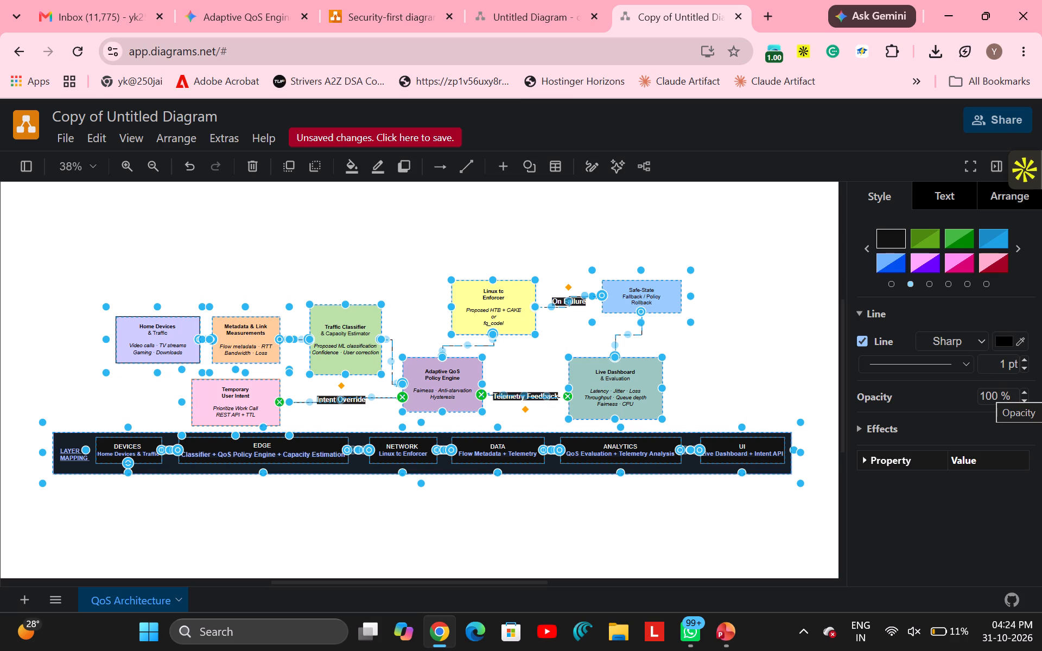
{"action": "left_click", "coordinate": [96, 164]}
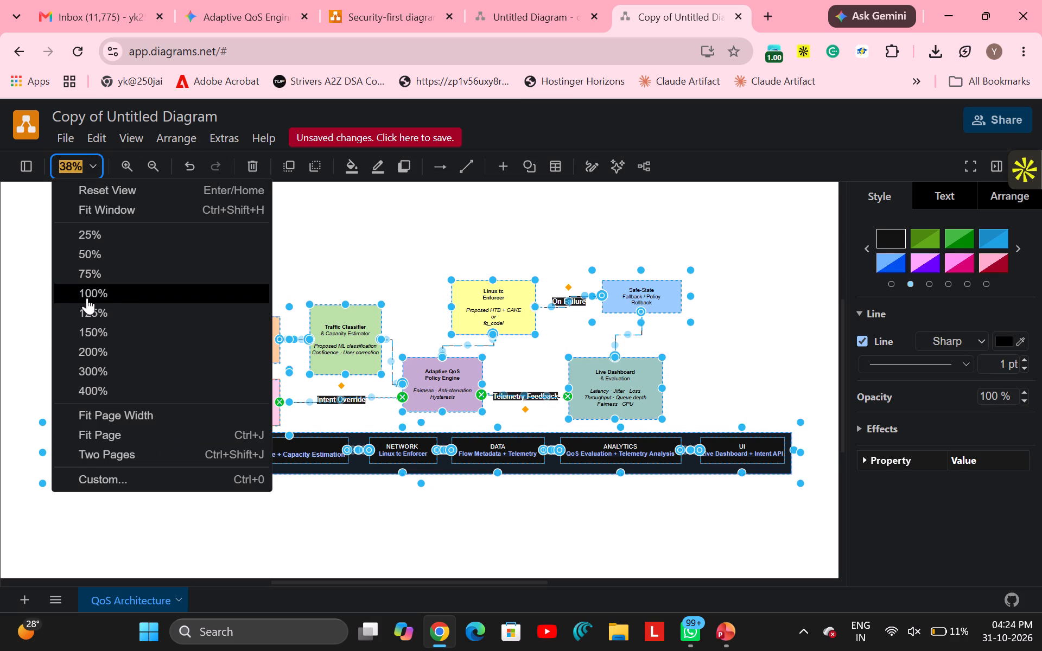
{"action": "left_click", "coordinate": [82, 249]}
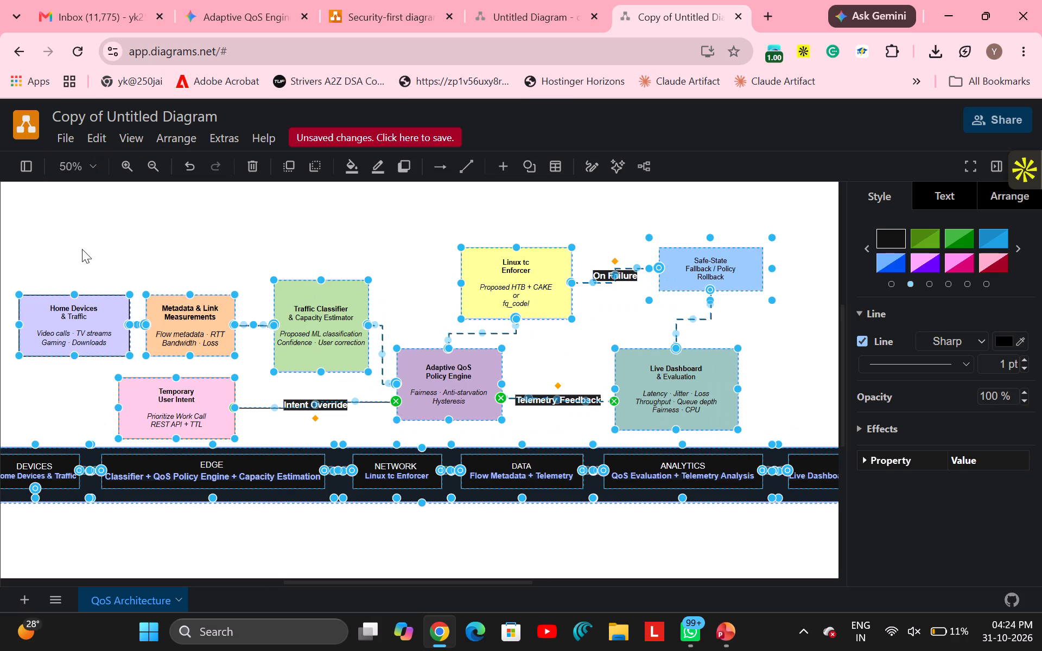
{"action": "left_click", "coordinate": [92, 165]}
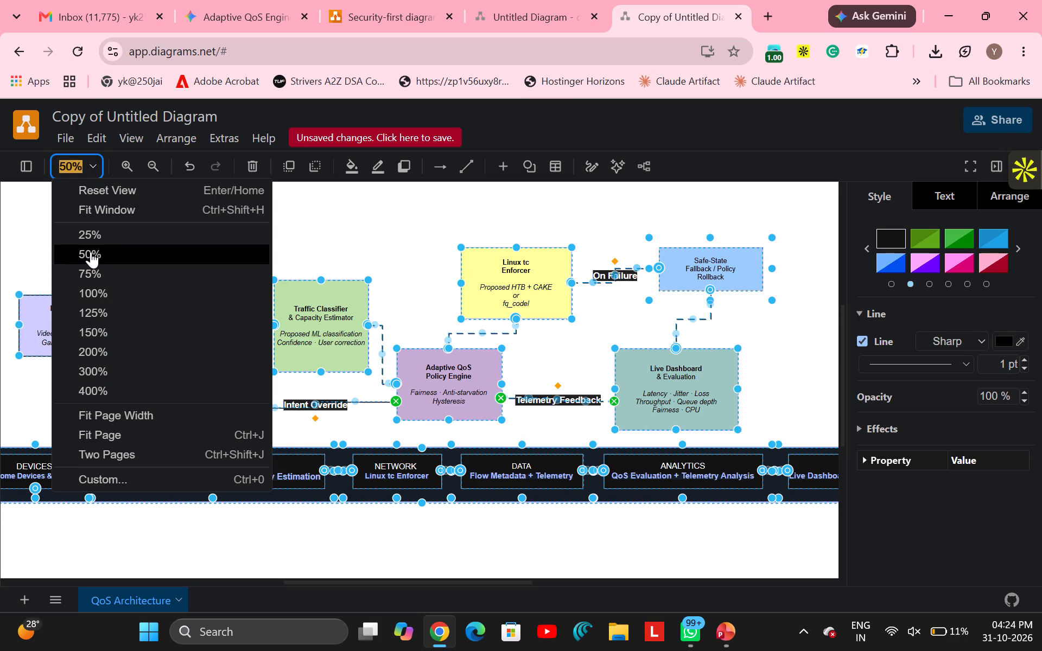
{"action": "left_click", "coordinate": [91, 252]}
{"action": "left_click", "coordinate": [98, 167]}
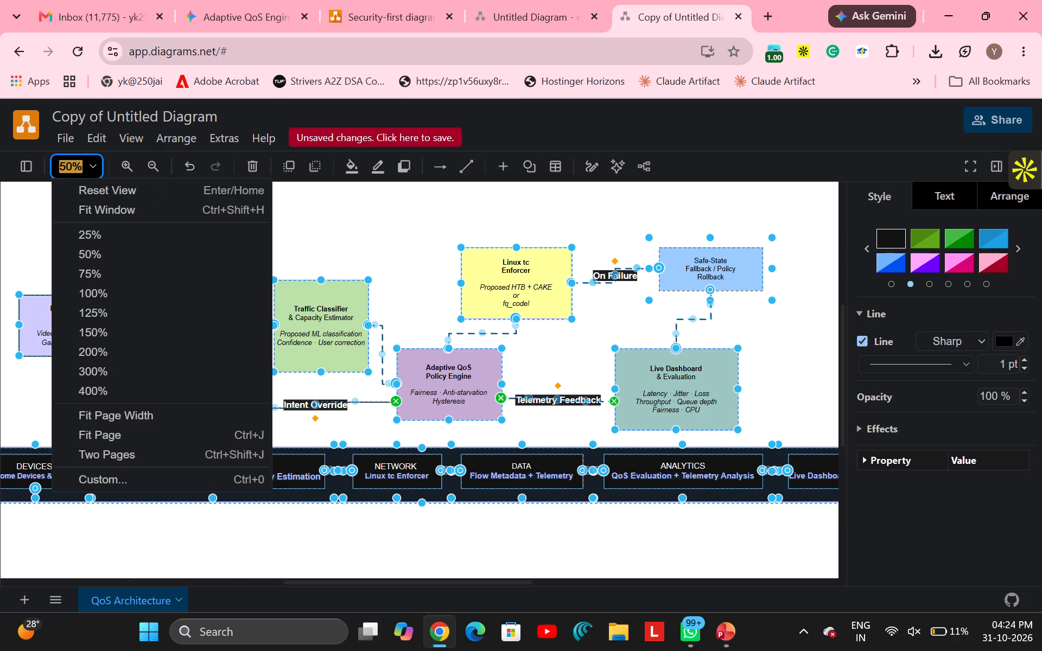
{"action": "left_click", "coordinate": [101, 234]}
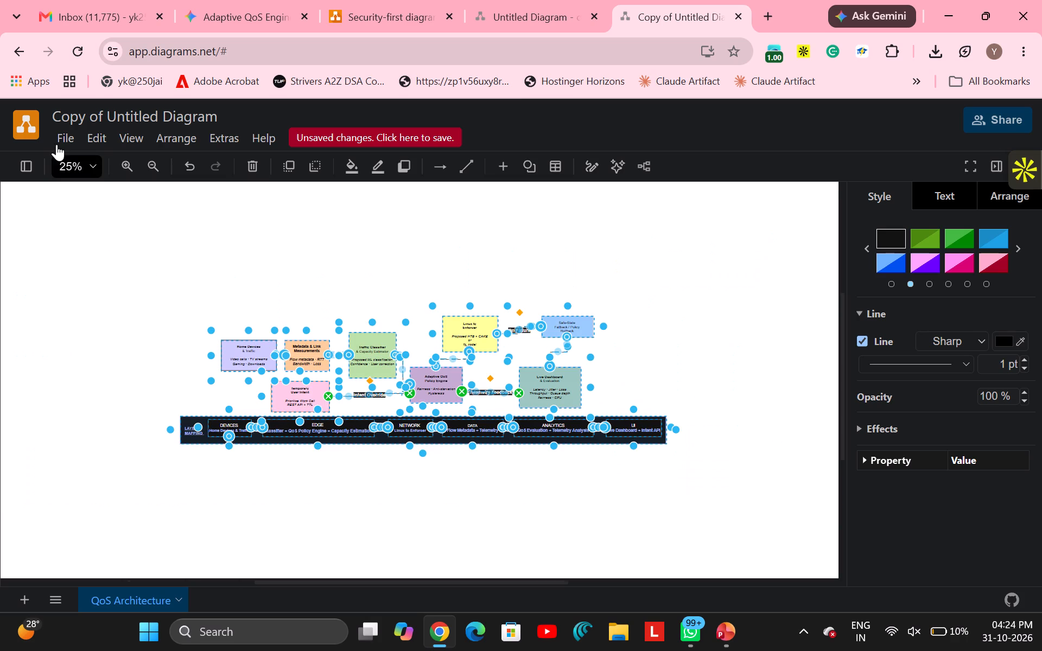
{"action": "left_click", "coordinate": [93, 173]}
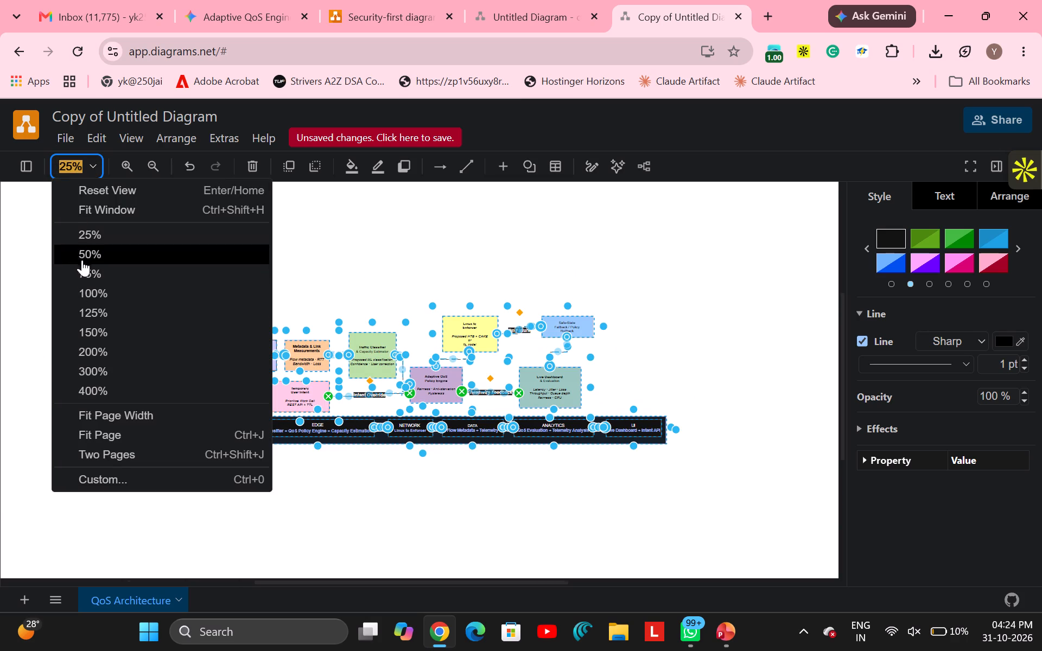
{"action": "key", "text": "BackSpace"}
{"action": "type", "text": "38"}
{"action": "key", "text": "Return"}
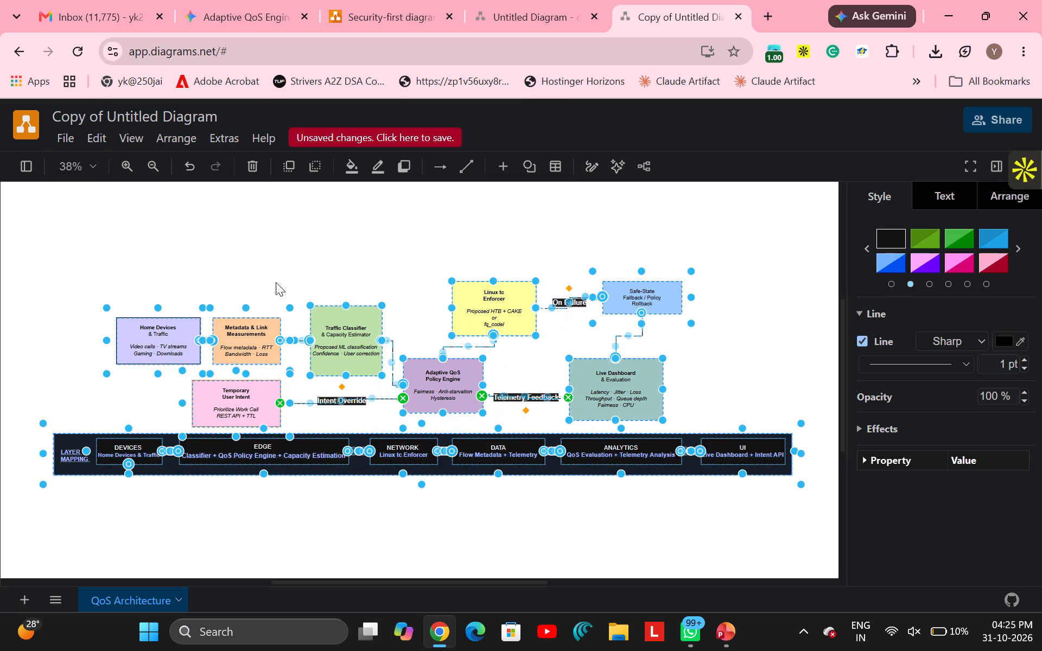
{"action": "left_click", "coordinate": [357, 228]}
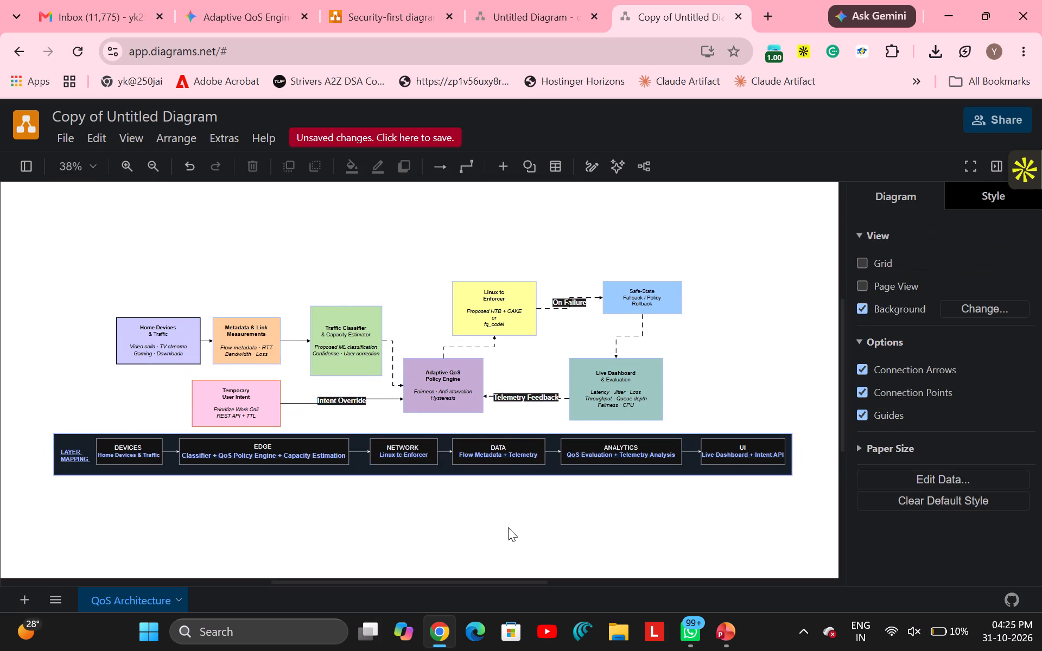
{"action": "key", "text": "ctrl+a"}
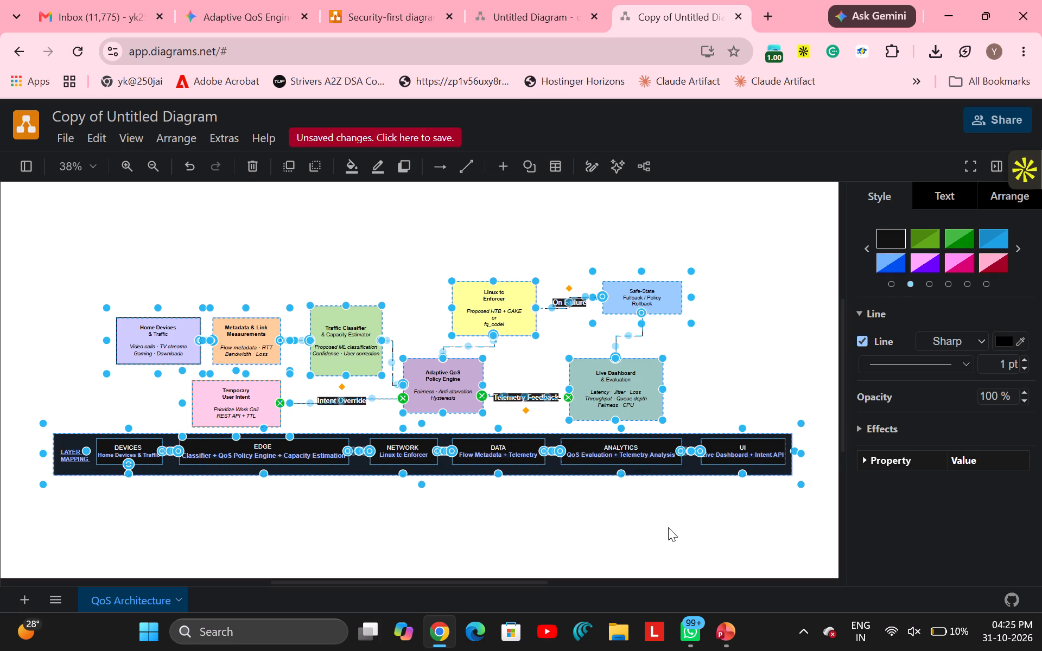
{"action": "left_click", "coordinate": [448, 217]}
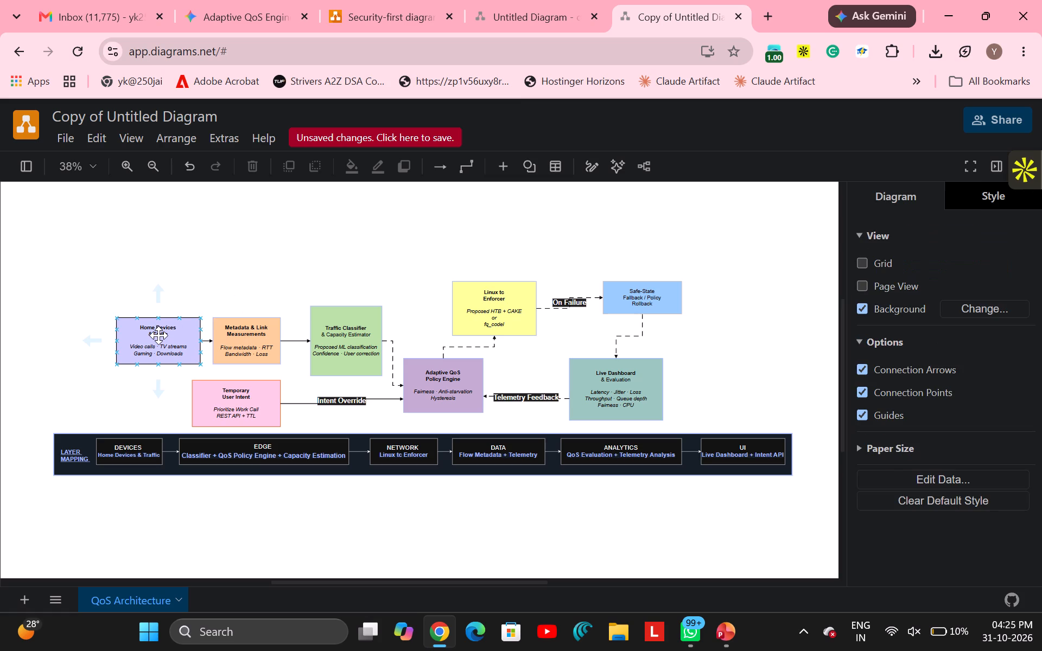
Select everything in the diagram and raise the font size to 20 px.
{"action": "key", "text": "ctrl+a"}
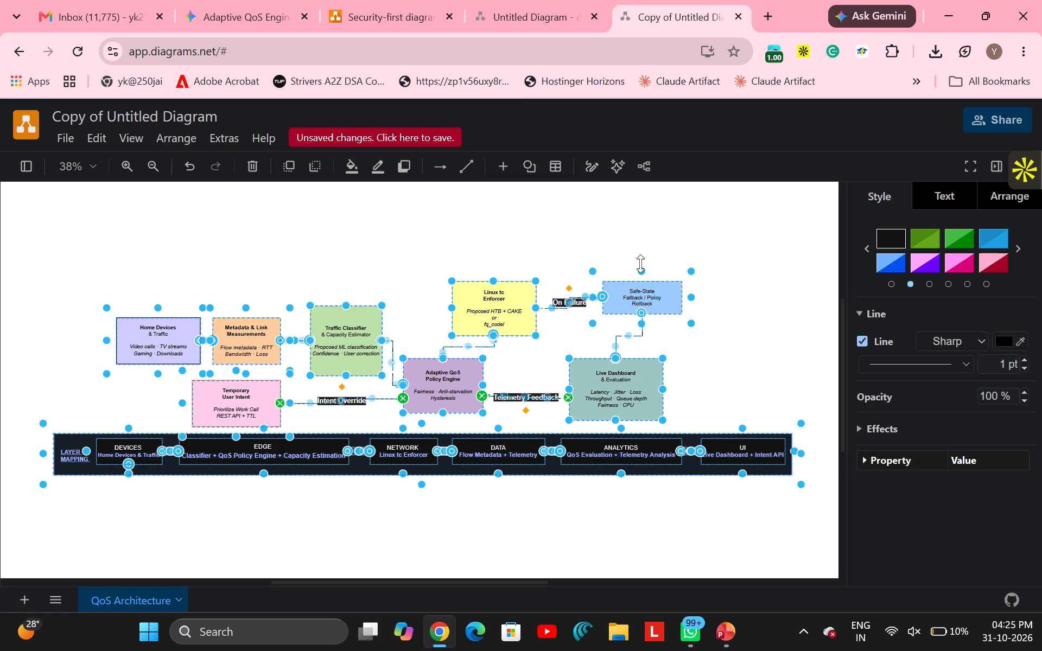
{"action": "left_click", "coordinate": [972, 343]}
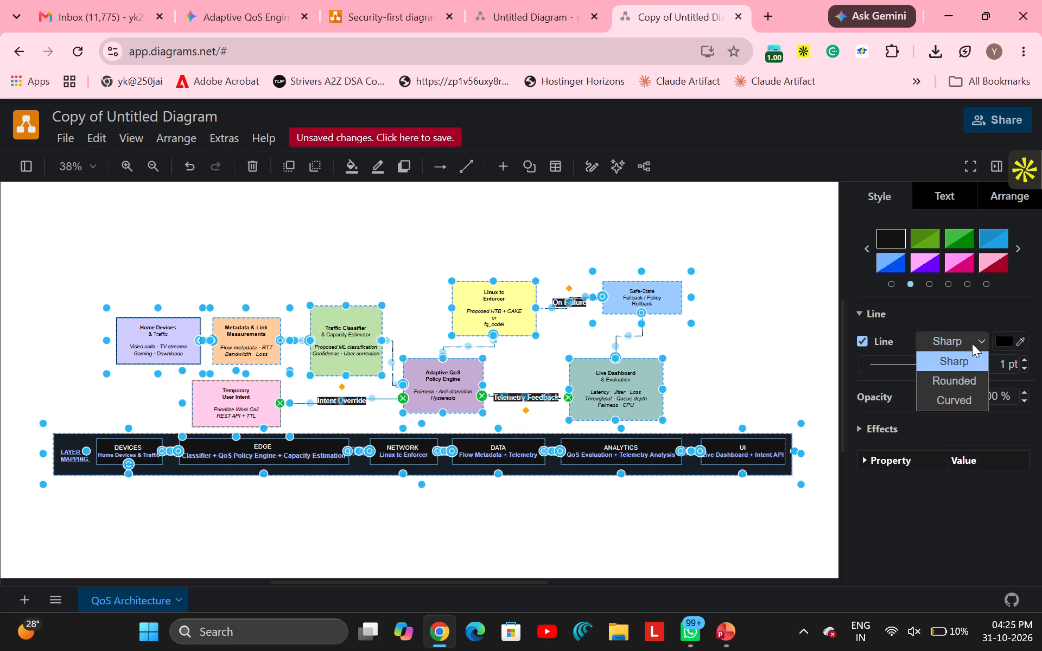
{"action": "left_click", "coordinate": [972, 343]}
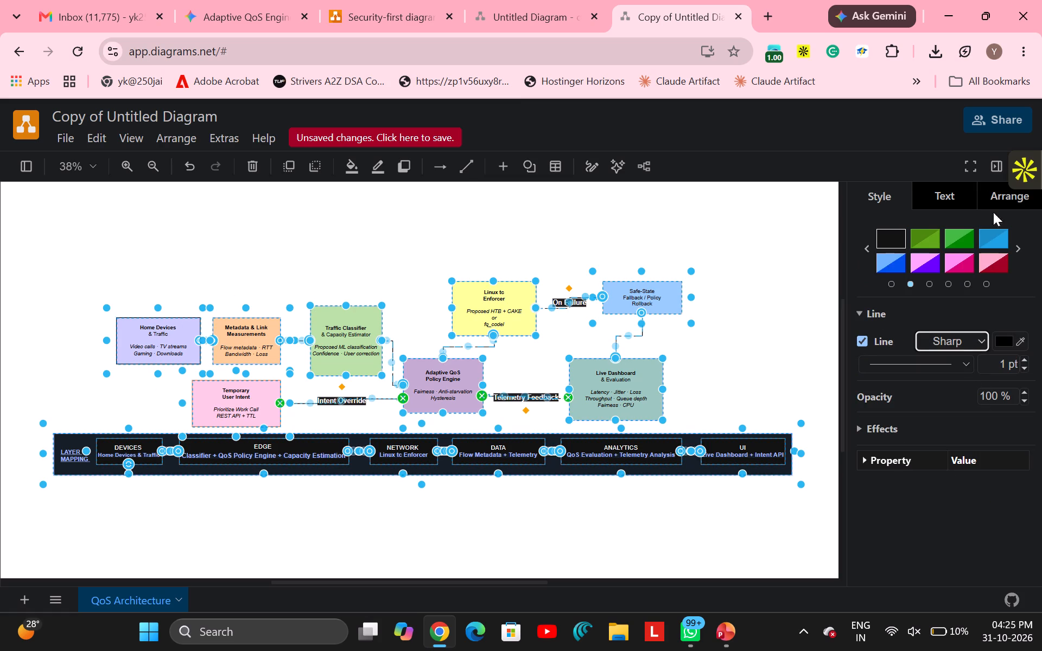
{"action": "left_click", "coordinate": [959, 194]}
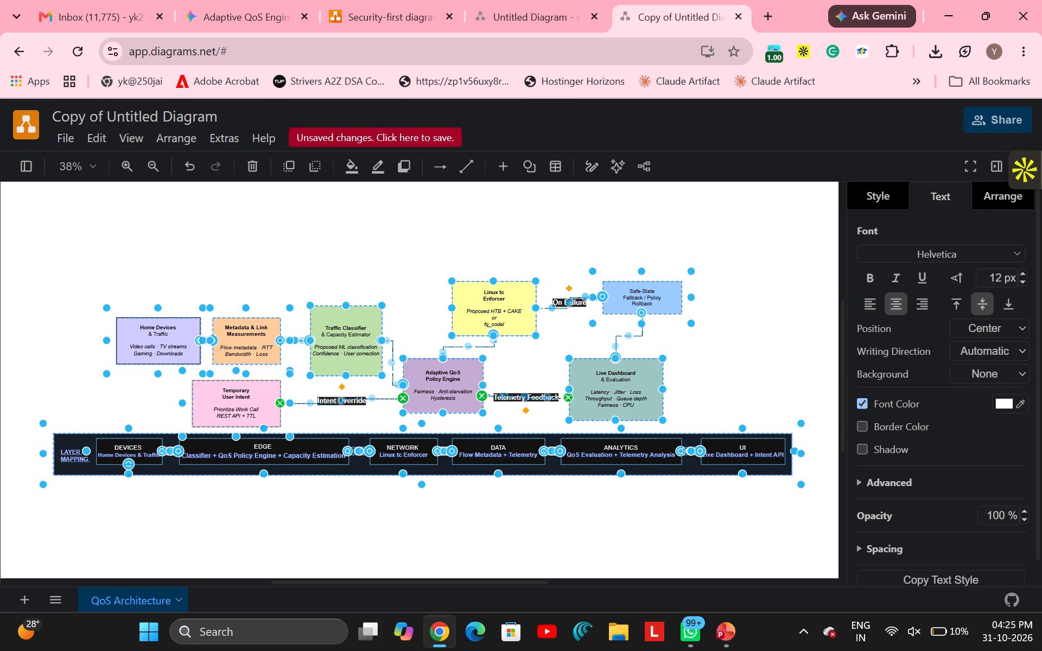
{"action": "left_click", "coordinate": [1024, 273]}
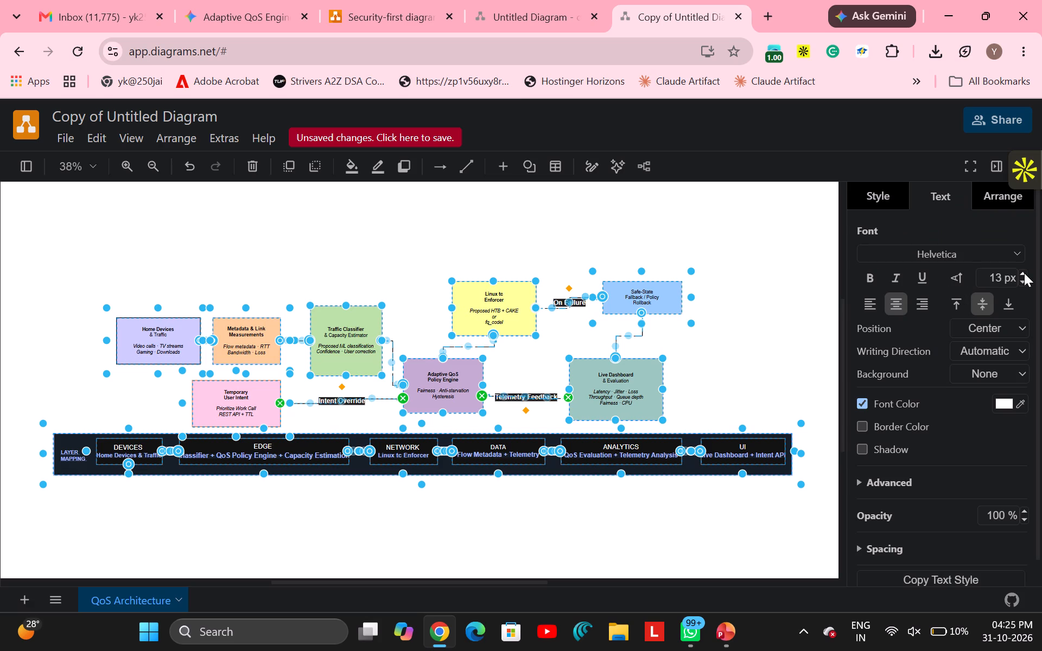
{"action": "triple_click", "coordinate": [1022, 275]}
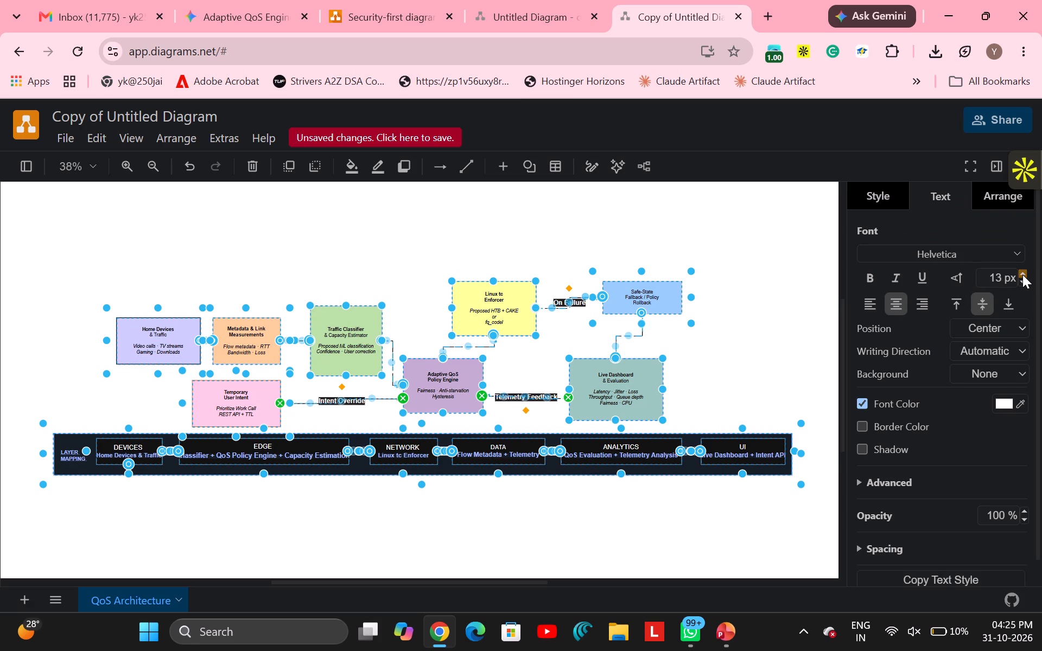
{"action": "triple_click", "coordinate": [1022, 275]}
{"action": "left_click", "coordinate": [1022, 275]}
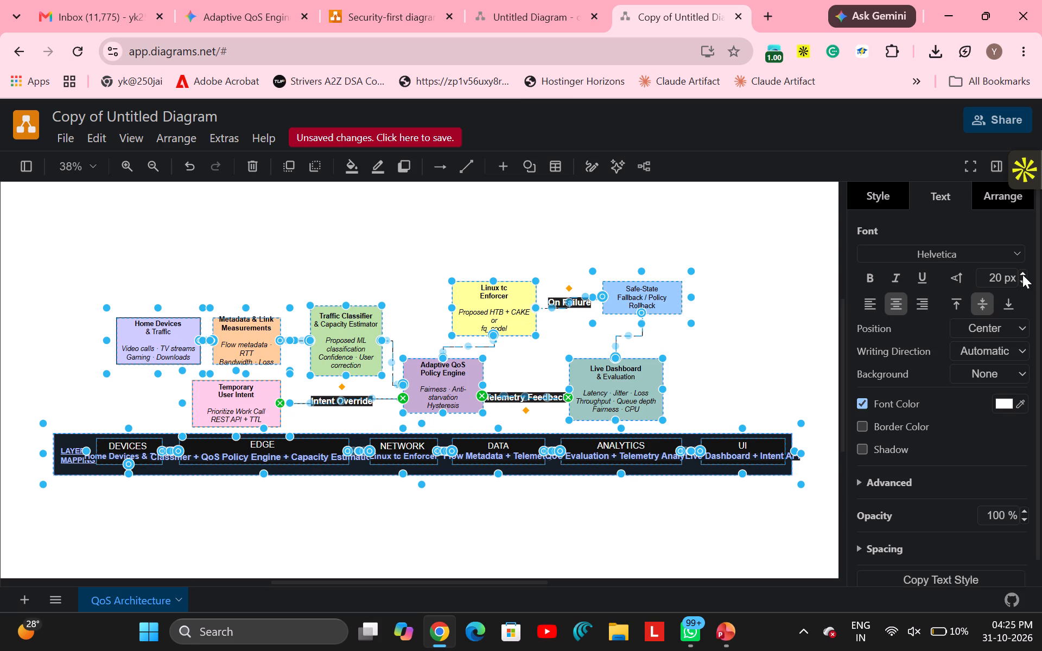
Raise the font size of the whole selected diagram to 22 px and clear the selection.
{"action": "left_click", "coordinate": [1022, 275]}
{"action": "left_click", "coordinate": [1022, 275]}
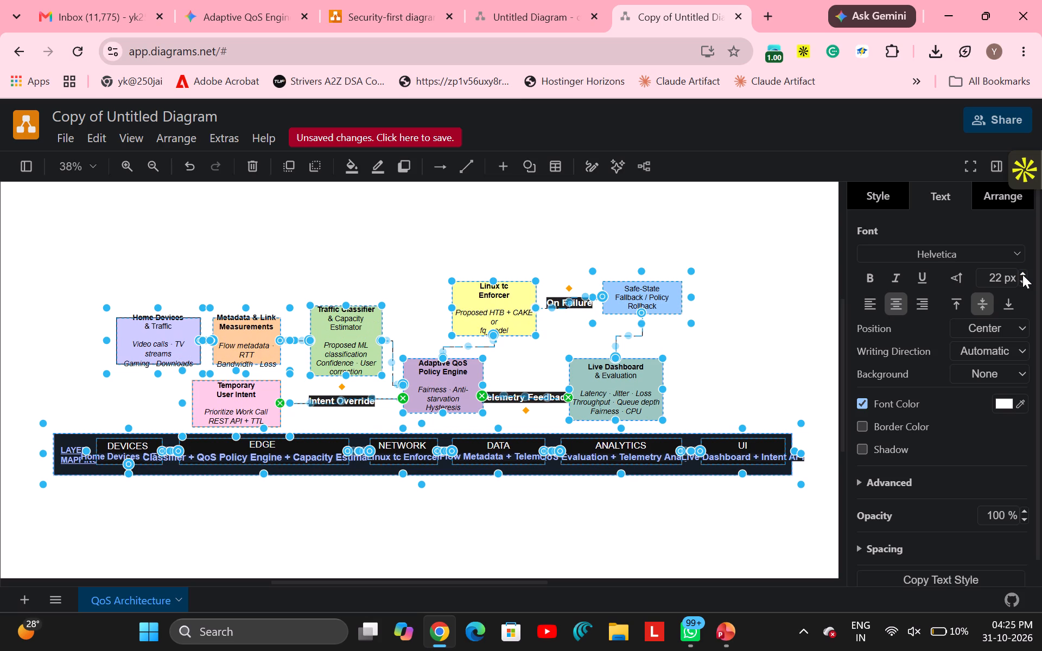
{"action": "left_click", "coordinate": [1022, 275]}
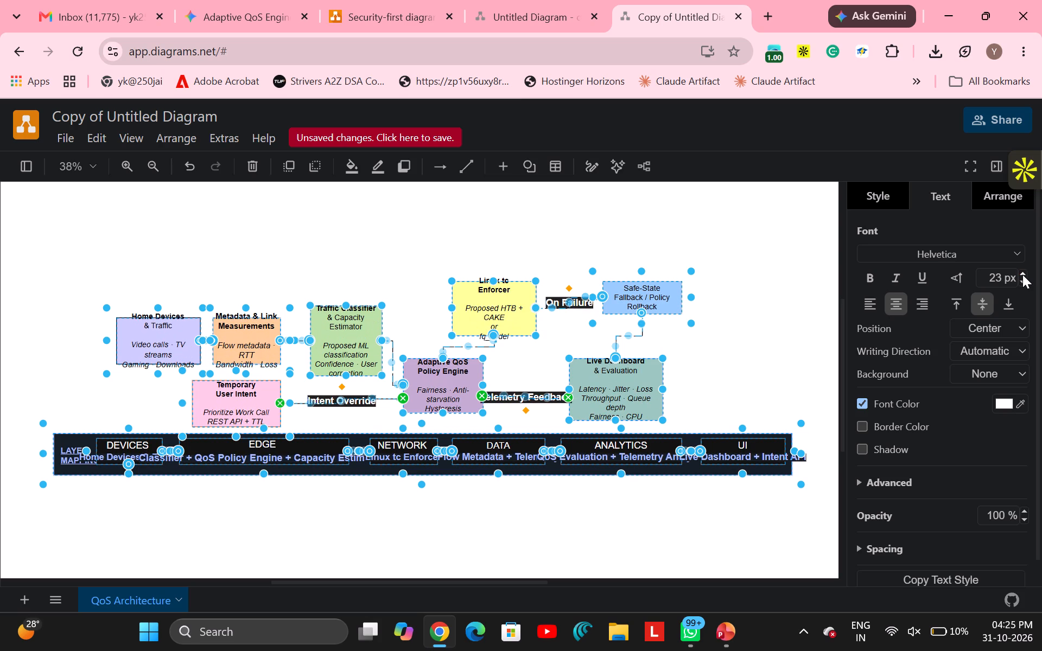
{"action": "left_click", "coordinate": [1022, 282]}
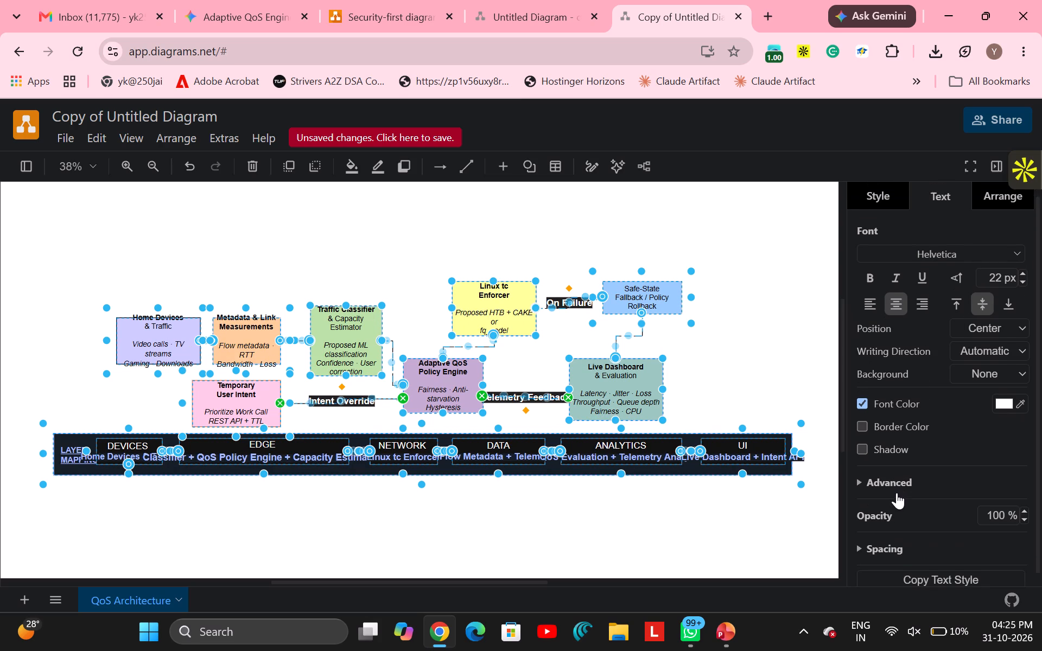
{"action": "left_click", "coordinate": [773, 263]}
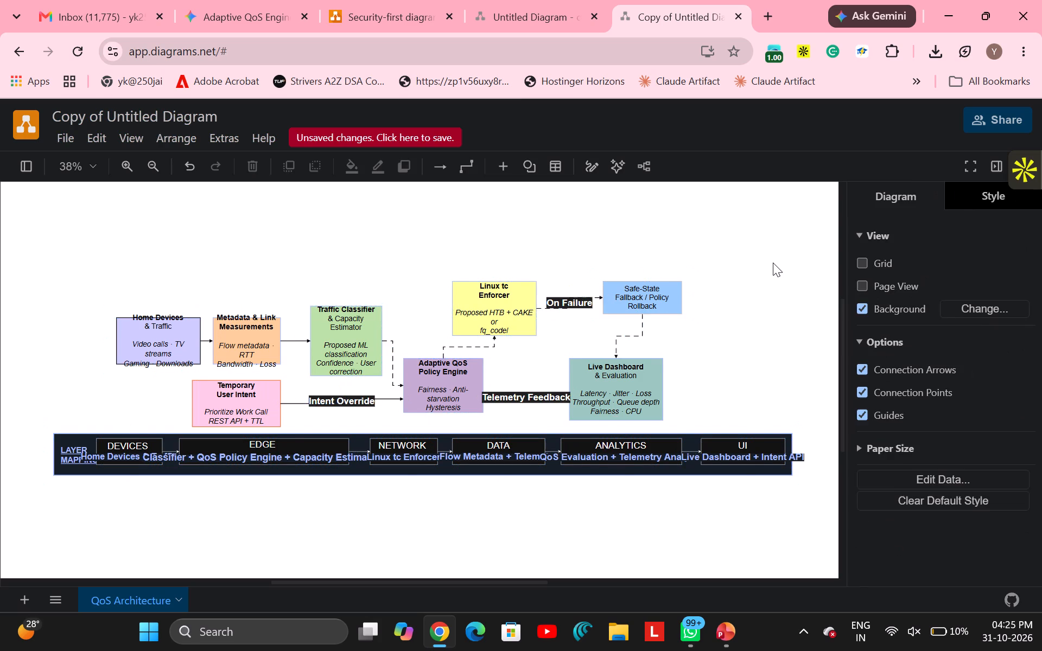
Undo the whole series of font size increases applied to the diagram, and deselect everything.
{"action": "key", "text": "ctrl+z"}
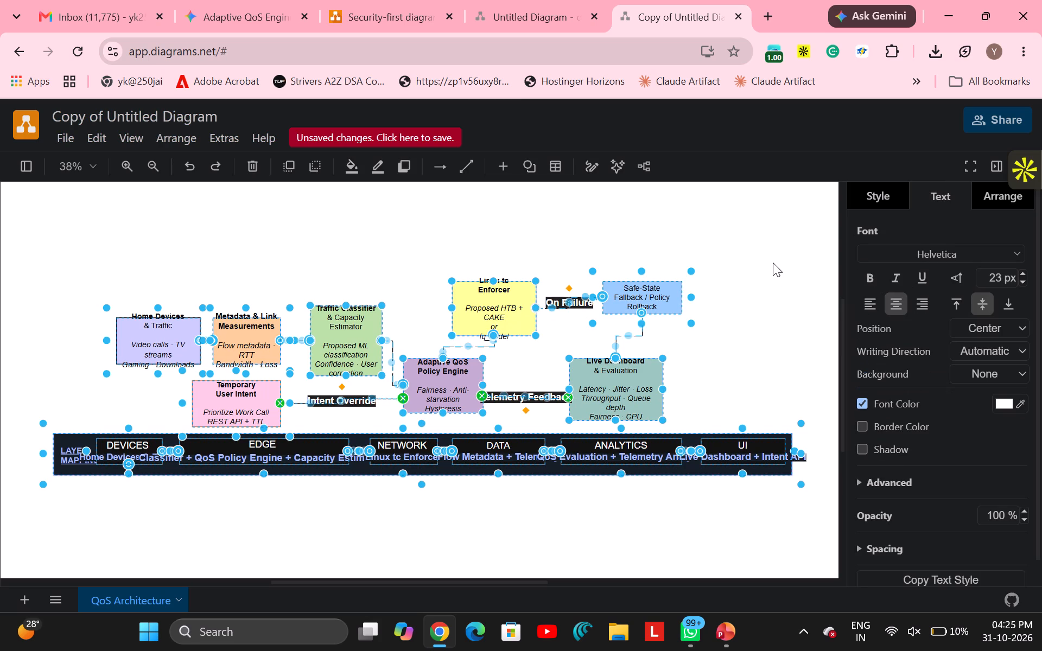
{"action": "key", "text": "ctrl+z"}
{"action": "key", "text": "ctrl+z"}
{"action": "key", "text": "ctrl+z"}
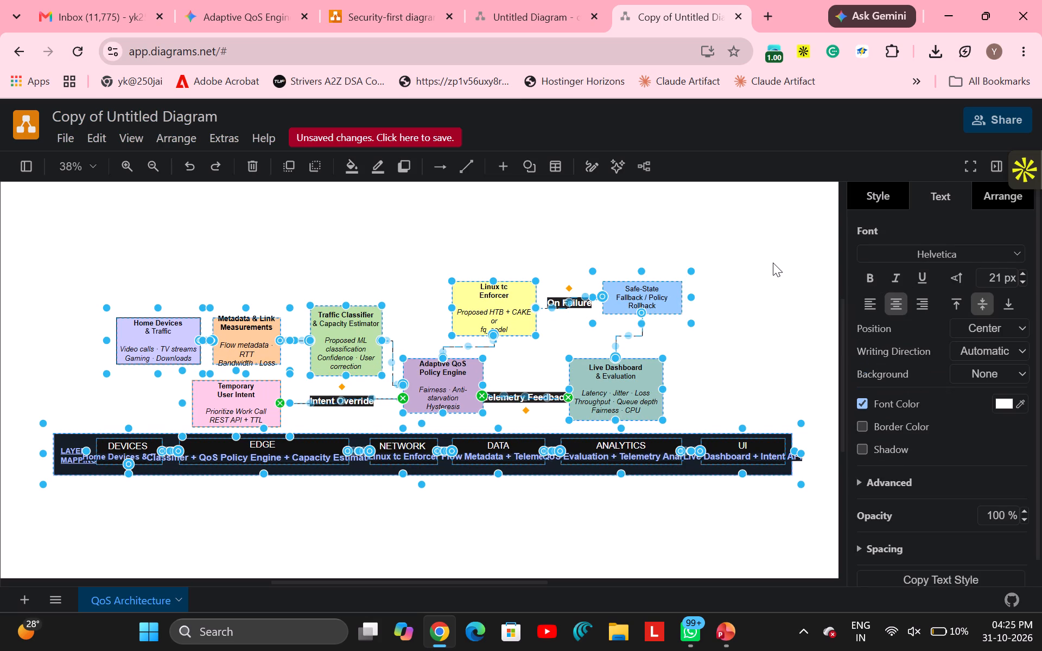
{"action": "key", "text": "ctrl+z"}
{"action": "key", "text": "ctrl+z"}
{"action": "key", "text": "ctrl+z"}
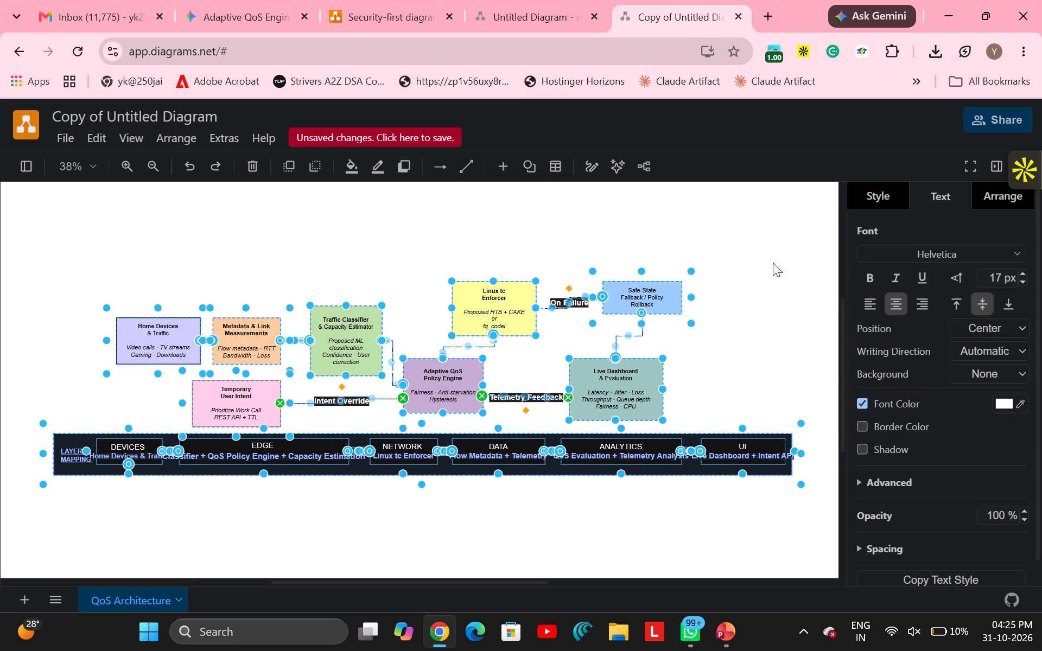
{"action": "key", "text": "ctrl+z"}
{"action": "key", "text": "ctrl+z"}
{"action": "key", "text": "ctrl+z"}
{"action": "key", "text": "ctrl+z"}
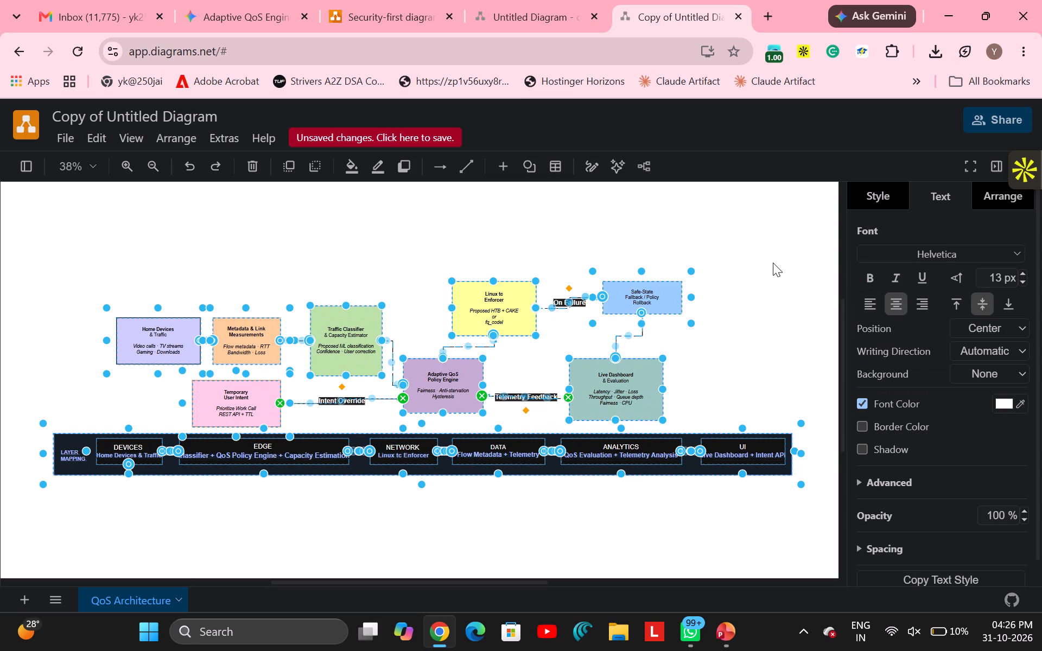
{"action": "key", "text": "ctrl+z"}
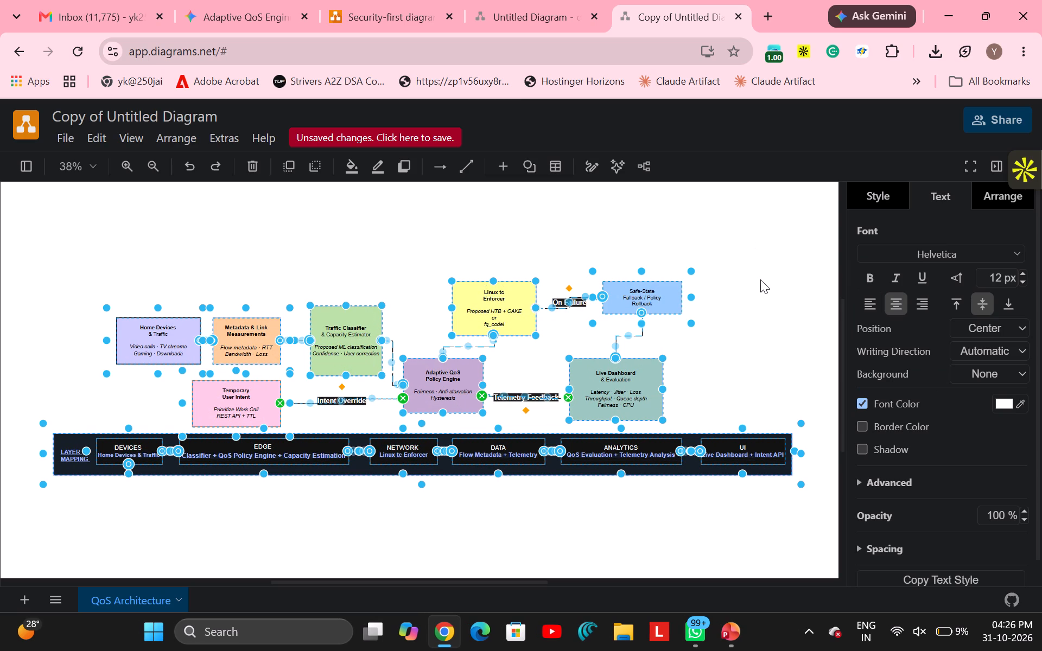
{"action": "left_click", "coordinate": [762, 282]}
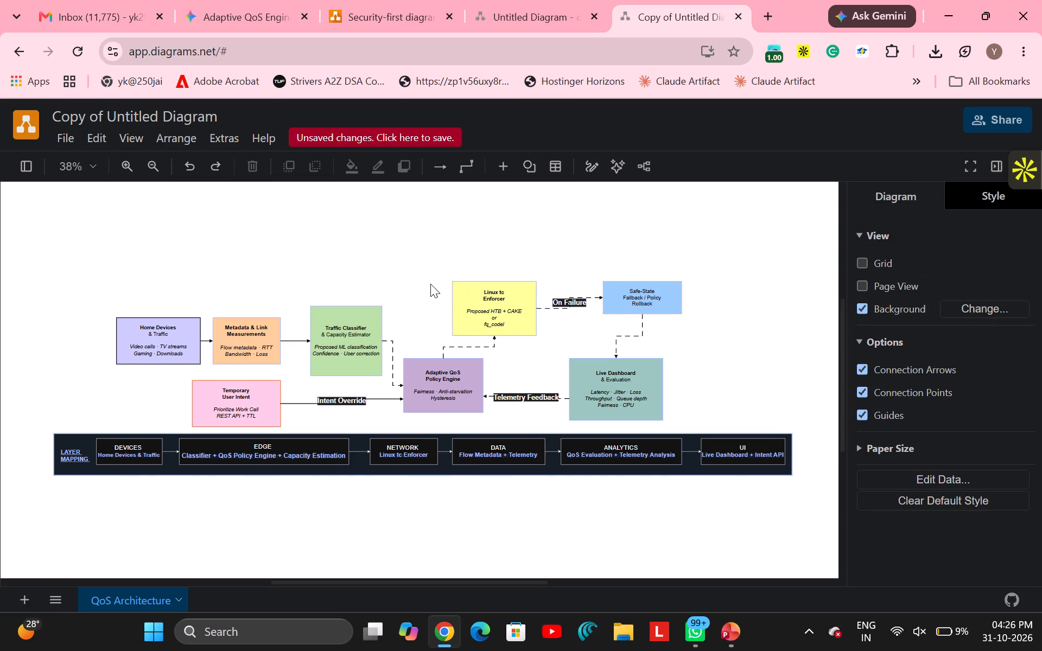
Enlarge the Home Devices & Traffic box upward and to the left, to a height of about 300.
{"action": "left_click", "coordinate": [155, 340]}
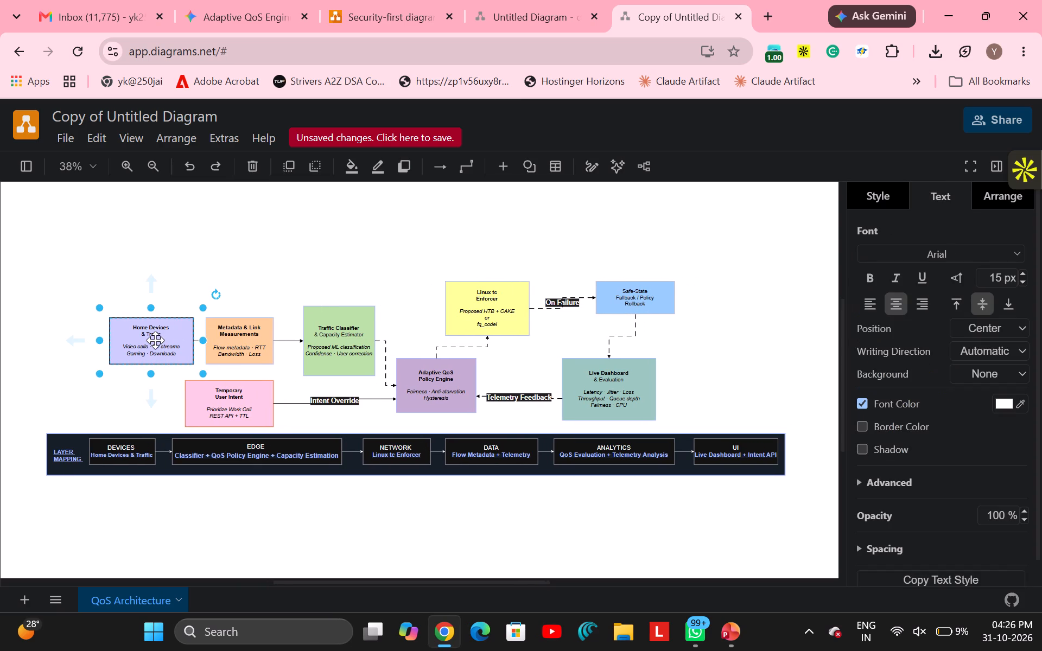
{"action": "left_click_drag", "start_coordinate": [151, 312], "coordinate": [155, 265]}
{"action": "left_click_drag", "start_coordinate": [112, 318], "coordinate": [63, 311]}
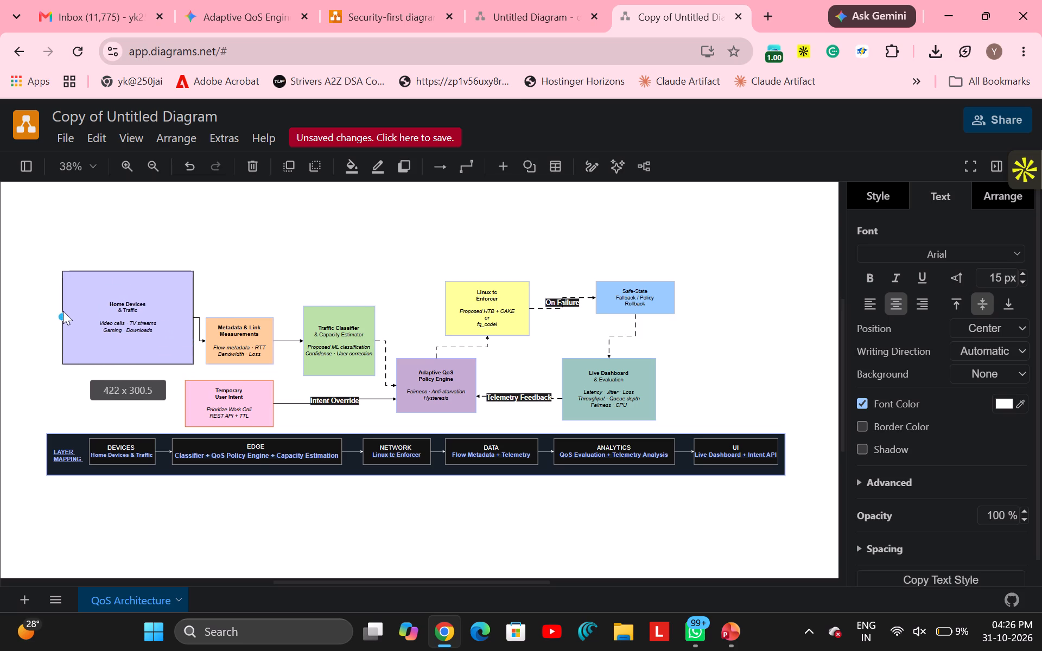
{"action": "left_click_drag", "start_coordinate": [63, 311], "coordinate": [50, 310]}
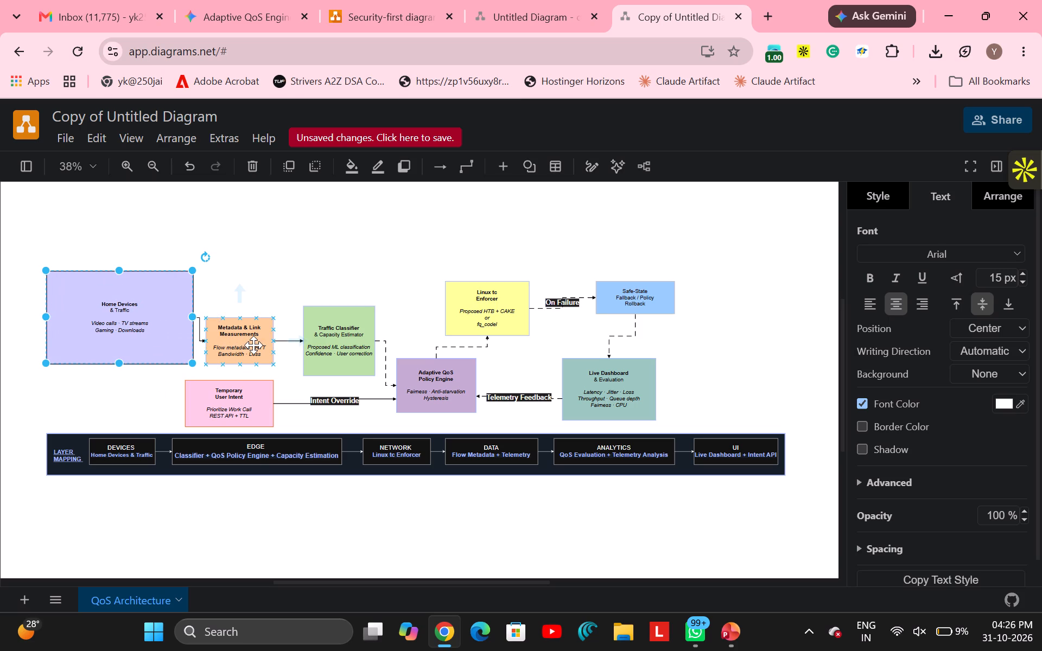
{"action": "left_click", "coordinate": [269, 250]}
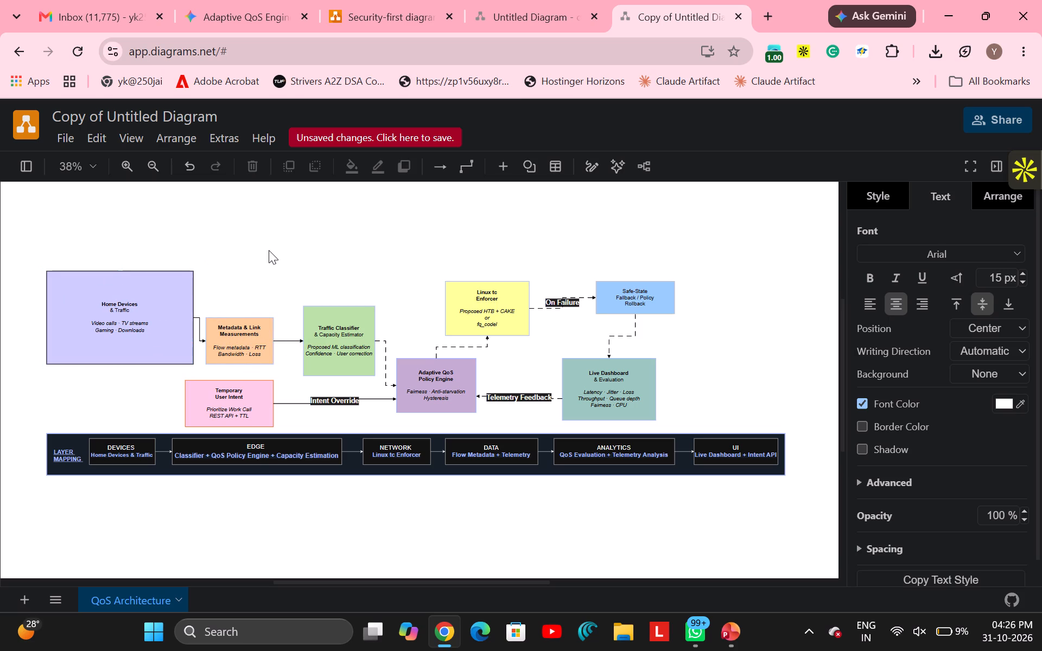
Shift the Metadata & Link Measurements box slightly right, stretch it upward, and line it up level with the Home Devices & Traffic box.
{"action": "left_click", "coordinate": [245, 341]}
{"action": "left_click_drag", "start_coordinate": [245, 341], "coordinate": [258, 341]}
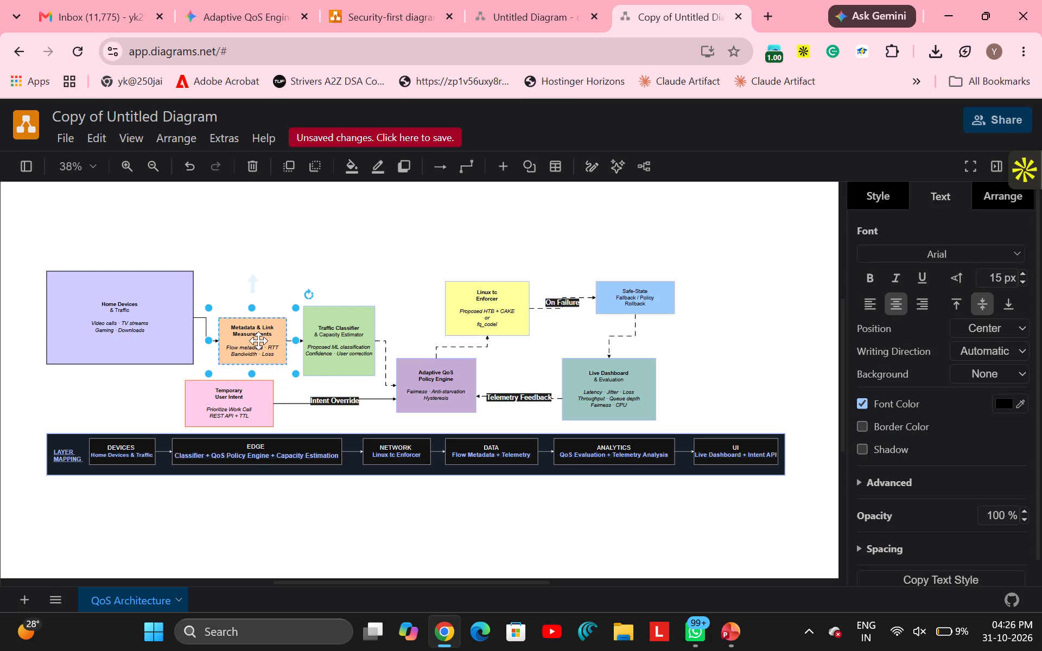
{"action": "left_click_drag", "start_coordinate": [334, 335], "coordinate": [341, 333]}
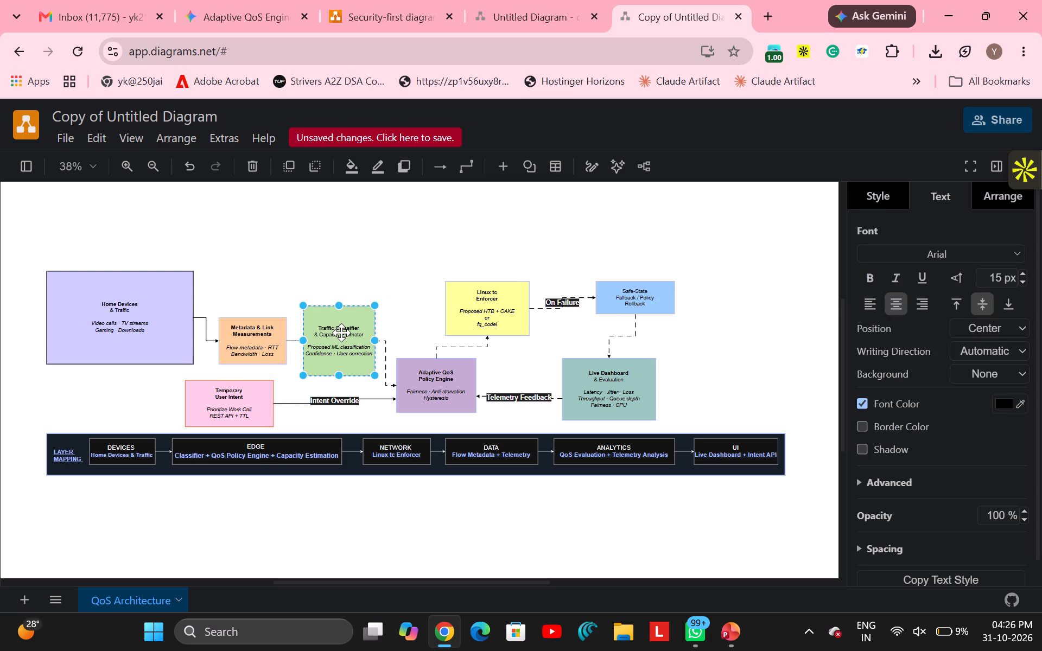
{"action": "left_click_drag", "start_coordinate": [341, 333], "coordinate": [341, 333]}
{"action": "left_click", "coordinate": [263, 341]}
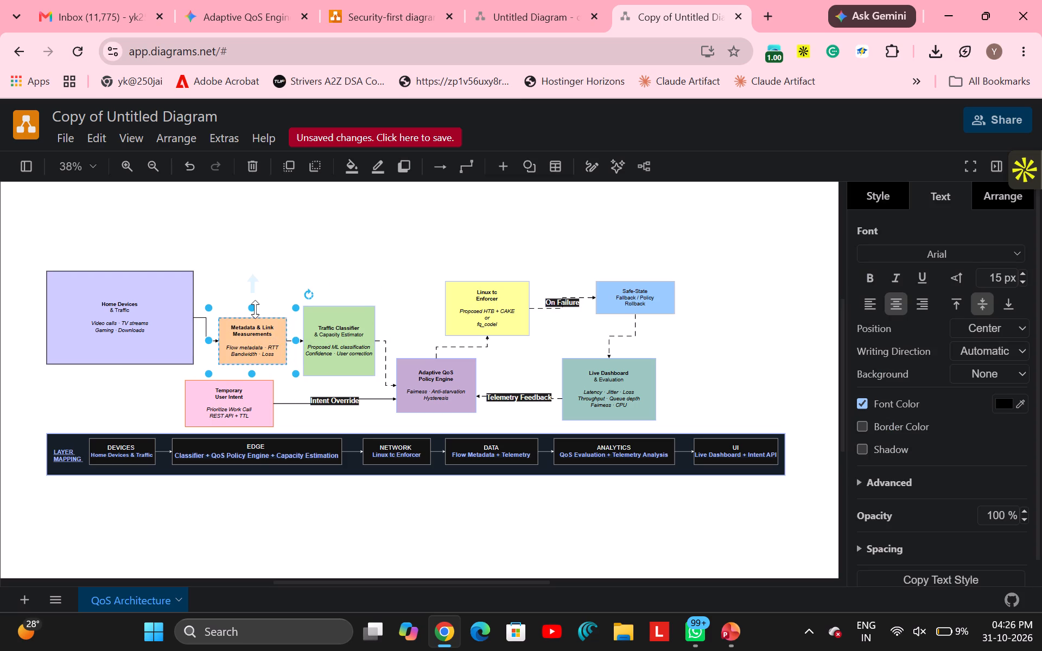
{"action": "left_click_drag", "start_coordinate": [253, 310], "coordinate": [255, 267]}
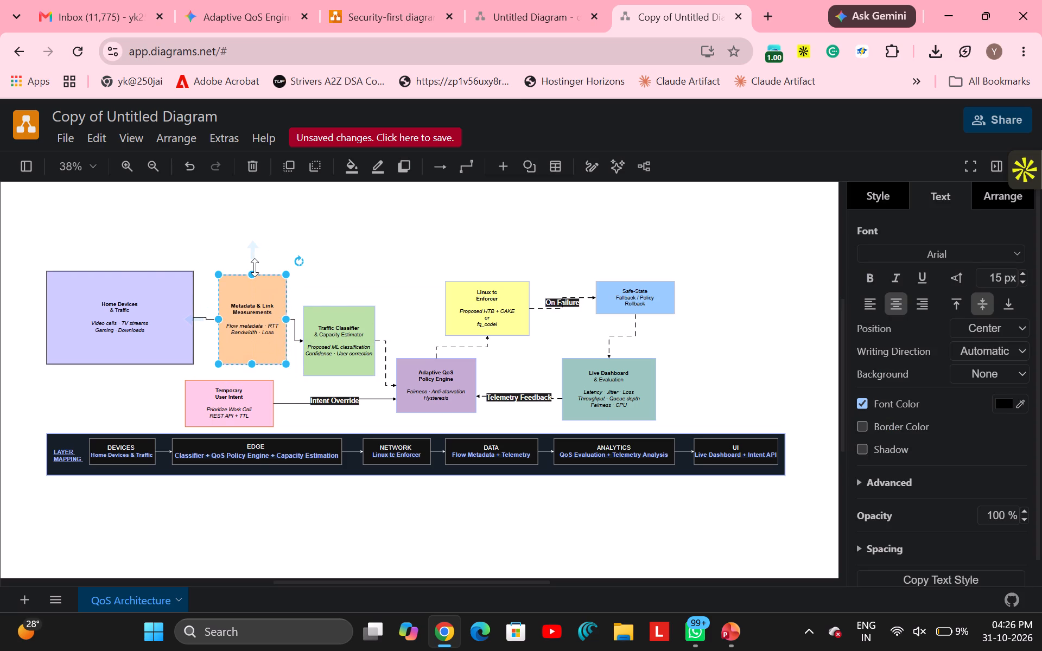
{"action": "left_click", "coordinate": [250, 316]}
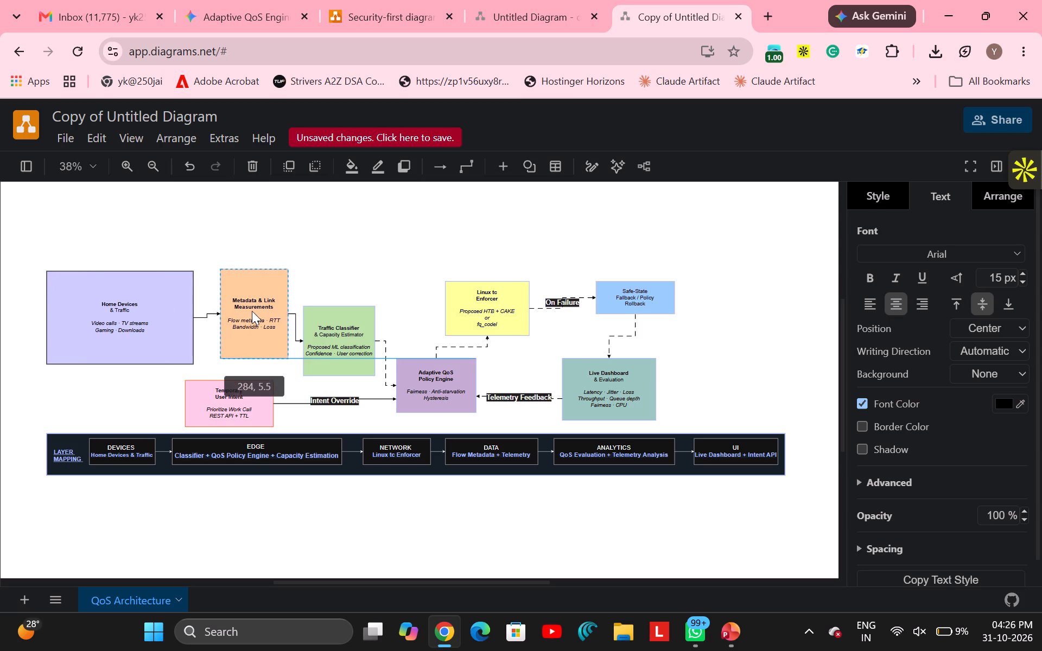
{"action": "left_click", "coordinate": [351, 269]}
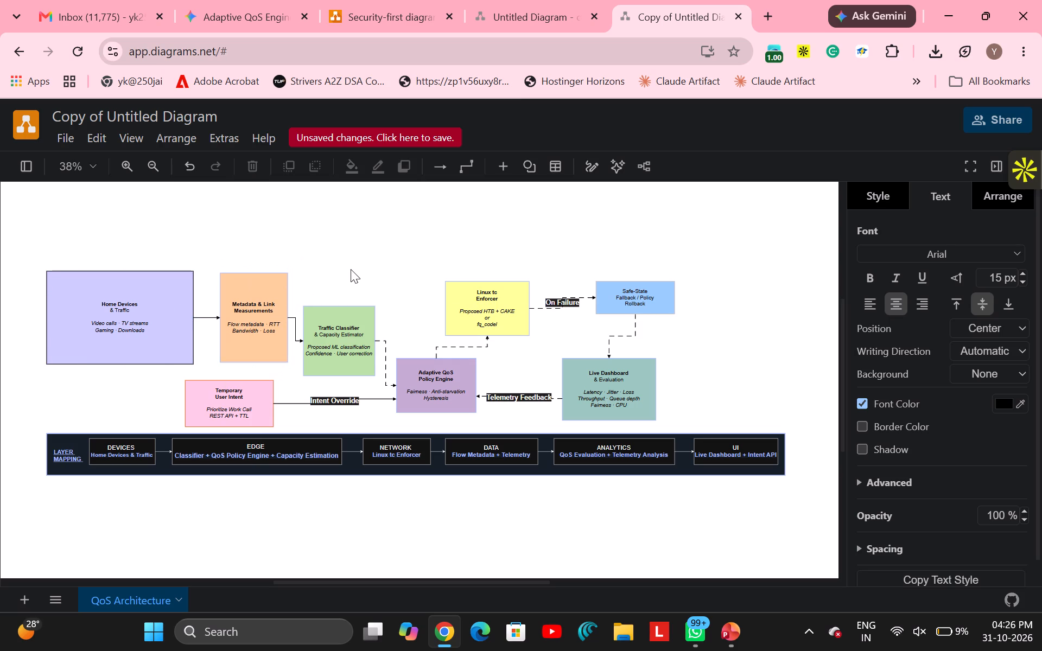
Move the Safe-State Fallback / Policy Rollback box right, well clear of the Linux tc Enforcer box.
{"action": "left_click", "coordinate": [364, 348]}
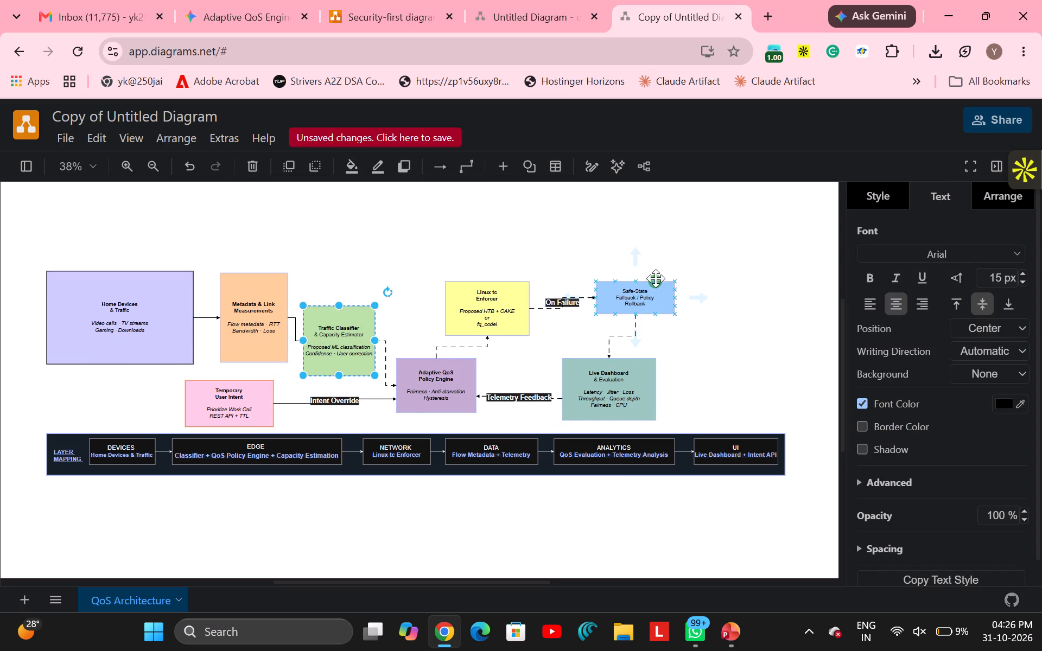
{"action": "left_click_drag", "start_coordinate": [637, 291], "coordinate": [715, 286]}
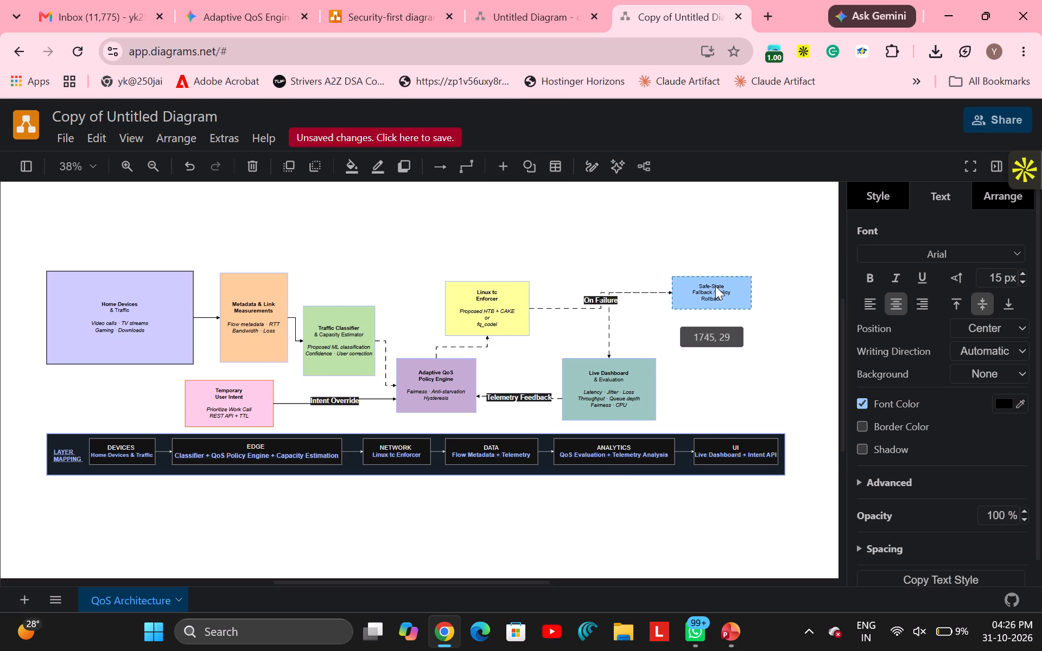
{"action": "left_click_drag", "start_coordinate": [715, 286], "coordinate": [727, 285]}
Shift the Live Dashboard & Evaluation box slightly right and enlarge it upward and on both sides, to a height of about 288.5.
{"action": "left_click_drag", "start_coordinate": [616, 375], "coordinate": [649, 375]}
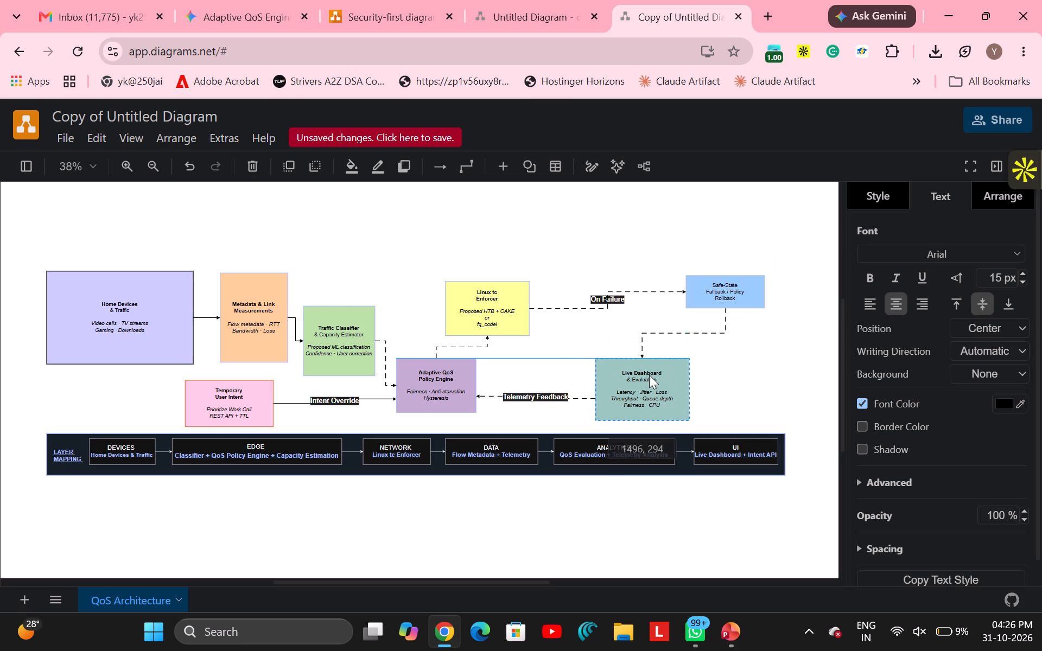
{"action": "left_click_drag", "start_coordinate": [649, 375], "coordinate": [643, 375]}
{"action": "left_click_drag", "start_coordinate": [634, 358], "coordinate": [643, 334]}
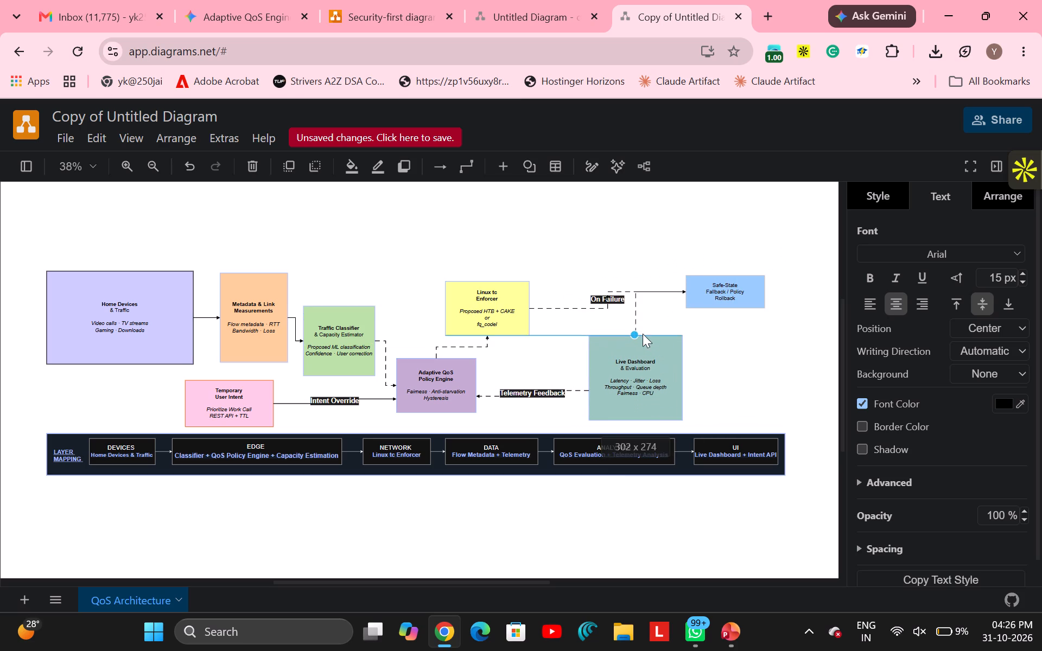
{"action": "left_click_drag", "start_coordinate": [643, 334], "coordinate": [645, 330]}
{"action": "left_click_drag", "start_coordinate": [683, 372], "coordinate": [738, 381]}
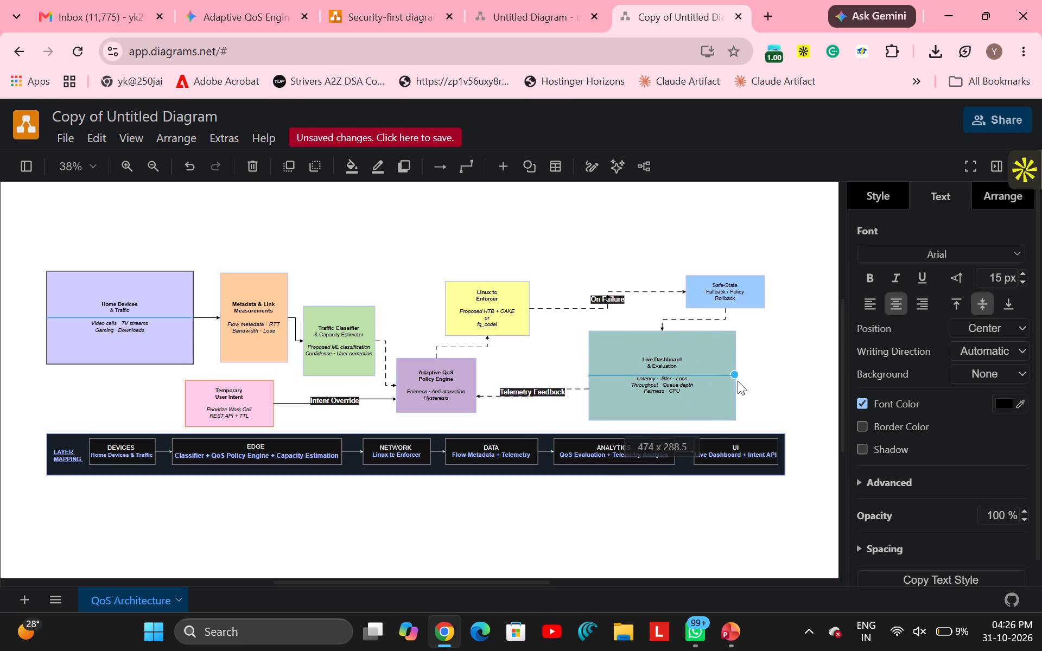
{"action": "left_click_drag", "start_coordinate": [738, 381], "coordinate": [745, 381]}
{"action": "left_click_drag", "start_coordinate": [588, 376], "coordinate": [573, 378]}
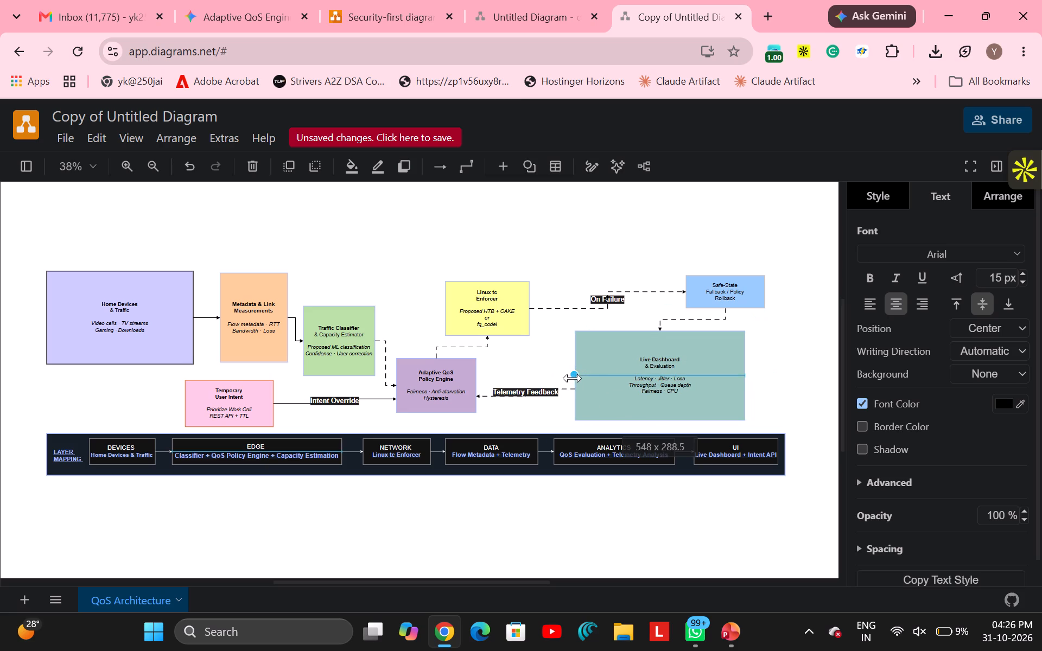
{"action": "left_click_drag", "start_coordinate": [573, 378], "coordinate": [568, 387]}
{"action": "left_click", "coordinate": [791, 397]}
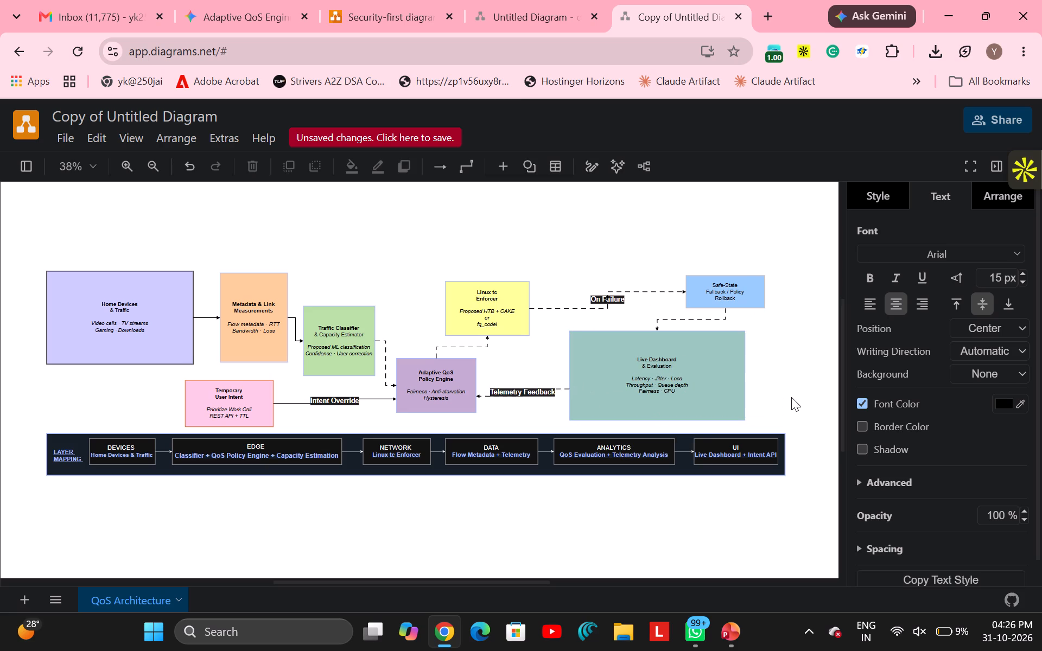
Enlarge the Safe-State Fallback / Policy Rollback box upward and to the right.
{"action": "left_click", "coordinate": [719, 285]}
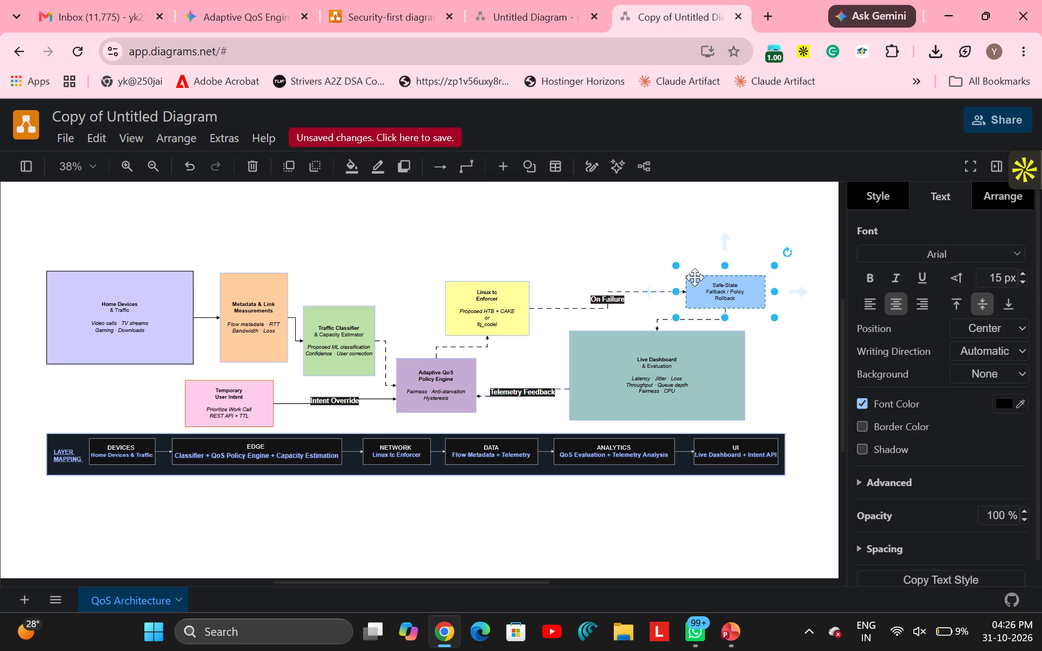
{"action": "left_click_drag", "start_coordinate": [728, 264], "coordinate": [729, 232]}
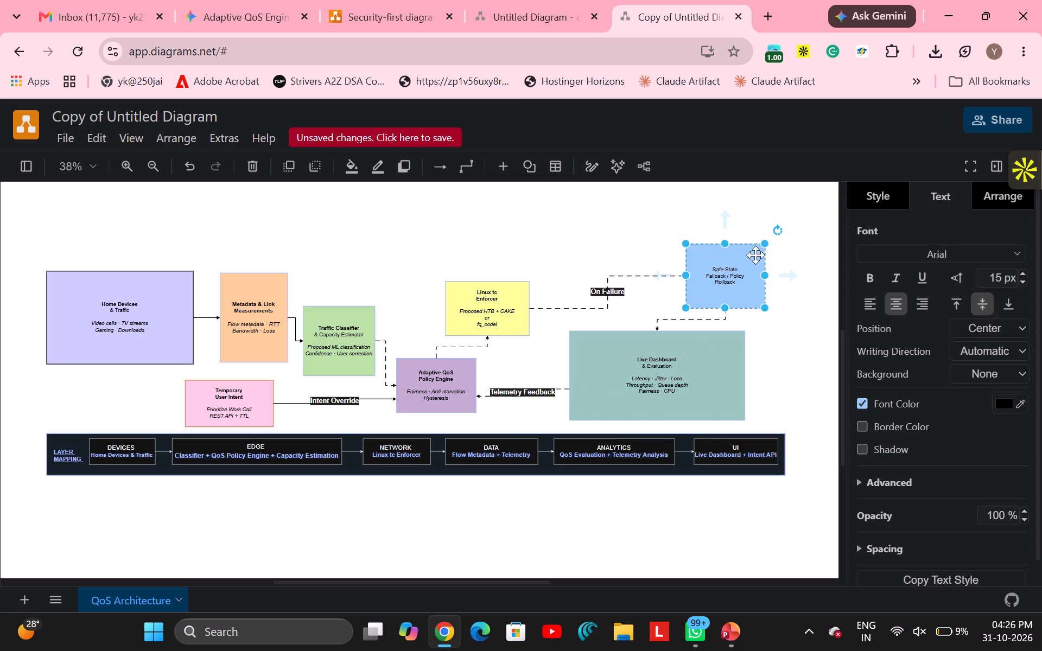
{"action": "left_click_drag", "start_coordinate": [764, 273], "coordinate": [796, 276]}
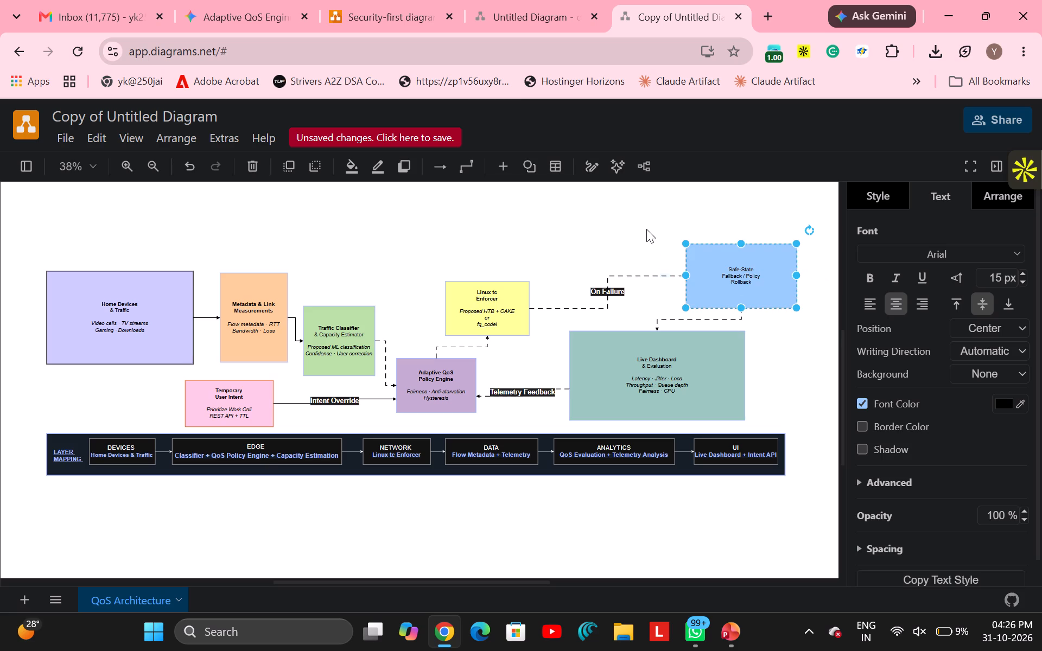
{"action": "left_click", "coordinate": [646, 229]}
Widen the Linux tc Enforcer box on both sides and reposition it slightly higher, above and between the Adaptive QoS and Live Dashboard boxes.
{"action": "left_click", "coordinate": [498, 317]}
{"action": "left_click_drag", "start_coordinate": [530, 310], "coordinate": [565, 309]}
{"action": "left_click_drag", "start_coordinate": [479, 302], "coordinate": [467, 287]}
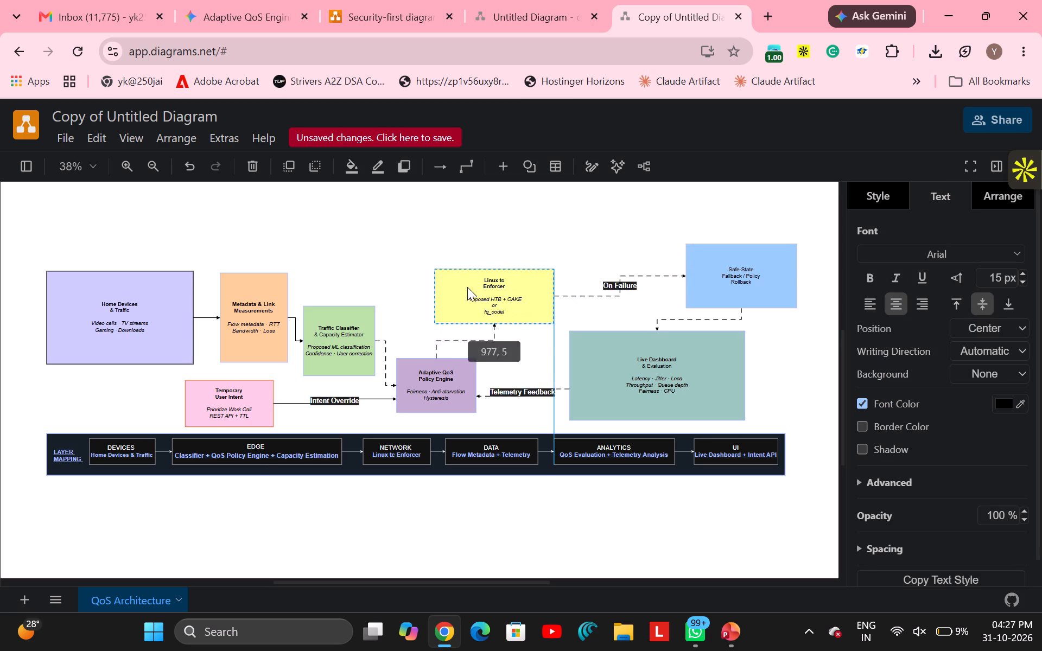
{"action": "left_click_drag", "start_coordinate": [467, 287], "coordinate": [466, 284]}
{"action": "left_click_drag", "start_coordinate": [434, 292], "coordinate": [412, 292]}
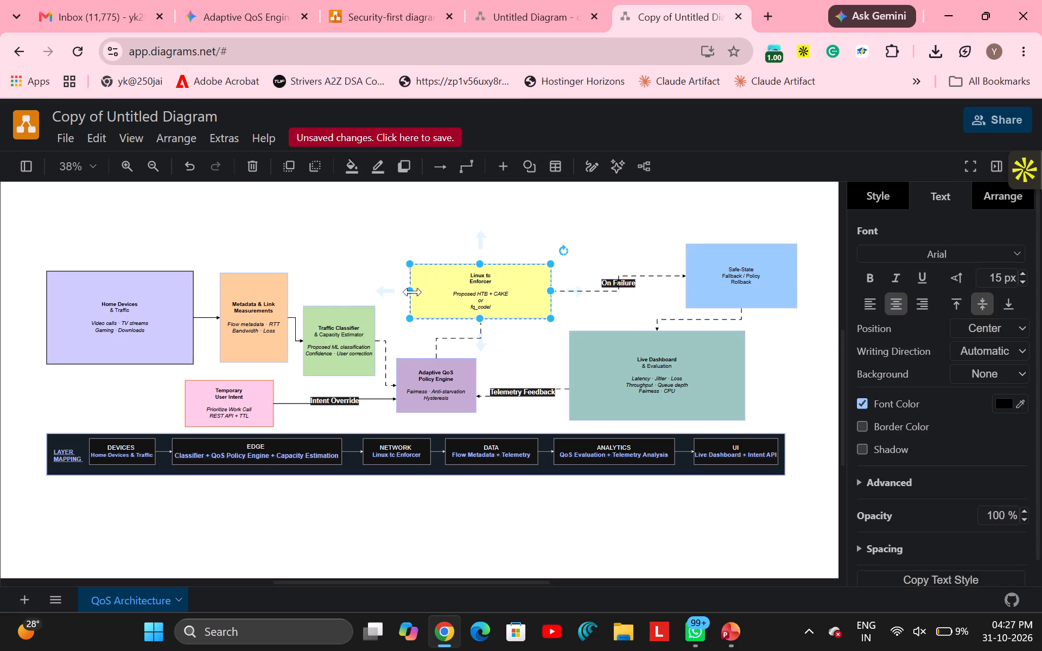
{"action": "left_click", "coordinate": [334, 341]}
{"action": "left_click_drag", "start_coordinate": [466, 311], "coordinate": [472, 311]}
{"action": "left_click_drag", "start_coordinate": [472, 311], "coordinate": [482, 310]}
Move the Adaptive QoS Policy Engine box right and slightly up, to about 911, 283.
{"action": "left_click", "coordinate": [451, 397]}
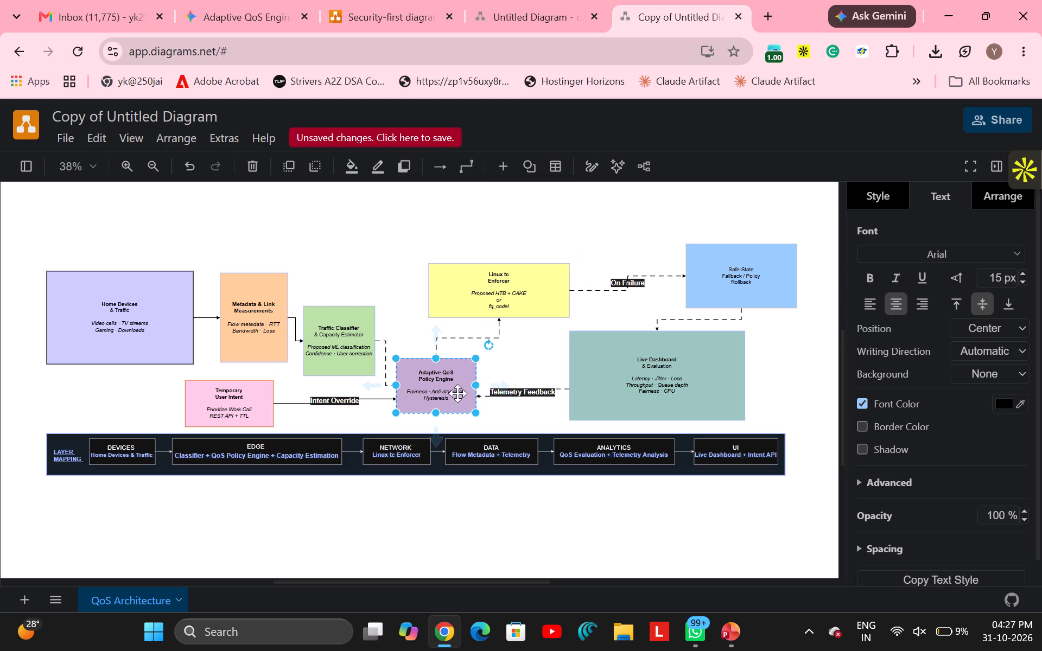
{"action": "left_click_drag", "start_coordinate": [446, 381], "coordinate": [463, 378]}
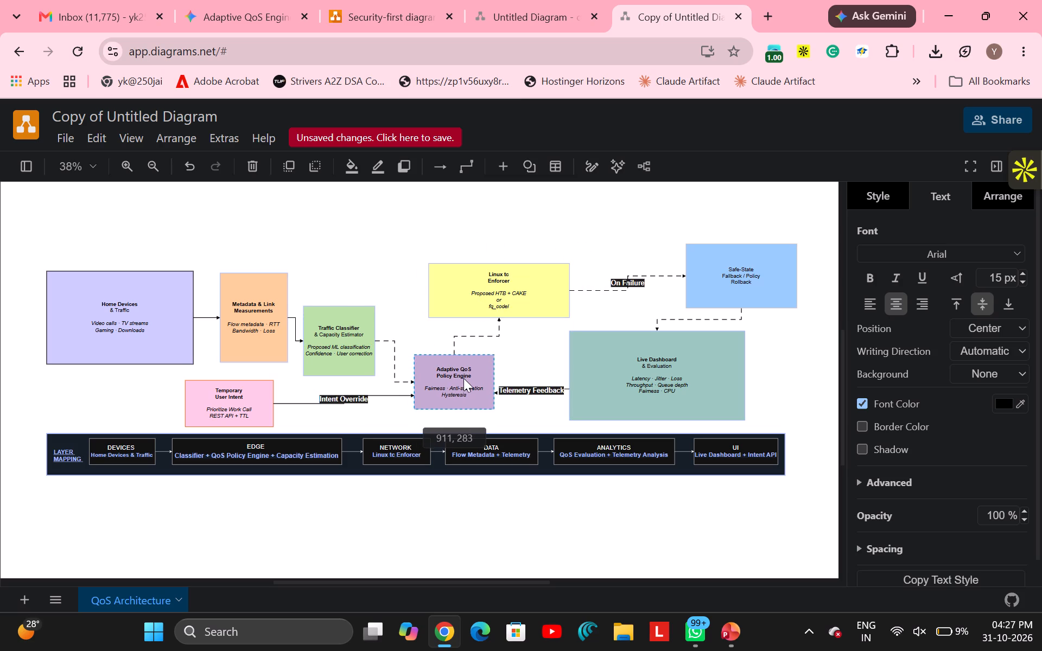
{"action": "left_click_drag", "start_coordinate": [463, 378], "coordinate": [463, 379]}
{"action": "left_click", "coordinate": [494, 381]}
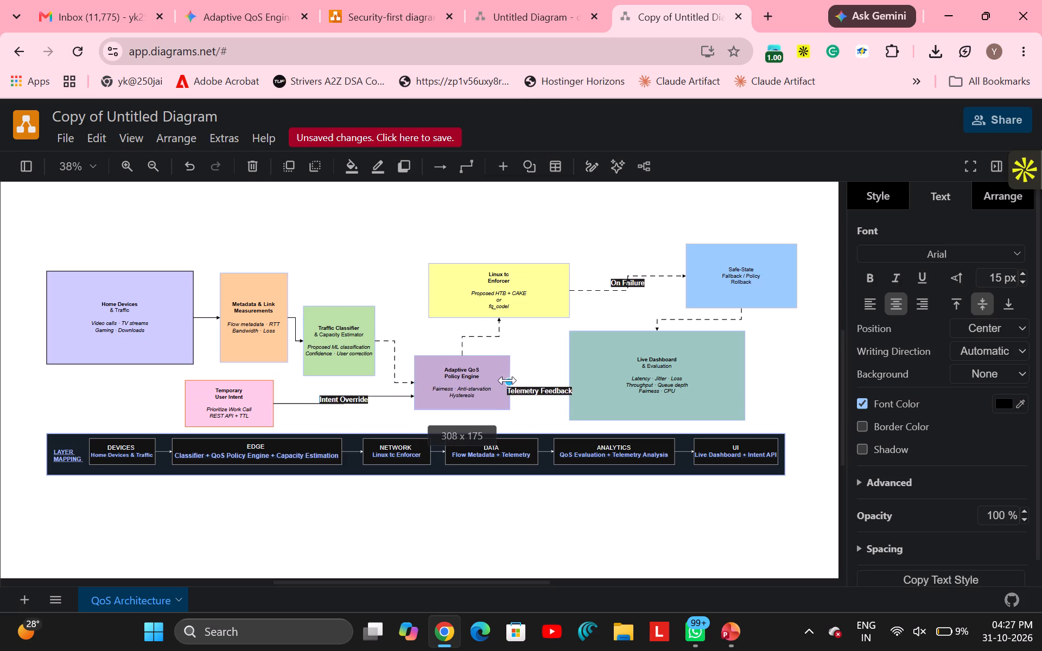
Shift the Live Dashboard & Evaluation box right and move the Safe-State Fallback box up and right, opening a gap between them.
{"action": "left_click_drag", "start_coordinate": [717, 395], "coordinate": [745, 397]}
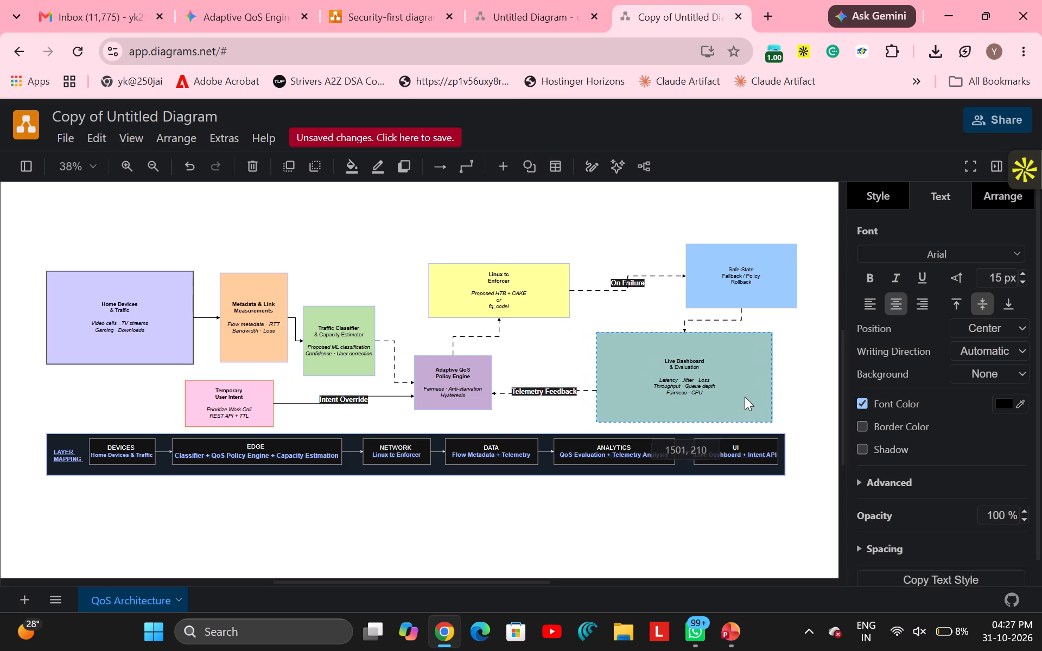
{"action": "left_click_drag", "start_coordinate": [745, 397], "coordinate": [757, 398]}
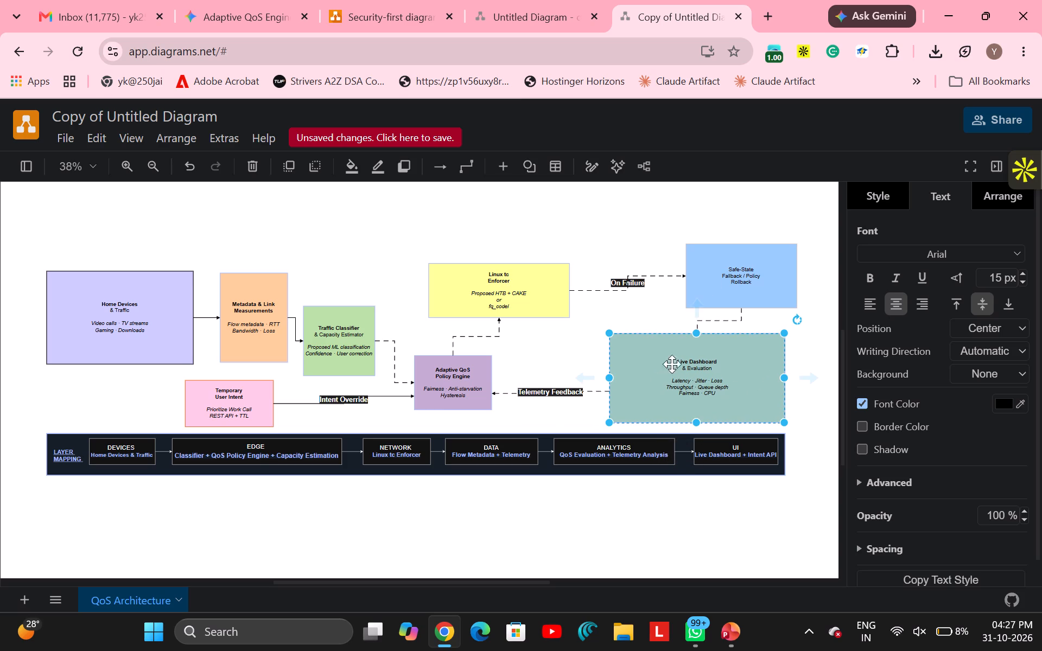
{"action": "left_click_drag", "start_coordinate": [721, 275], "coordinate": [734, 245]}
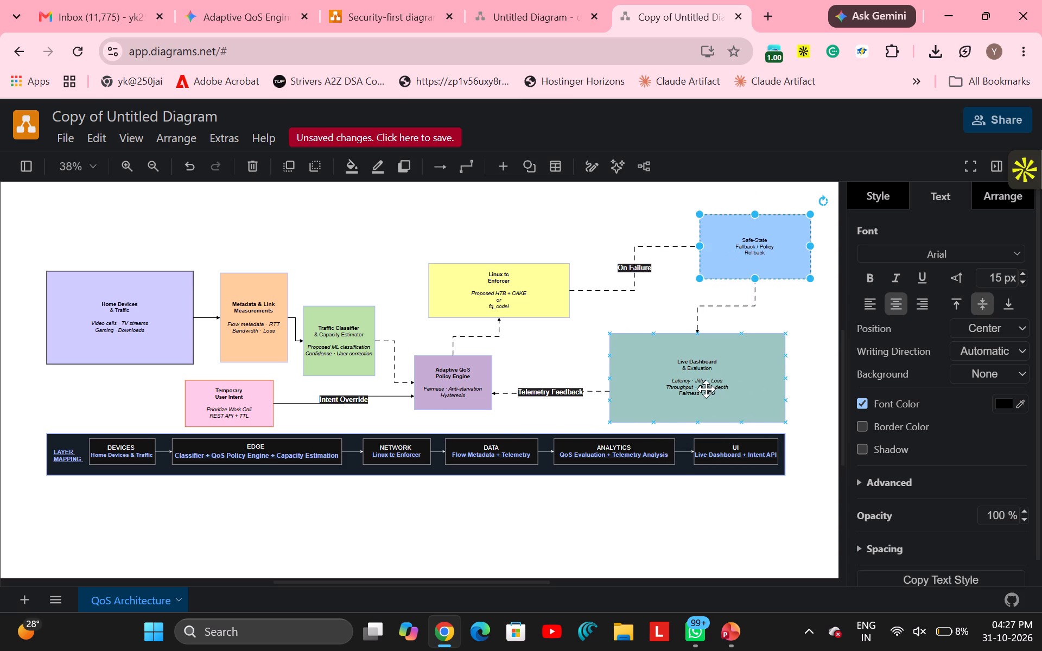
{"action": "left_click_drag", "start_coordinate": [704, 392], "coordinate": [723, 388]}
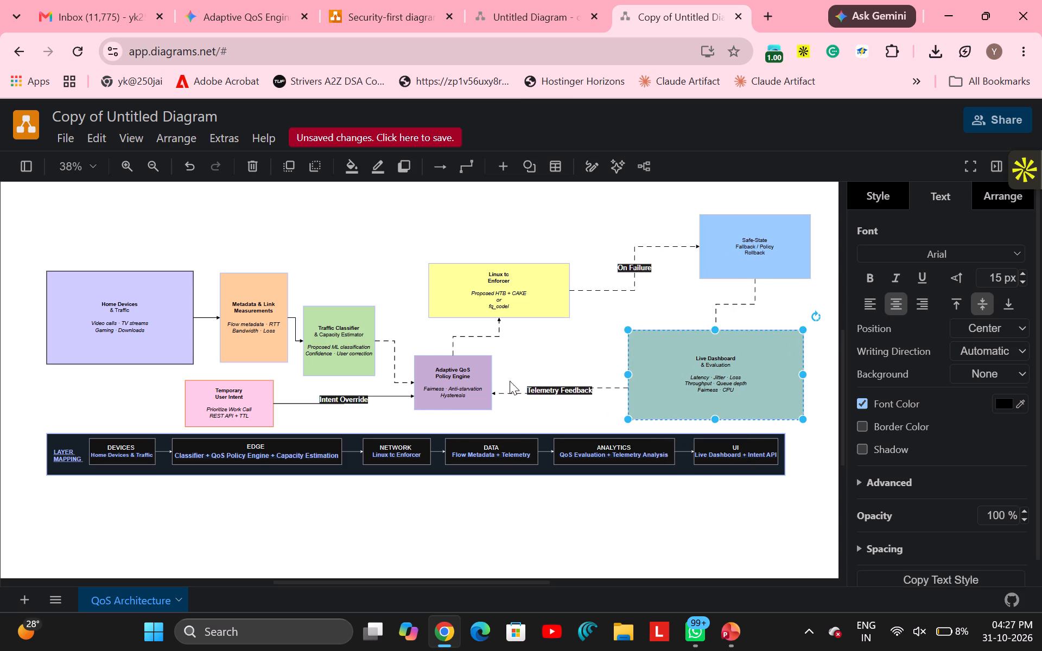
Widen the Adaptive QoS Policy Engine box rightward and lower it slightly, centred beneath the Linux tc Enforcer box.
{"action": "left_click", "coordinate": [475, 377]}
{"action": "left_click_drag", "start_coordinate": [491, 379], "coordinate": [564, 384]}
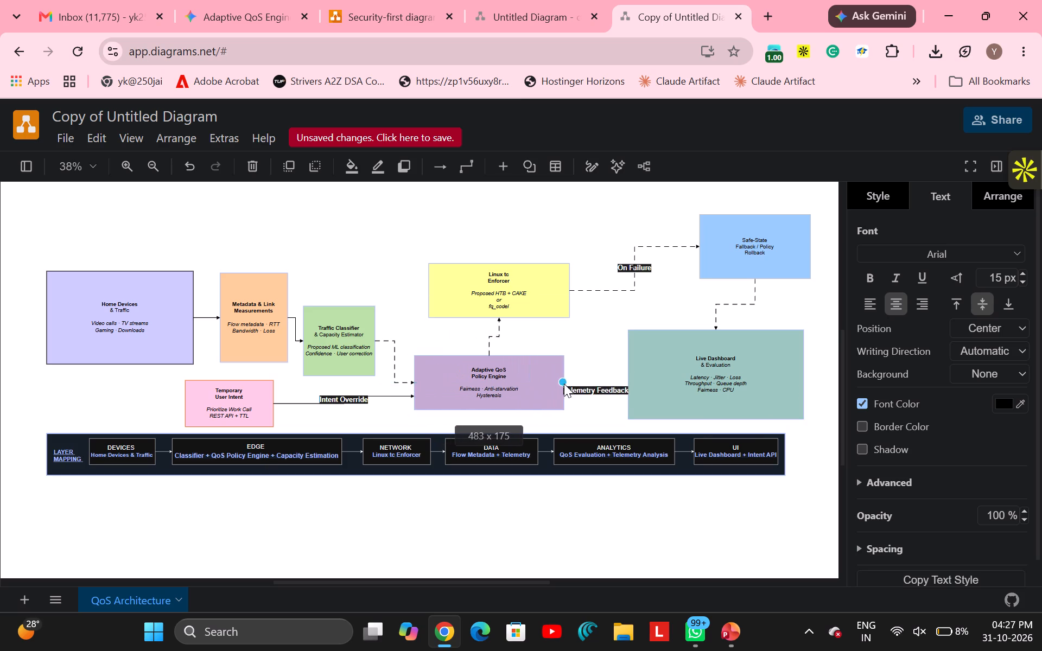
{"action": "left_click_drag", "start_coordinate": [564, 384], "coordinate": [577, 381]}
{"action": "left_click_drag", "start_coordinate": [524, 378], "coordinate": [526, 383]}
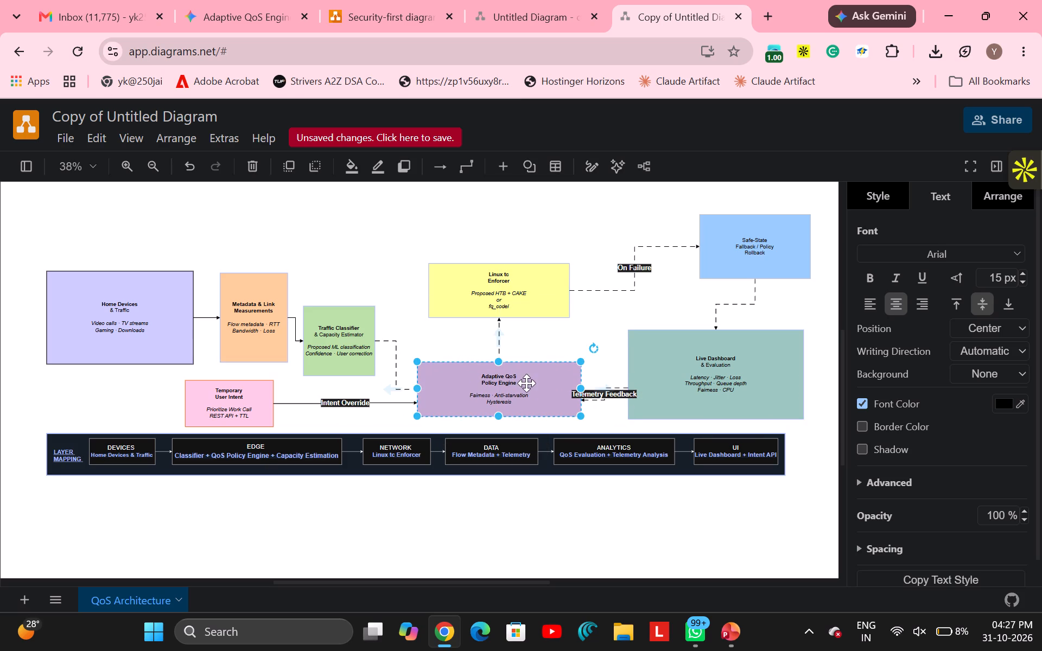
{"action": "left_click", "coordinate": [487, 220]}
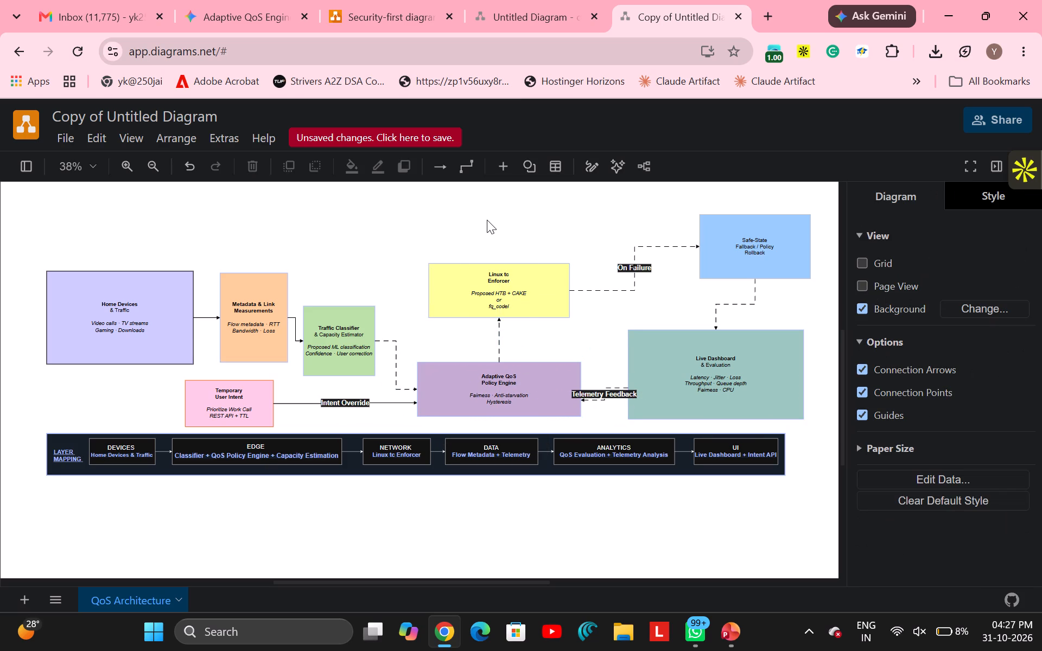
{"action": "left_click", "coordinate": [473, 389]}
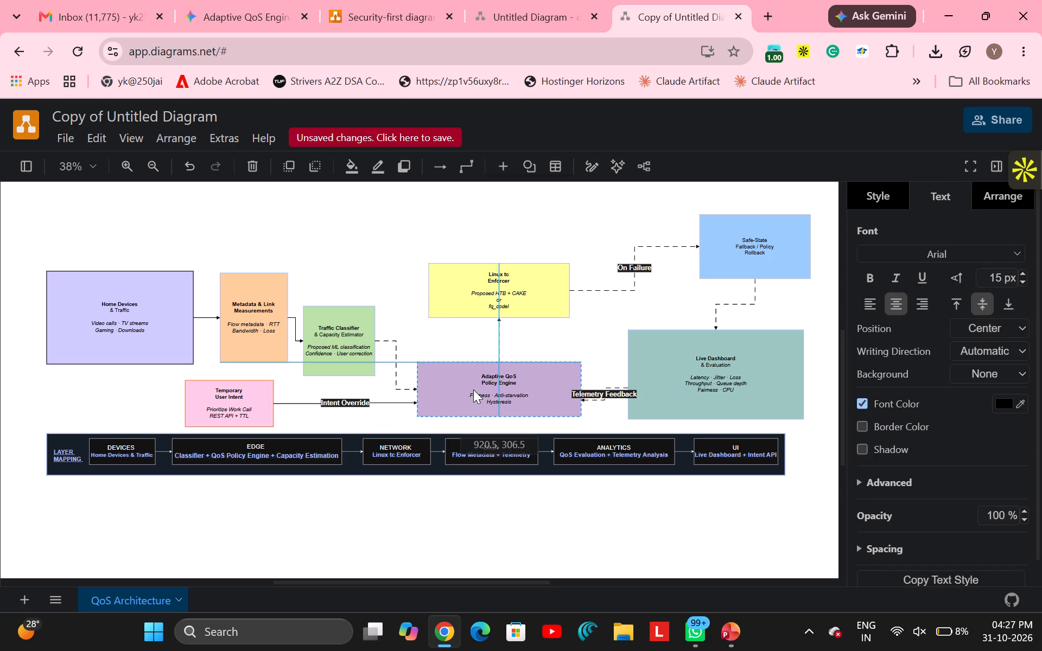
{"action": "left_click", "coordinate": [471, 390]}
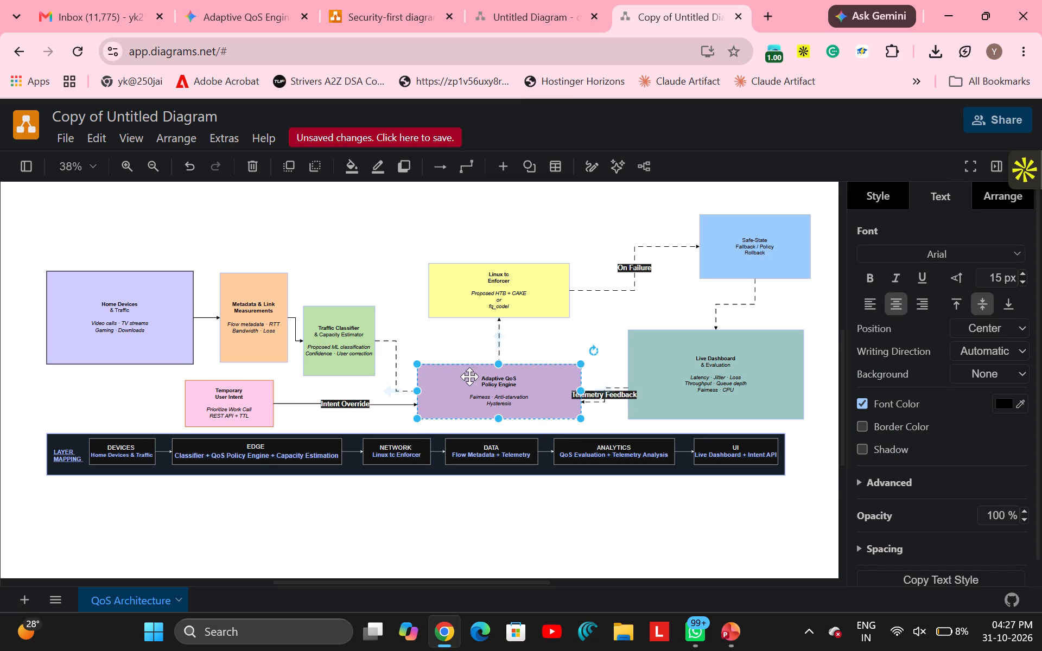
{"action": "left_click", "coordinate": [408, 251]}
Widen the Traffic Classifier & Capacity Estimator box rightward and reposition it between the Metadata and Adaptive QoS boxes, clear of both.
{"action": "left_click", "coordinate": [340, 343]}
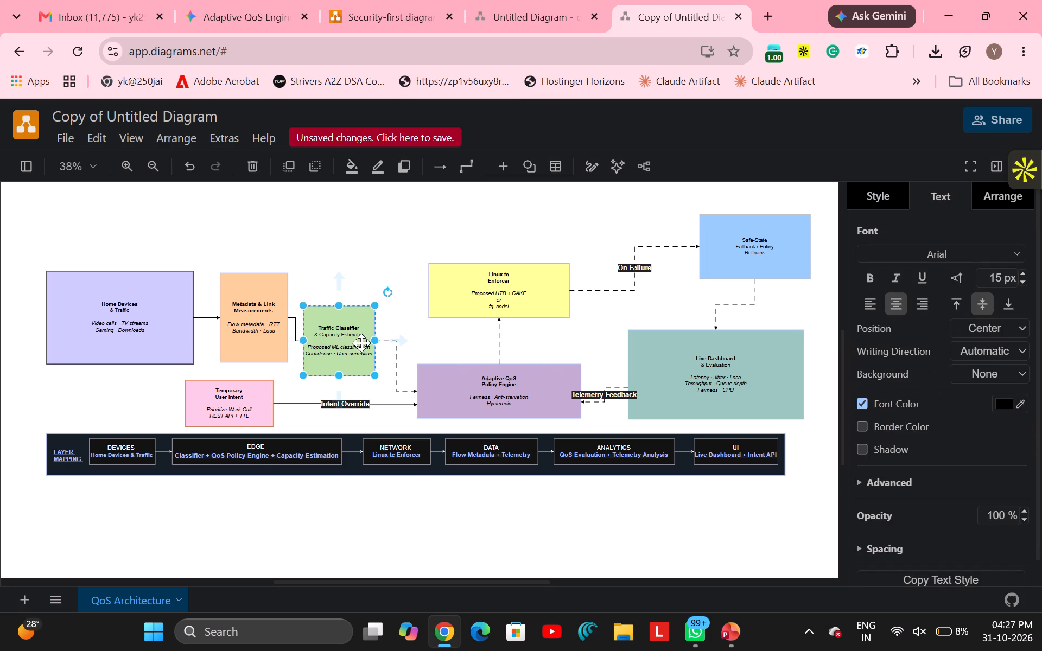
{"action": "left_click_drag", "start_coordinate": [353, 342], "coordinate": [364, 341]}
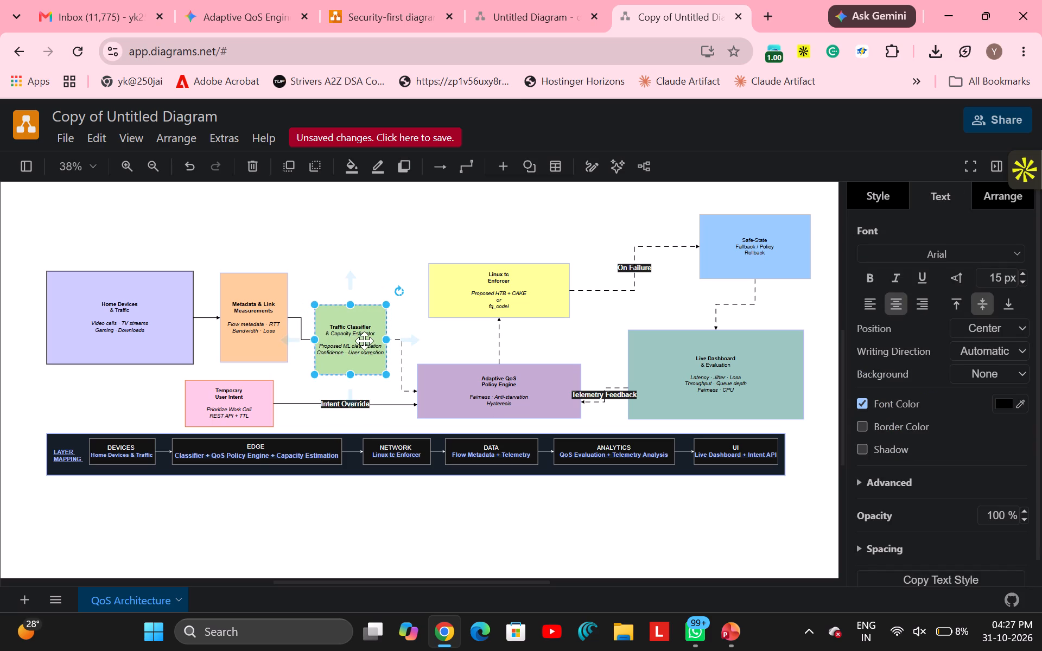
{"action": "left_click_drag", "start_coordinate": [384, 339], "coordinate": [409, 337]}
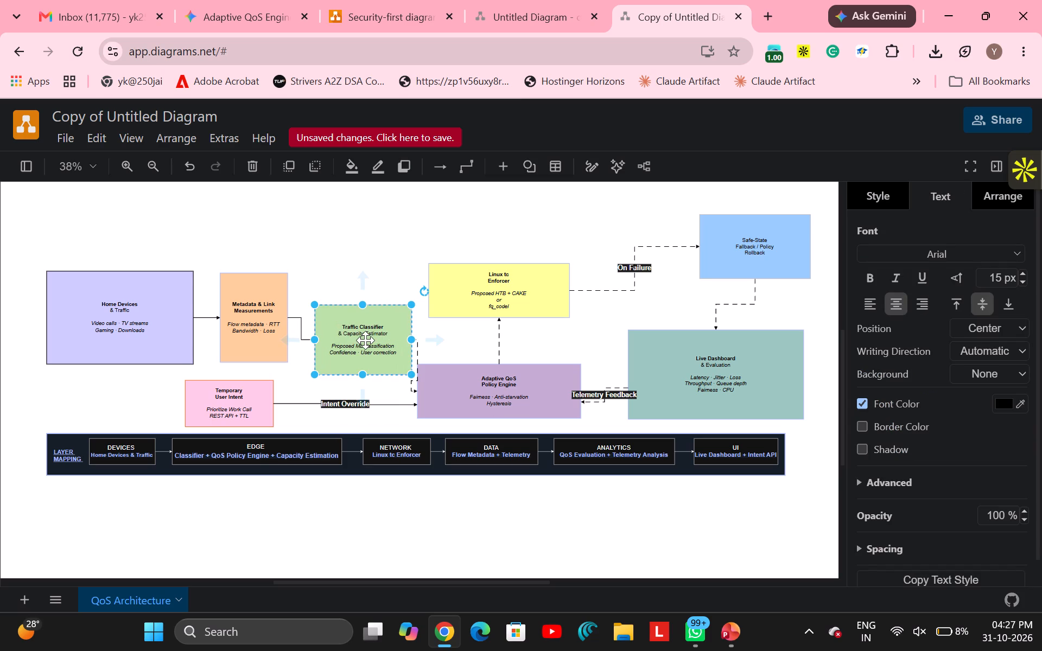
{"action": "left_click_drag", "start_coordinate": [365, 340], "coordinate": [365, 328]}
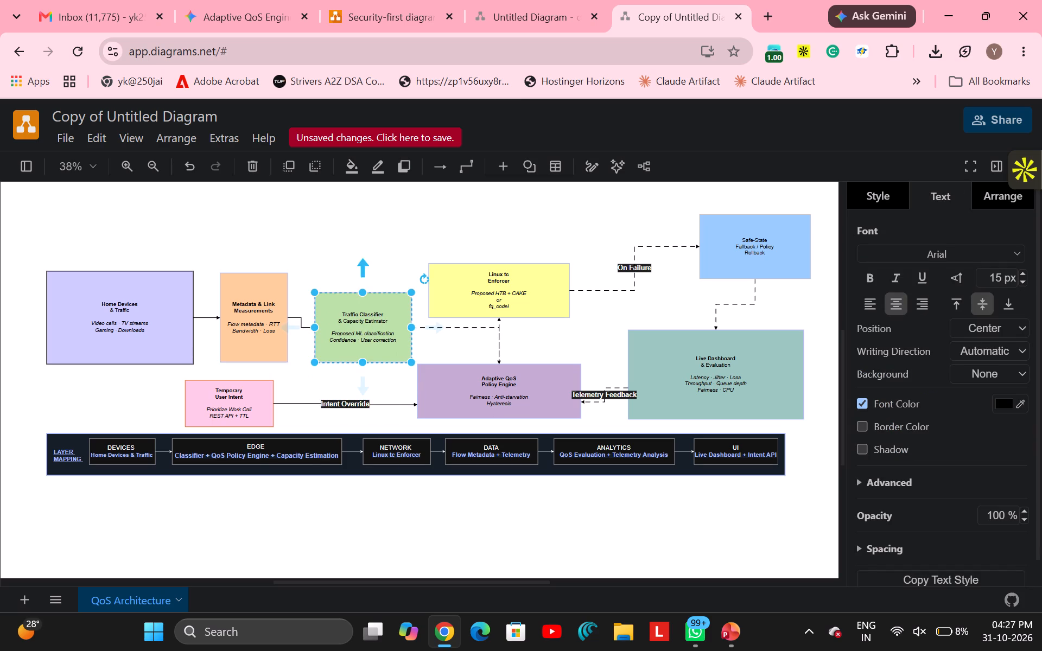
{"action": "left_click", "coordinate": [308, 207]}
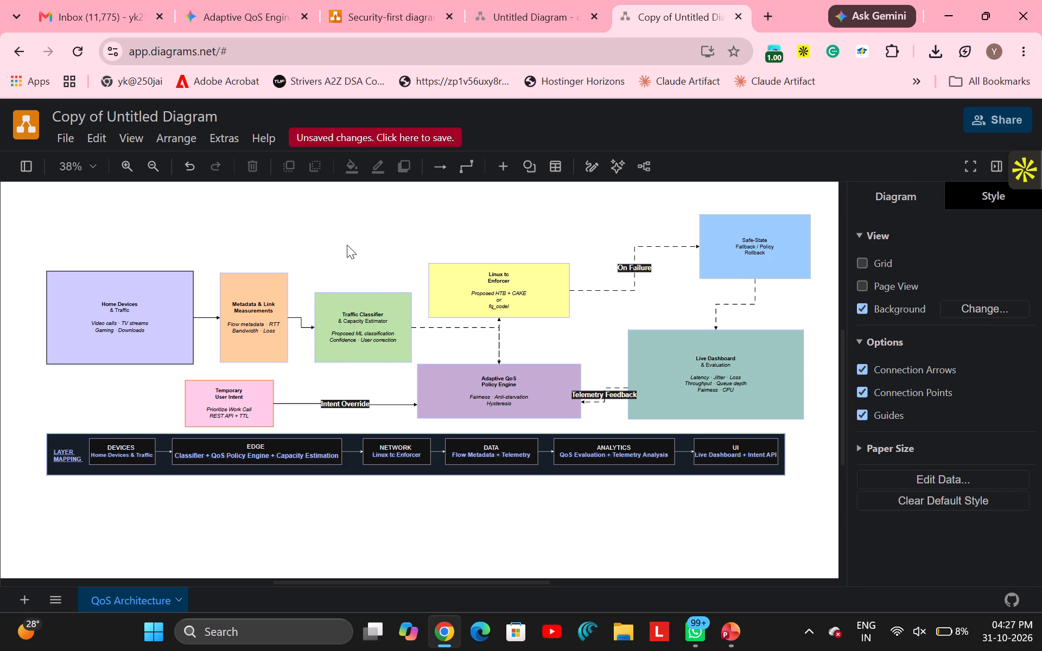
{"action": "left_click_drag", "start_coordinate": [353, 330], "coordinate": [343, 342]}
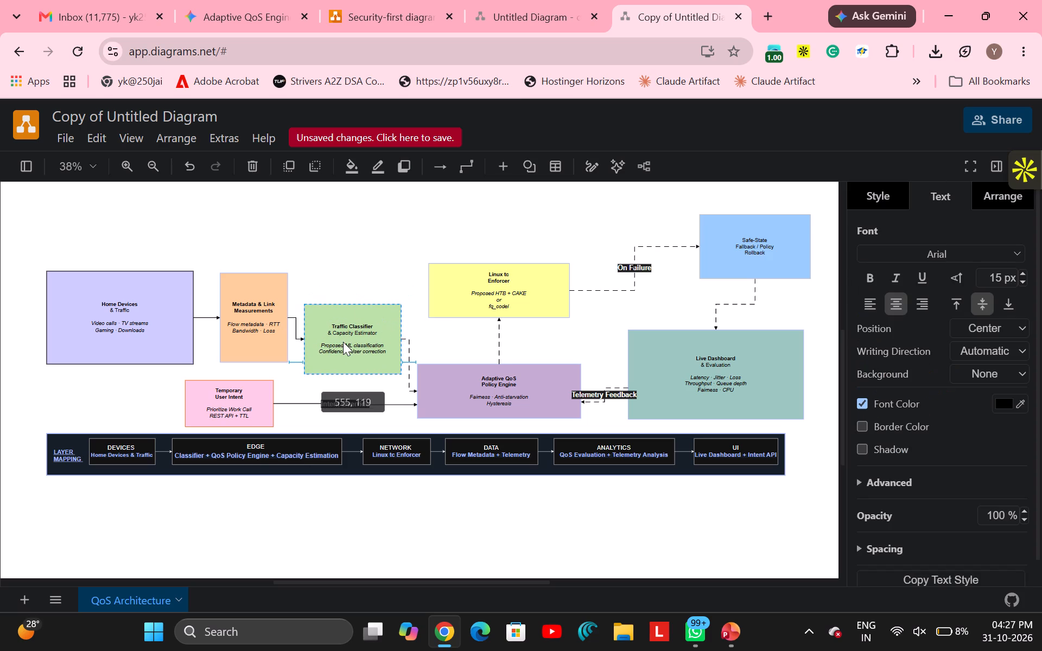
{"action": "left_click_drag", "start_coordinate": [343, 342], "coordinate": [341, 342]}
{"action": "left_click", "coordinate": [340, 232]}
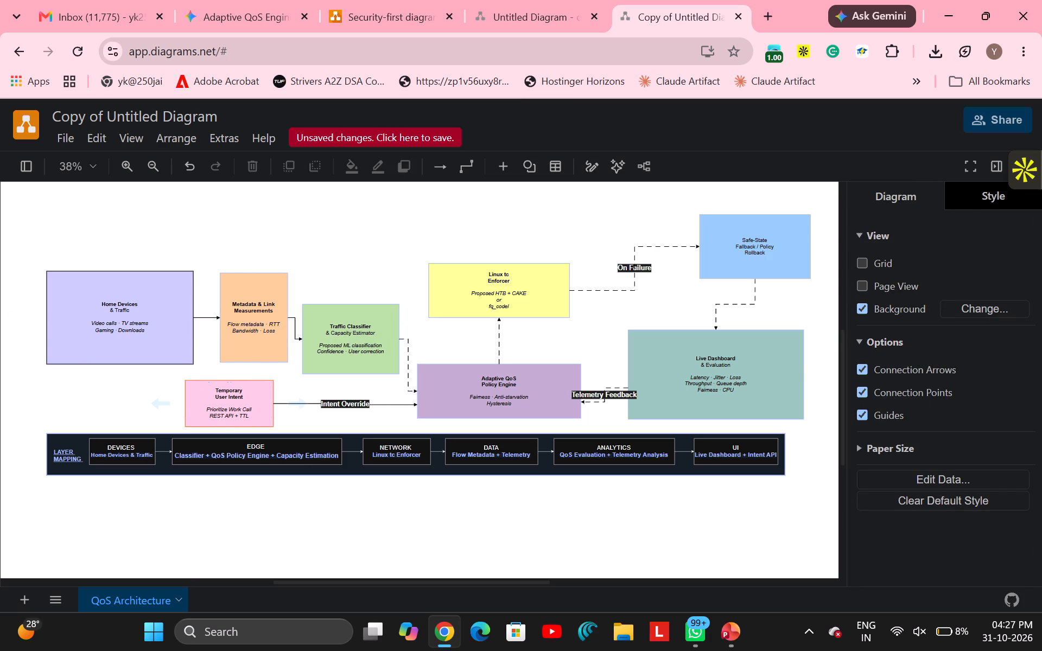
Shrink the Live Dashboard & Evaluation box from its lower-right corner and shift it right, away from the Adaptive QoS box.
{"action": "left_click", "coordinate": [707, 367]}
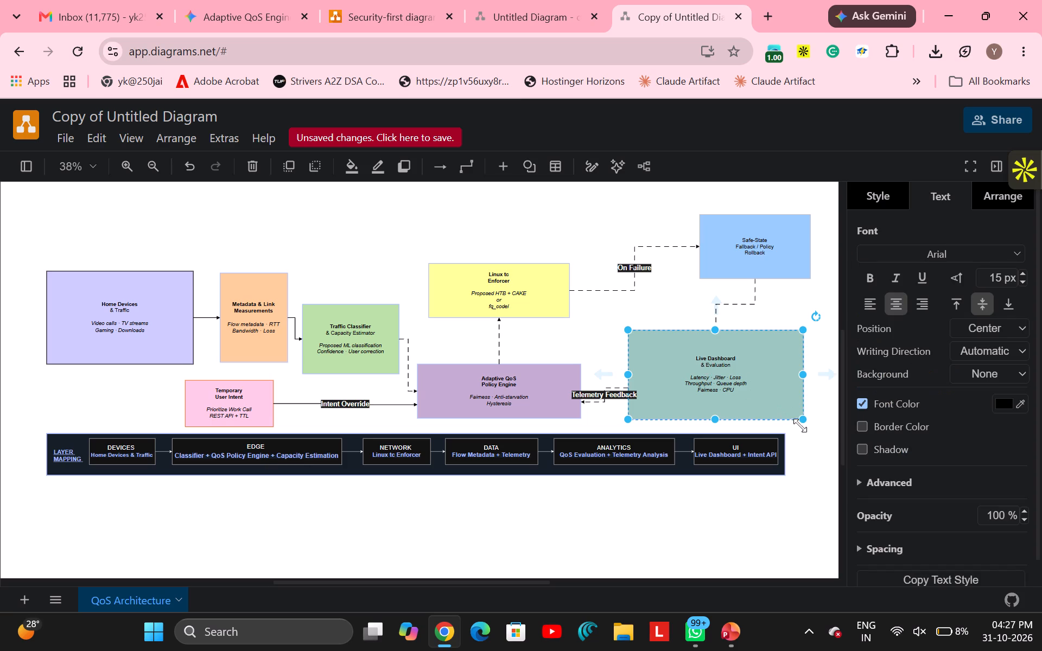
{"action": "left_click_drag", "start_coordinate": [802, 417], "coordinate": [786, 409]}
{"action": "left_click", "coordinate": [808, 412]}
{"action": "left_click_drag", "start_coordinate": [728, 378], "coordinate": [741, 379]}
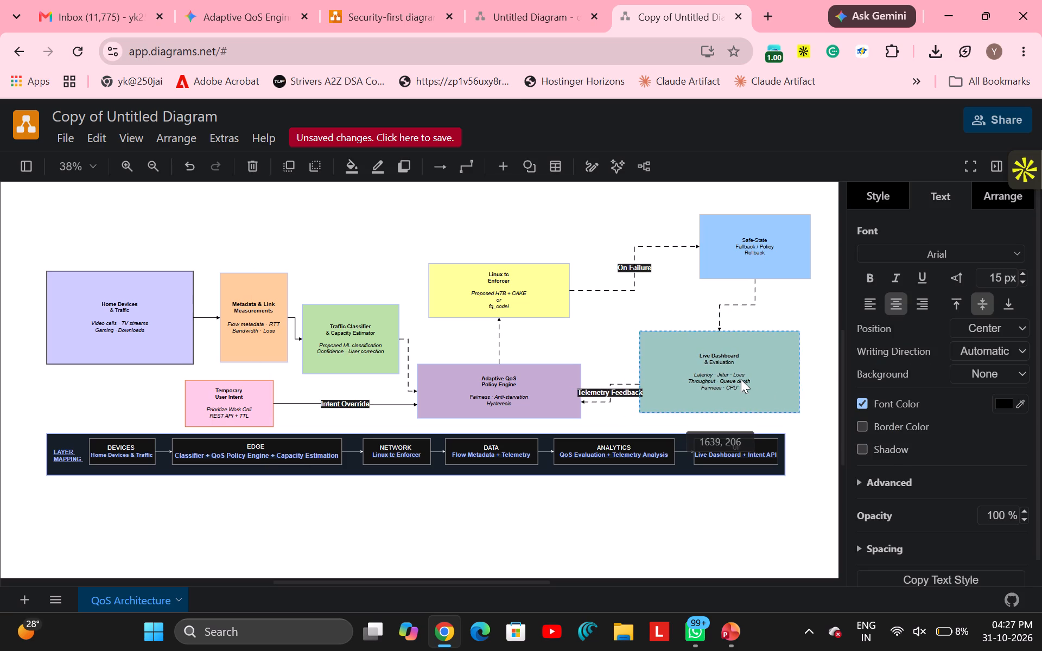
{"action": "left_click_drag", "start_coordinate": [741, 379], "coordinate": [741, 380]}
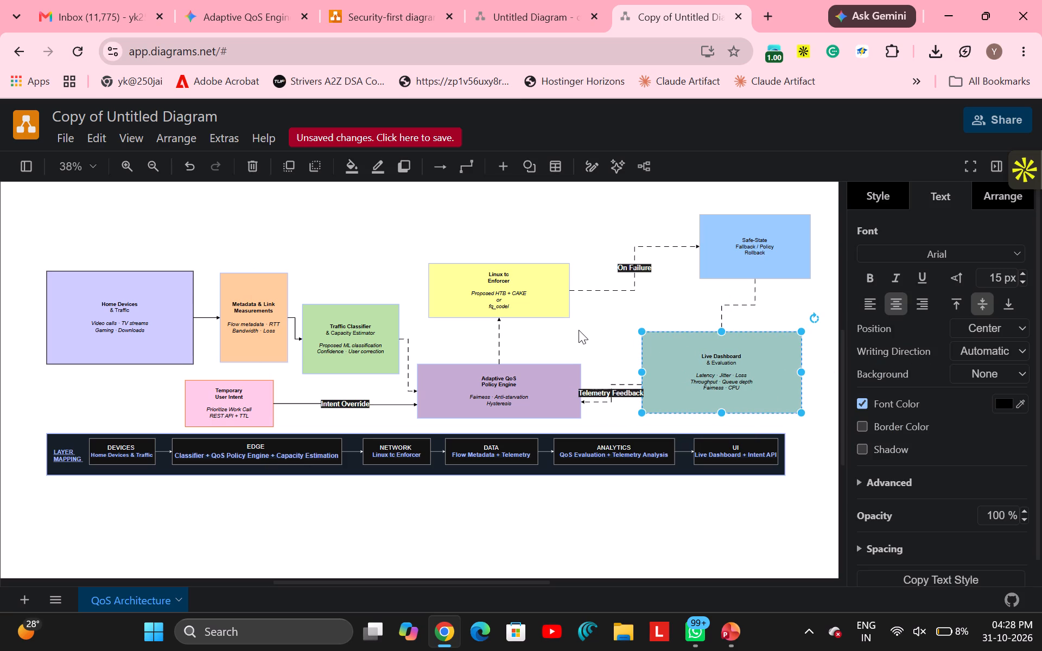
{"action": "left_click", "coordinate": [579, 330]}
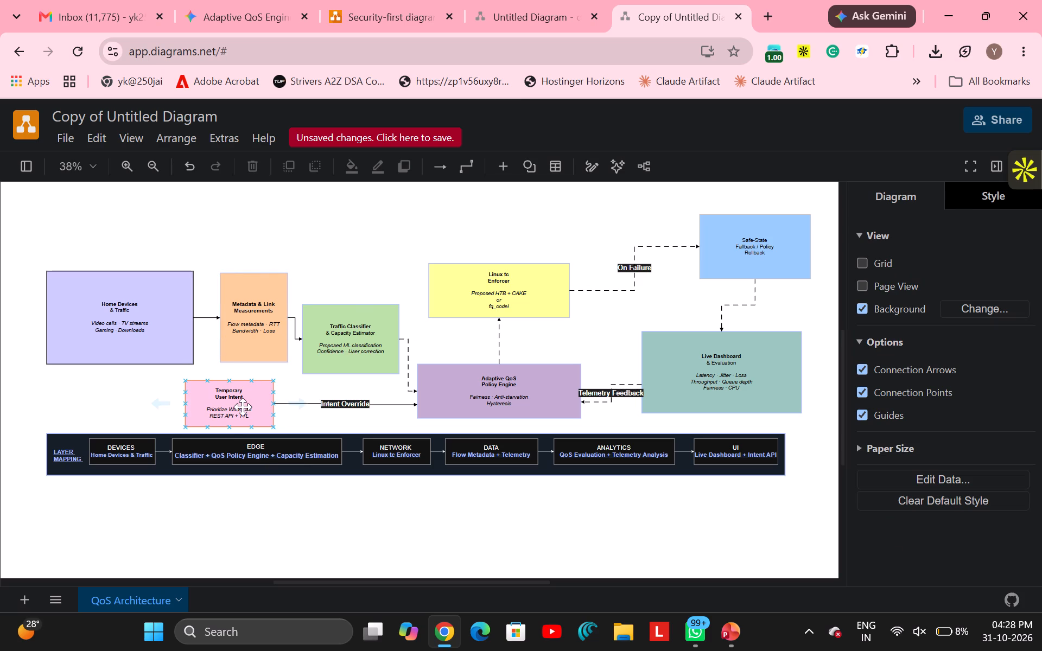
Widen the Temporary User Intent box by extending its left edge beneath the Home Devices box.
{"action": "left_click", "coordinate": [242, 409]}
{"action": "left_click_drag", "start_coordinate": [177, 404], "coordinate": [157, 401]}
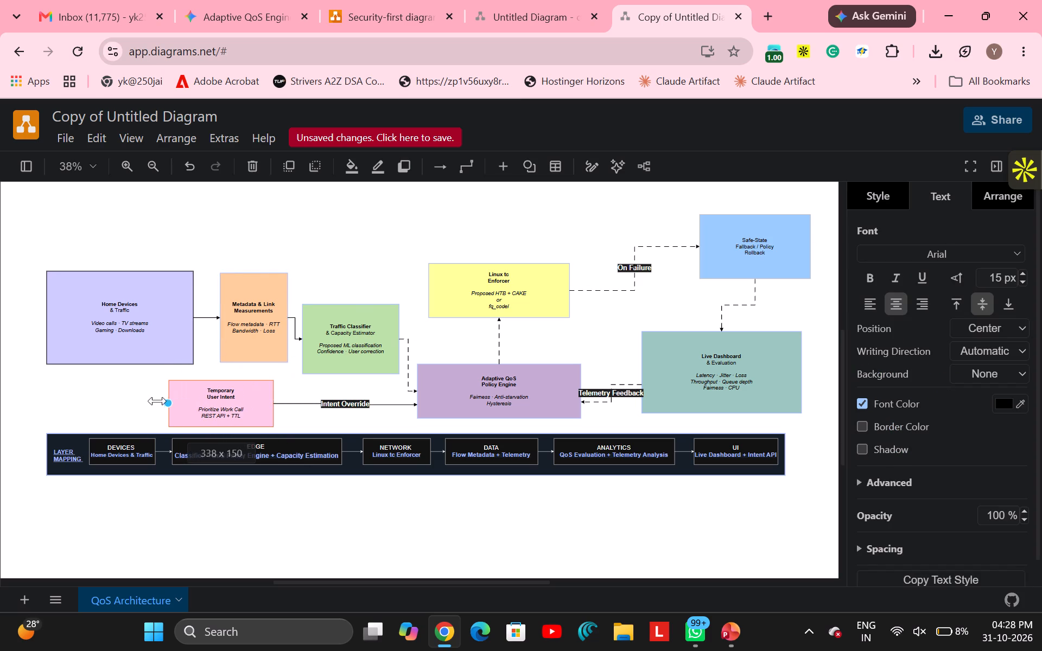
{"action": "left_click_drag", "start_coordinate": [157, 401], "coordinate": [128, 398]}
{"action": "left_click", "coordinate": [145, 210]}
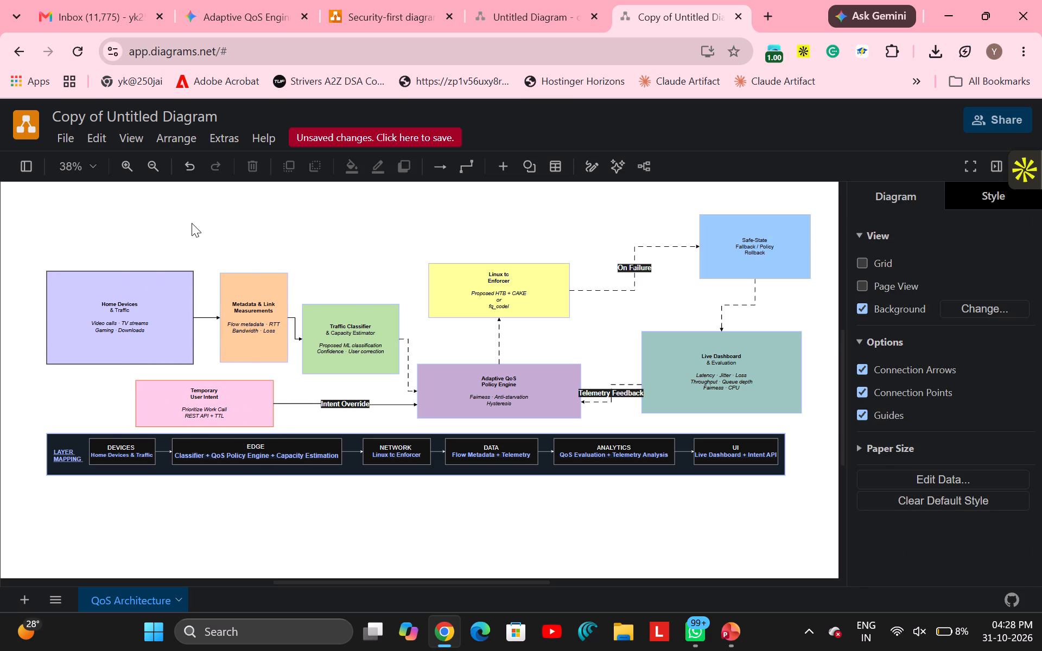
Move the Traffic Classifier & Capacity Estimator box slightly up and right, away from the Metadata box.
{"action": "left_click_drag", "start_coordinate": [365, 343], "coordinate": [370, 334]}
{"action": "left_click", "coordinate": [348, 227]}
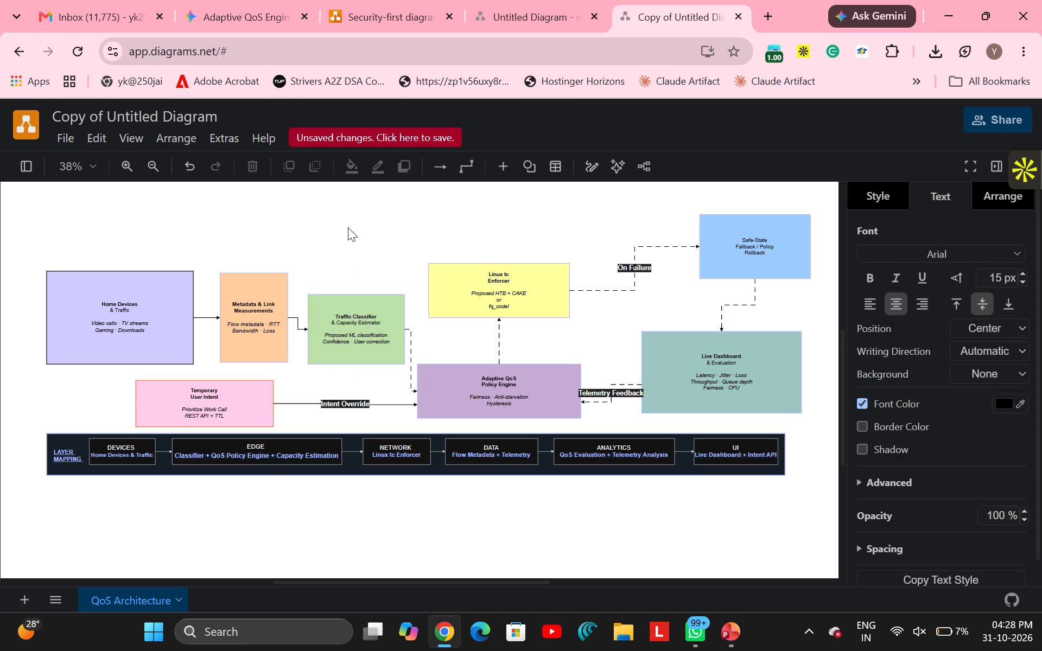
Move the Home Devices & Traffic box left and extend the Metadata & Link Measurements box leftward into the freed space.
{"action": "left_click_drag", "start_coordinate": [112, 314], "coordinate": [95, 314]}
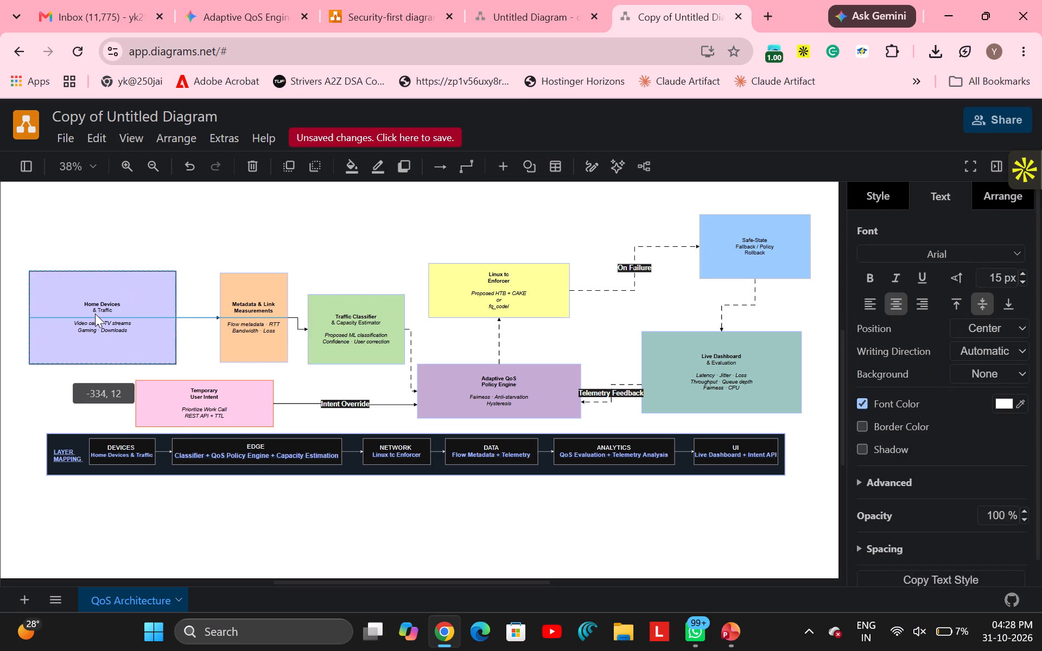
{"action": "left_click_drag", "start_coordinate": [95, 314], "coordinate": [93, 314]}
{"action": "left_click", "coordinate": [224, 325]}
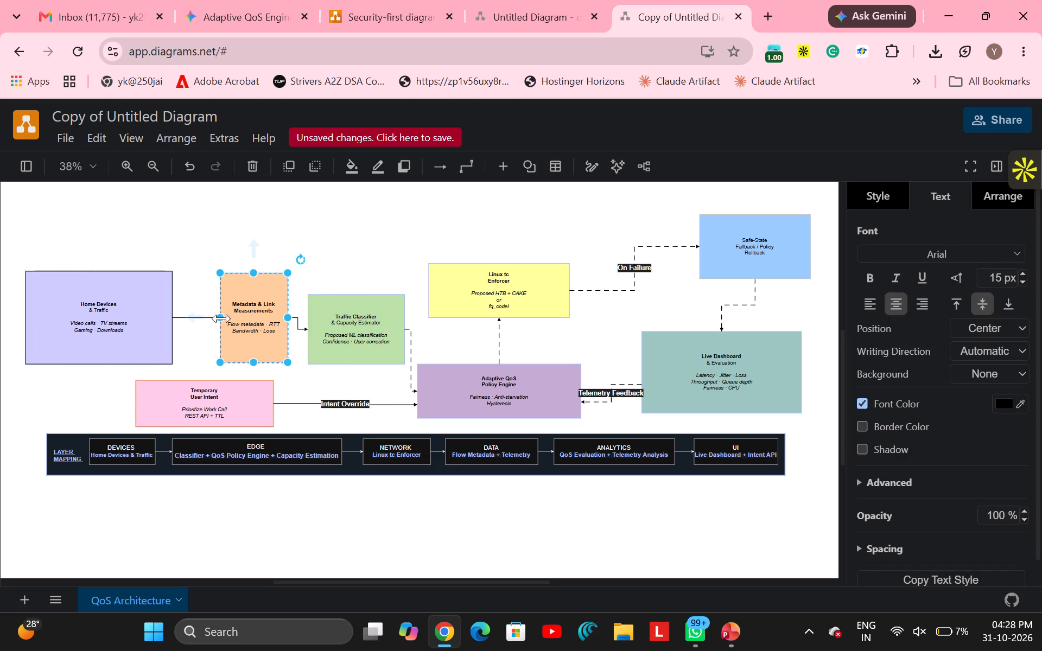
{"action": "left_click_drag", "start_coordinate": [219, 316], "coordinate": [194, 316]}
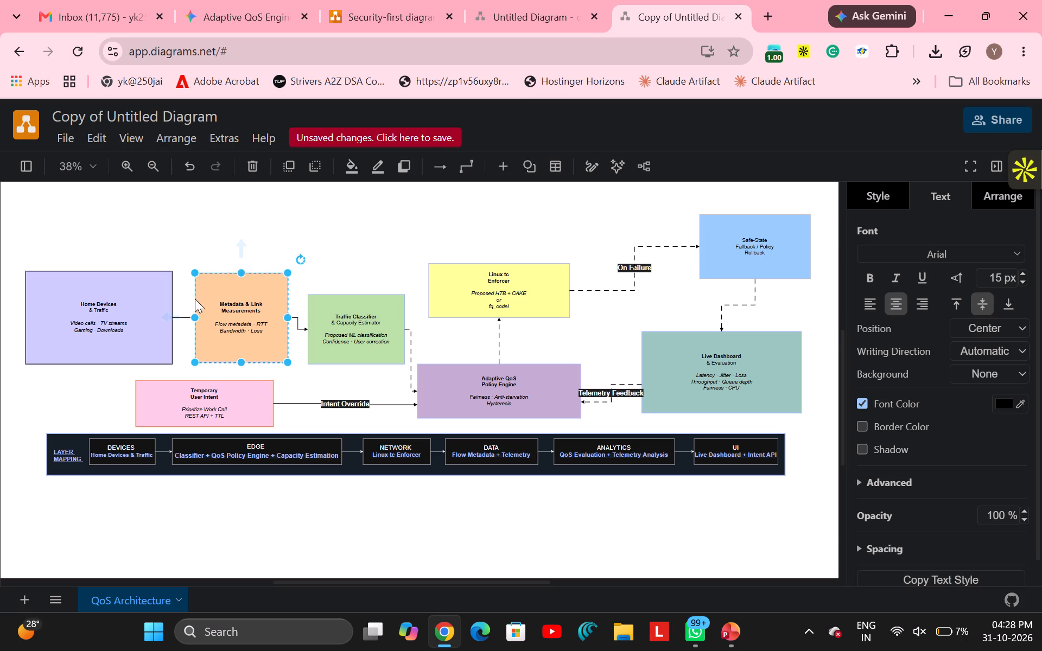
{"action": "left_click", "coordinate": [198, 212]}
Narrow the Home Devices & Traffic box from its left edge to a width of about 393.
{"action": "left_click", "coordinate": [78, 330]}
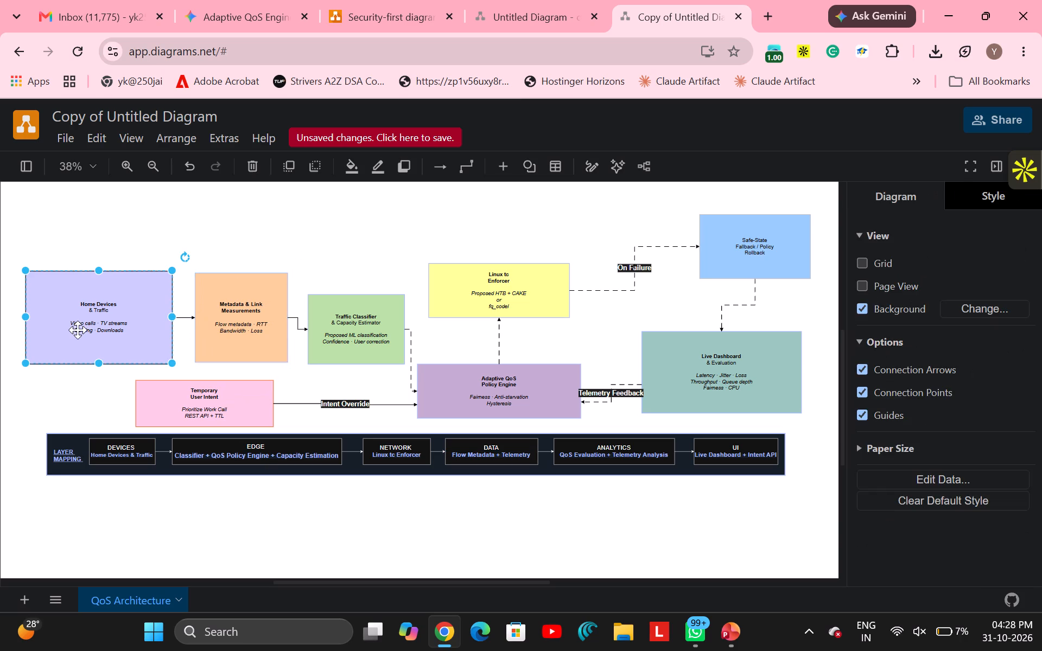
{"action": "left_click_drag", "start_coordinate": [27, 321], "coordinate": [52, 325]}
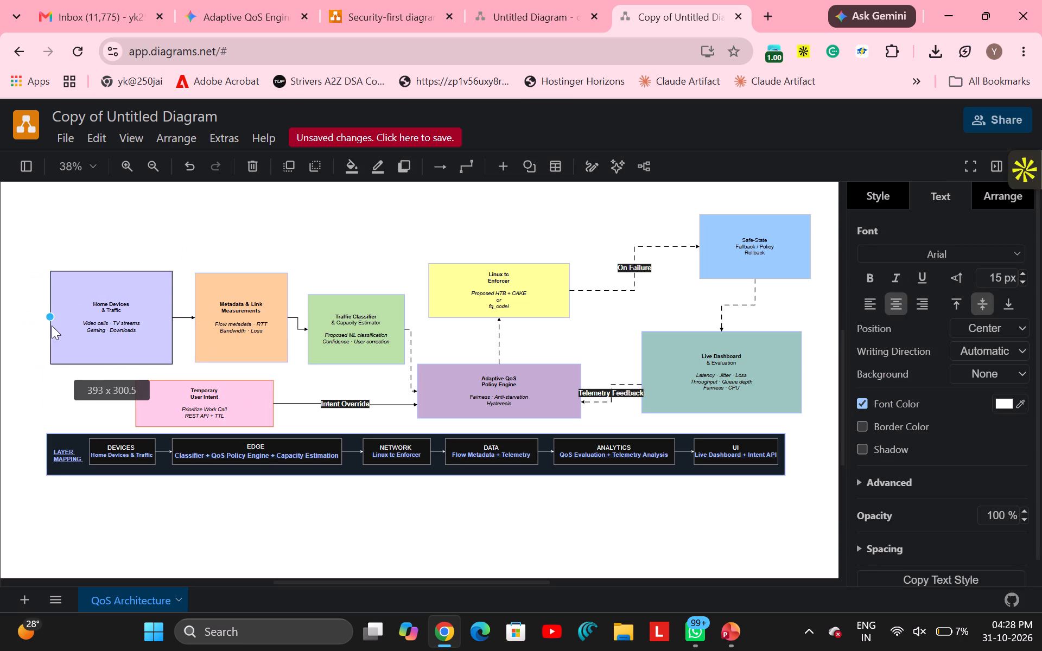
{"action": "left_click_drag", "start_coordinate": [52, 325], "coordinate": [52, 325]}
Dismiss the low-battery dialog and notification, and clear the diagram selection.
{"action": "left_click", "coordinate": [69, 202]}
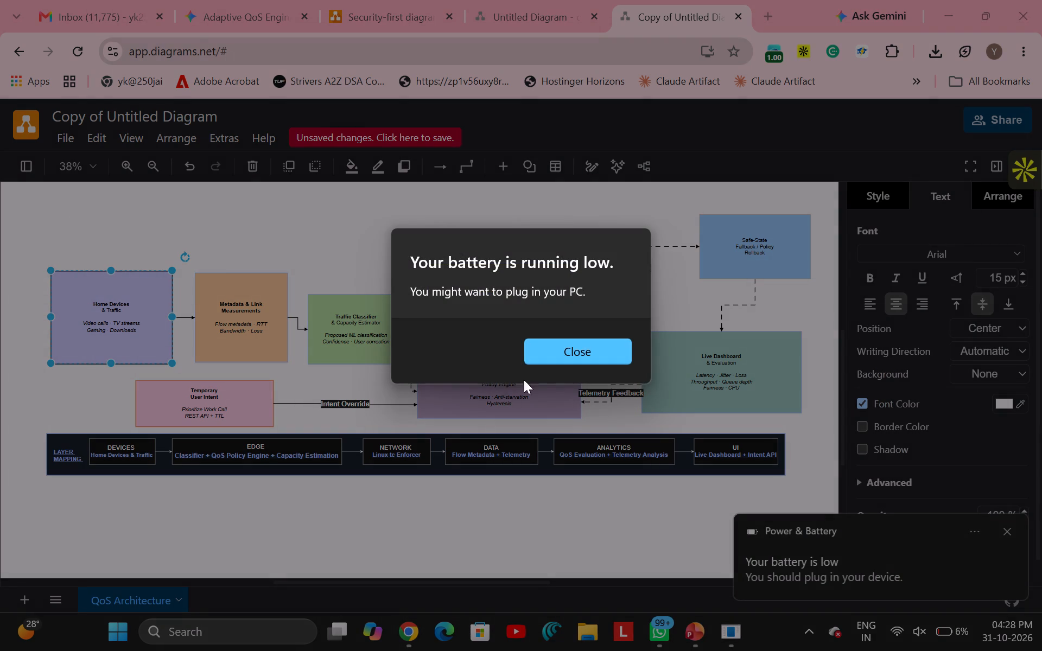
{"action": "left_click", "coordinate": [536, 356]}
{"action": "left_click", "coordinate": [1006, 536]}
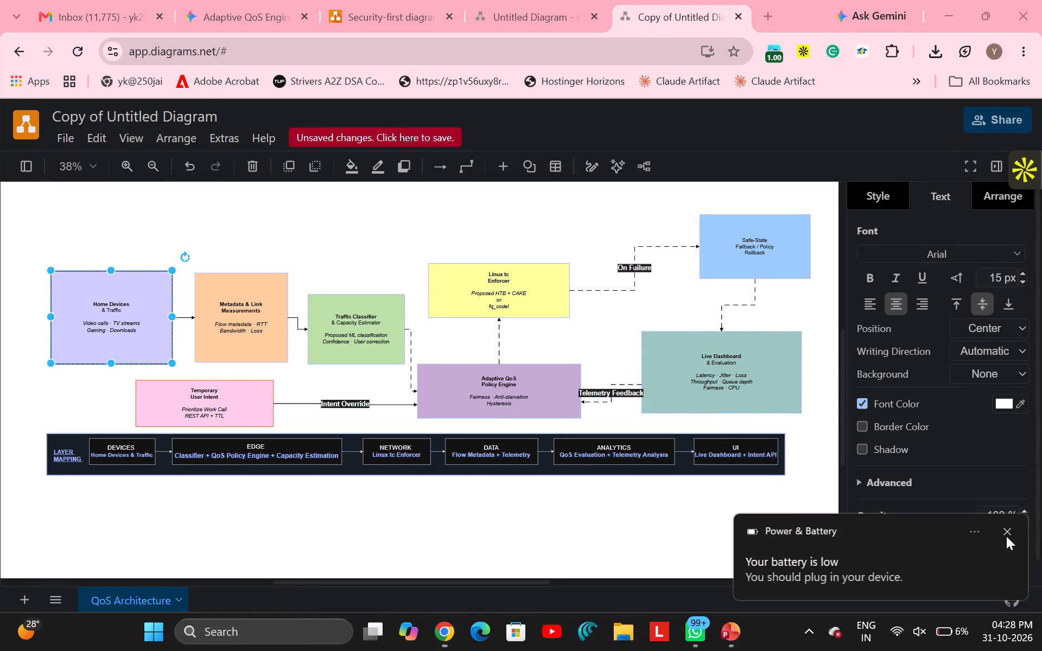
{"action": "left_click", "coordinate": [542, 229]}
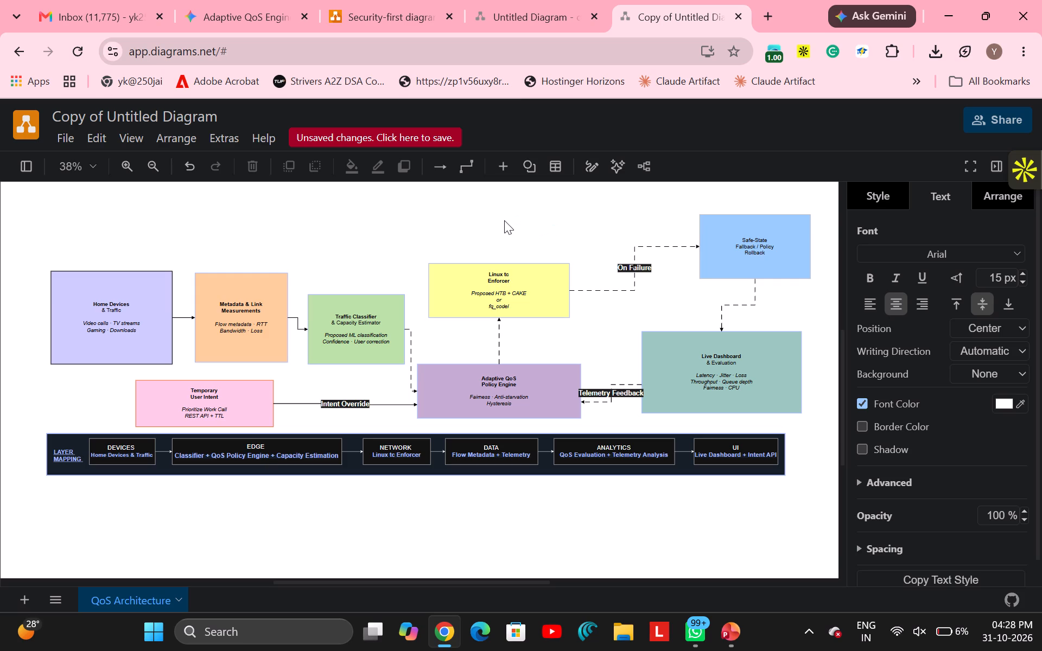
Widen the Home Devices & Traffic box slightly by extending its left edge outward.
{"action": "left_click", "coordinate": [80, 295]}
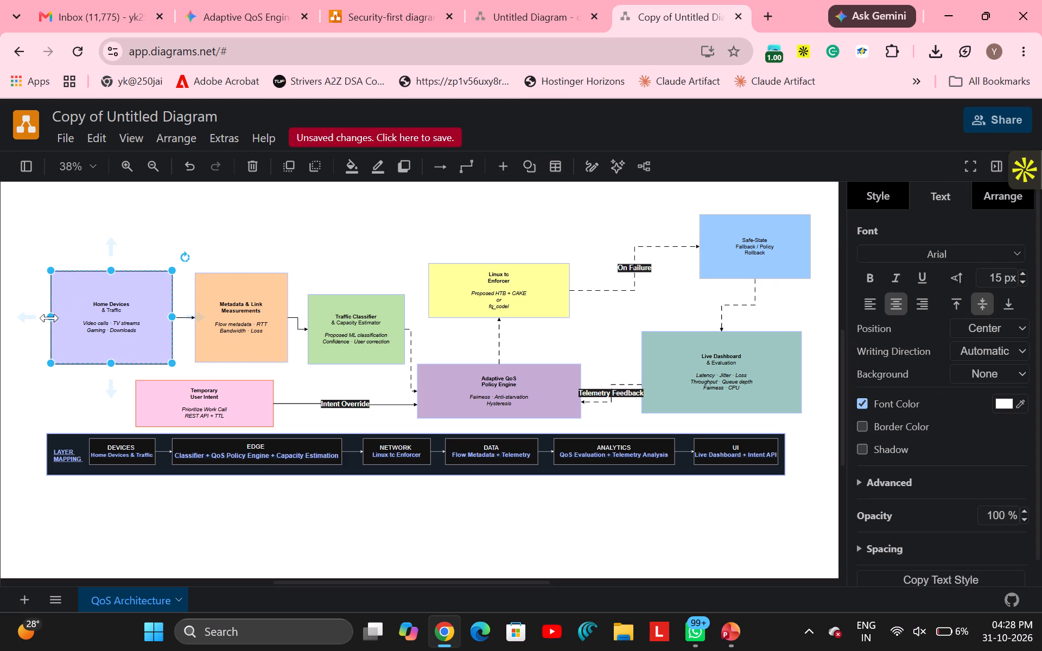
{"action": "left_click_drag", "start_coordinate": [49, 318], "coordinate": [45, 318]}
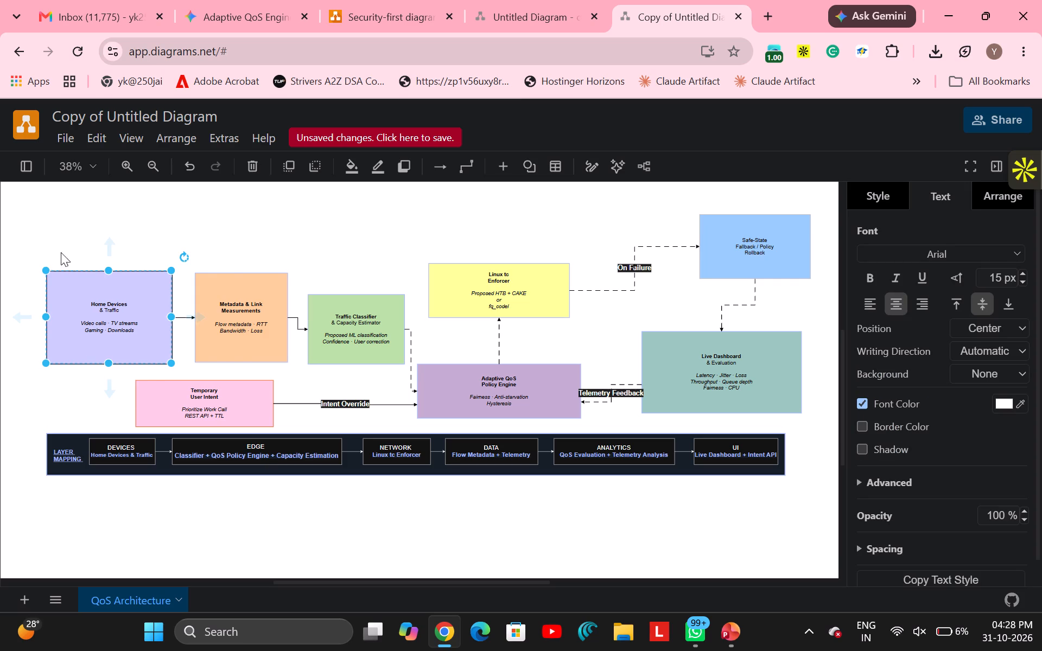
{"action": "left_click", "coordinate": [61, 229]}
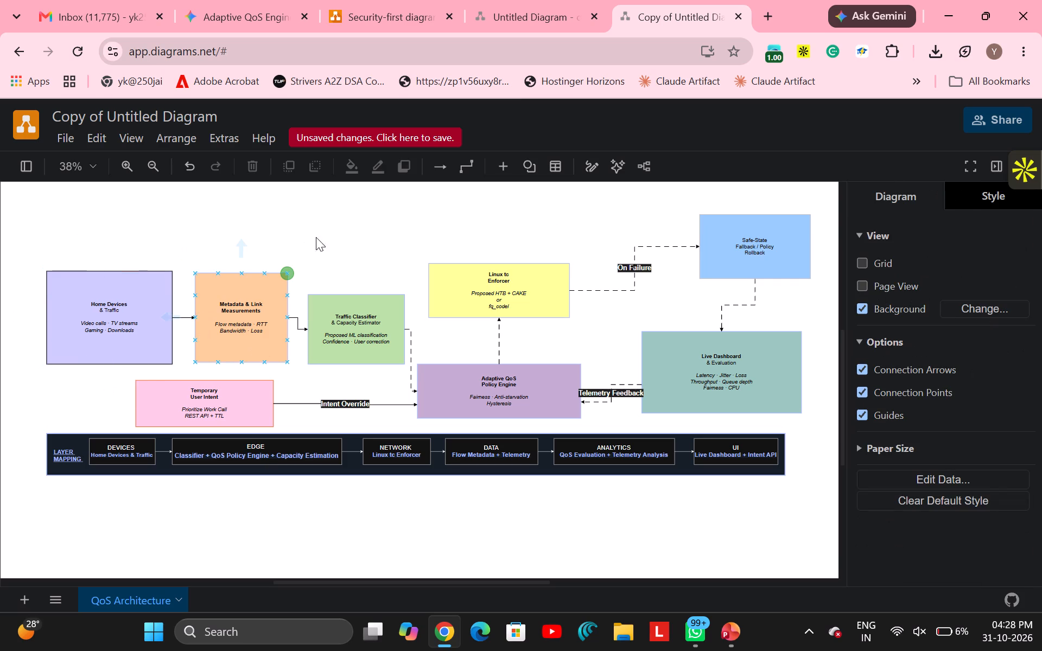
Move the Linux tc Enforcer box right to about 1038, -18, farther from the Traffic Classifier box.
{"action": "left_click_drag", "start_coordinate": [493, 284], "coordinate": [514, 279]}
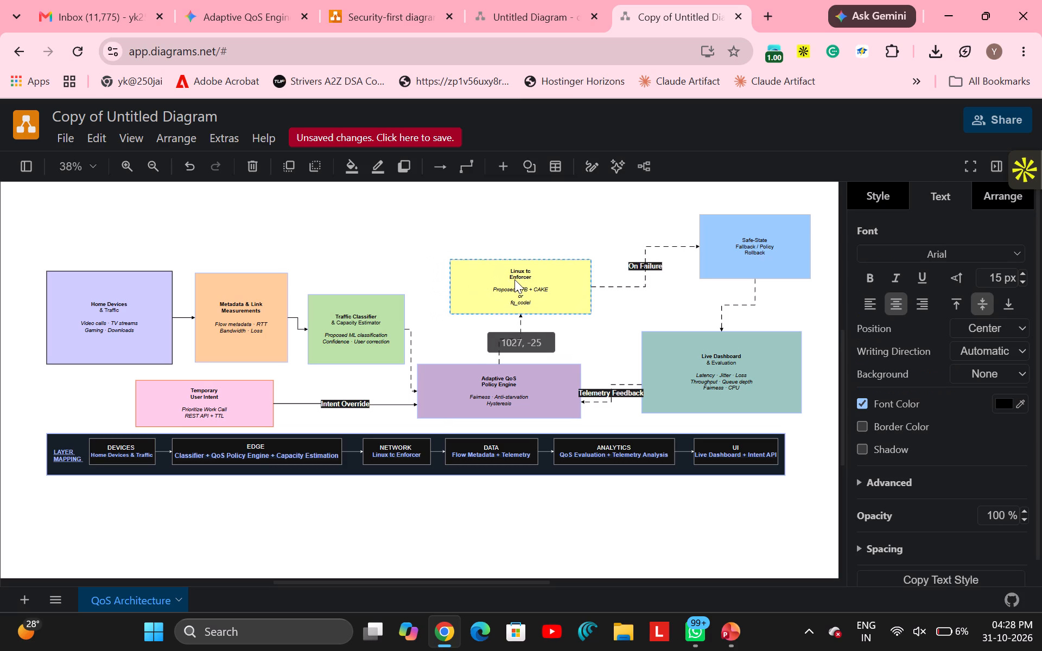
{"action": "left_click_drag", "start_coordinate": [514, 279], "coordinate": [494, 274]}
{"action": "left_click", "coordinate": [397, 225]}
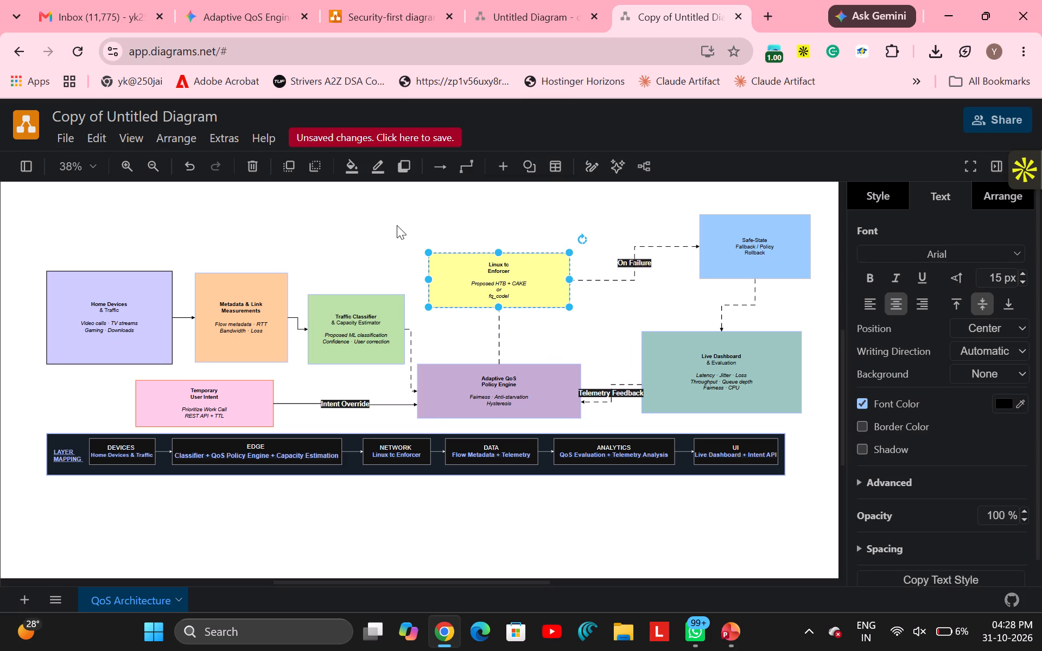
{"action": "left_click", "coordinate": [526, 295]}
{"action": "left_click_drag", "start_coordinate": [526, 295], "coordinate": [551, 303]}
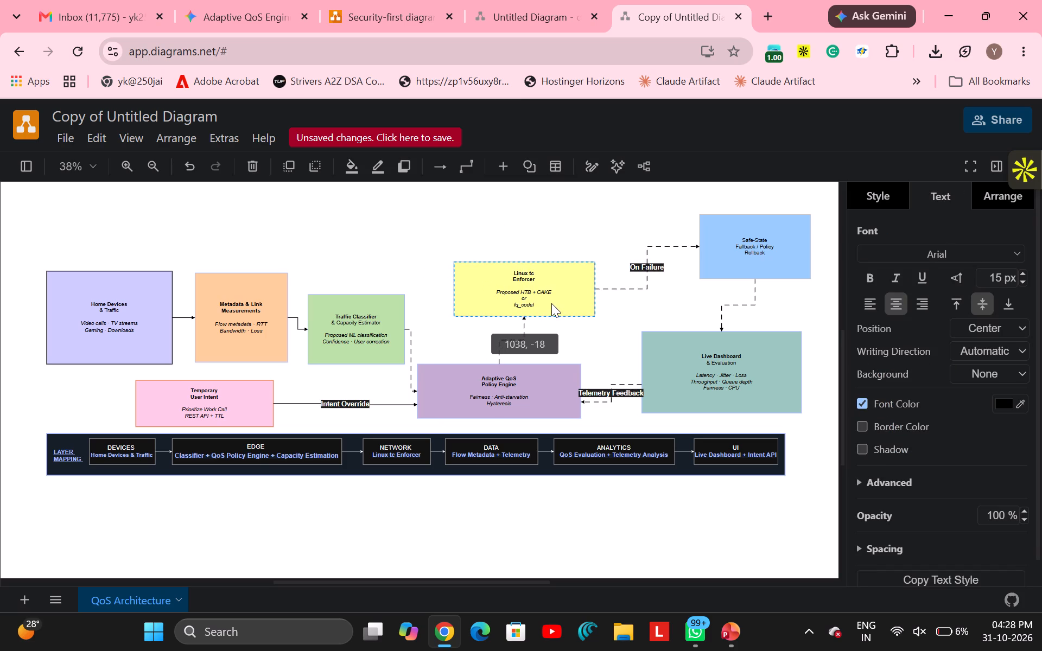
{"action": "left_click_drag", "start_coordinate": [551, 303], "coordinate": [551, 303]}
{"action": "left_click", "coordinate": [516, 225]}
{"action": "left_click", "coordinate": [386, 260]}
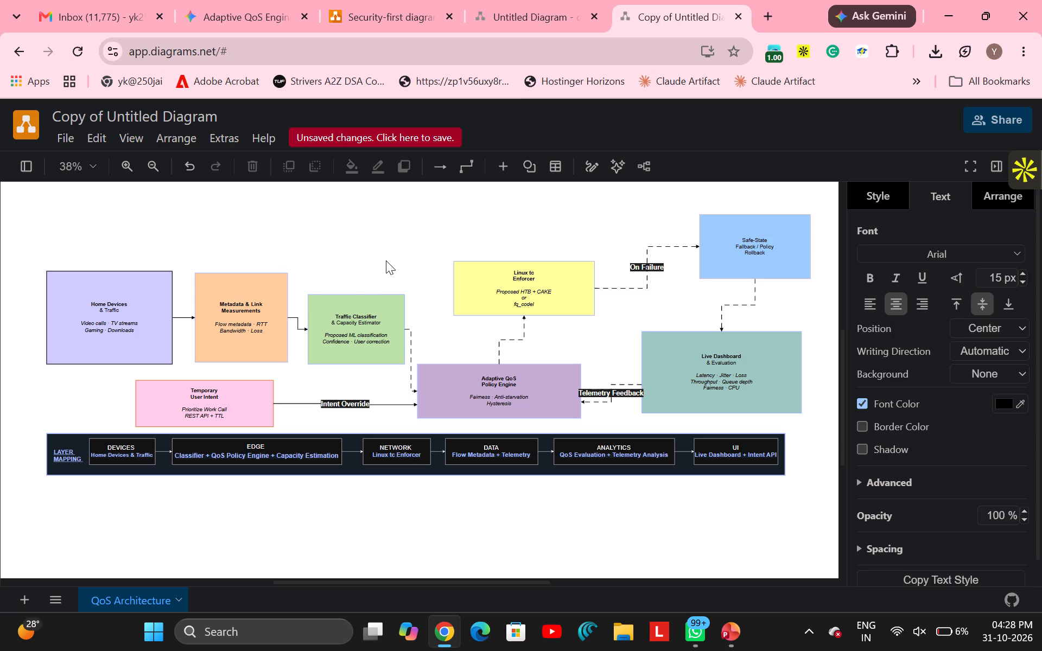
Reposition the Traffic Classifier & Capacity Estimator box slightly lower and closer to the Metadata & Link Measurements box.
{"action": "left_click_drag", "start_coordinate": [362, 337], "coordinate": [384, 315]}
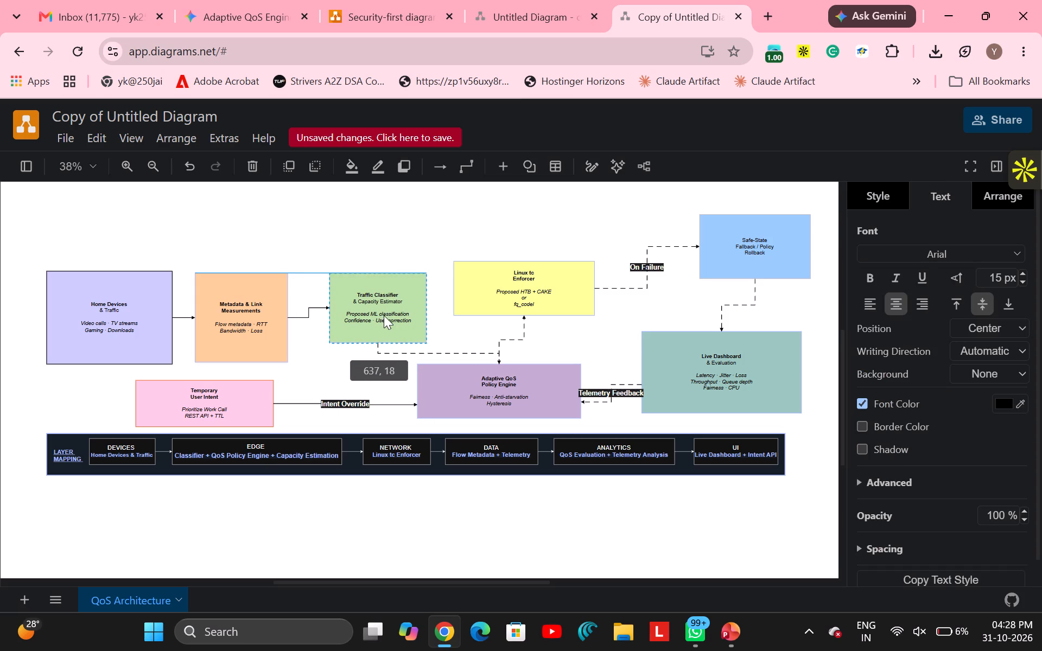
{"action": "left_click_drag", "start_coordinate": [384, 315], "coordinate": [377, 321]}
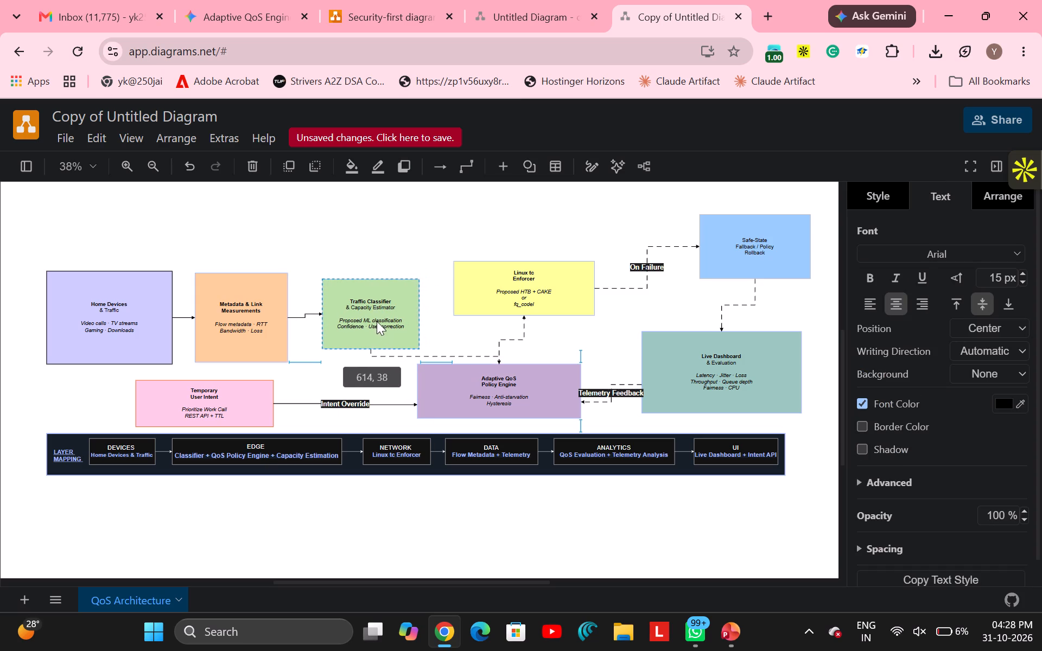
{"action": "left_click_drag", "start_coordinate": [377, 321], "coordinate": [366, 324]}
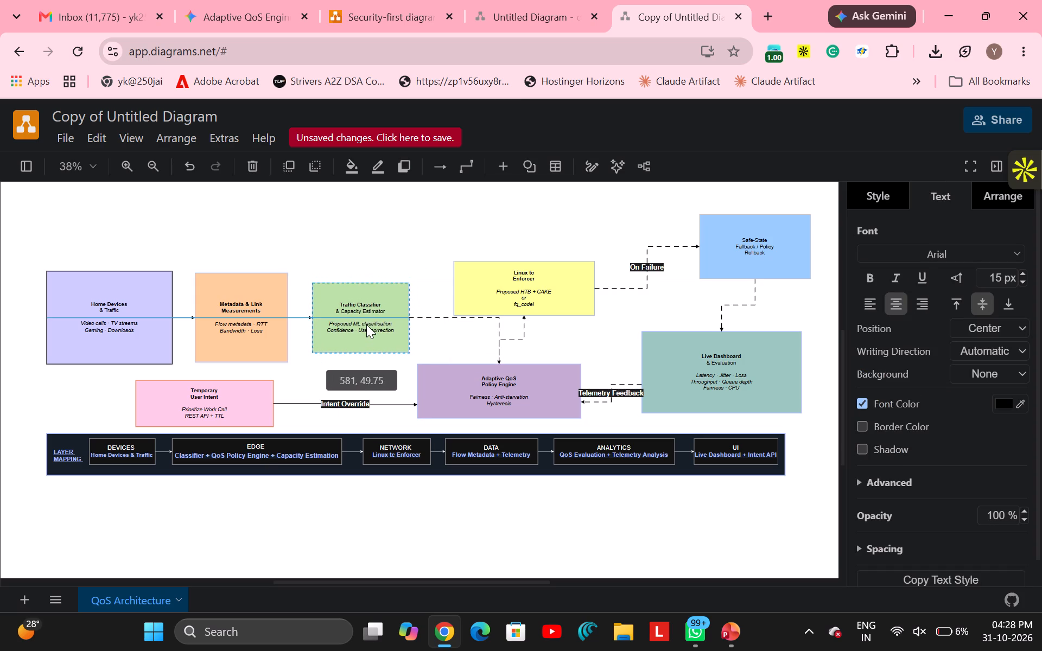
{"action": "left_click_drag", "start_coordinate": [366, 324], "coordinate": [370, 340]}
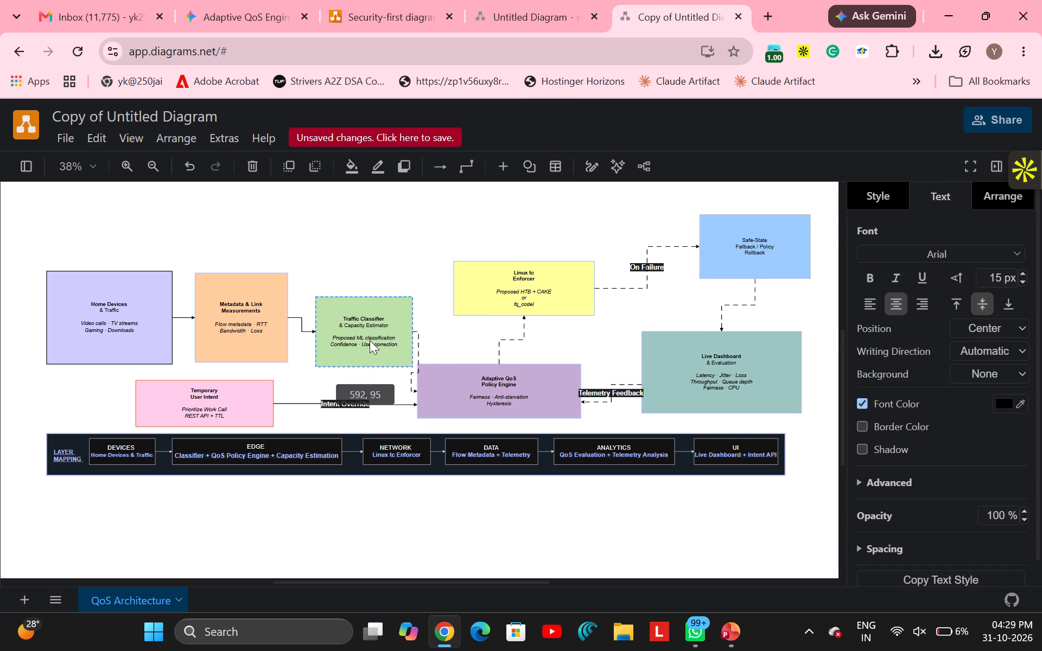
{"action": "left_click_drag", "start_coordinate": [370, 340], "coordinate": [370, 335]}
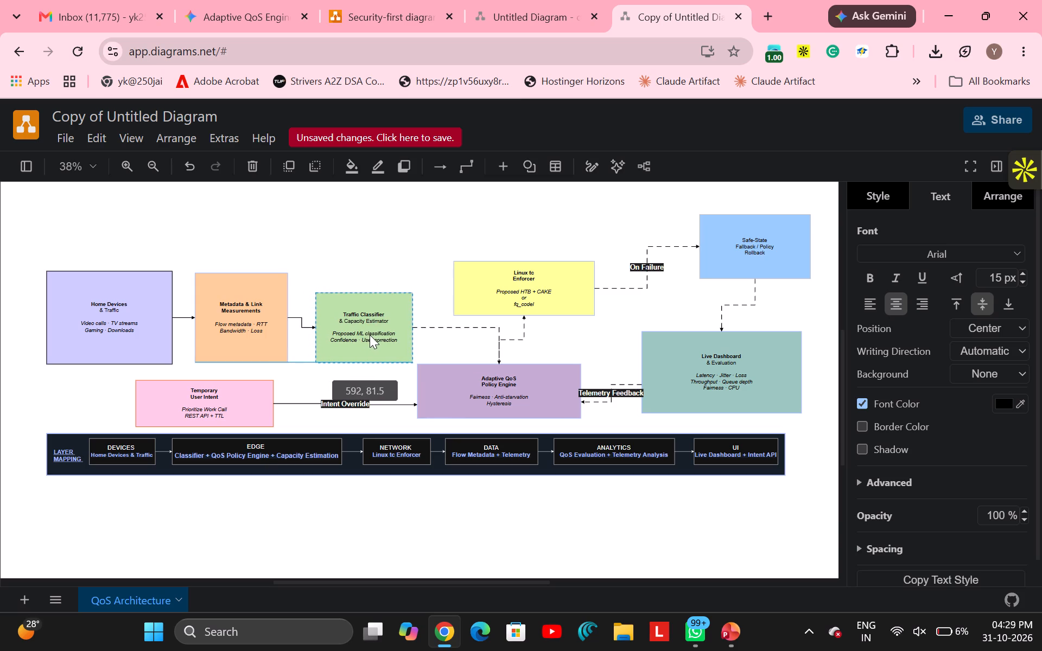
{"action": "left_click_drag", "start_coordinate": [370, 335], "coordinate": [353, 350]}
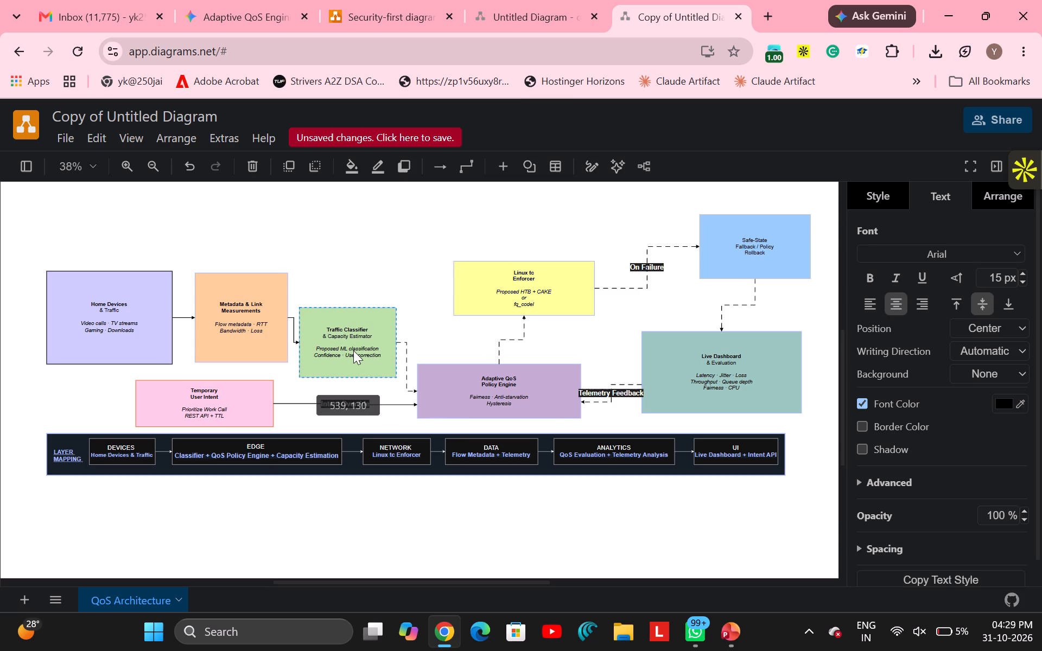
{"action": "left_click_drag", "start_coordinate": [353, 350], "coordinate": [358, 348]}
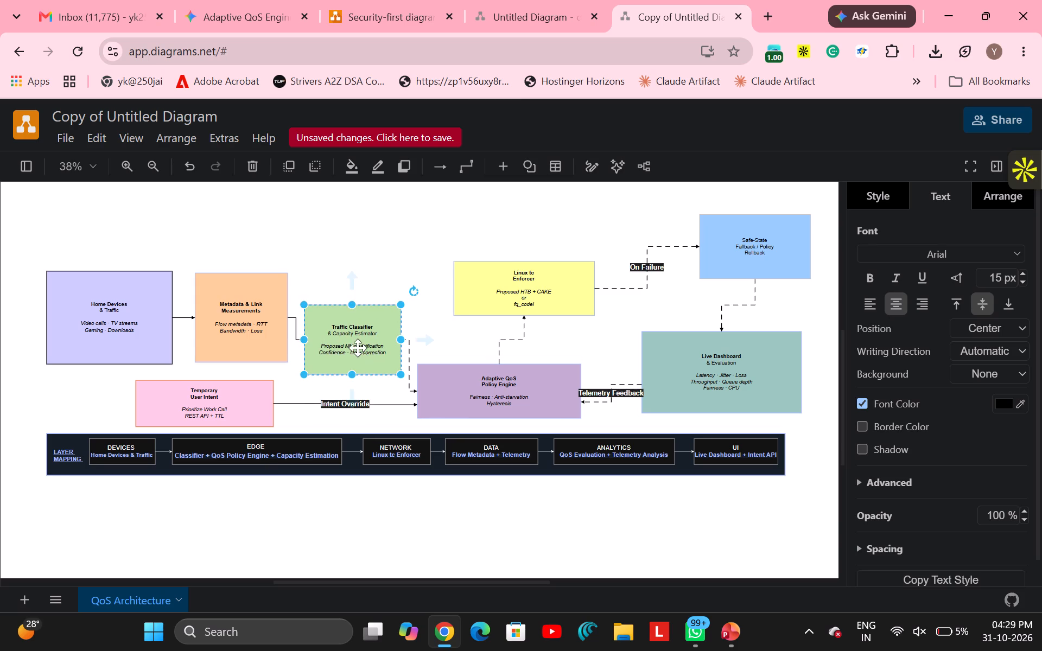
{"action": "left_click", "coordinate": [353, 206]}
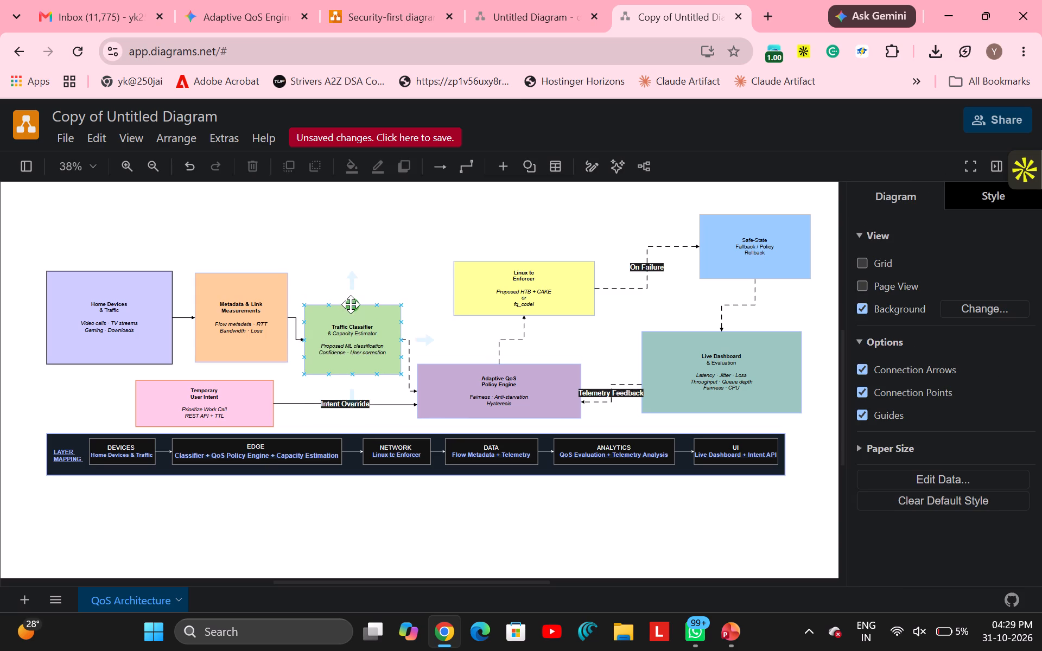
Extend the Traffic Classifier & Capacity Estimator box upward until its top nearly aligns with the Metadata & Link Measurements box.
{"action": "left_click_drag", "start_coordinate": [351, 304], "coordinate": [356, 280]}
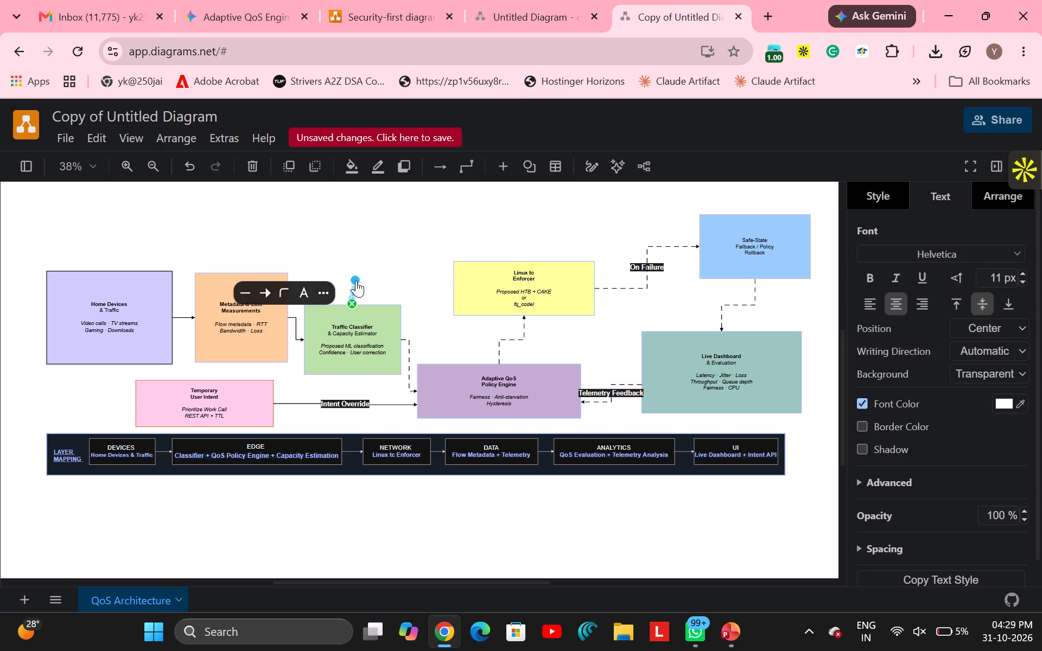
{"action": "key", "text": "ctrl+z"}
{"action": "left_click", "coordinate": [350, 346]}
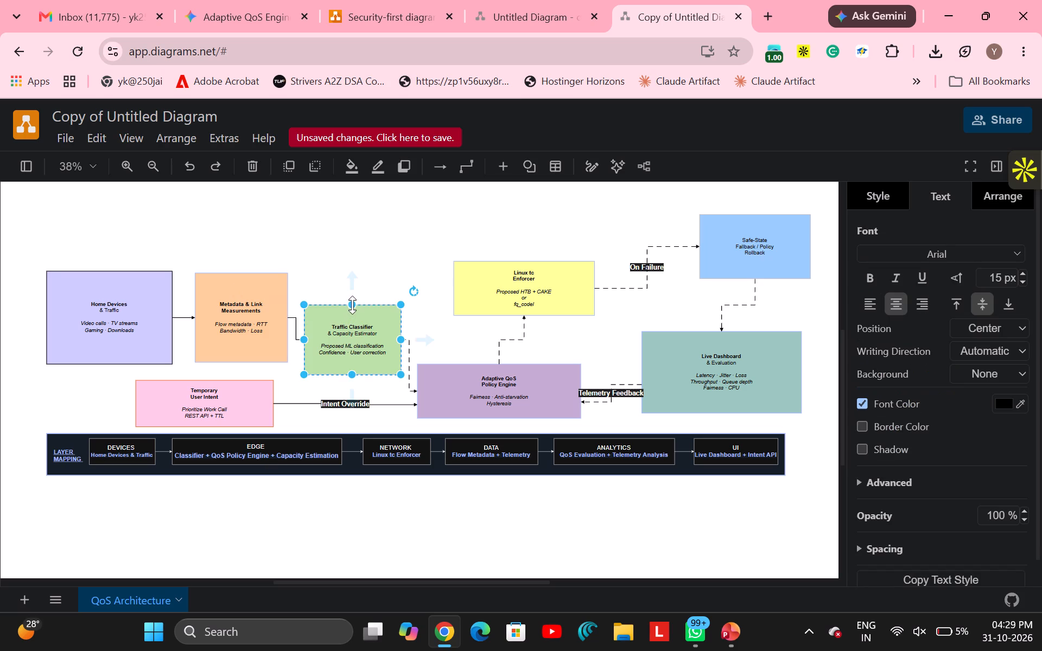
{"action": "left_click_drag", "start_coordinate": [352, 305], "coordinate": [356, 276]}
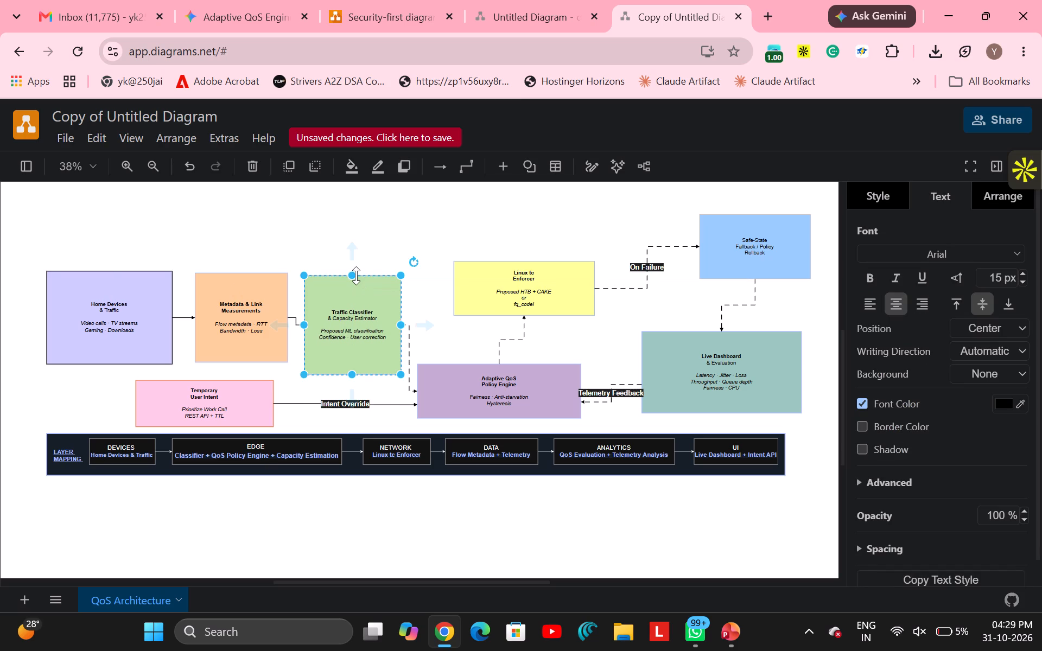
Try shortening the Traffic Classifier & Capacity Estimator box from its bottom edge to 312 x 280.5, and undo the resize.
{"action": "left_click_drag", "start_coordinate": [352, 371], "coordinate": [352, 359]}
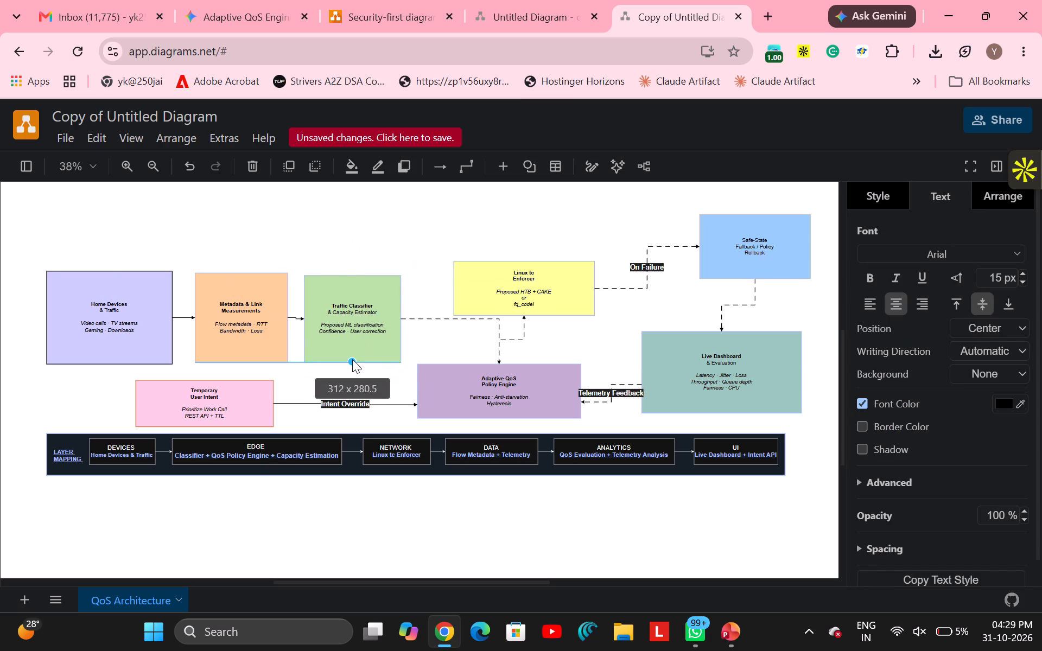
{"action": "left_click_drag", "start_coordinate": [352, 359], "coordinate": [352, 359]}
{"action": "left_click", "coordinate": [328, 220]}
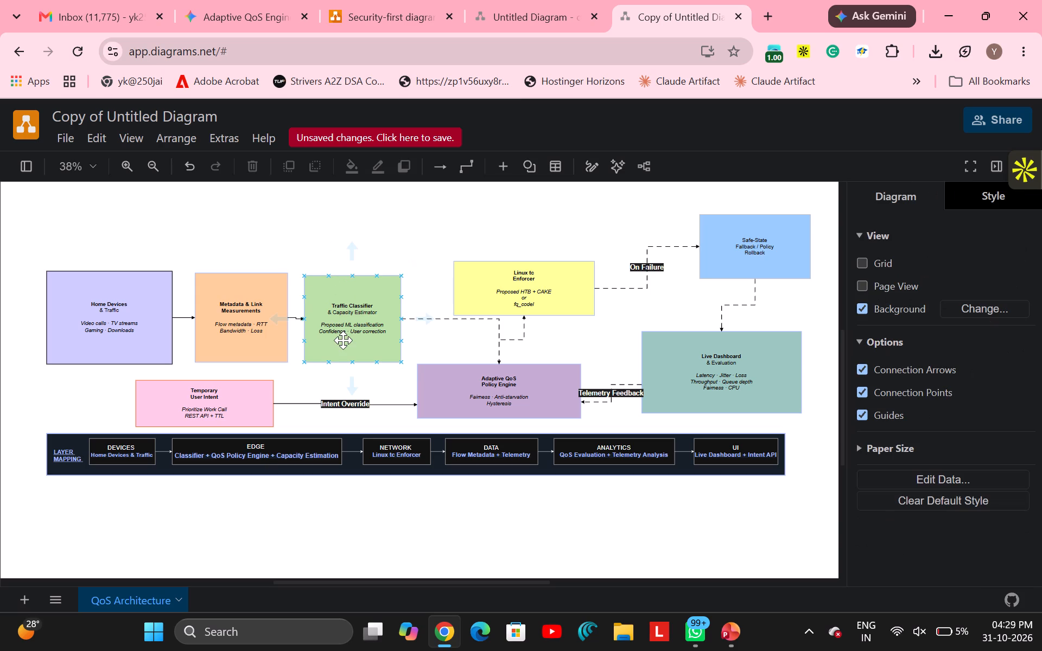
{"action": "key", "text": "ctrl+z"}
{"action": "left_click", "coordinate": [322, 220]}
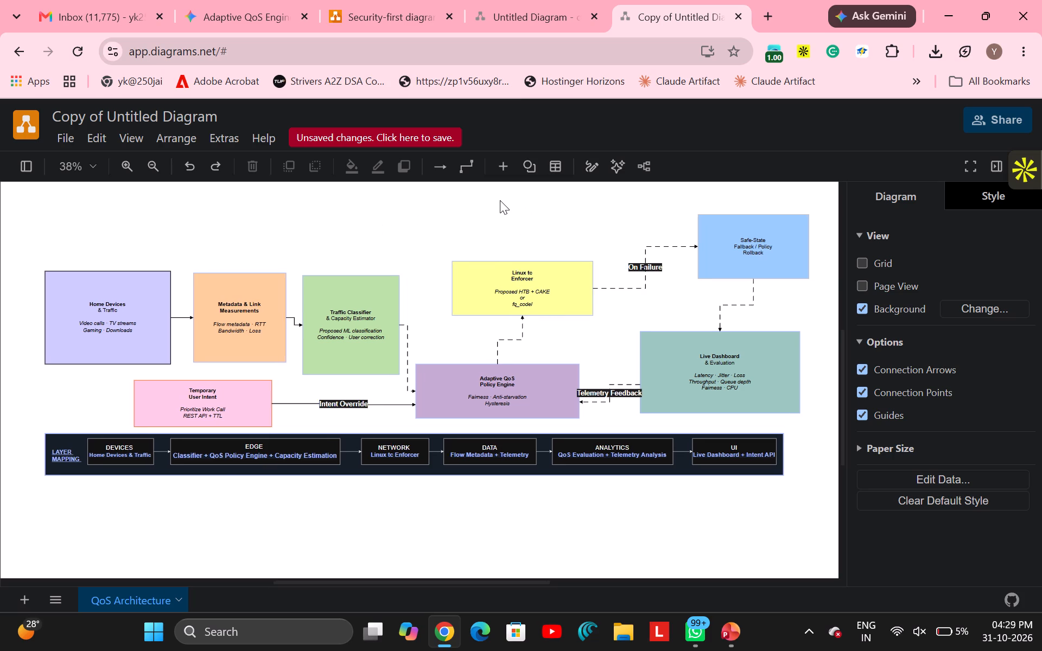
Widen the dark Layer Mapping bar to about 2440 so its right edge aligns with the Live Dashboard box.
{"action": "left_click", "coordinate": [755, 471]}
{"action": "left_click_drag", "start_coordinate": [786, 456], "coordinate": [802, 458]}
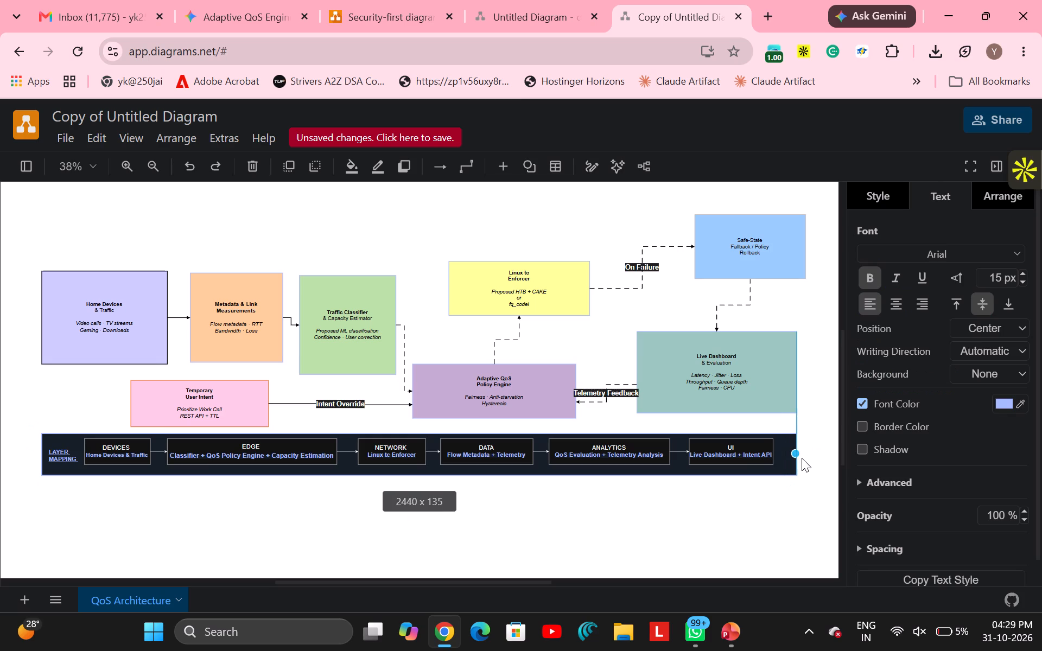
{"action": "left_click_drag", "start_coordinate": [802, 458], "coordinate": [804, 457]}
{"action": "left_click", "coordinate": [698, 511]}
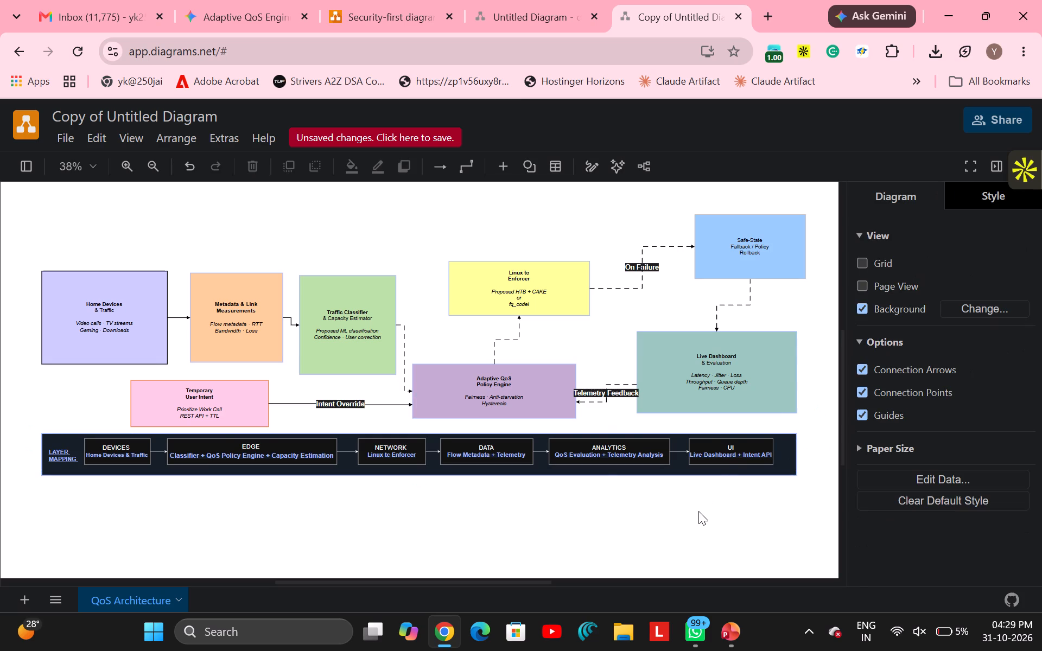
Shift the UI, Analytics, Data, Network and Edge boxes rightward within the Layer Mapping bar, keeping them evenly spaced and level.
{"action": "left_click_drag", "start_coordinate": [723, 457], "coordinate": [740, 459]}
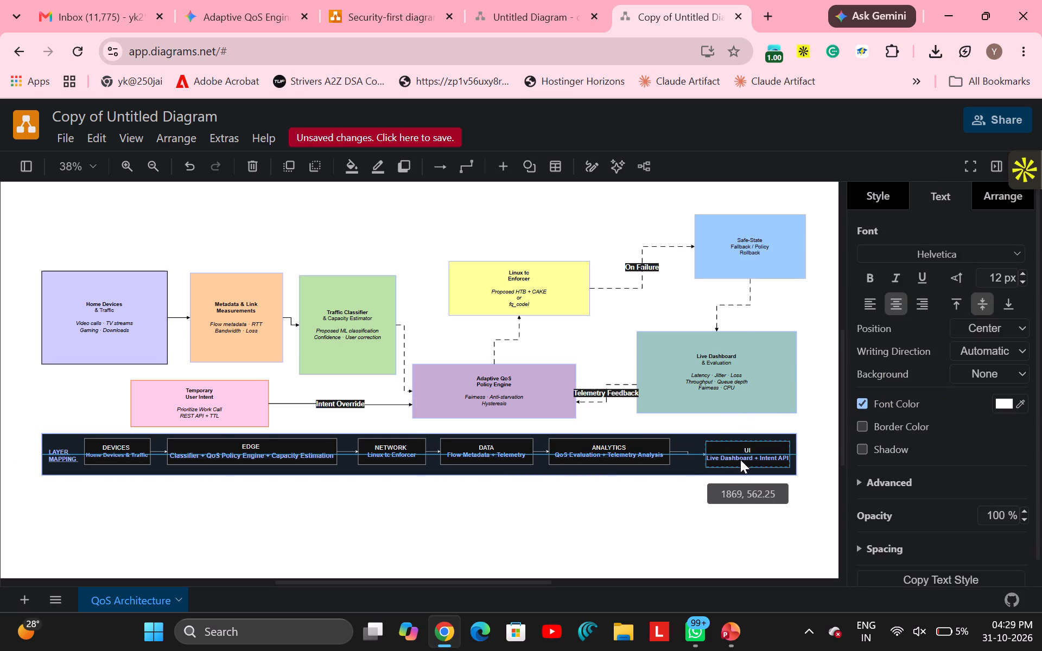
{"action": "left_click_drag", "start_coordinate": [740, 459], "coordinate": [741, 457]}
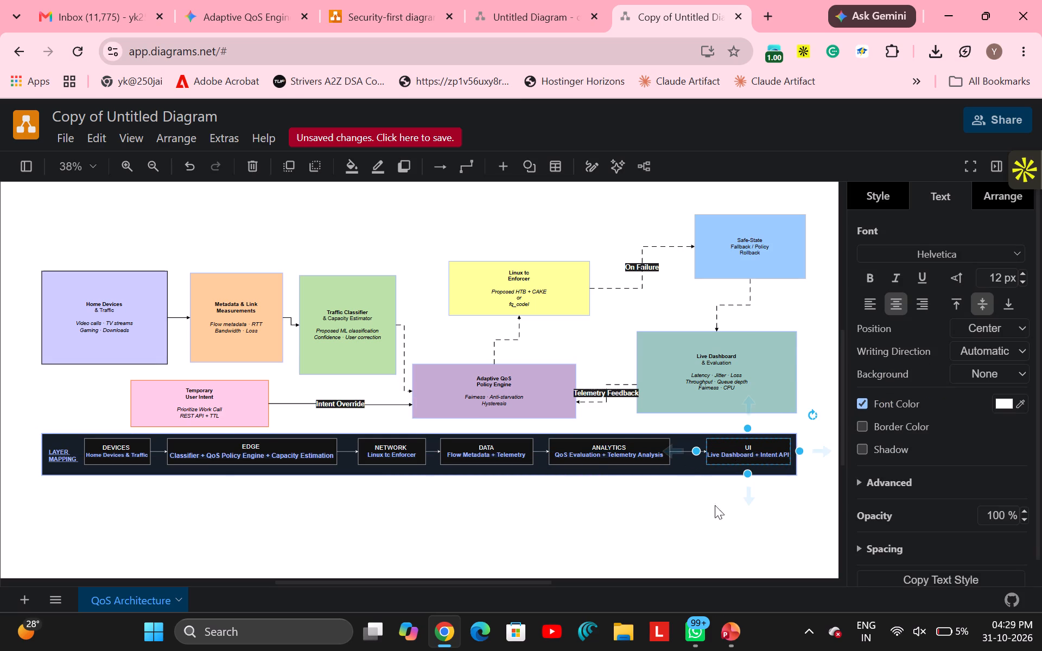
{"action": "left_click", "coordinate": [703, 522]}
{"action": "left_click_drag", "start_coordinate": [621, 453], "coordinate": [637, 453]}
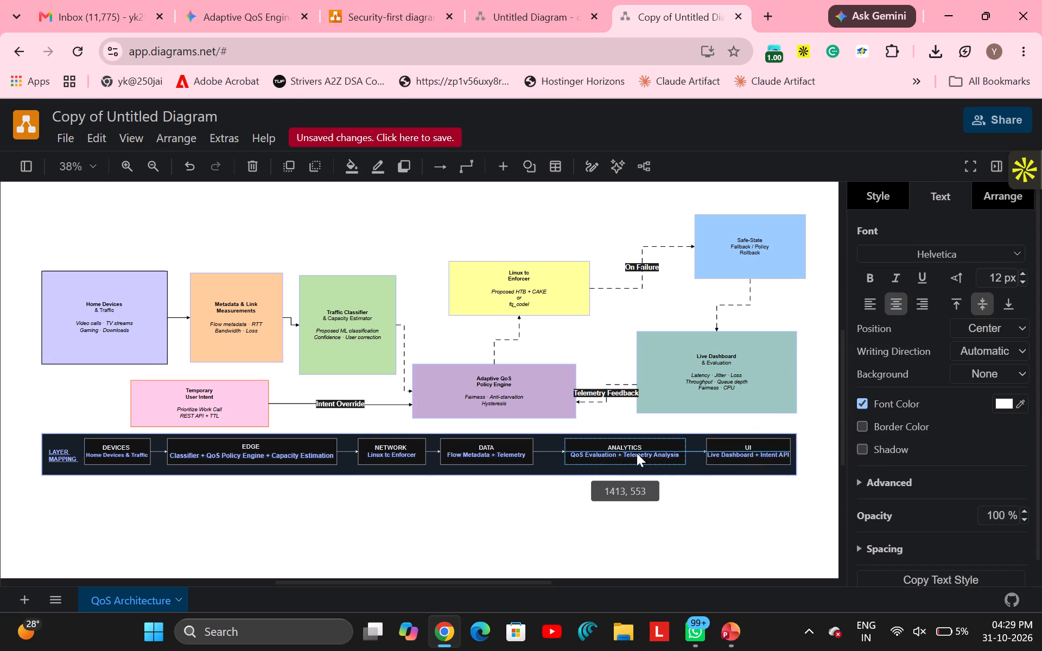
{"action": "left_click_drag", "start_coordinate": [637, 453], "coordinate": [638, 452]}
{"action": "left_click", "coordinate": [612, 507]}
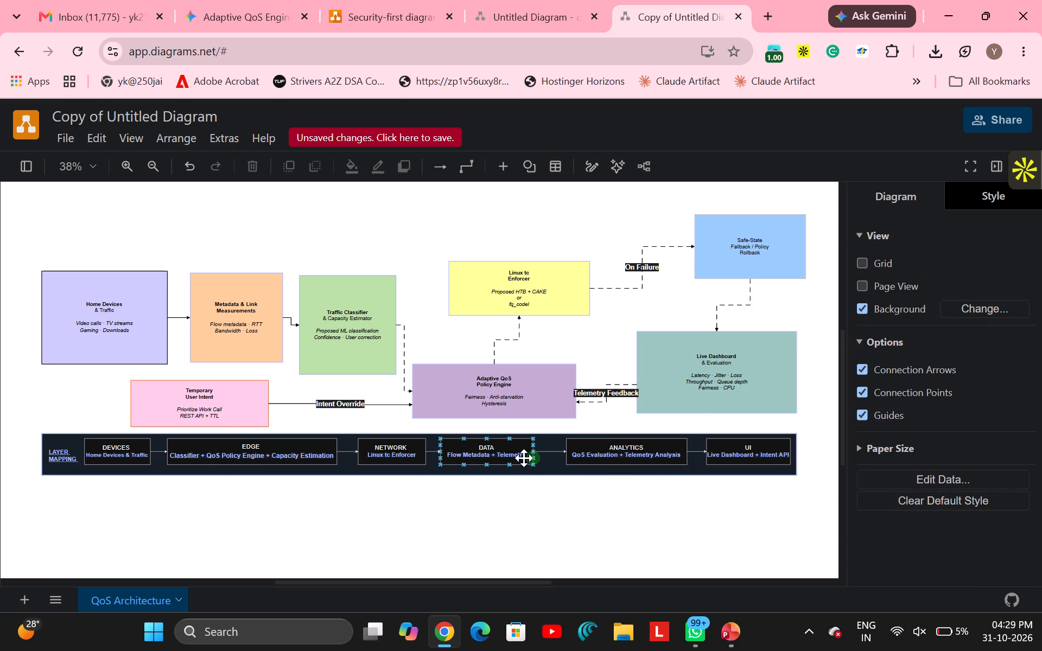
{"action": "left_click_drag", "start_coordinate": [501, 450], "coordinate": [518, 450]}
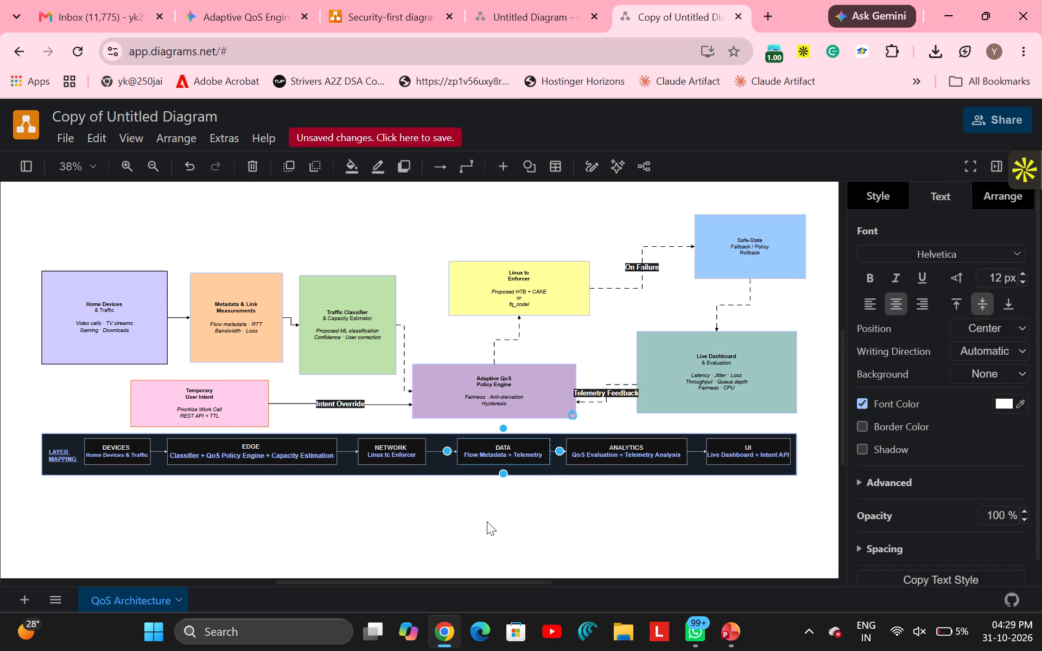
{"action": "left_click", "coordinate": [487, 521]}
{"action": "left_click_drag", "start_coordinate": [400, 449], "coordinate": [415, 449]}
{"action": "left_click", "coordinate": [403, 516]}
{"action": "left_click_drag", "start_coordinate": [270, 451], "coordinate": [290, 451]}
{"action": "left_click", "coordinate": [278, 524]}
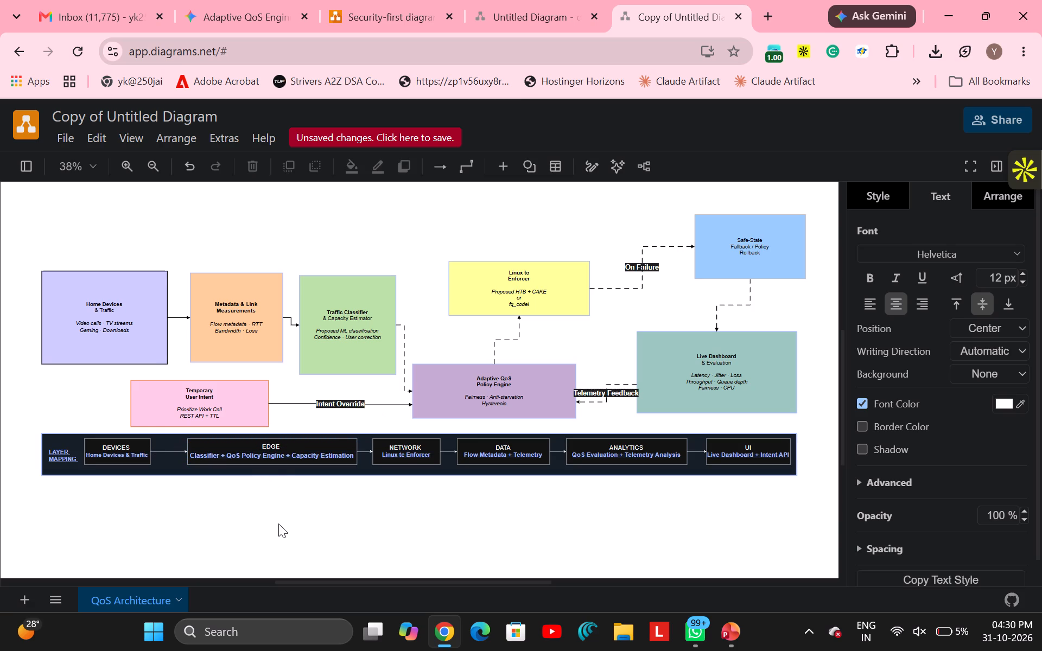
Widen the DEVICES box in the Layer Mapping bar by extending its right edge toward the EDGE box.
{"action": "left_click", "coordinate": [116, 456]}
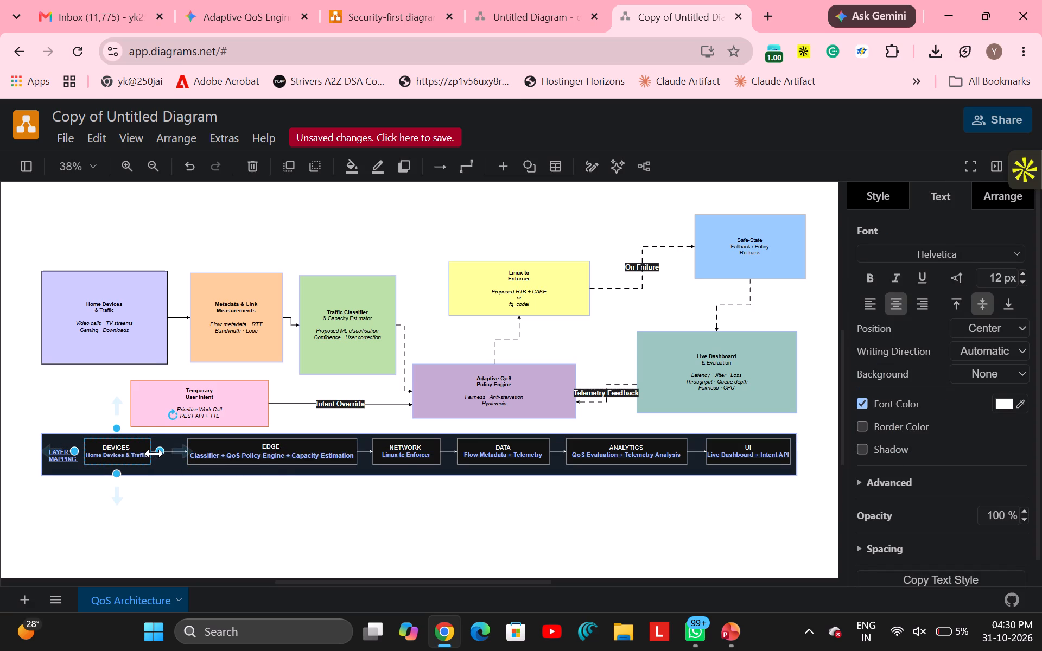
{"action": "left_click", "coordinate": [155, 454]}
{"action": "left_click_drag", "start_coordinate": [154, 452], "coordinate": [163, 452]}
{"action": "left_click", "coordinate": [117, 451]}
{"action": "left_click_drag", "start_coordinate": [159, 453], "coordinate": [174, 453]}
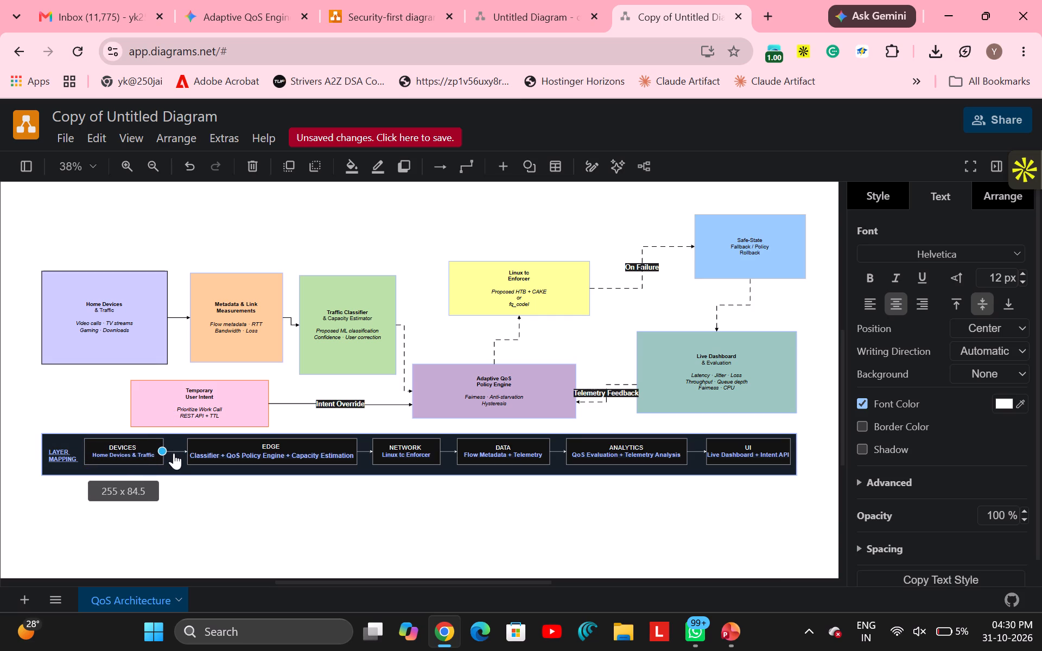
{"action": "left_click_drag", "start_coordinate": [174, 453], "coordinate": [178, 453]}
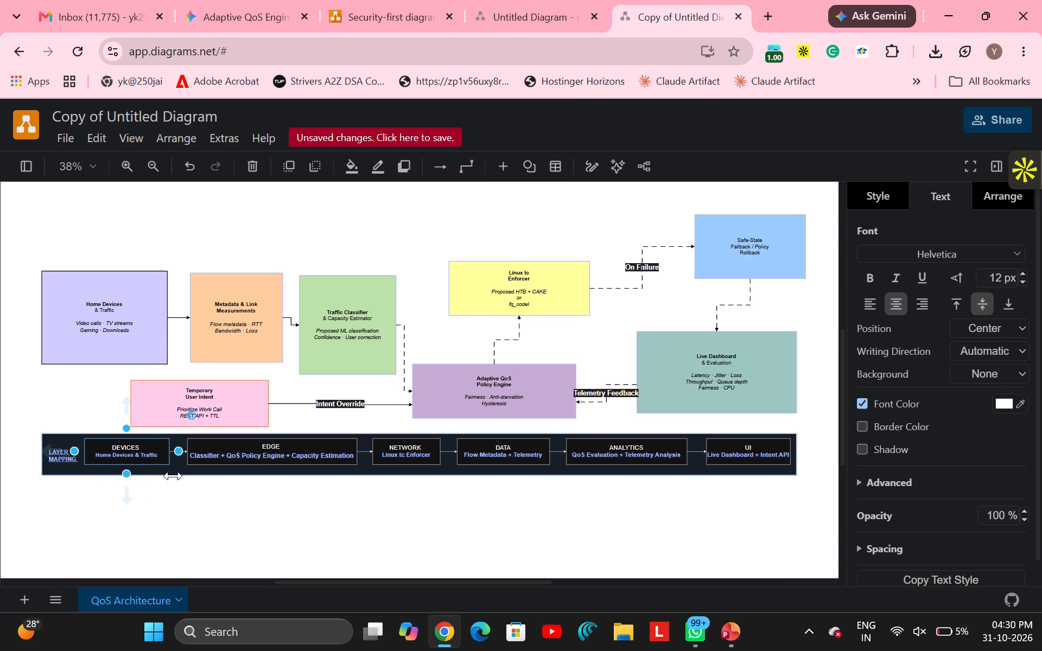
{"action": "left_click", "coordinate": [166, 508]}
Set the "Home Devices & Traffic" and "Linux tc Enforcer" lines in the Layer Mapping bar's DEVICES and NETWORK boxes to 20 px.
{"action": "double_click", "coordinate": [116, 457]}
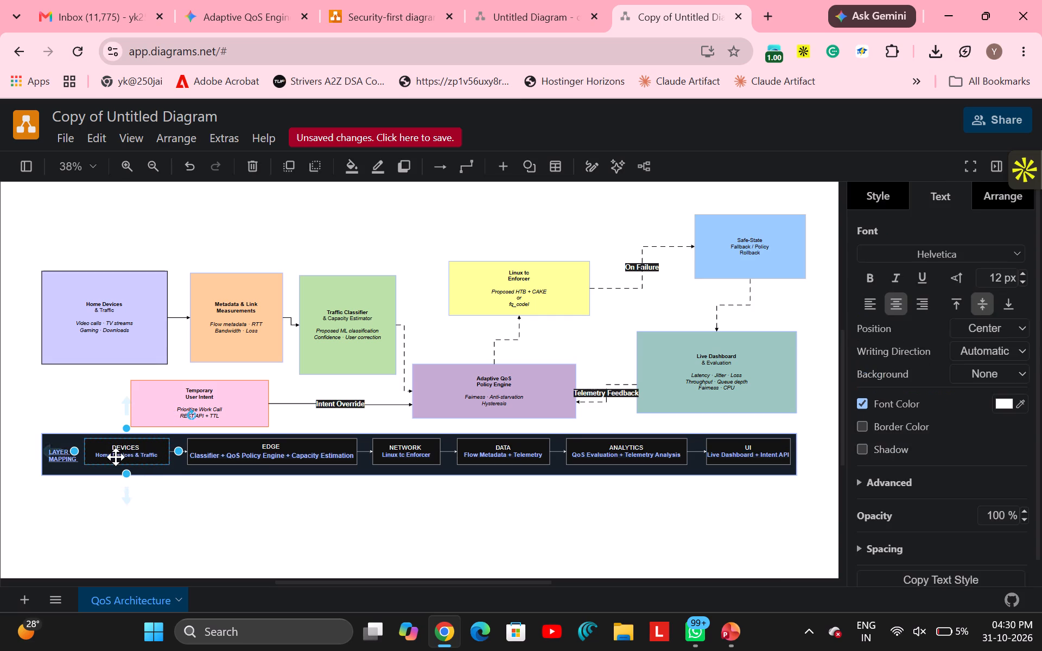
{"action": "triple_click", "coordinate": [118, 457]}
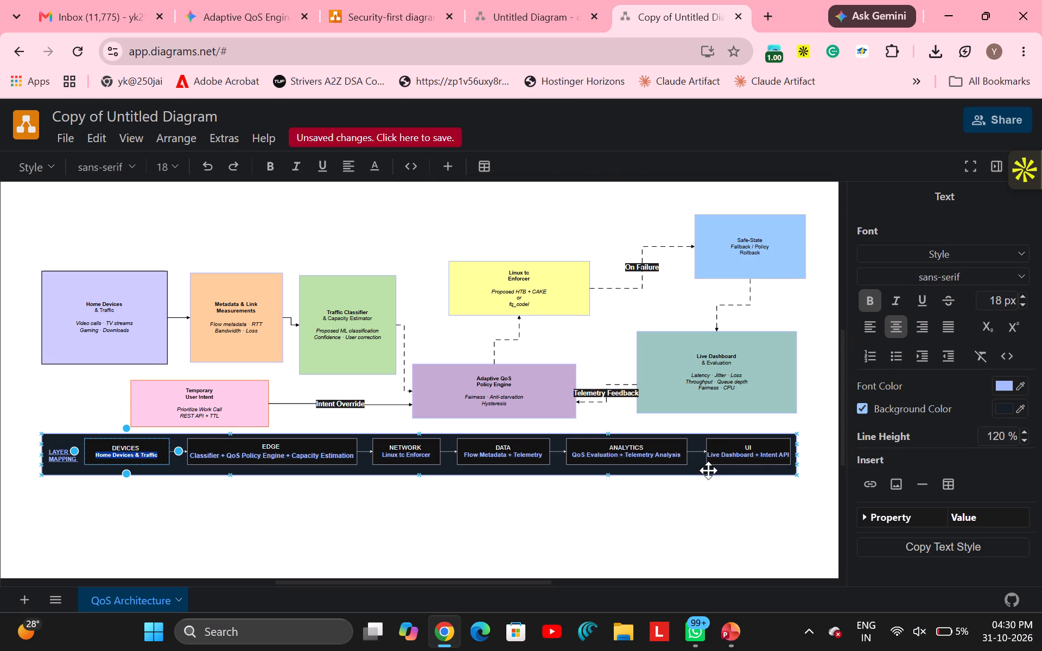
{"action": "left_click", "coordinate": [1023, 296]}
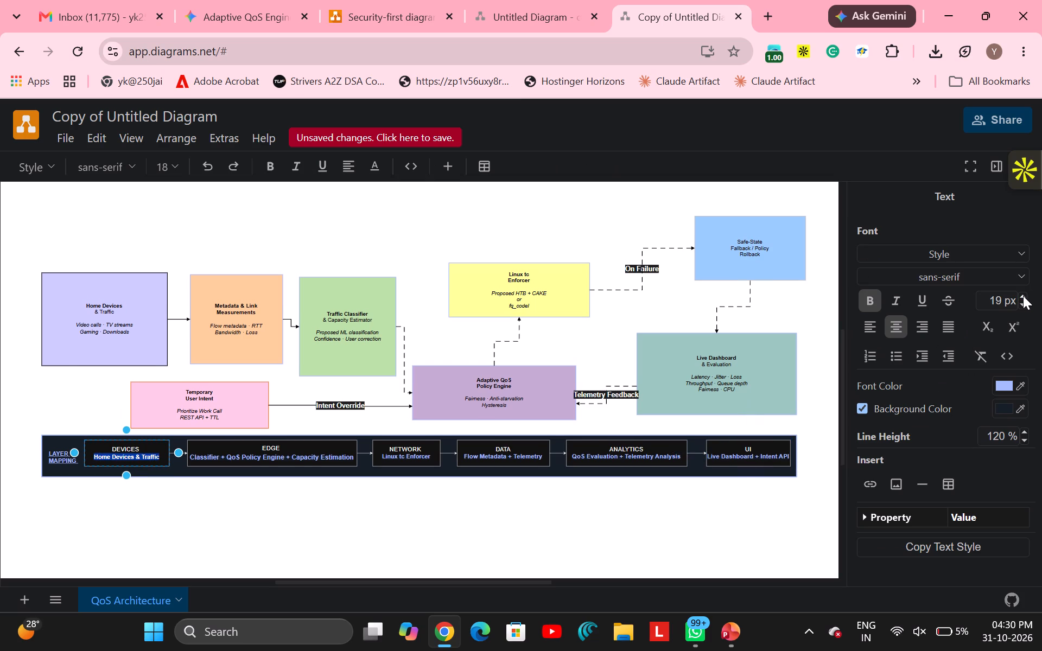
{"action": "left_click", "coordinate": [1023, 296]}
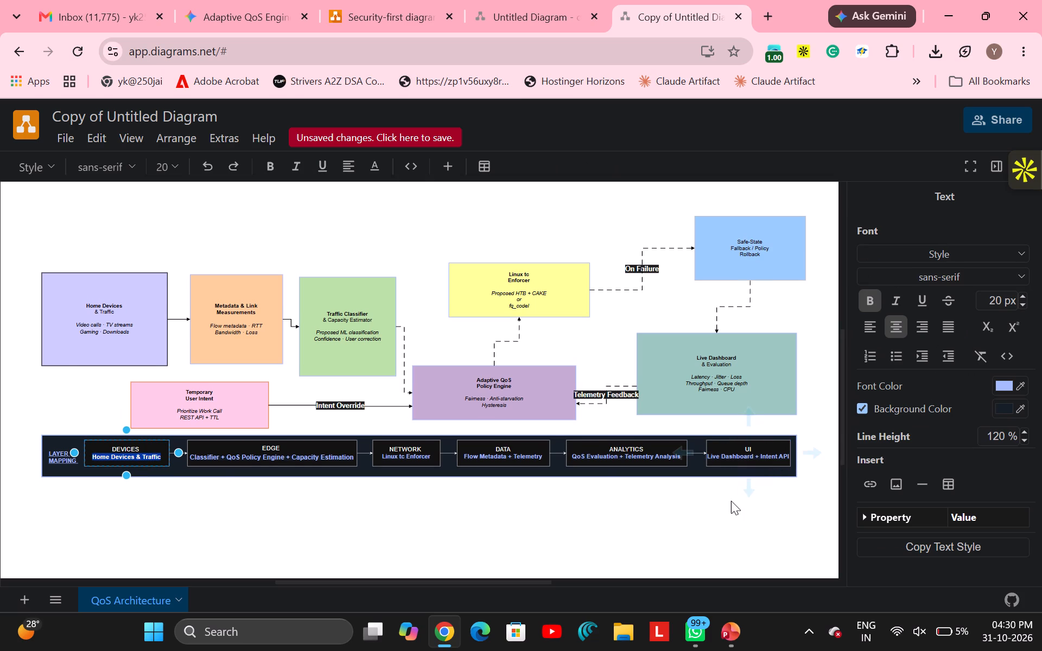
{"action": "left_click", "coordinate": [731, 501]}
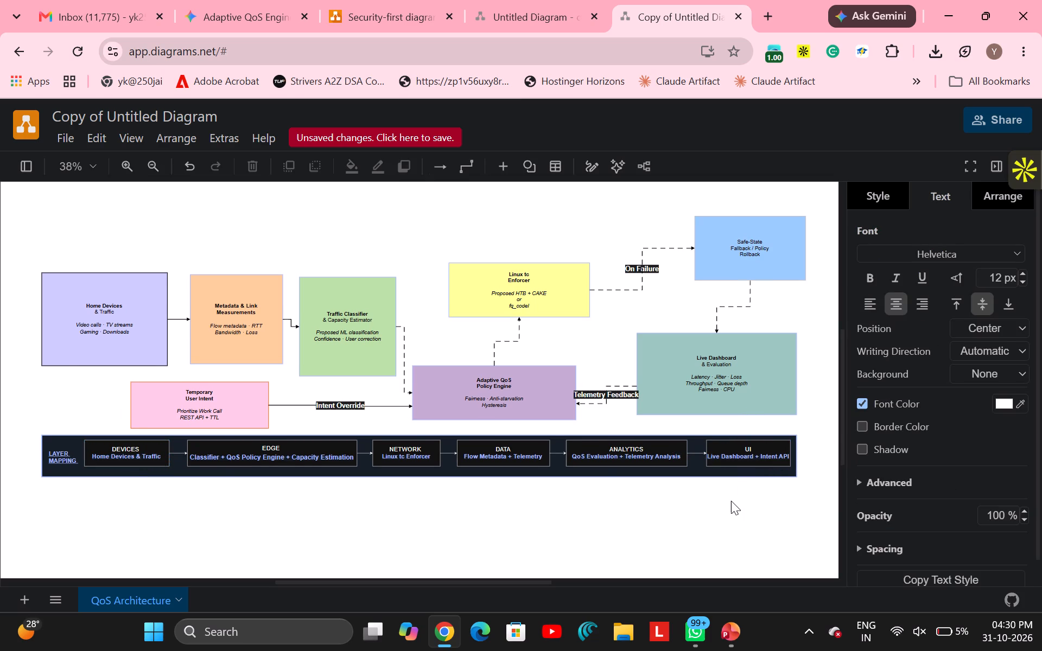
{"action": "double_click", "coordinate": [320, 459]}
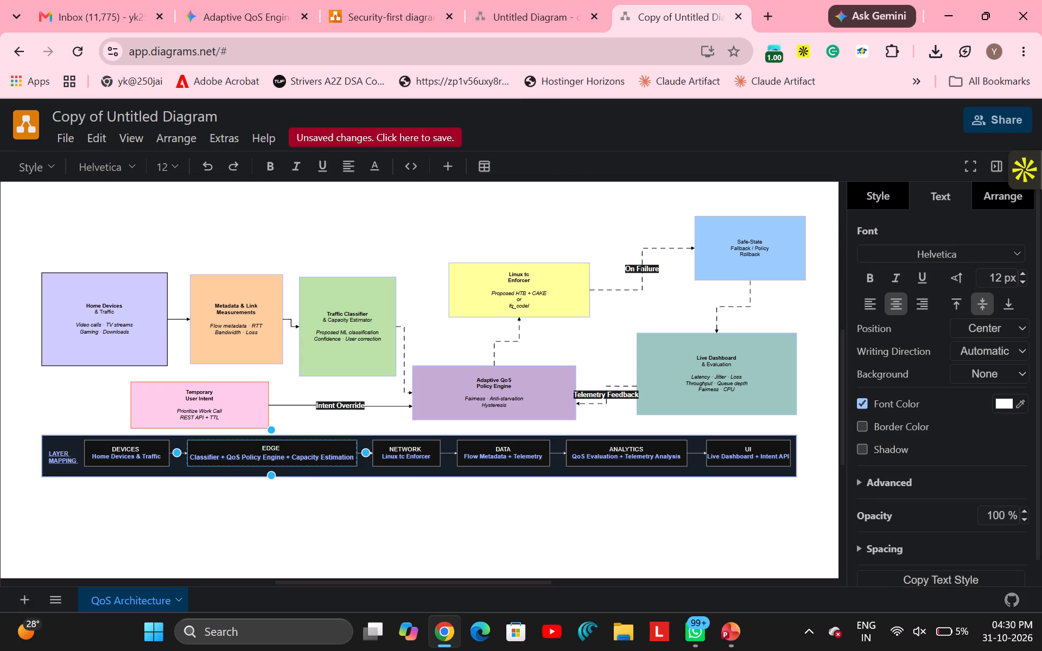
{"action": "triple_click", "coordinate": [399, 458]}
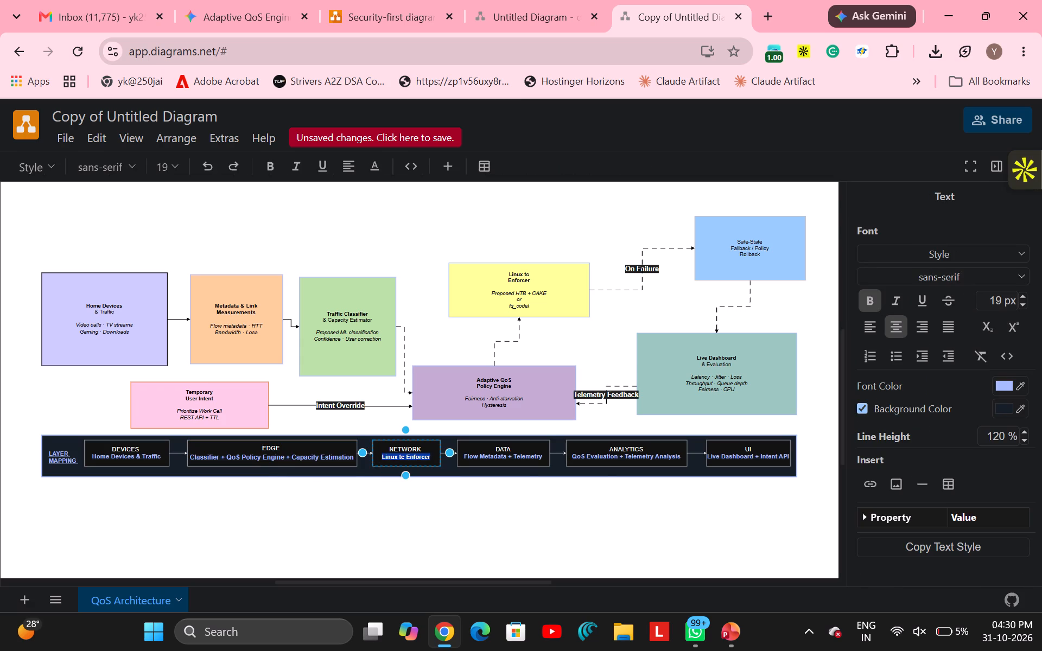
{"action": "left_click", "coordinate": [1022, 297]}
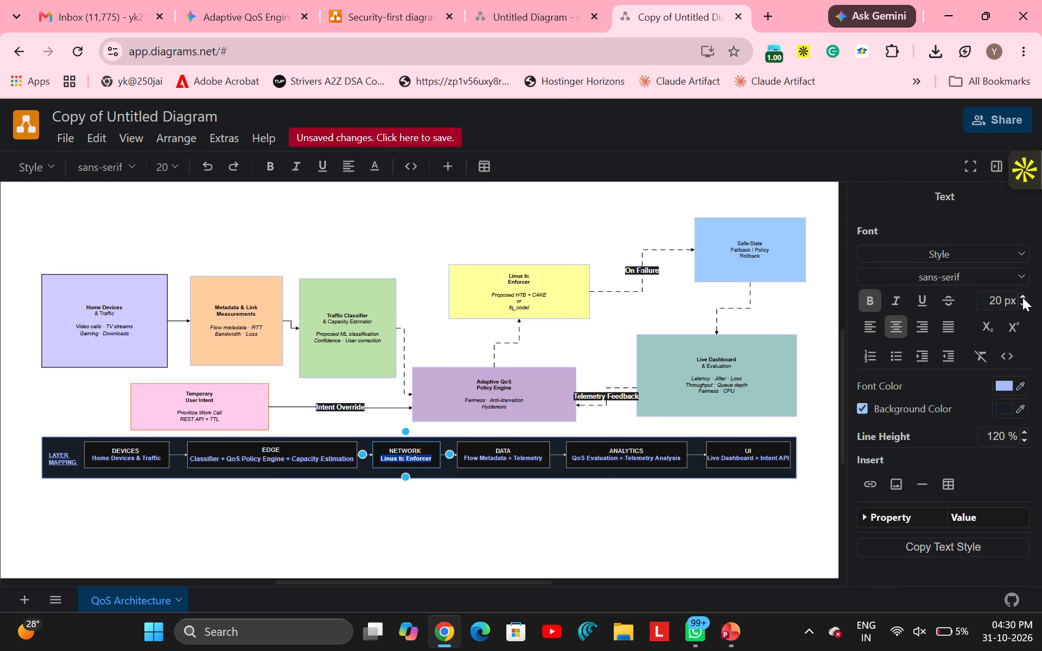
{"action": "left_click", "coordinate": [667, 525]}
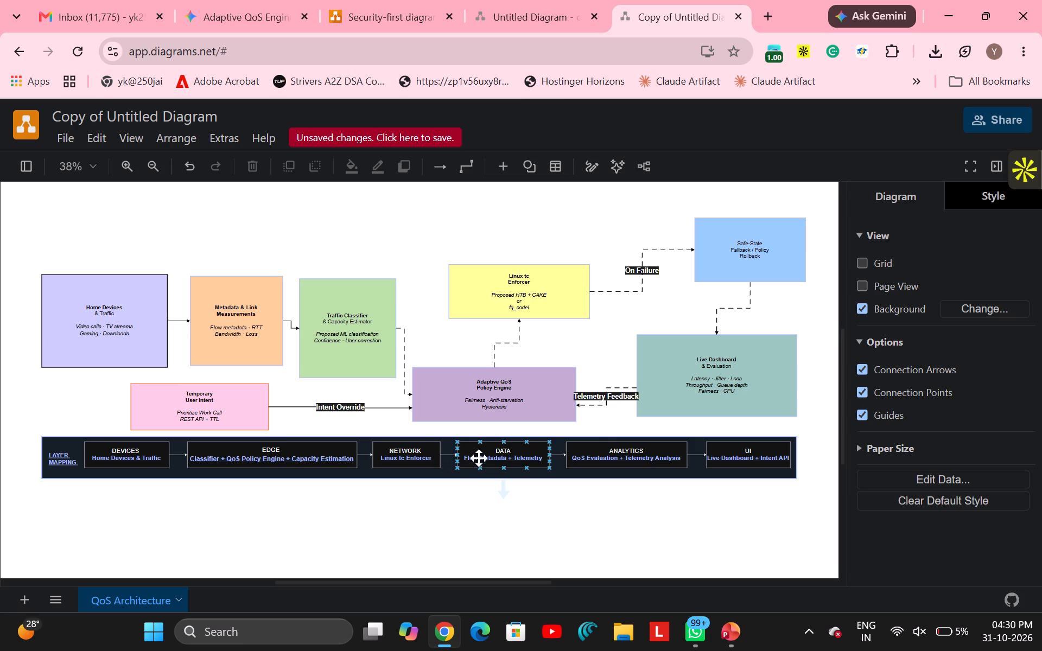
Set the description lines under ANALYTICS and DATA in the Layer Mapping bar to a 21 px font size.
{"action": "triple_click", "coordinate": [494, 459]}
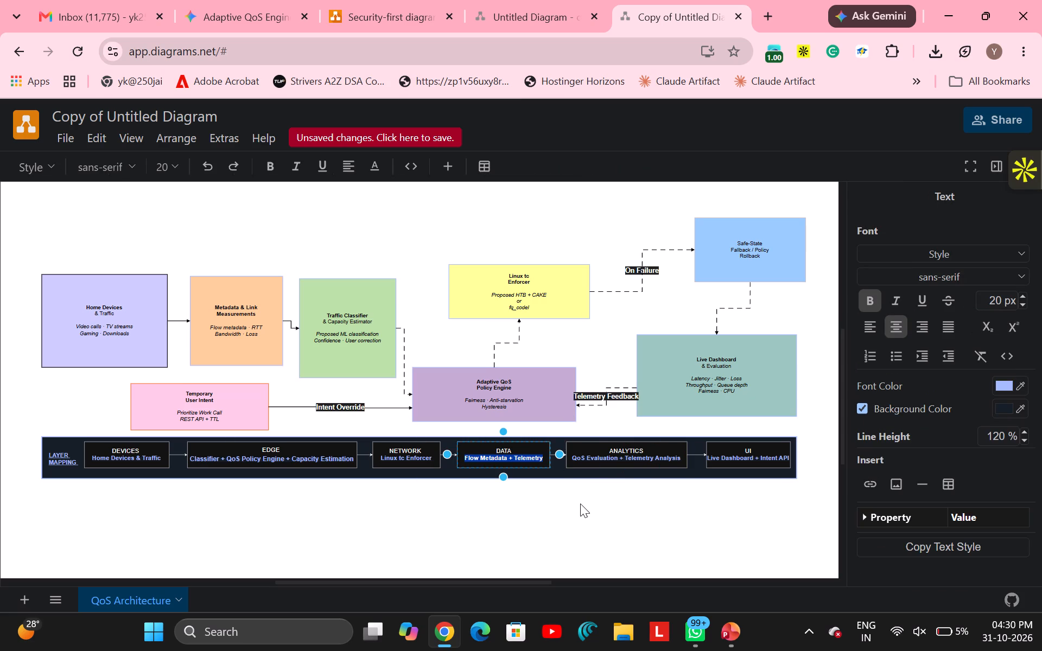
{"action": "triple_click", "coordinate": [606, 459]}
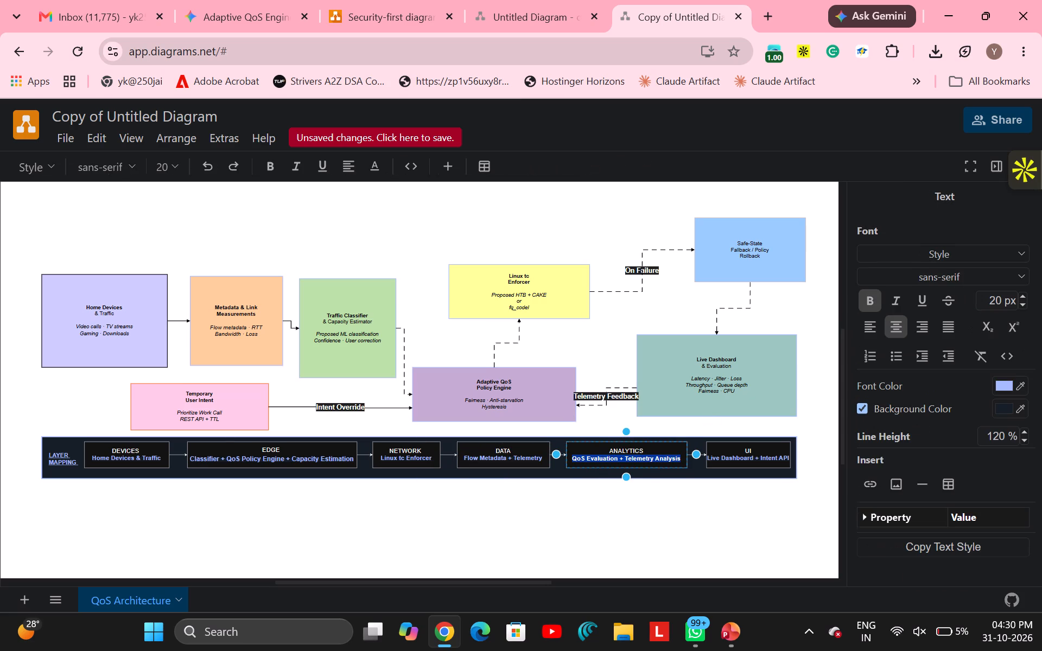
{"action": "left_click", "coordinate": [1021, 298]}
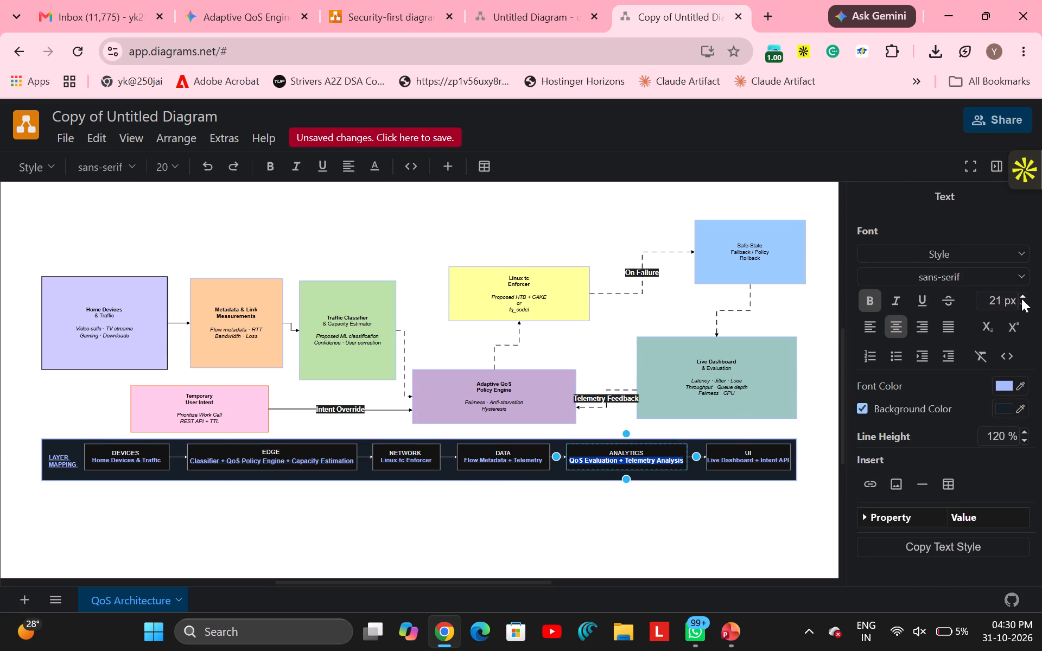
{"action": "left_click", "coordinate": [741, 518]}
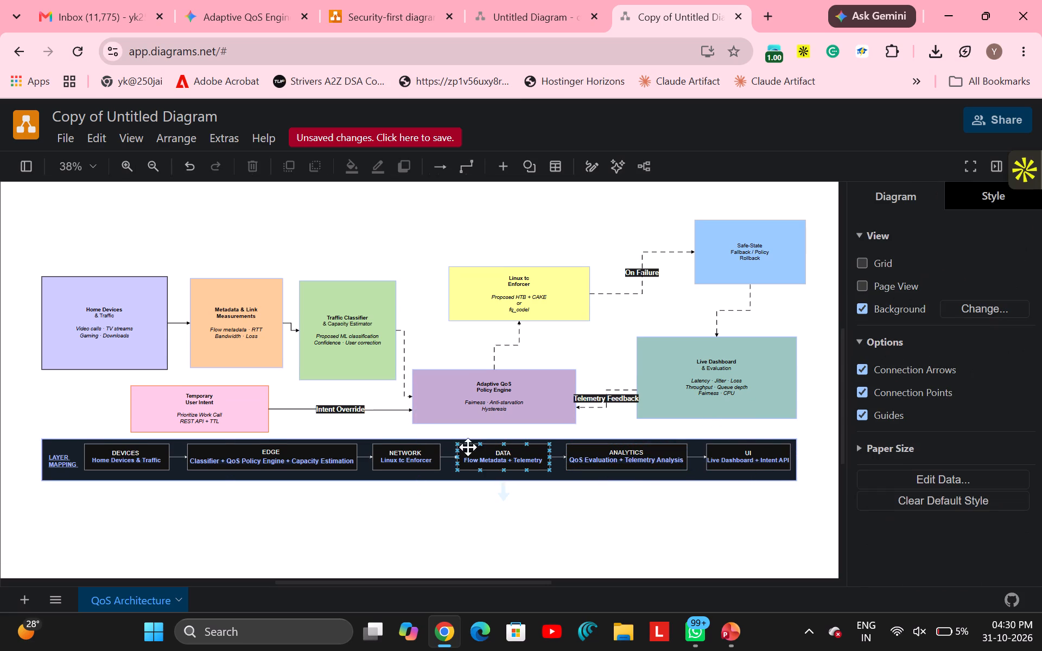
{"action": "triple_click", "coordinate": [483, 461]}
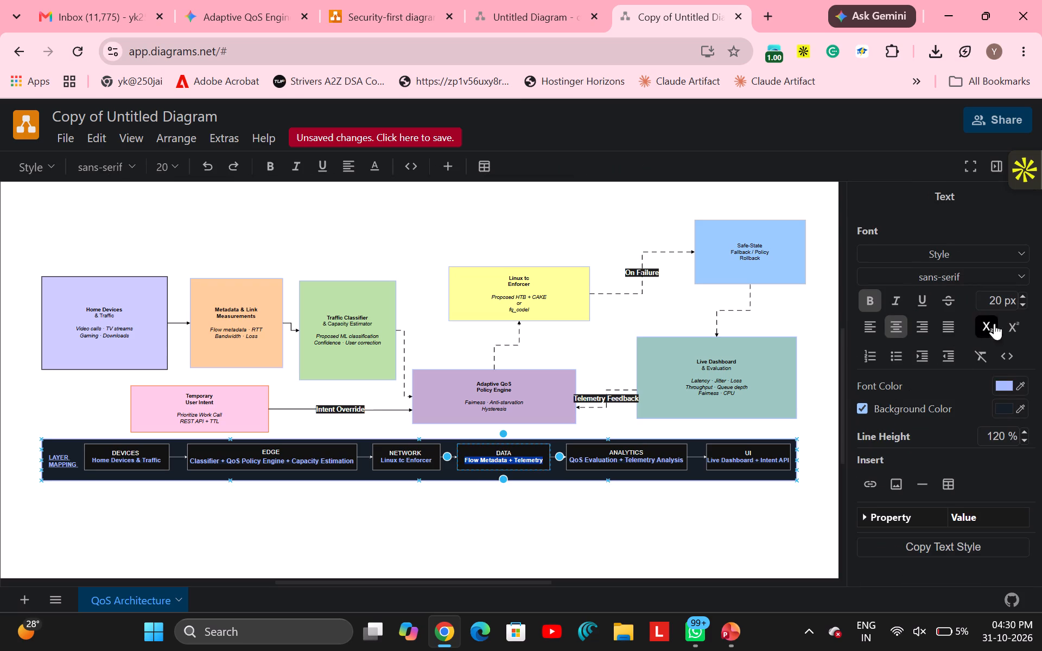
{"action": "left_click", "coordinate": [1024, 293]}
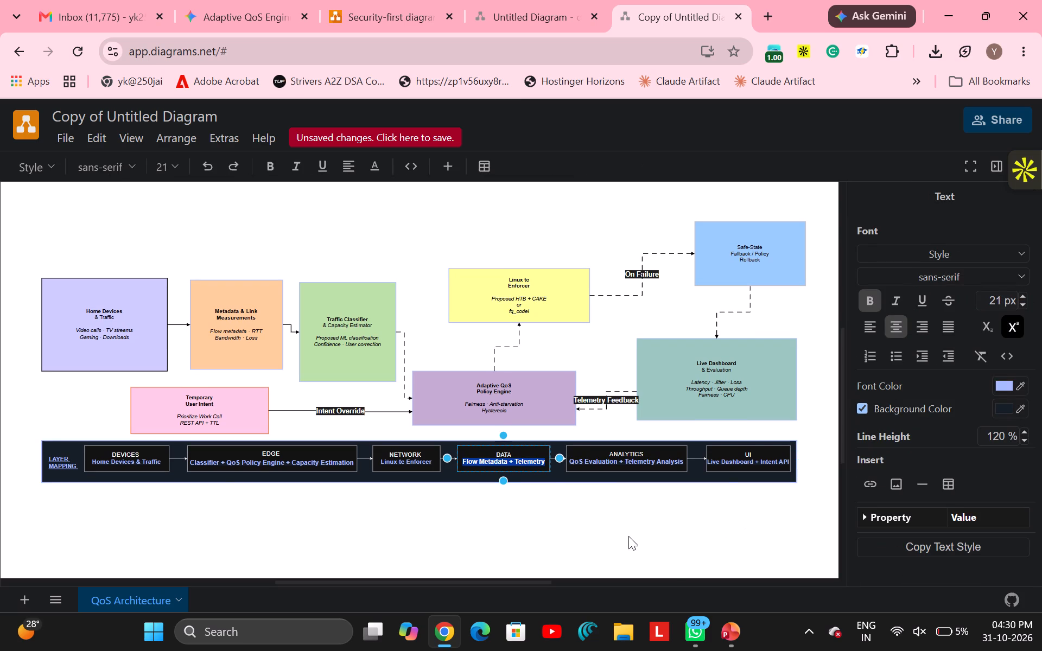
{"action": "left_click", "coordinate": [628, 536]}
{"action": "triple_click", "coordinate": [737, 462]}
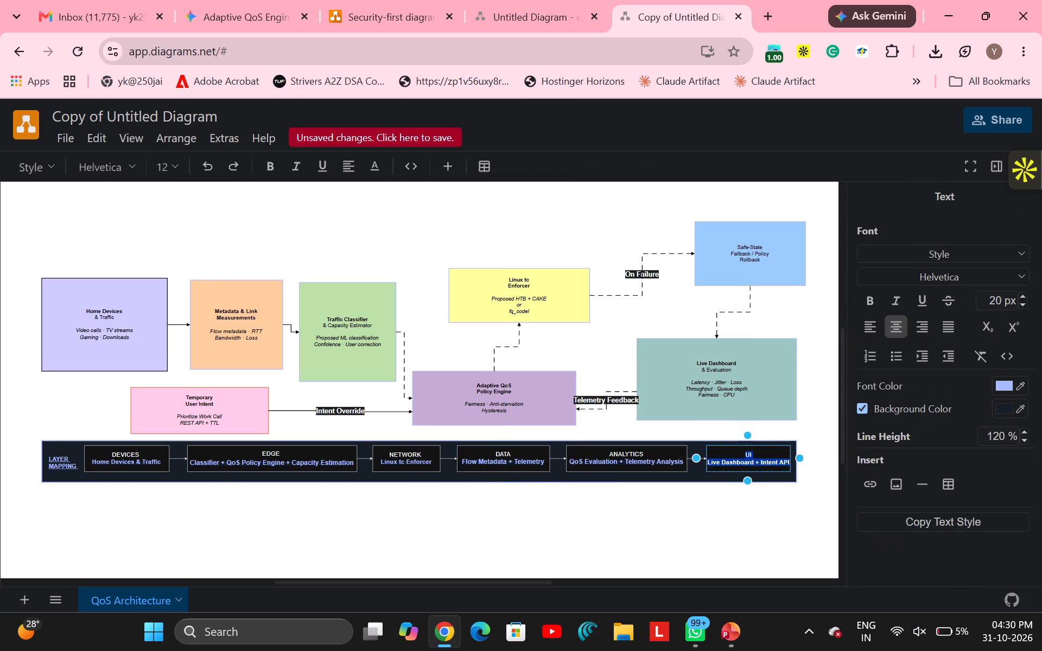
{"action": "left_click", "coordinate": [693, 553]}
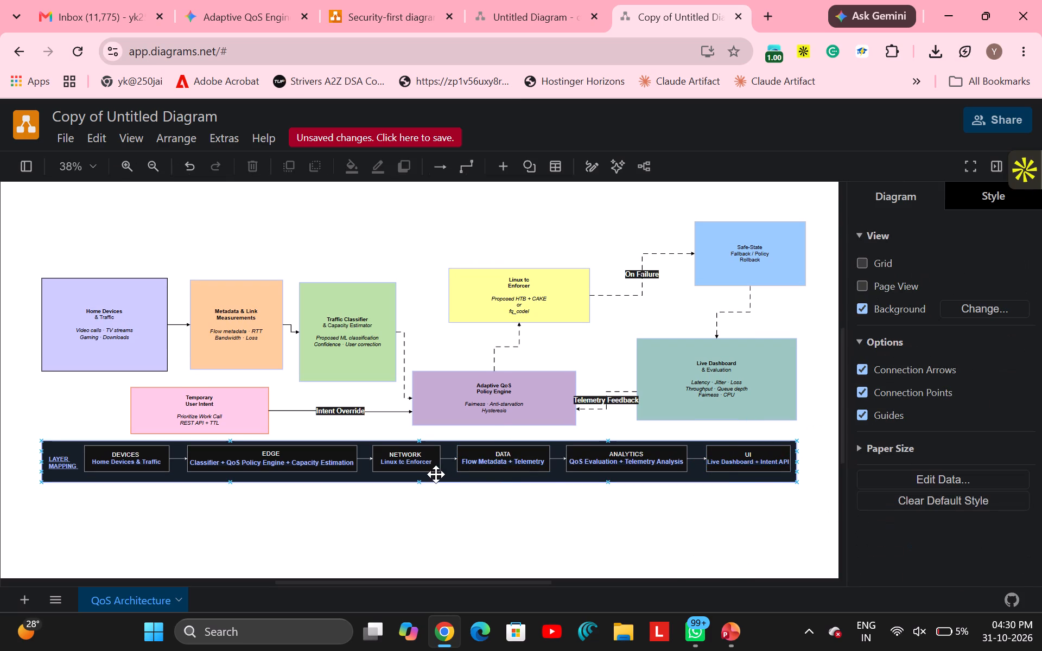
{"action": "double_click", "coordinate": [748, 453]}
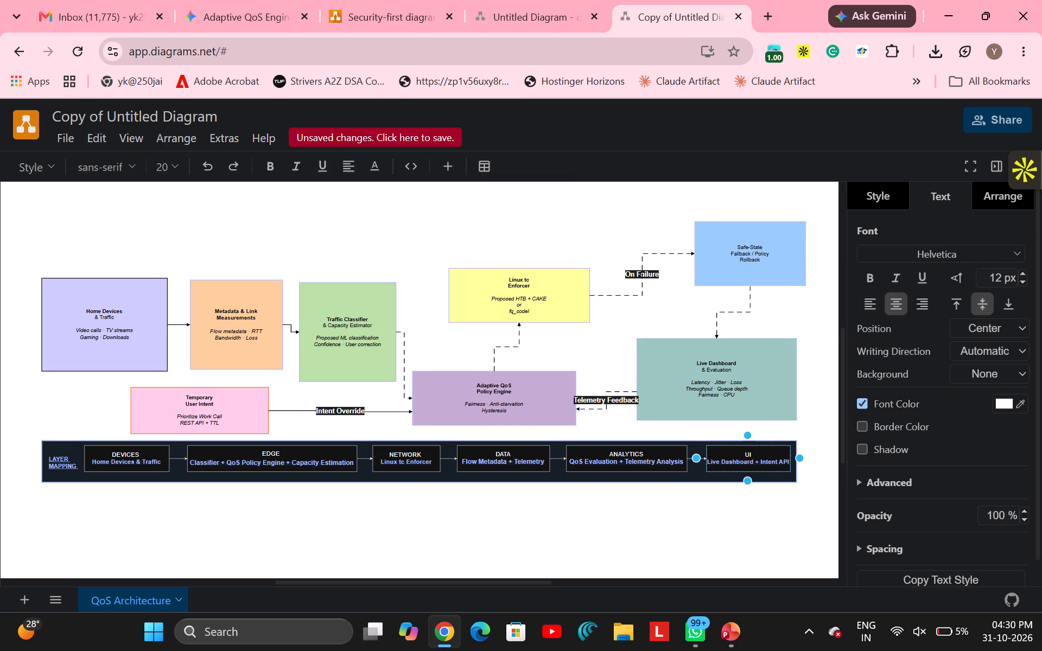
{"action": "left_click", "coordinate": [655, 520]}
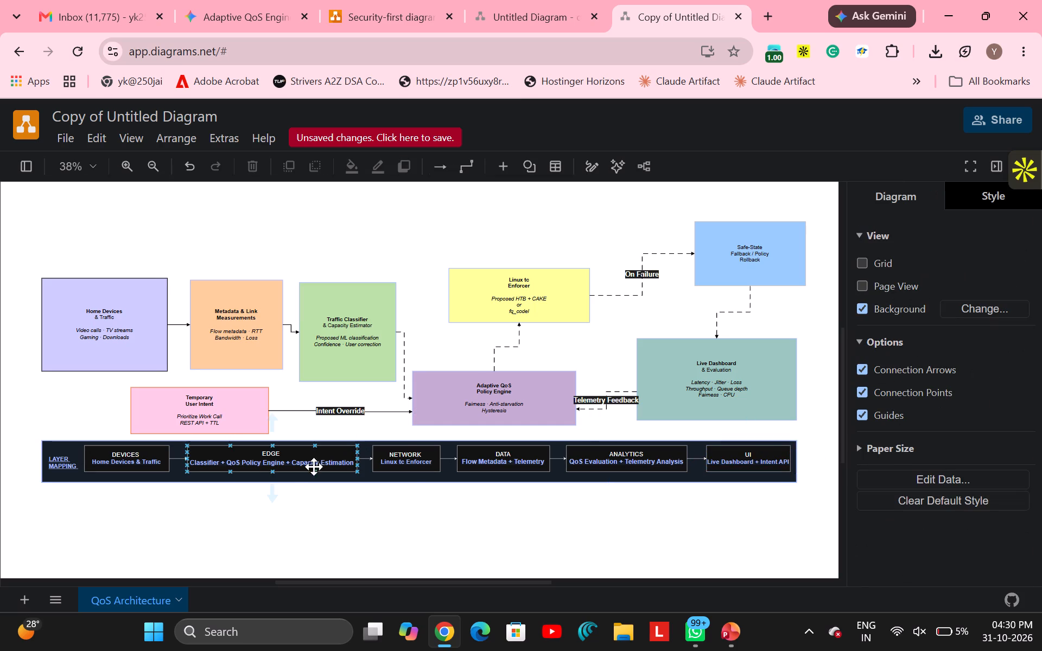
Set the description lines under NETWORK and DEVICES in the Layer Mapping bar to 21 px, matching the EDGE description line.
{"action": "double_click", "coordinate": [404, 462]}
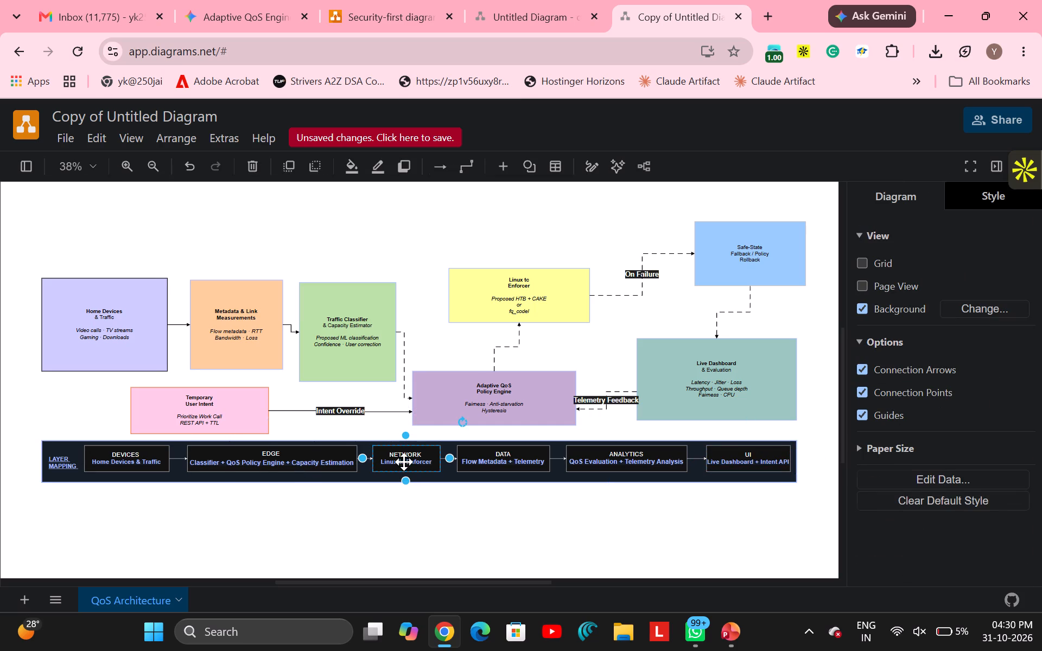
{"action": "double_click", "coordinate": [411, 462]}
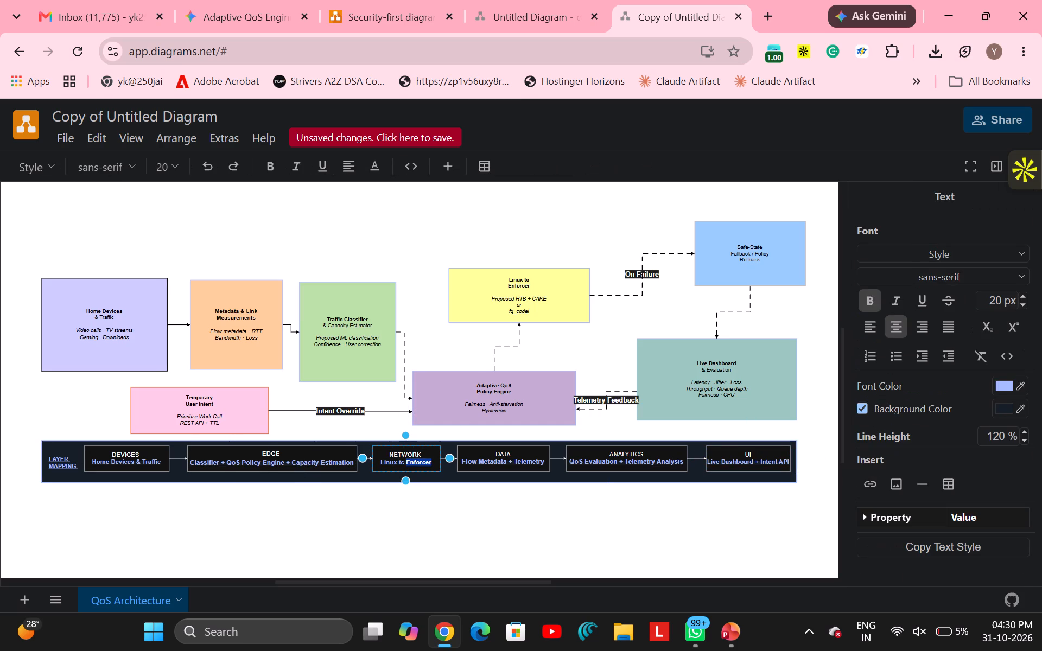
{"action": "triple_click", "coordinate": [411, 462]}
{"action": "left_click", "coordinate": [1024, 297]}
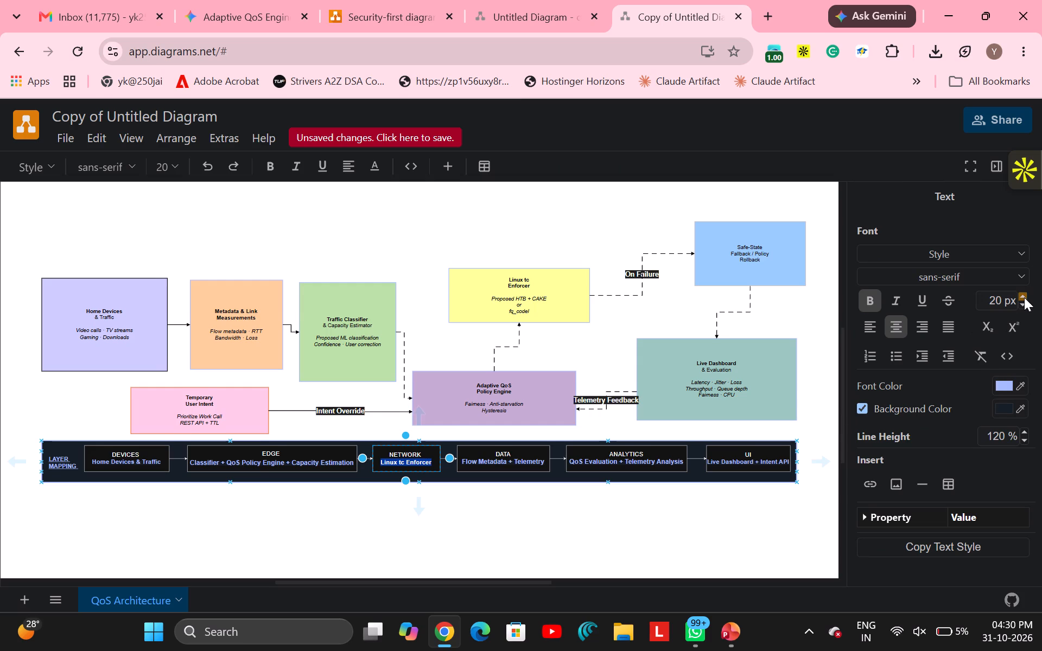
{"action": "left_click", "coordinate": [632, 525]}
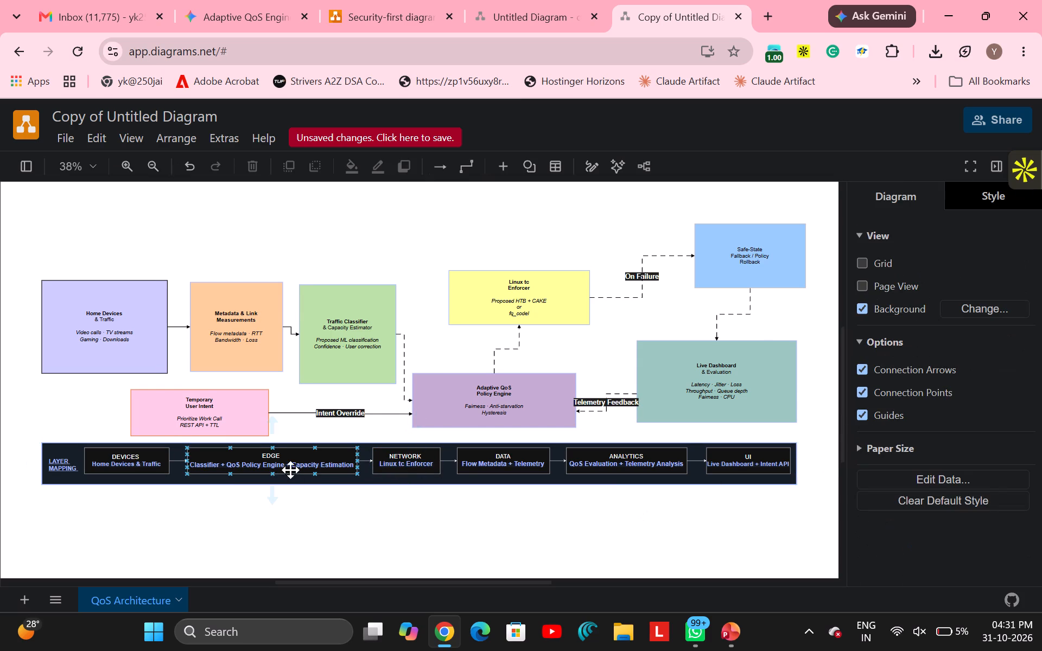
{"action": "triple_click", "coordinate": [260, 466]}
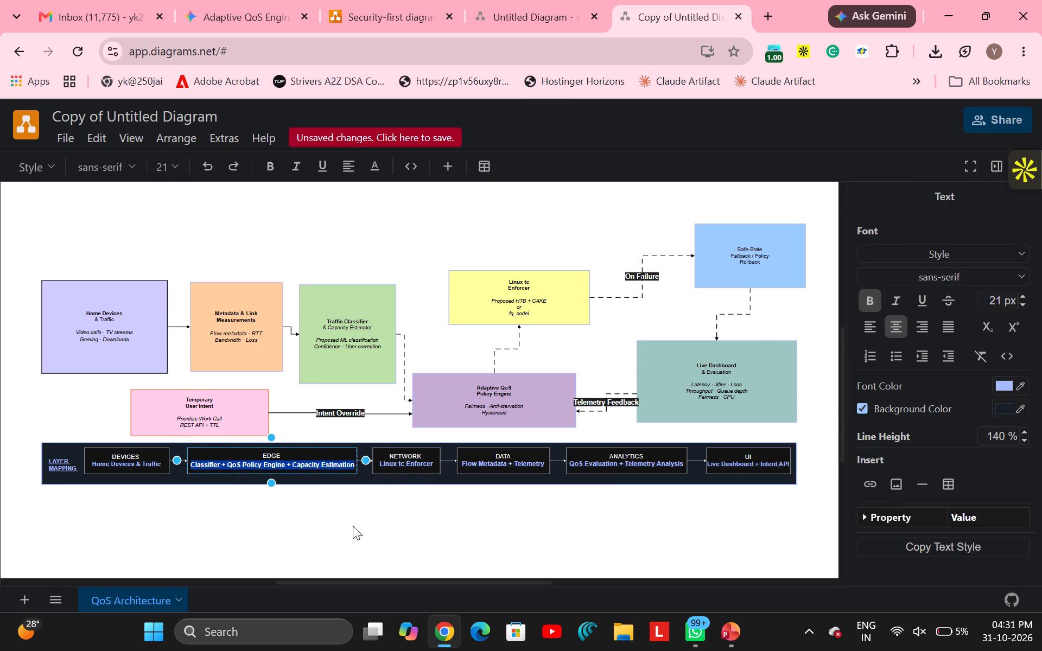
{"action": "left_click", "coordinate": [353, 526]}
{"action": "triple_click", "coordinate": [121, 464]}
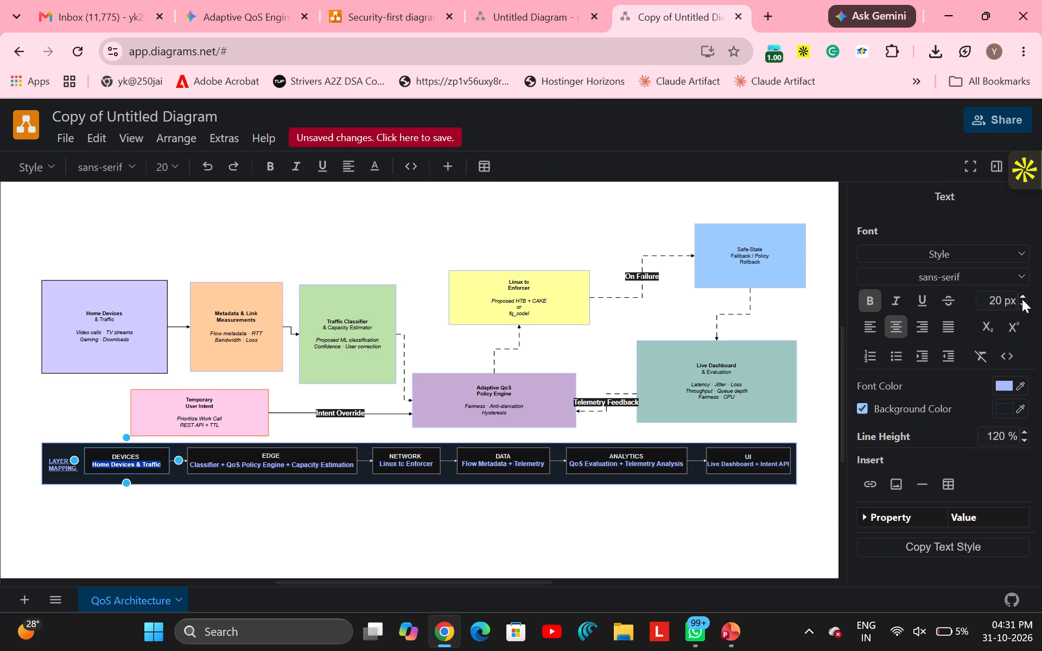
{"action": "left_click", "coordinate": [1022, 299]}
{"action": "left_click", "coordinate": [511, 532]}
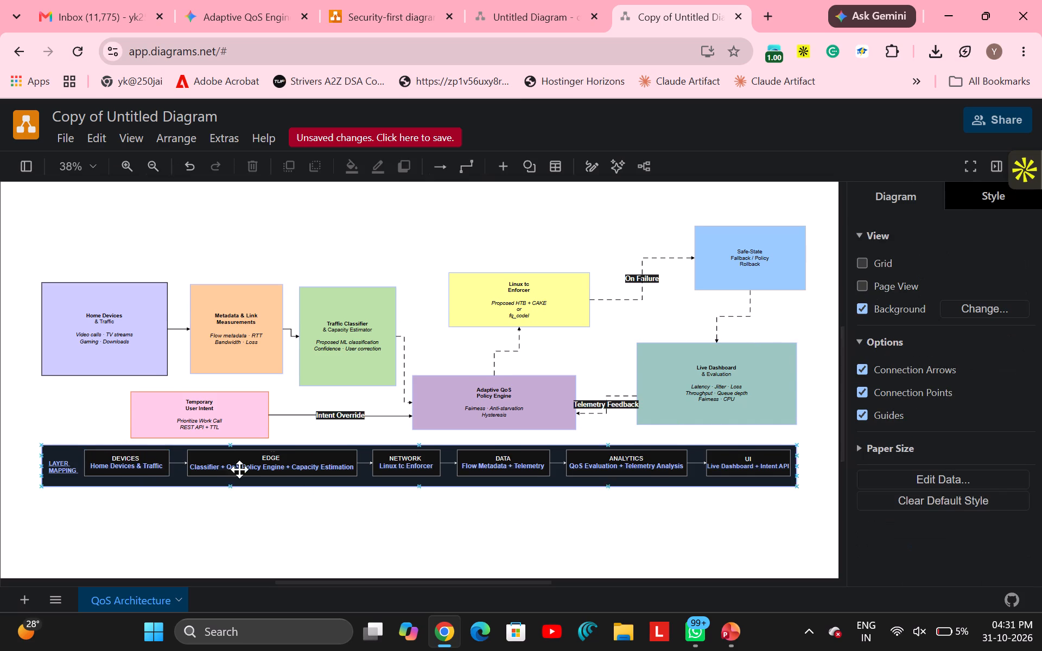
Set the DEVICES, EDGE and NETWORK headings in the Layer Mapping bar to a 22 px font size.
{"action": "triple_click", "coordinate": [120, 459]}
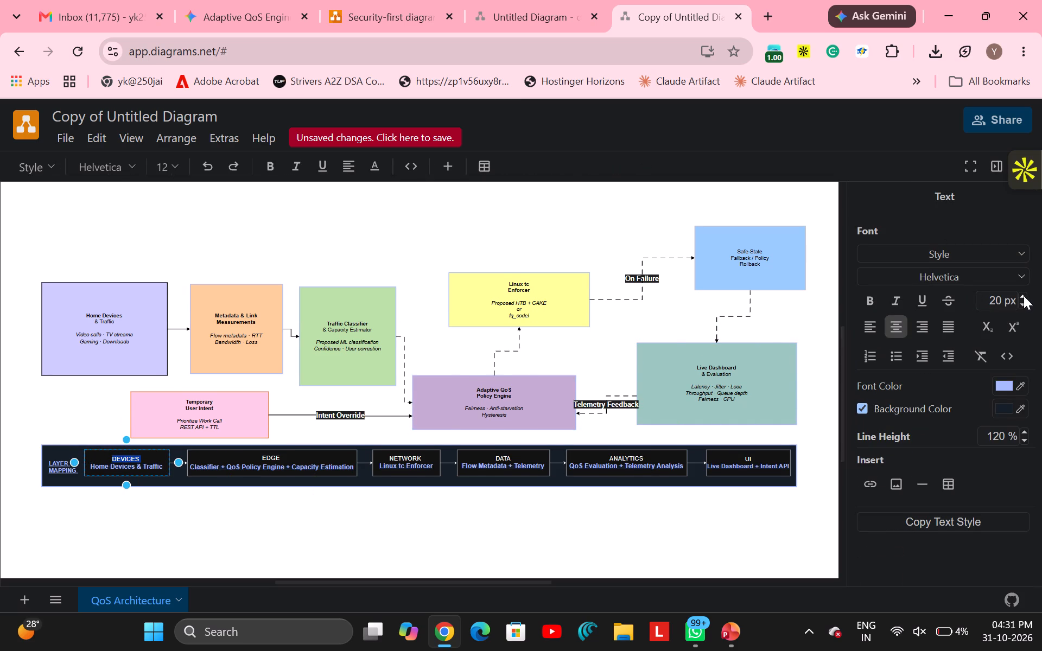
{"action": "left_click", "coordinate": [1024, 296]}
{"action": "left_click", "coordinate": [1024, 296]}
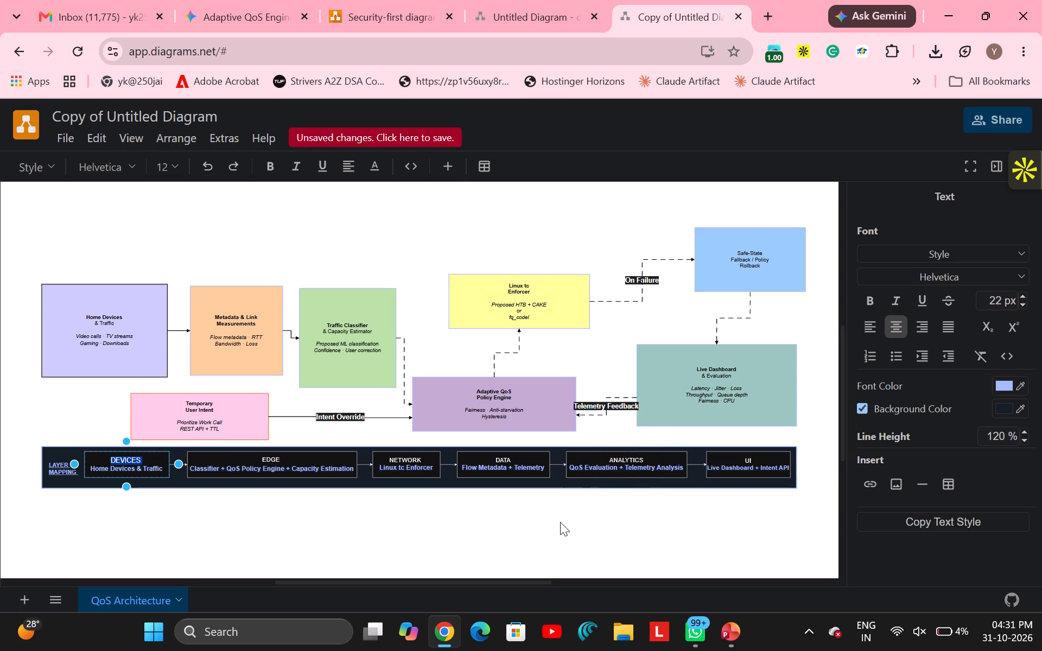
{"action": "left_click", "coordinate": [560, 522]}
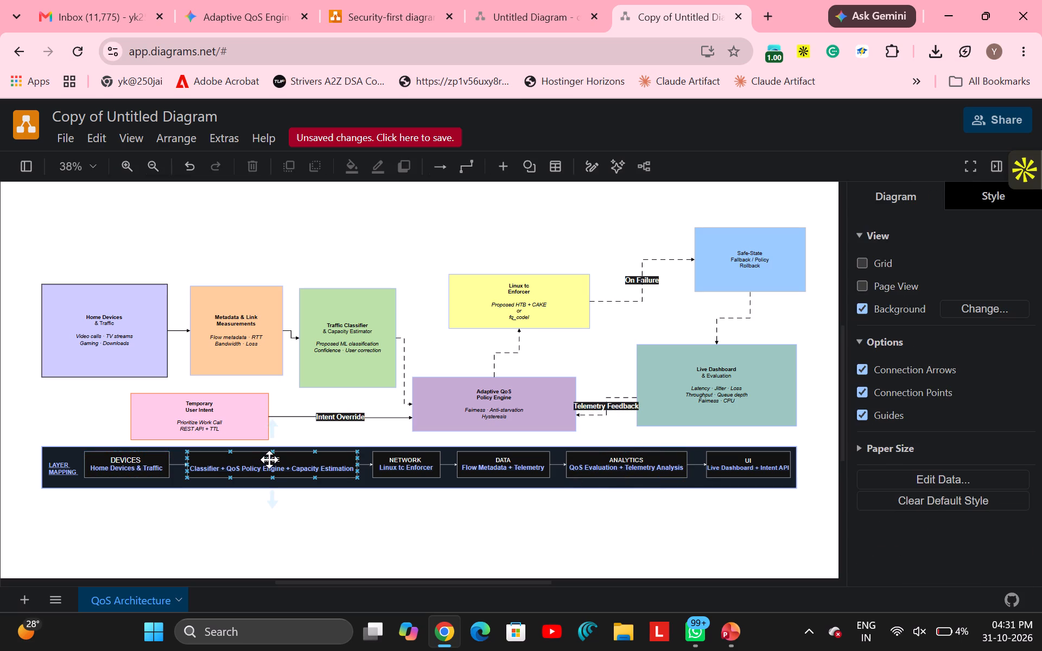
{"action": "triple_click", "coordinate": [269, 458]}
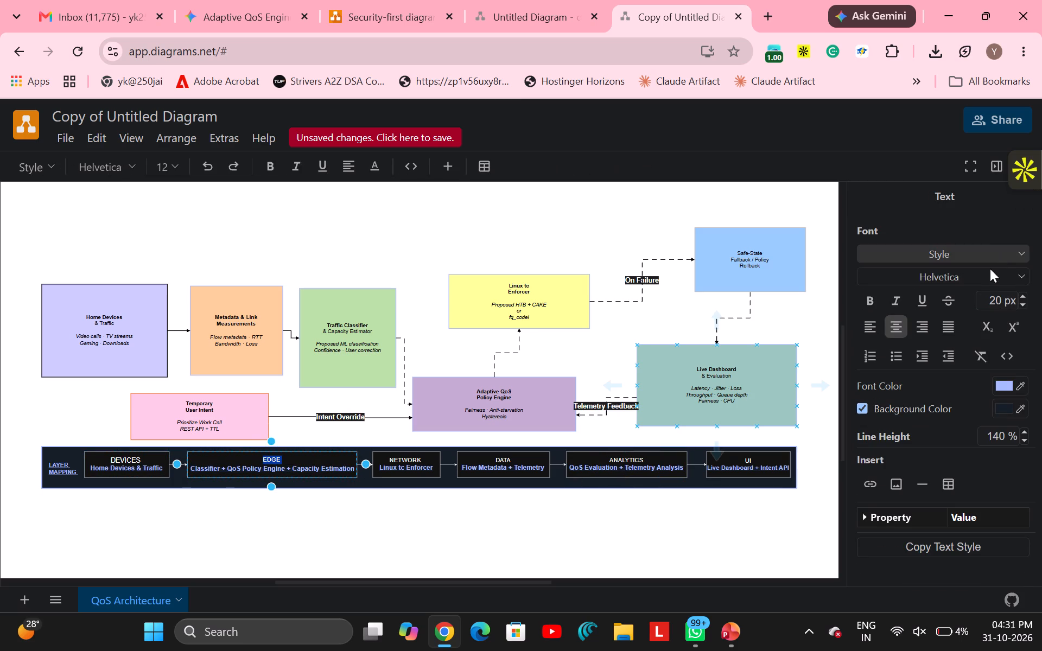
{"action": "double_click", "coordinate": [1024, 297]}
{"action": "left_click", "coordinate": [431, 521]}
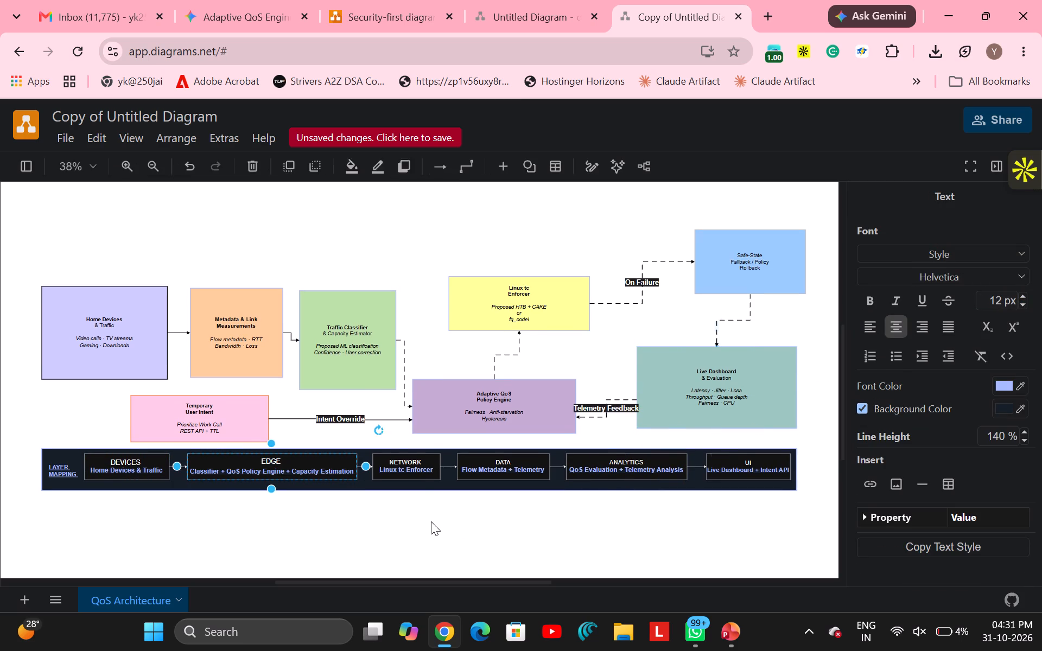
{"action": "triple_click", "coordinate": [398, 461]}
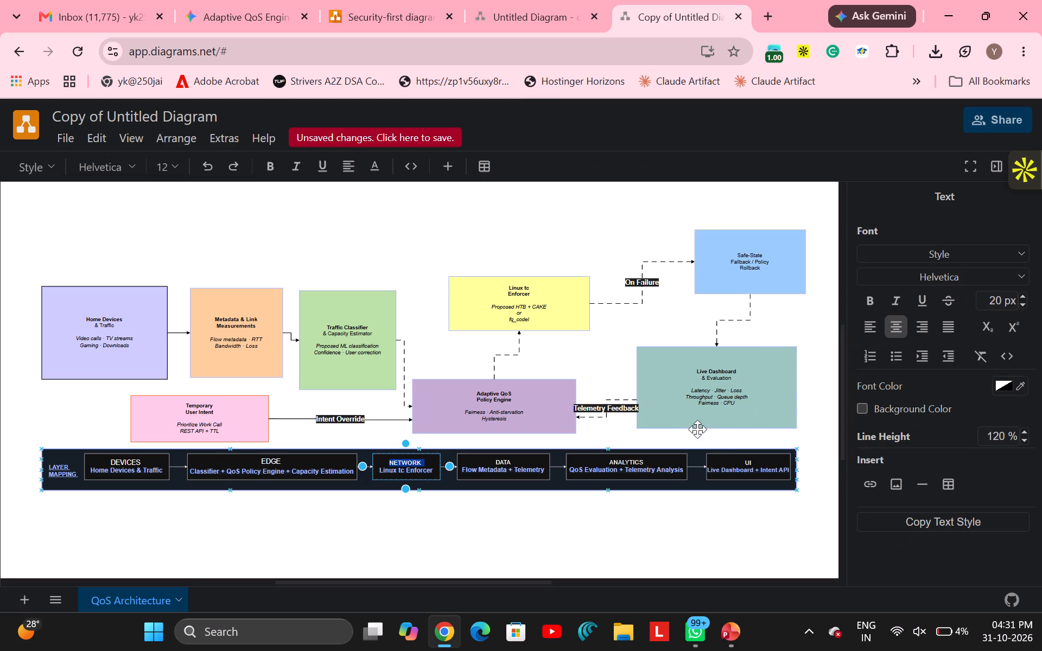
{"action": "double_click", "coordinate": [1020, 298]}
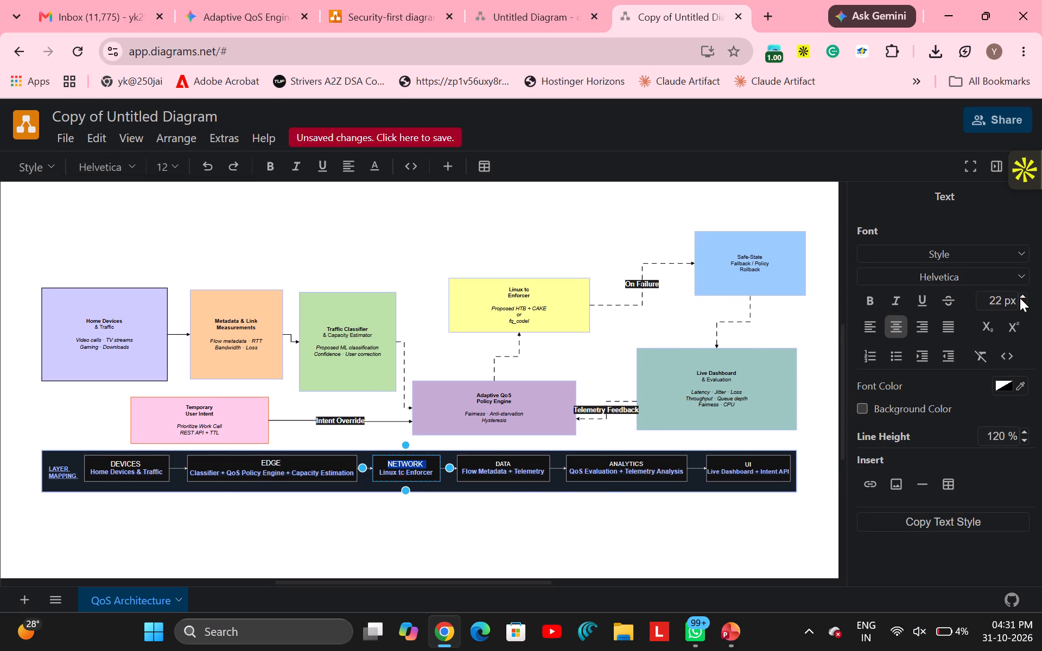
{"action": "left_click", "coordinate": [491, 526]}
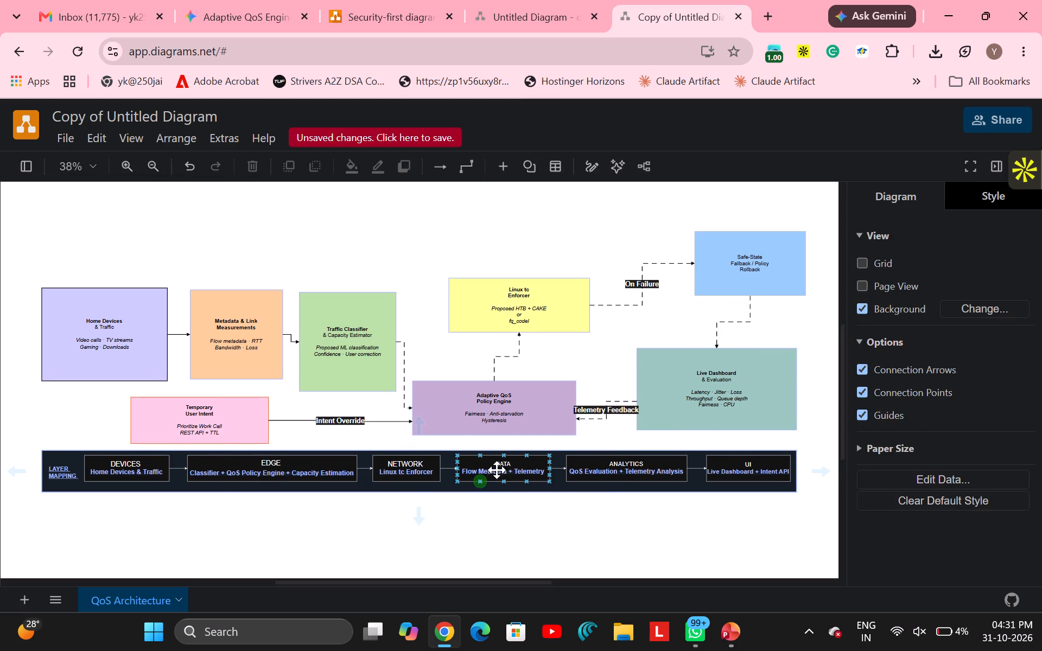
Set the DATA, ANALYTICS and UI headings in the Layer Mapping bar to a 22 px font size.
{"action": "triple_click", "coordinate": [503, 464]}
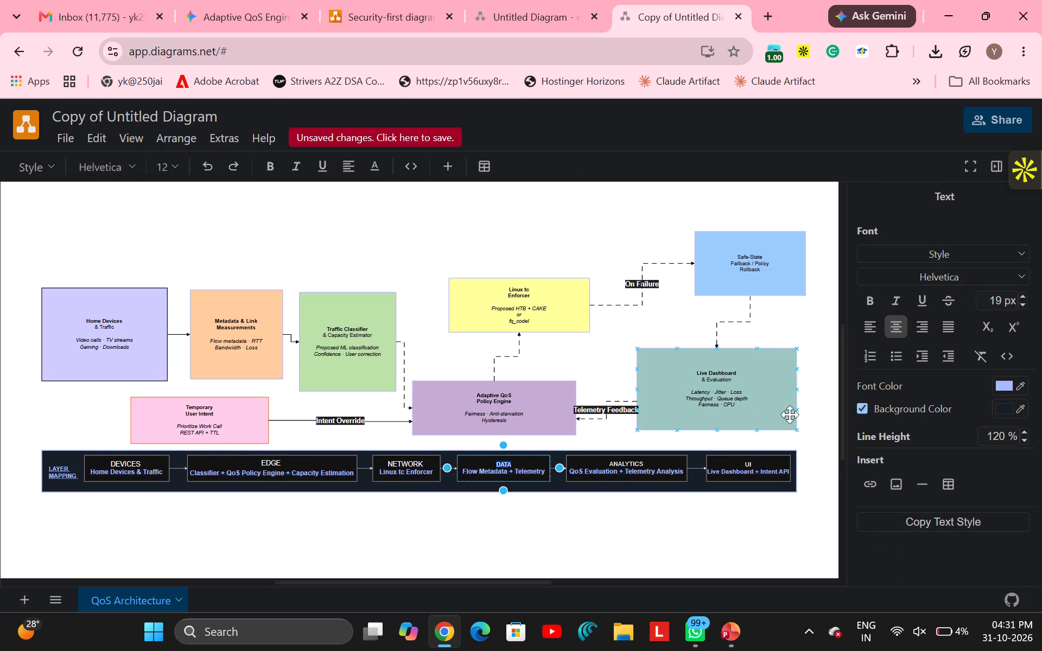
{"action": "double_click", "coordinate": [1022, 296]}
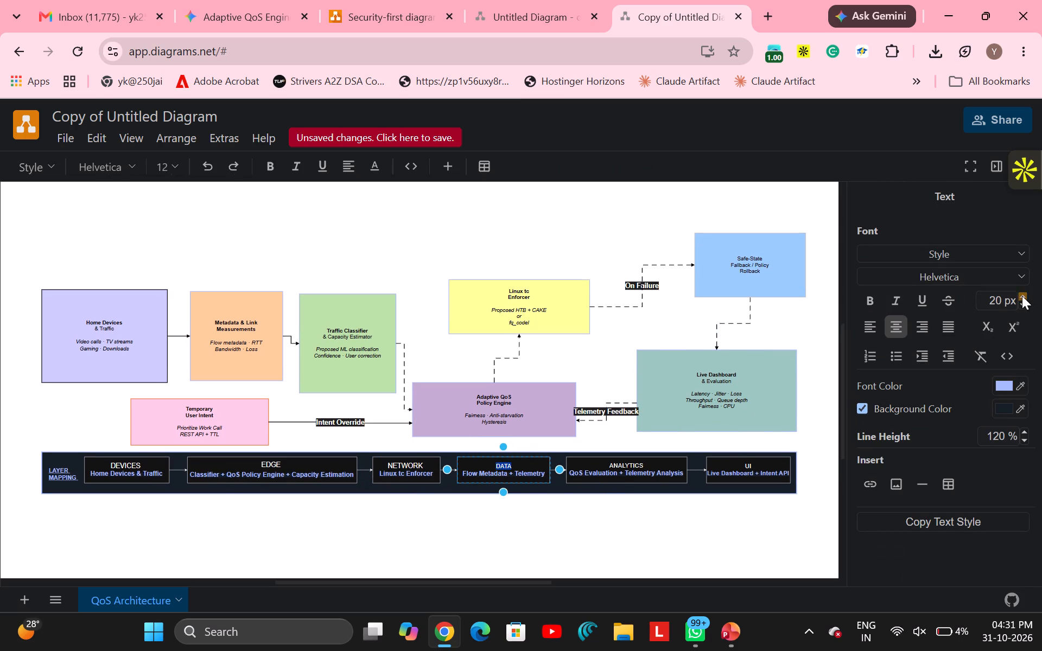
{"action": "left_click", "coordinate": [1021, 297]}
{"action": "left_click", "coordinate": [626, 523]}
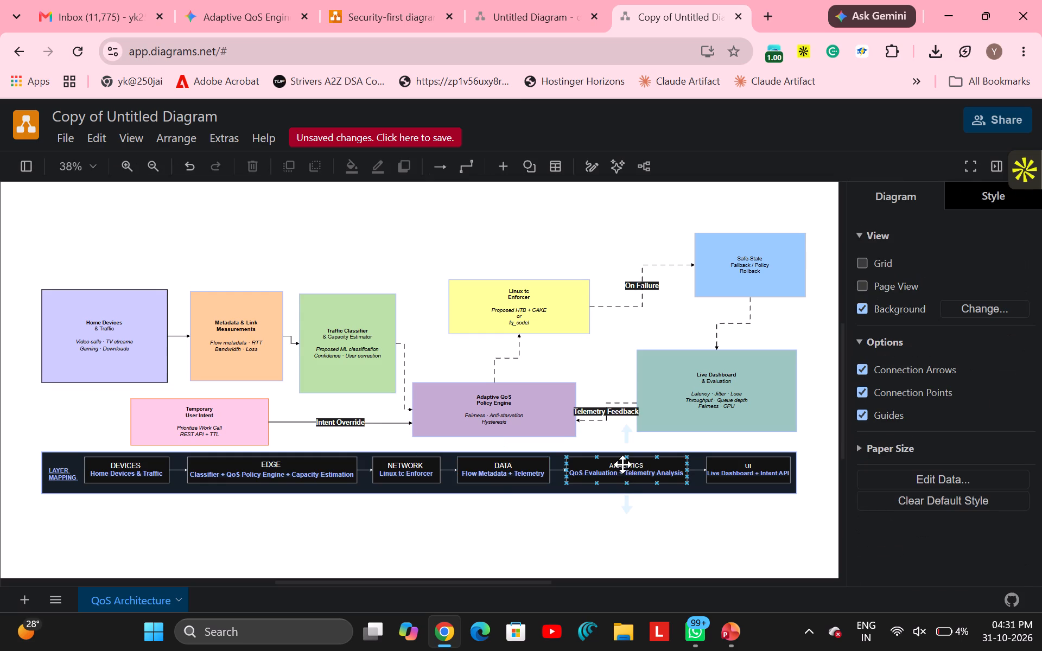
{"action": "triple_click", "coordinate": [622, 464]}
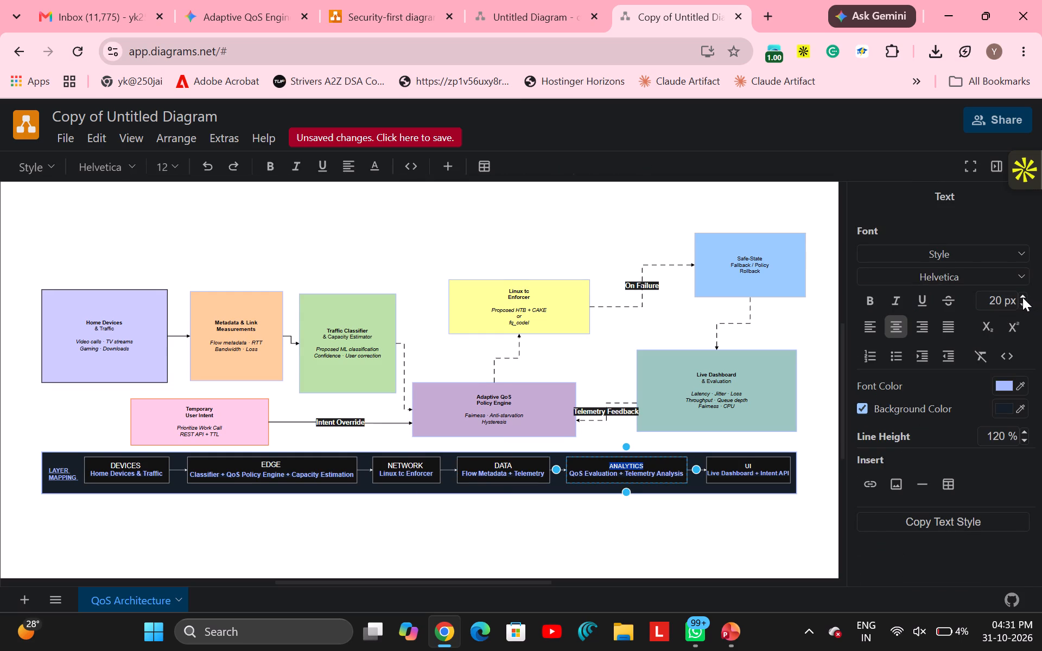
{"action": "double_click", "coordinate": [1022, 297]}
{"action": "left_click", "coordinate": [626, 527]}
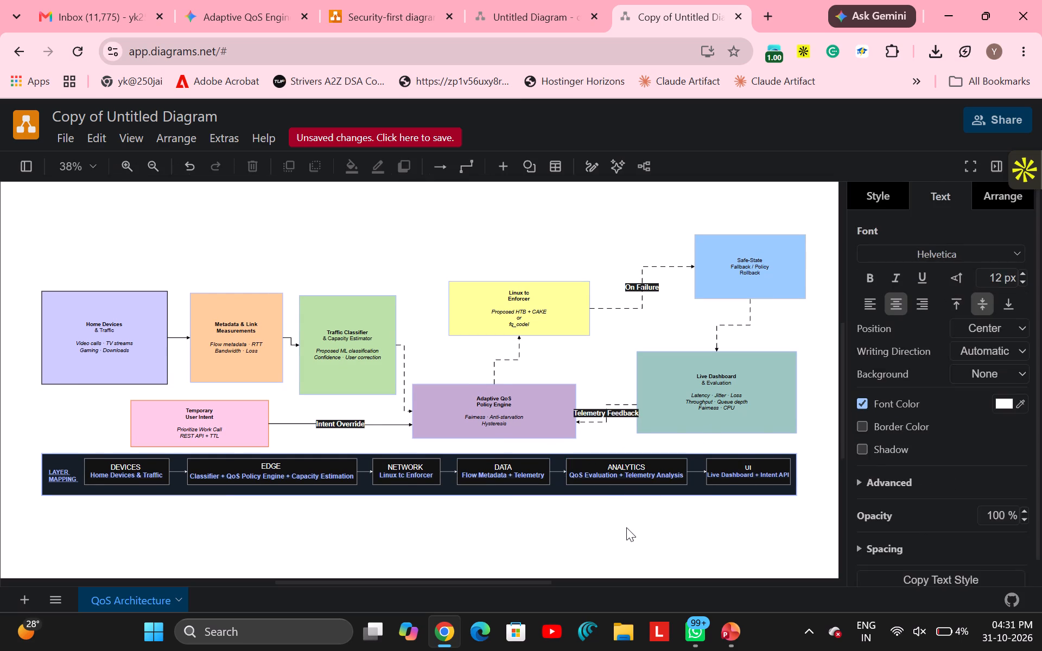
{"action": "triple_click", "coordinate": [749, 468]}
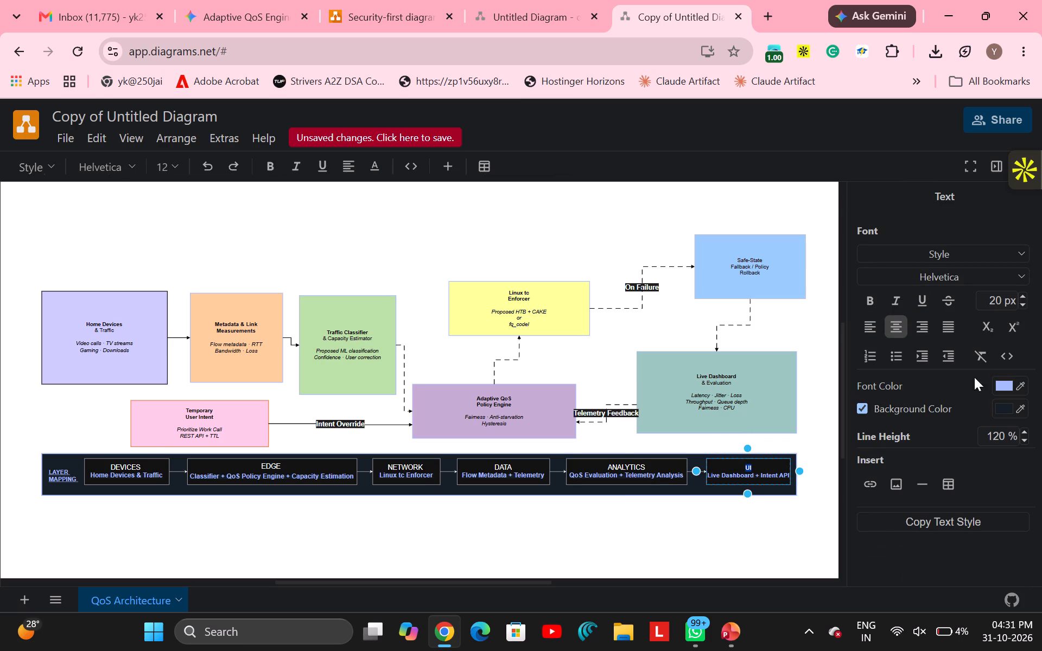
{"action": "double_click", "coordinate": [1024, 295]}
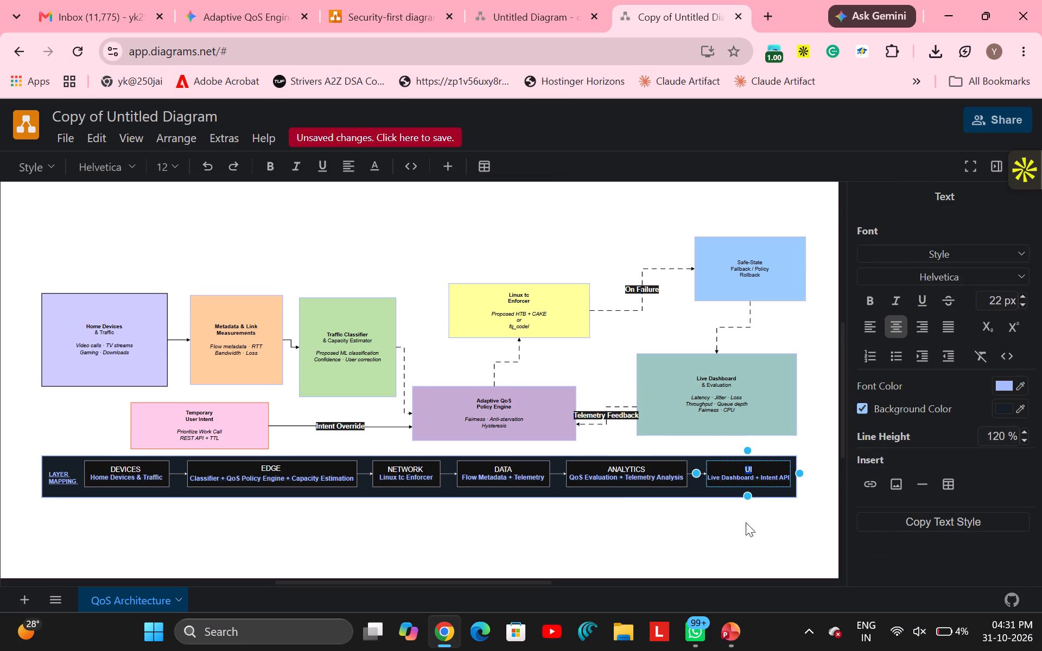
{"action": "left_click", "coordinate": [730, 524]}
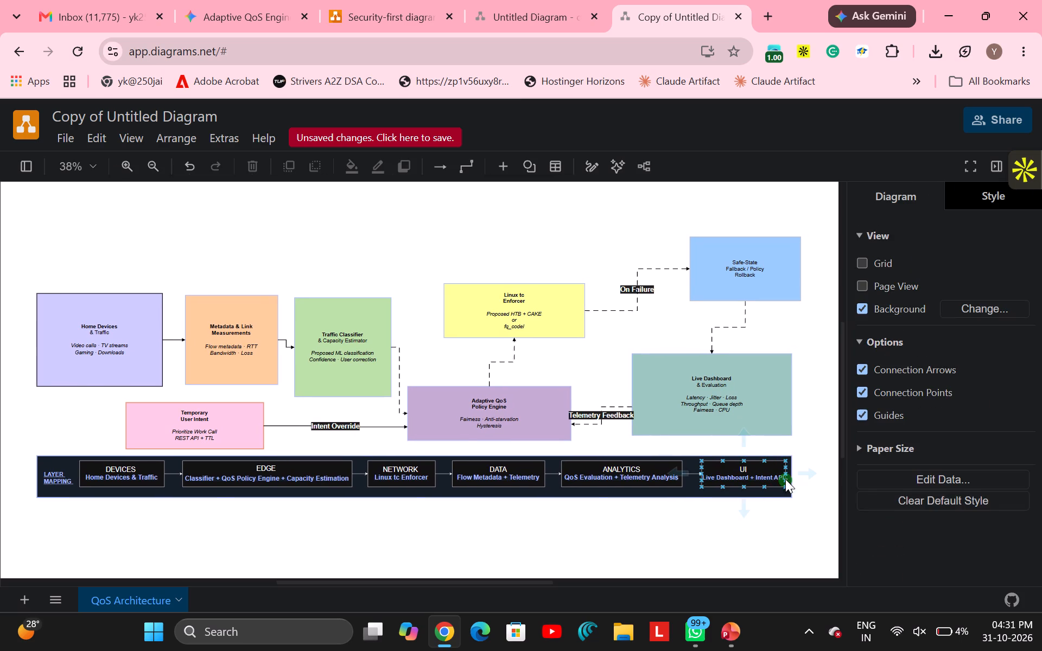
Widen the Layer Mapping background bar slightly at its UI end, keeping its height at 135.
{"action": "left_click", "coordinate": [772, 493]}
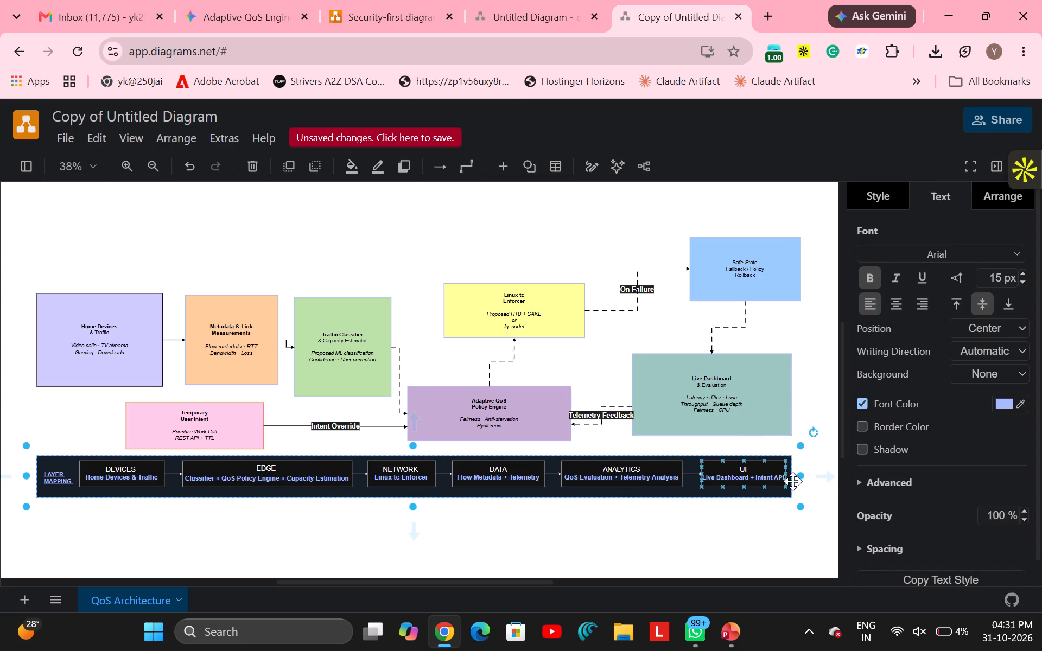
{"action": "left_click_drag", "start_coordinate": [797, 479], "coordinate": [804, 479]}
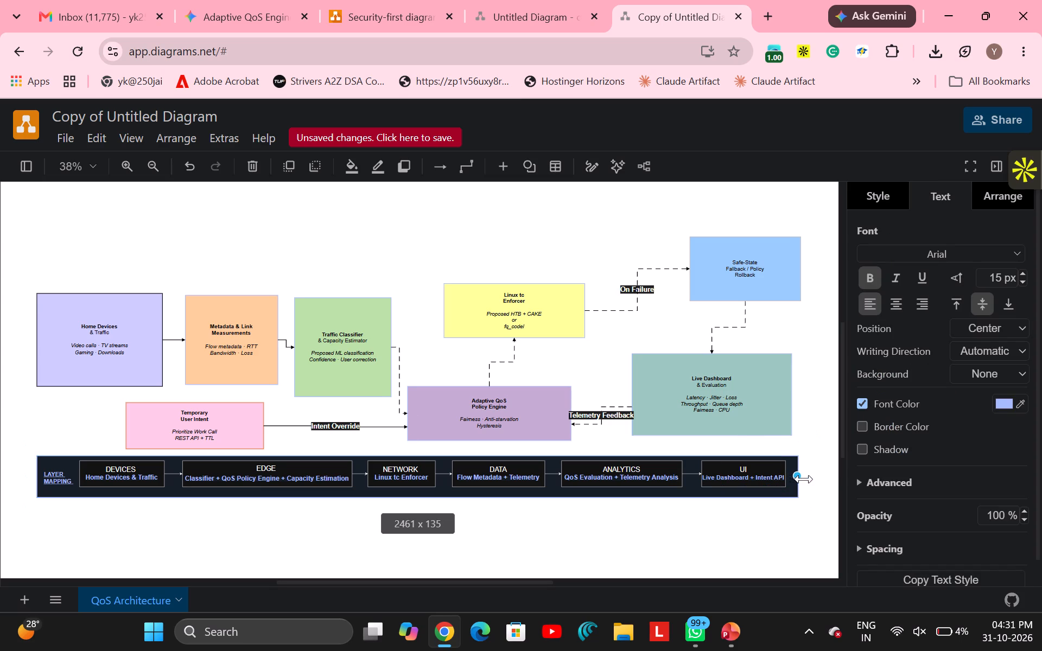
{"action": "left_click_drag", "start_coordinate": [804, 479], "coordinate": [806, 478]}
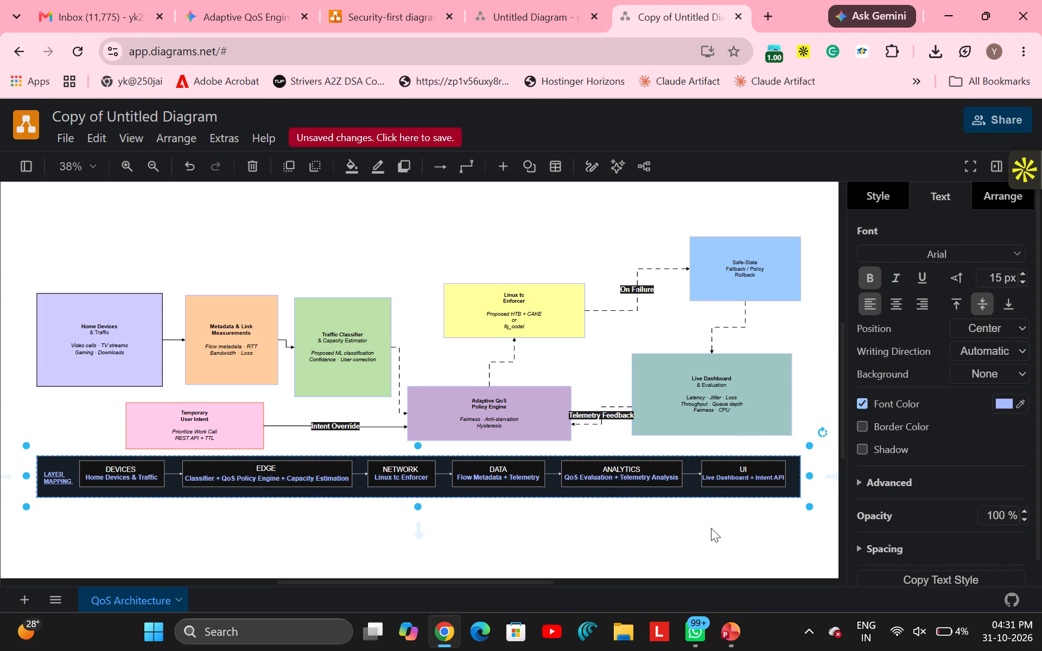
{"action": "left_click", "coordinate": [711, 528]}
Shift the UI, ANALYTICS and DATA boxes along the widened Layer Mapping bar to x about 1904, 1455 and 1102, keeping them in line.
{"action": "left_click", "coordinate": [728, 478]}
{"action": "left_click_drag", "start_coordinate": [728, 478], "coordinate": [738, 478]}
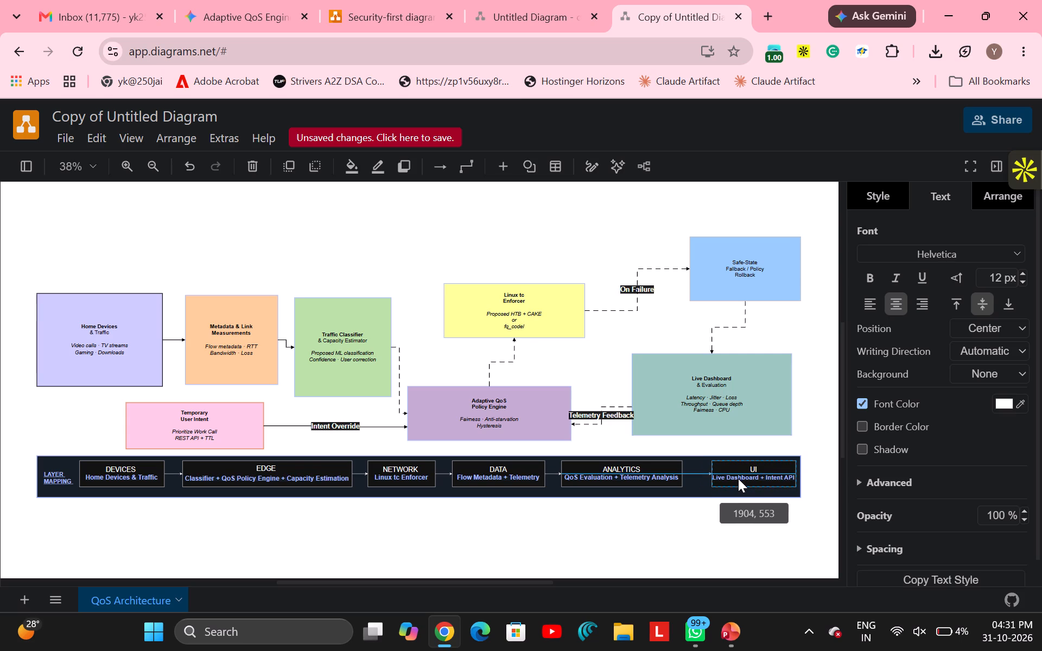
{"action": "left_click_drag", "start_coordinate": [738, 478], "coordinate": [738, 477]}
{"action": "left_click", "coordinate": [694, 528]}
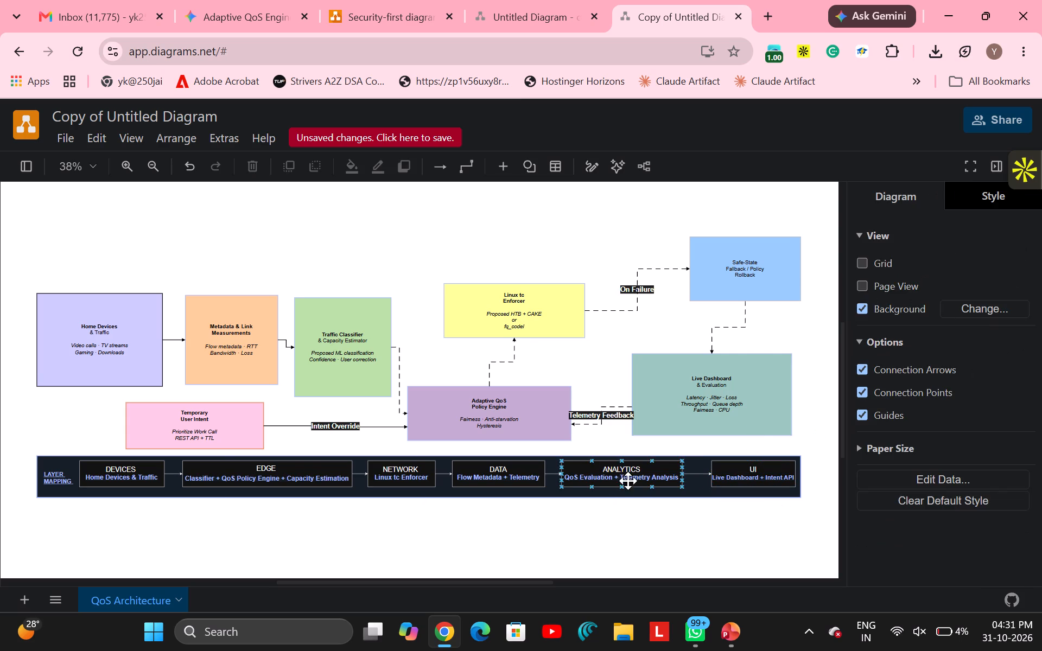
{"action": "left_click_drag", "start_coordinate": [617, 475], "coordinate": [628, 474]}
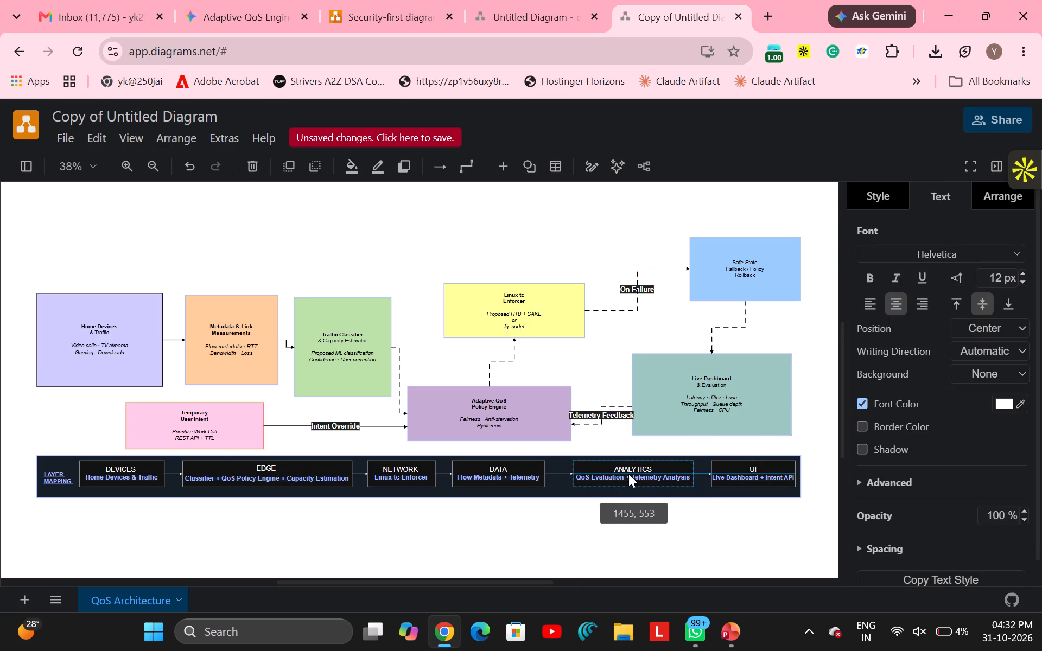
{"action": "left_click_drag", "start_coordinate": [628, 474], "coordinate": [628, 474]}
{"action": "left_click", "coordinate": [586, 548]}
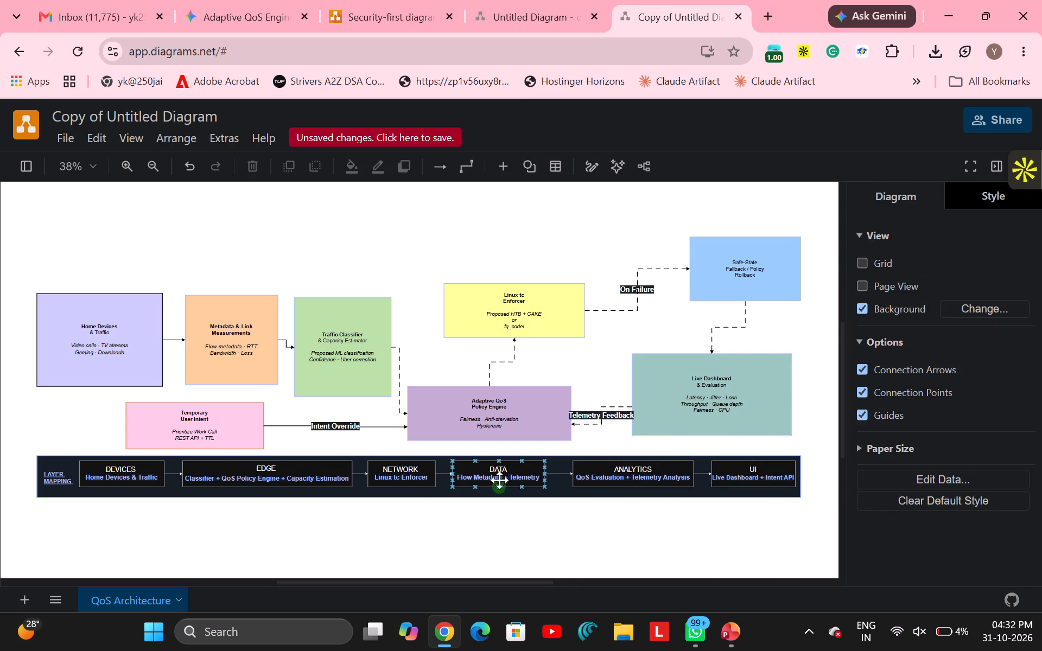
{"action": "left_click_drag", "start_coordinate": [497, 476], "coordinate": [508, 476]}
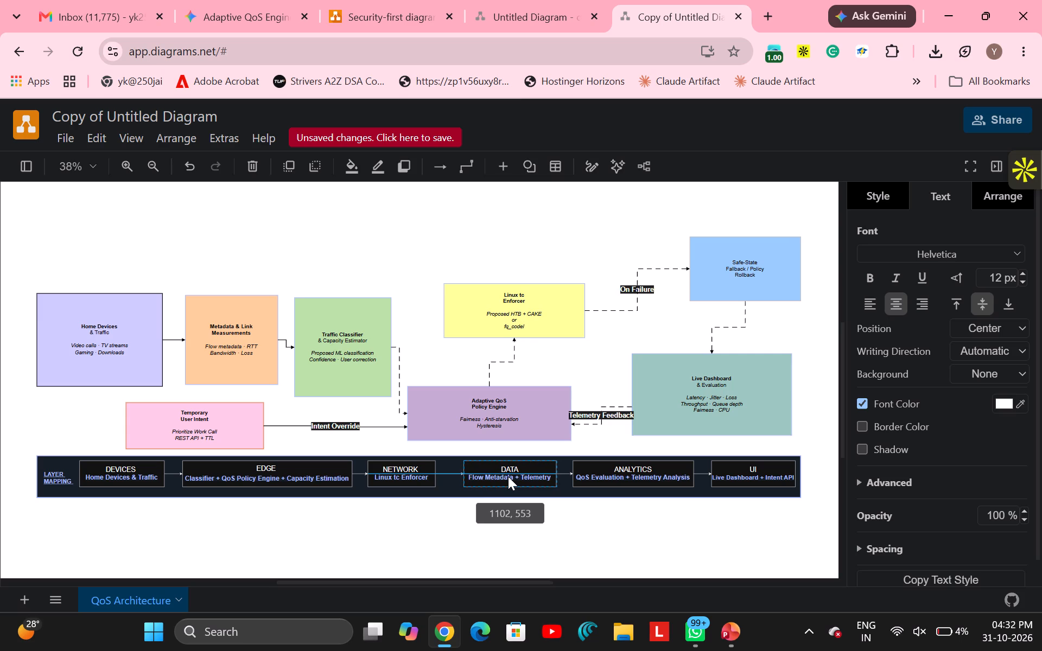
{"action": "left_click_drag", "start_coordinate": [508, 476], "coordinate": [508, 477]}
{"action": "left_click", "coordinate": [479, 531]}
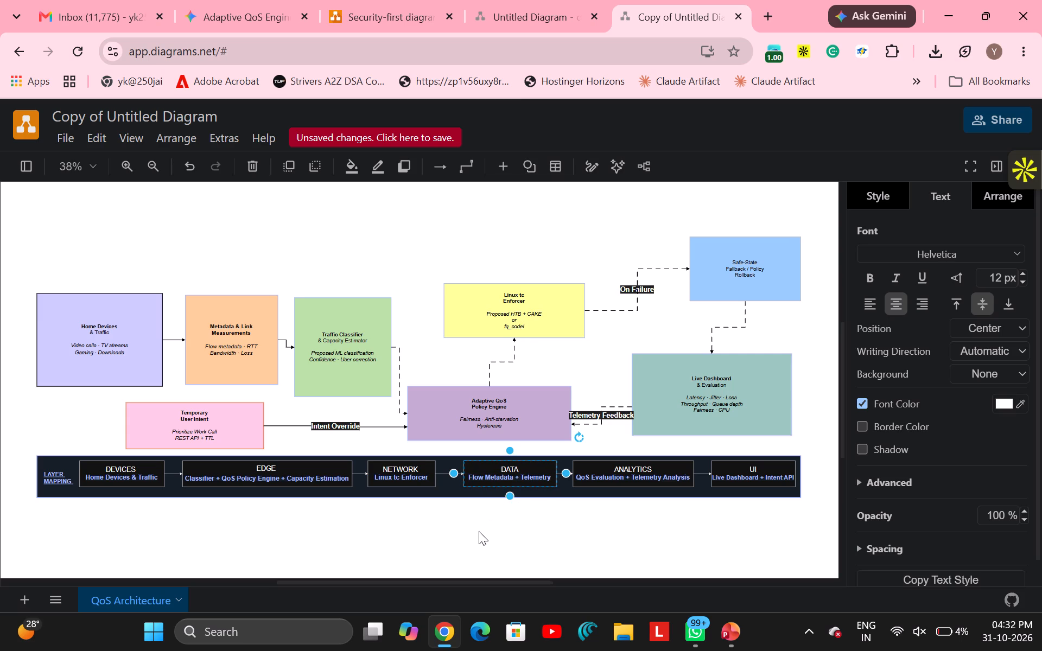
Shift the NETWORK, EDGE and DEVICES boxes toward the bar's UI end to even out the gaps, keeping them level with the row at y 553.
{"action": "left_click_drag", "start_coordinate": [406, 473], "coordinate": [418, 474]}
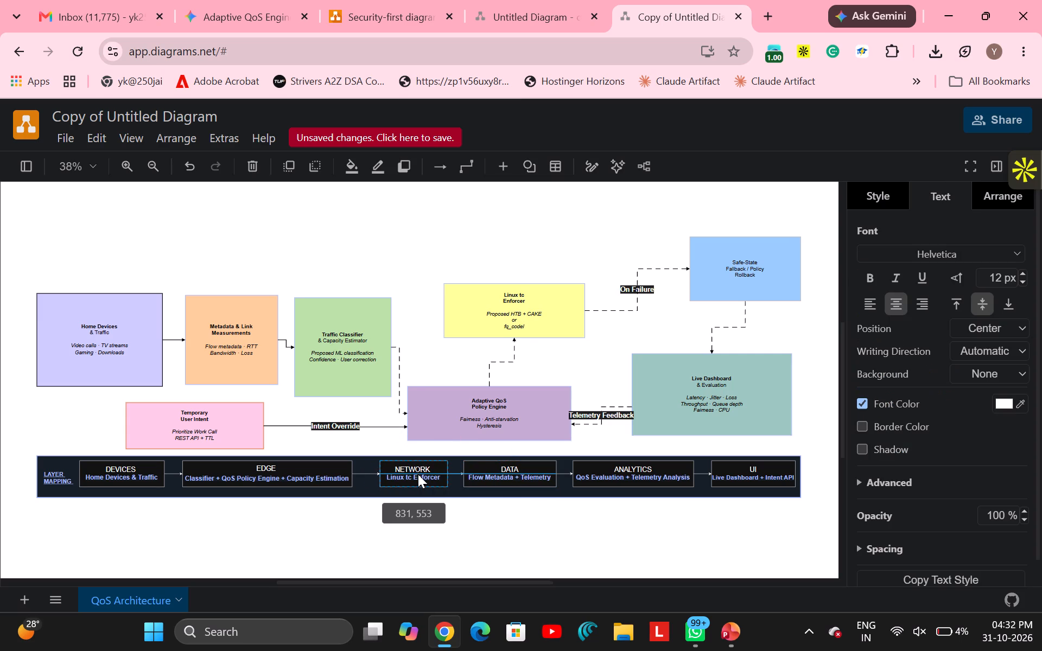
{"action": "left_click_drag", "start_coordinate": [418, 474], "coordinate": [416, 474]}
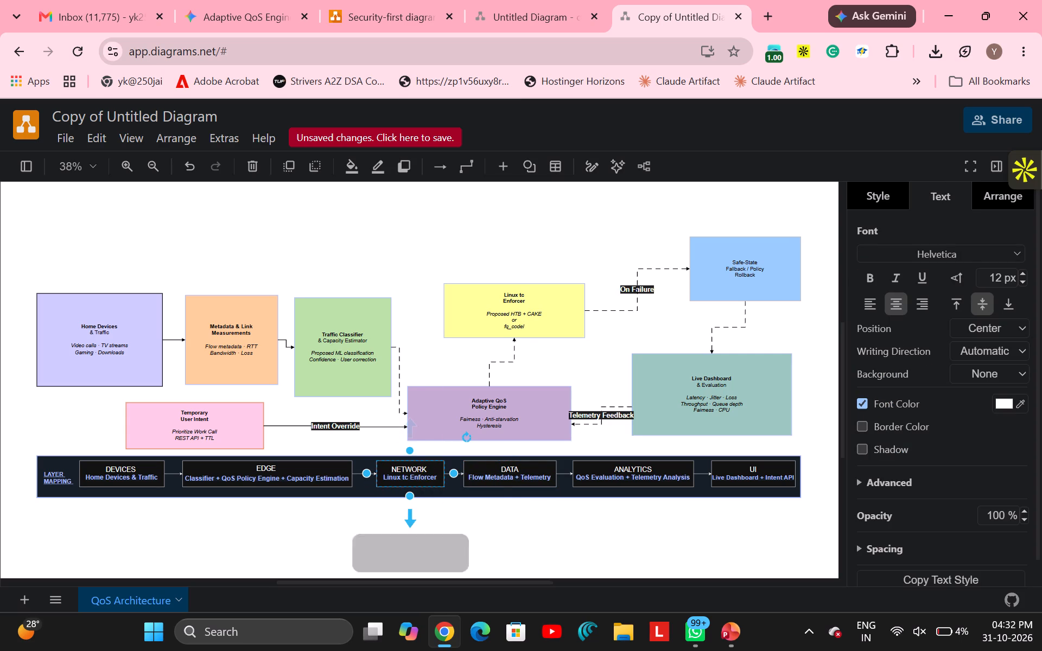
{"action": "left_click", "coordinate": [404, 526]}
{"action": "left_click", "coordinate": [327, 532]}
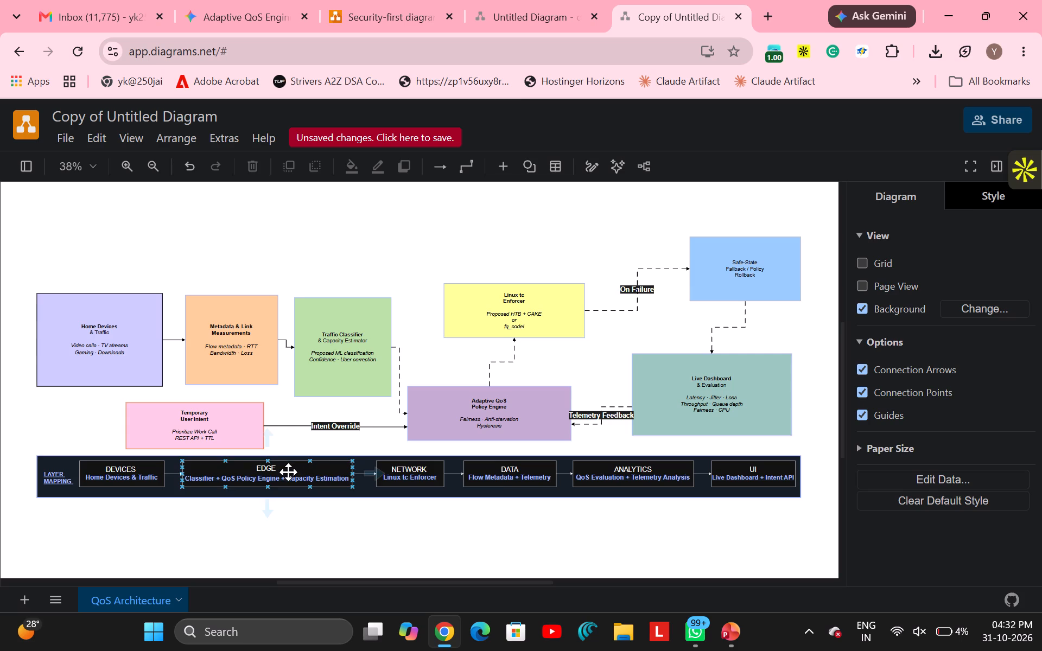
{"action": "left_click_drag", "start_coordinate": [288, 472], "coordinate": [295, 473]}
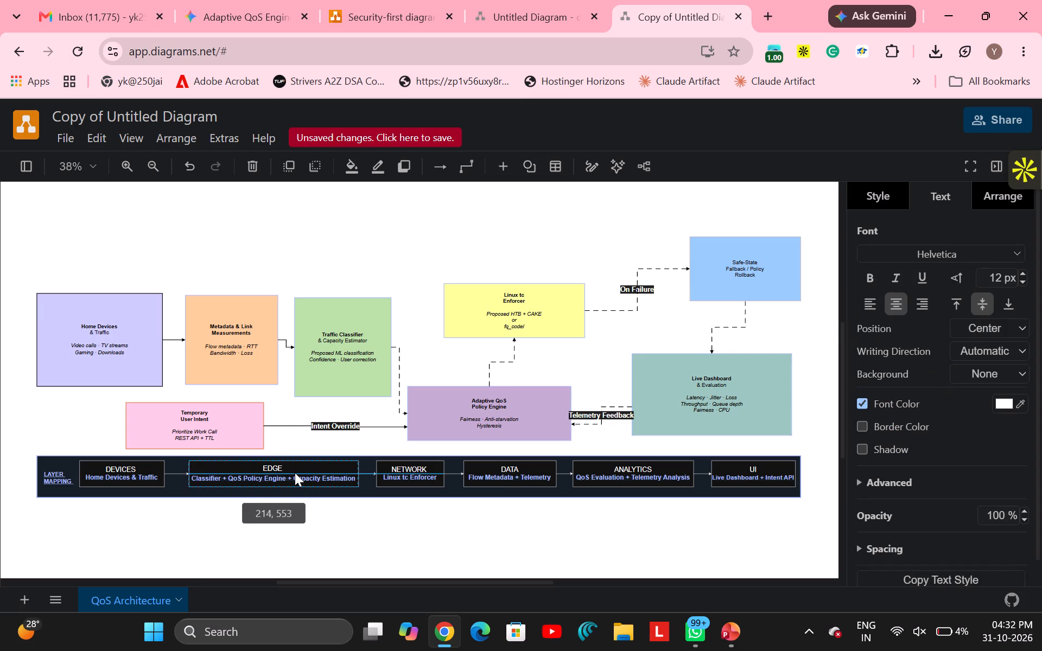
{"action": "left_click_drag", "start_coordinate": [295, 473], "coordinate": [294, 474]}
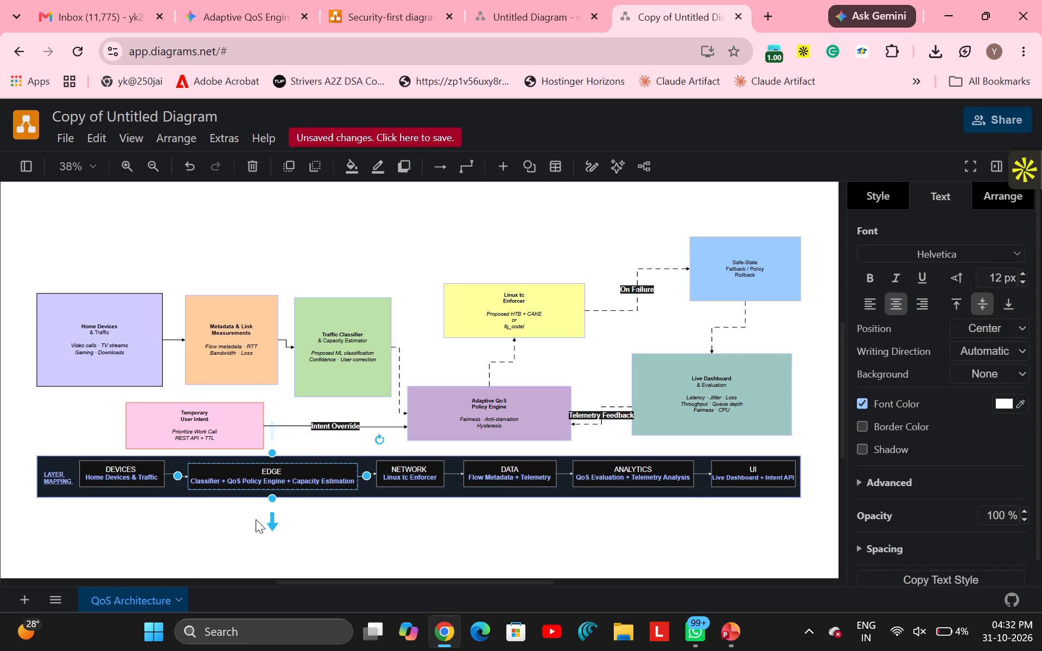
{"action": "left_click", "coordinate": [220, 526]}
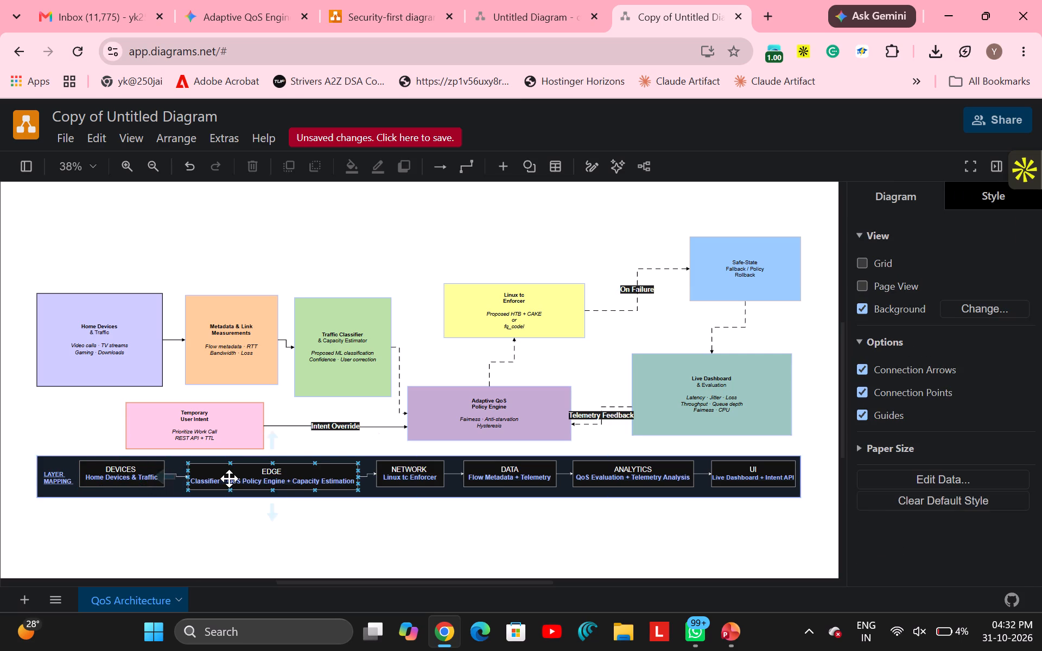
{"action": "left_click", "coordinate": [229, 478]}
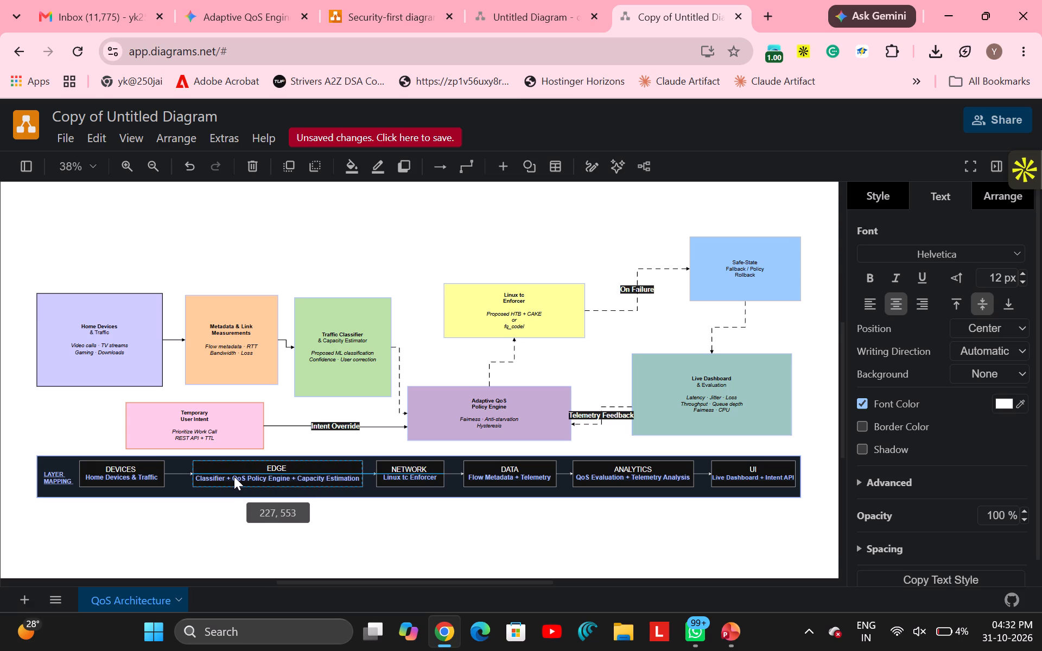
{"action": "left_click", "coordinate": [209, 518]}
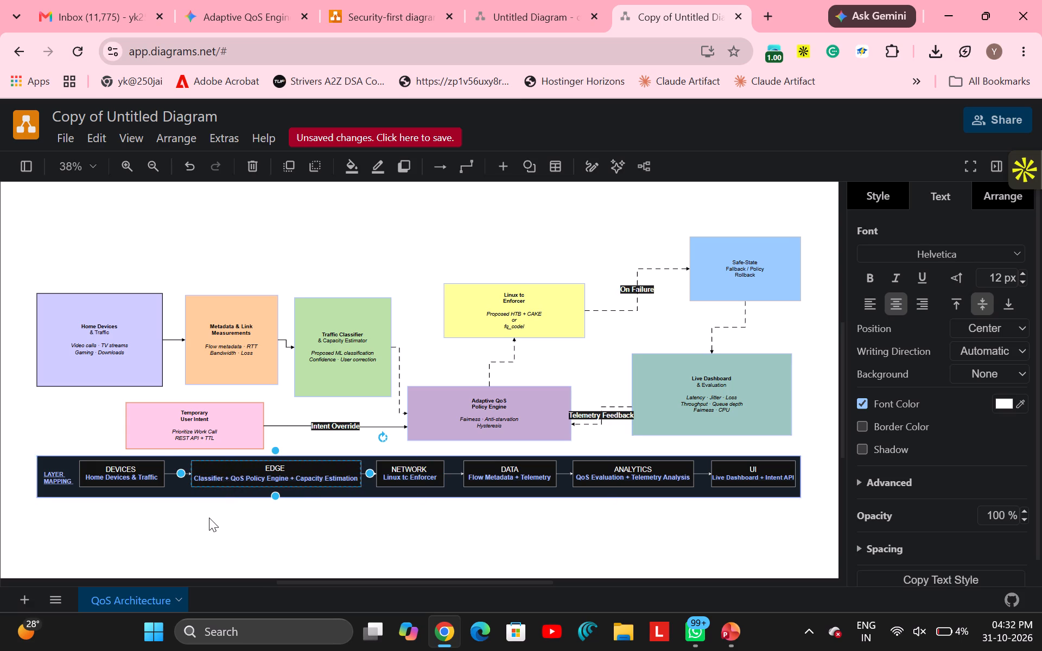
{"action": "left_click_drag", "start_coordinate": [124, 477], "coordinate": [135, 477]}
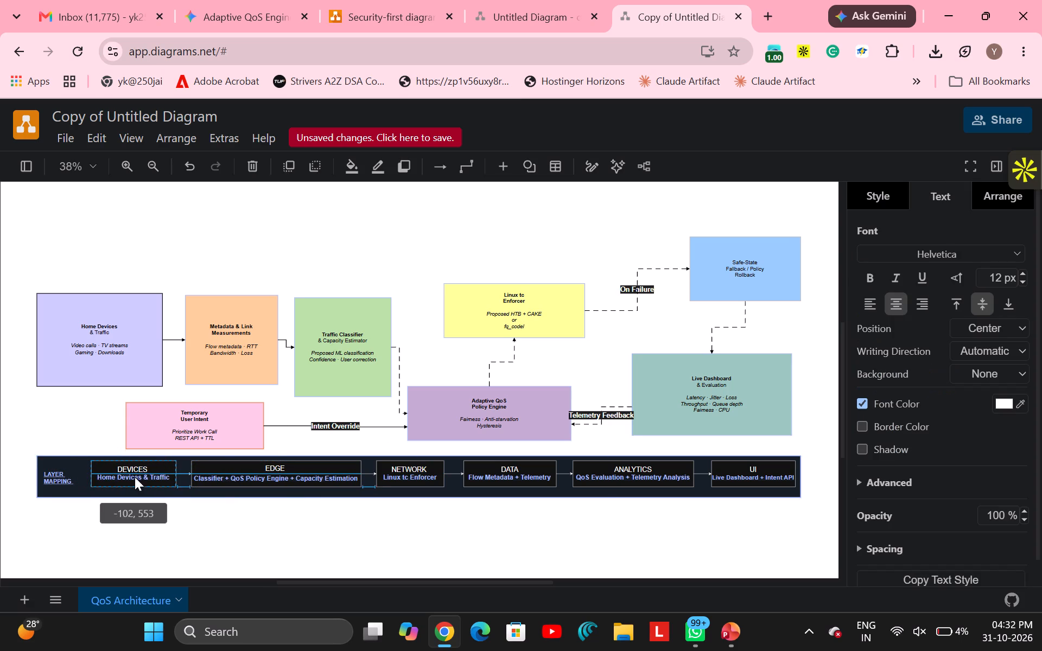
{"action": "left_click_drag", "start_coordinate": [135, 477], "coordinate": [134, 477]}
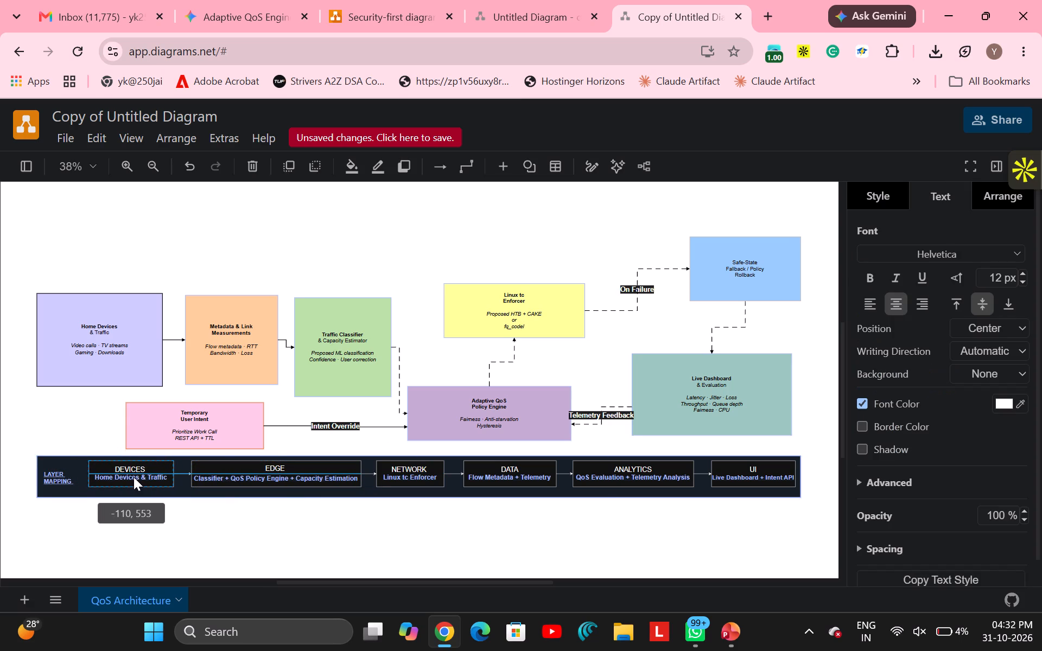
{"action": "left_click_drag", "start_coordinate": [134, 477], "coordinate": [132, 477]}
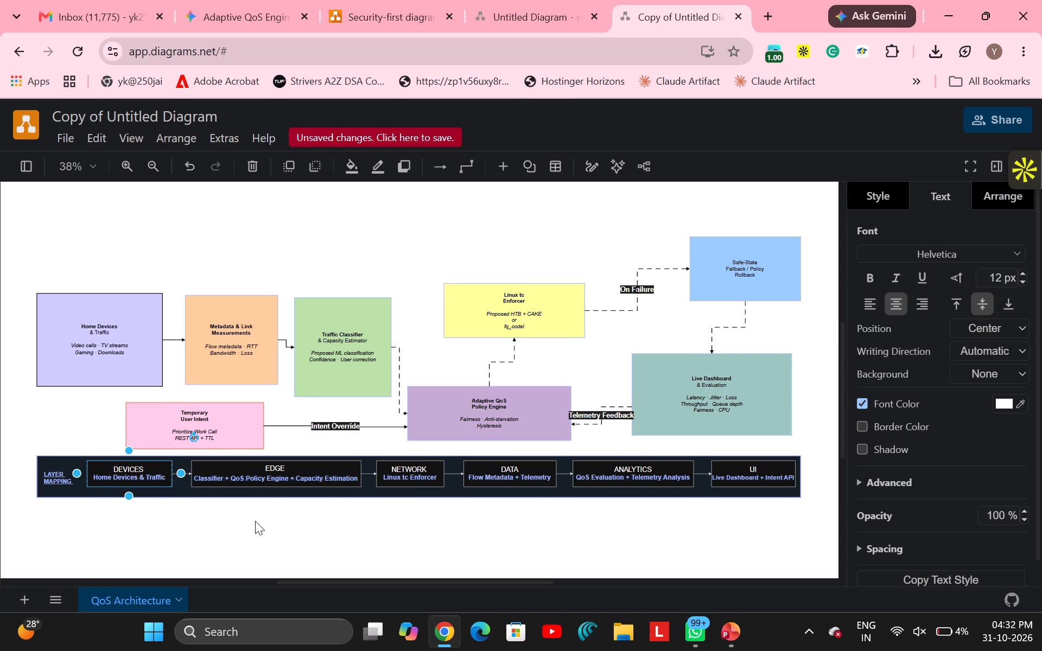
{"action": "left_click", "coordinate": [255, 521]}
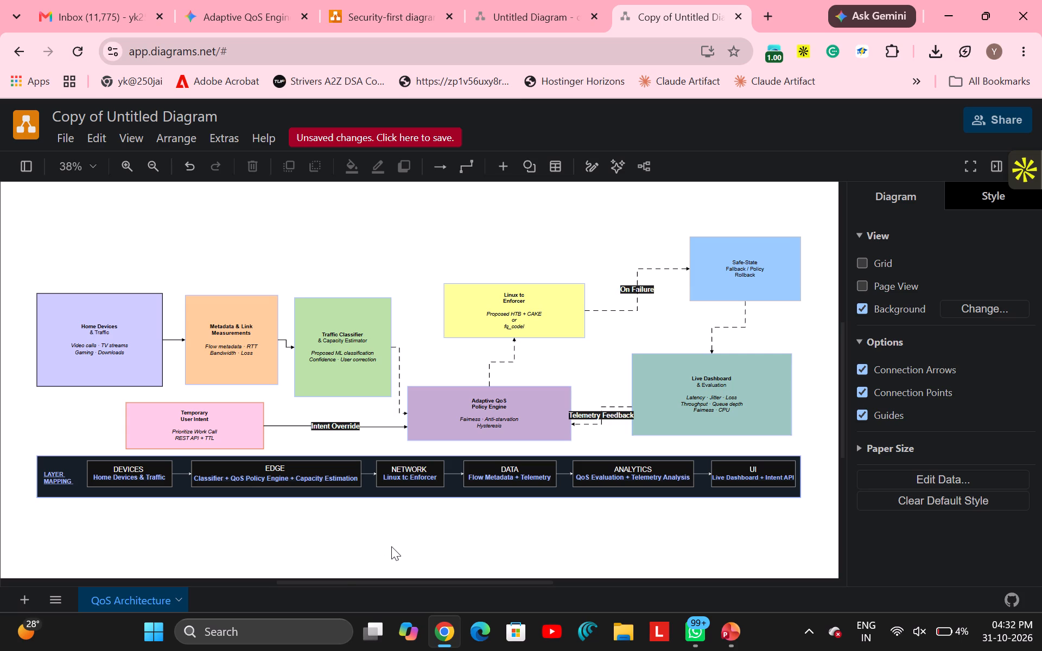
Set the whole LAYER MAPPING label at the start of the bar to a 24 px font size.
{"action": "triple_click", "coordinate": [58, 478]}
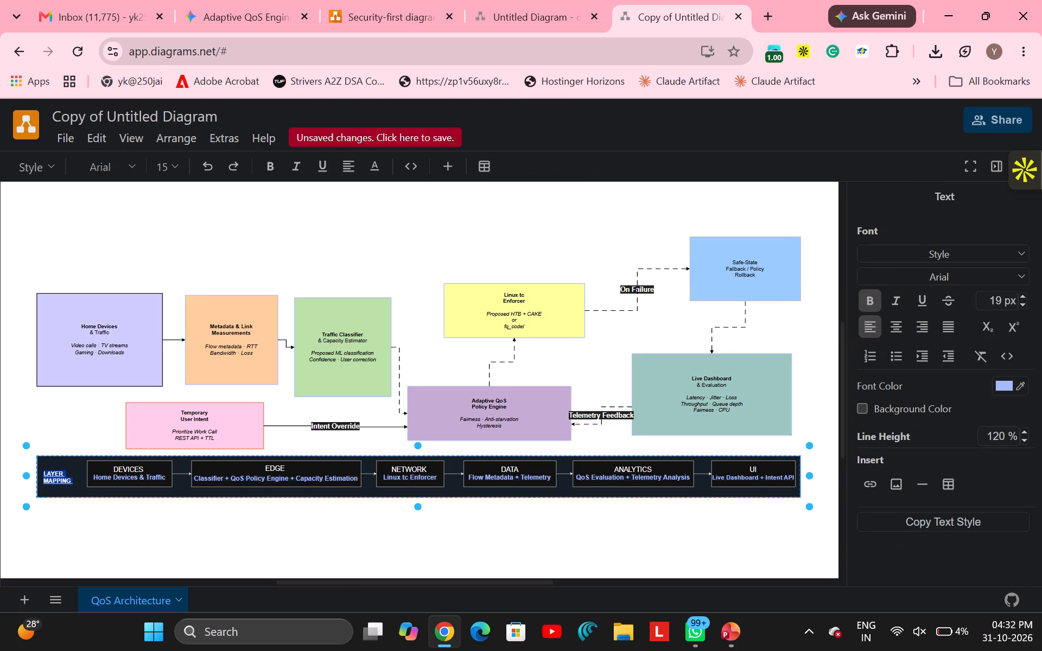
{"action": "triple_click", "coordinate": [58, 478]}
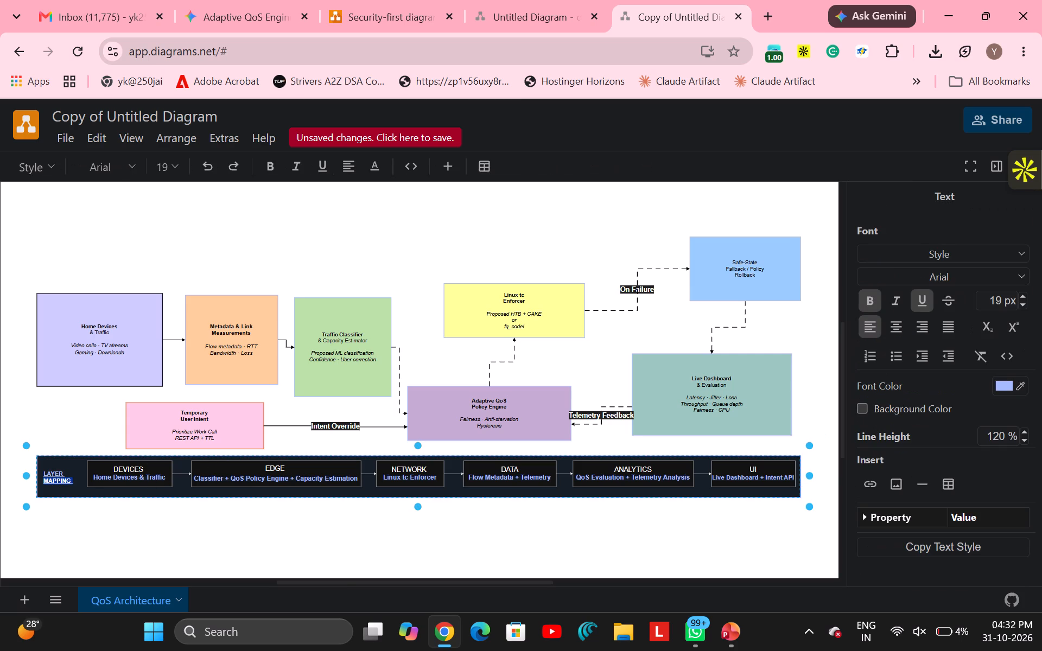
{"action": "key", "text": "ctrl+a"}
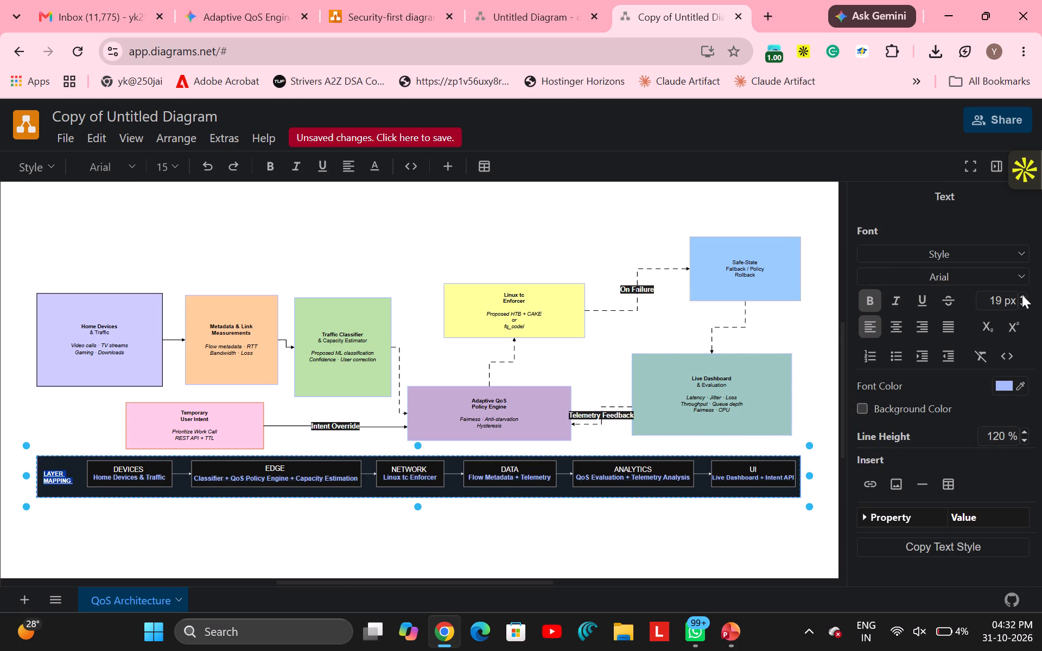
{"action": "triple_click", "coordinate": [1022, 296]}
{"action": "double_click", "coordinate": [1022, 296]}
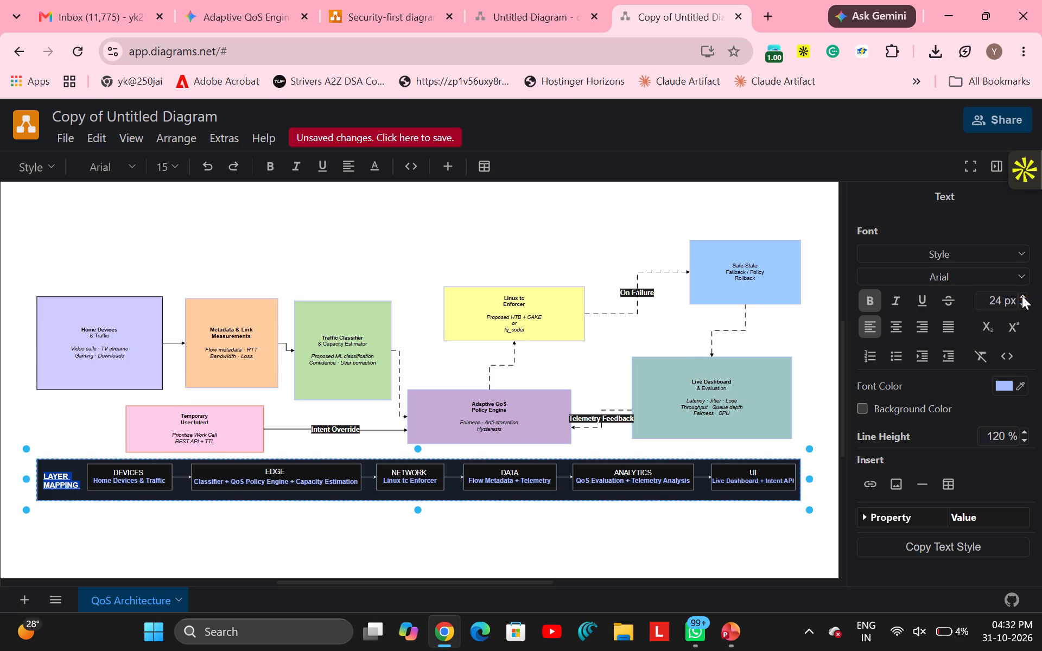
{"action": "left_click", "coordinate": [691, 530]}
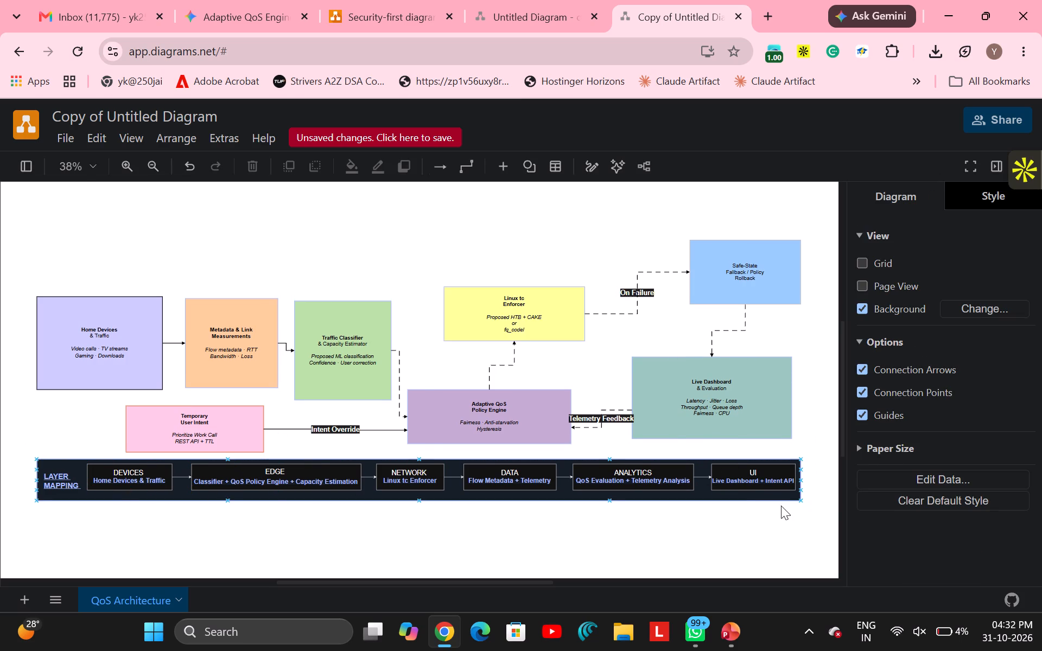
Nudge the Layer Mapping background bar slightly upward so its row of boxes sits more centrally within it.
{"action": "left_click", "coordinate": [726, 496]}
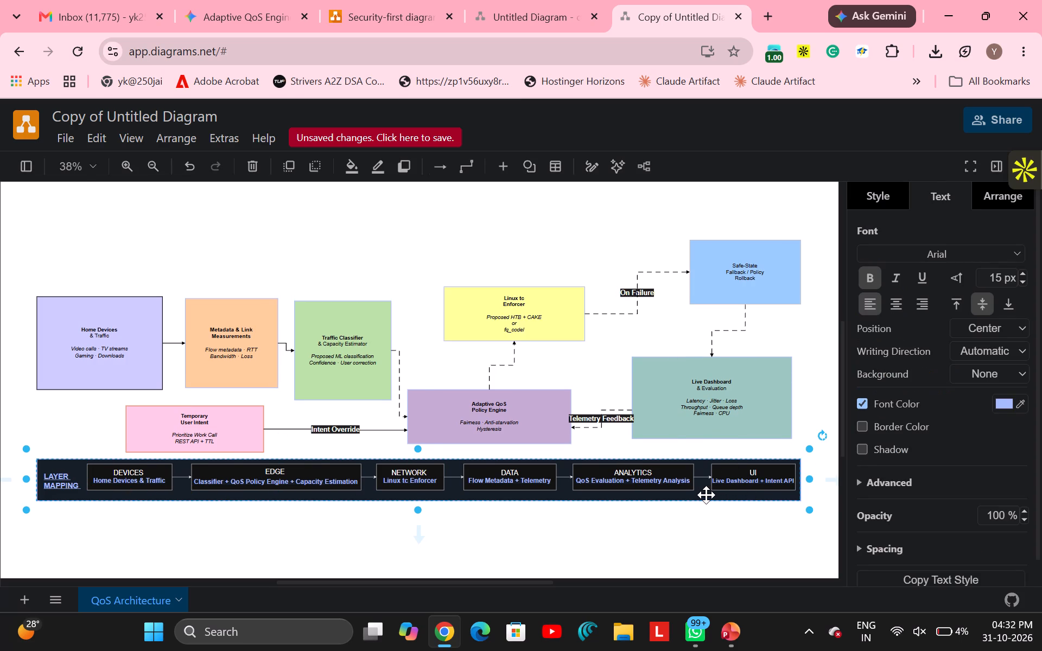
{"action": "left_click", "coordinate": [701, 493]}
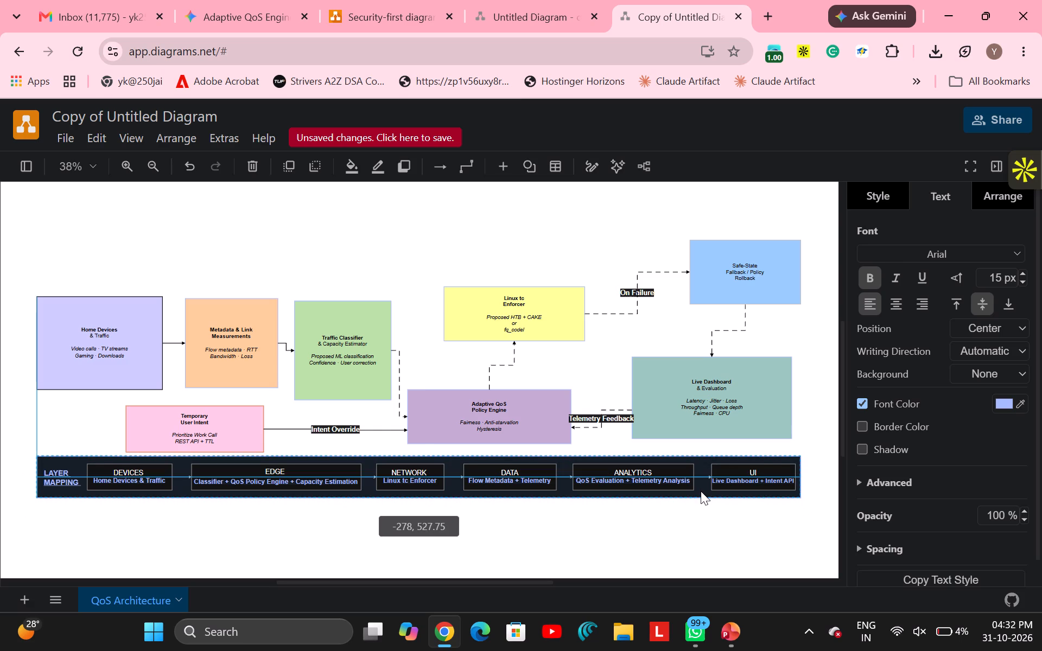
{"action": "left_click", "coordinate": [696, 521]}
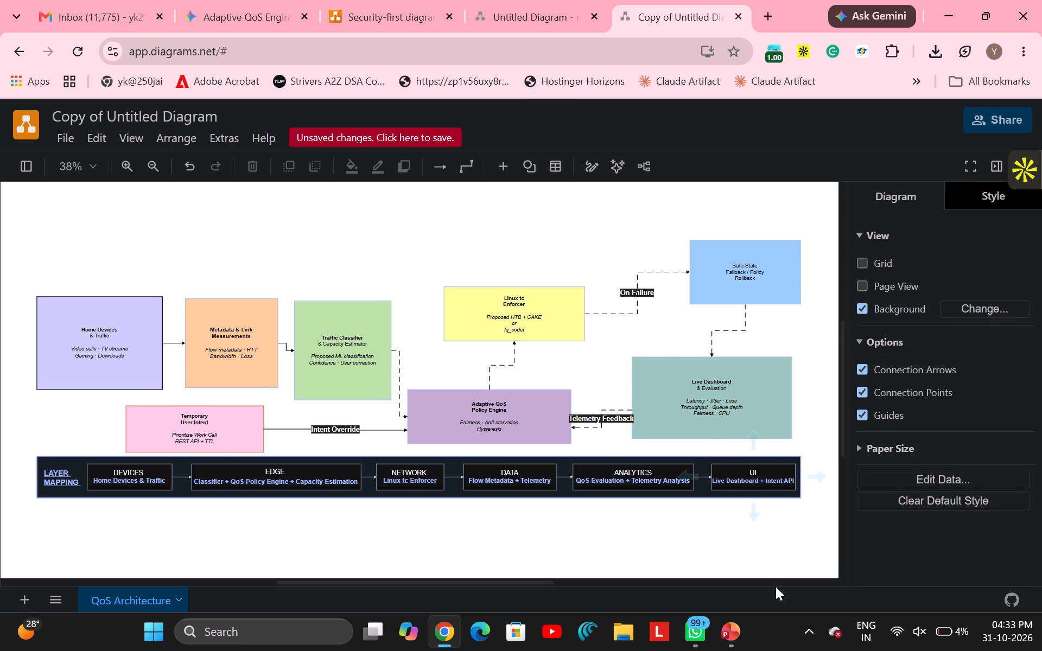
Widen the UI box slightly toward the end of the Layer Mapping bar.
{"action": "left_click", "coordinate": [768, 483]}
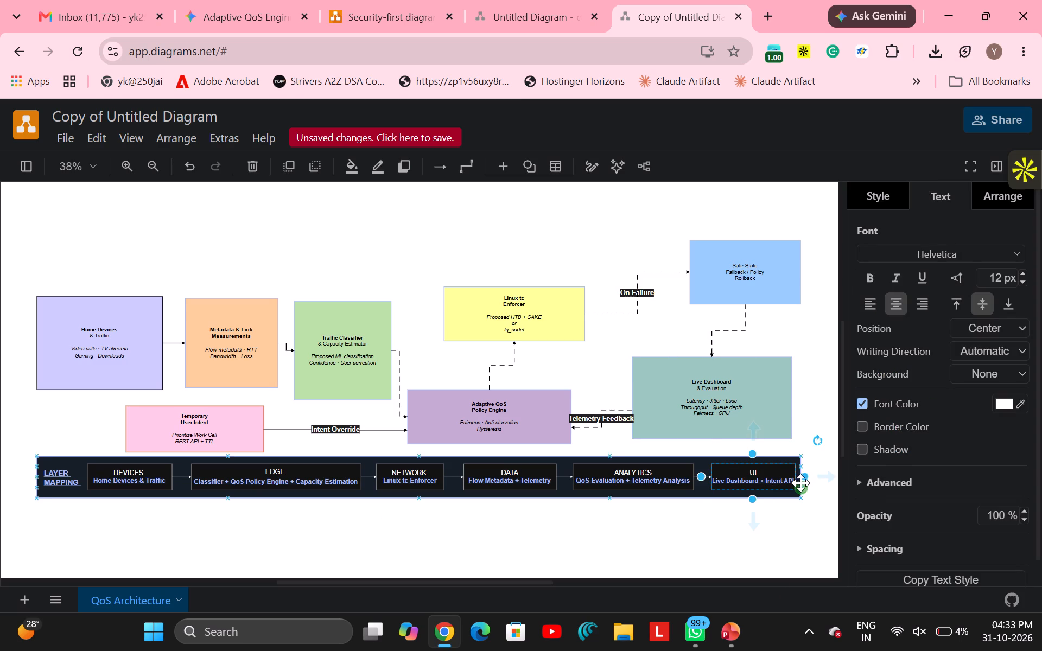
{"action": "left_click", "coordinate": [808, 480]}
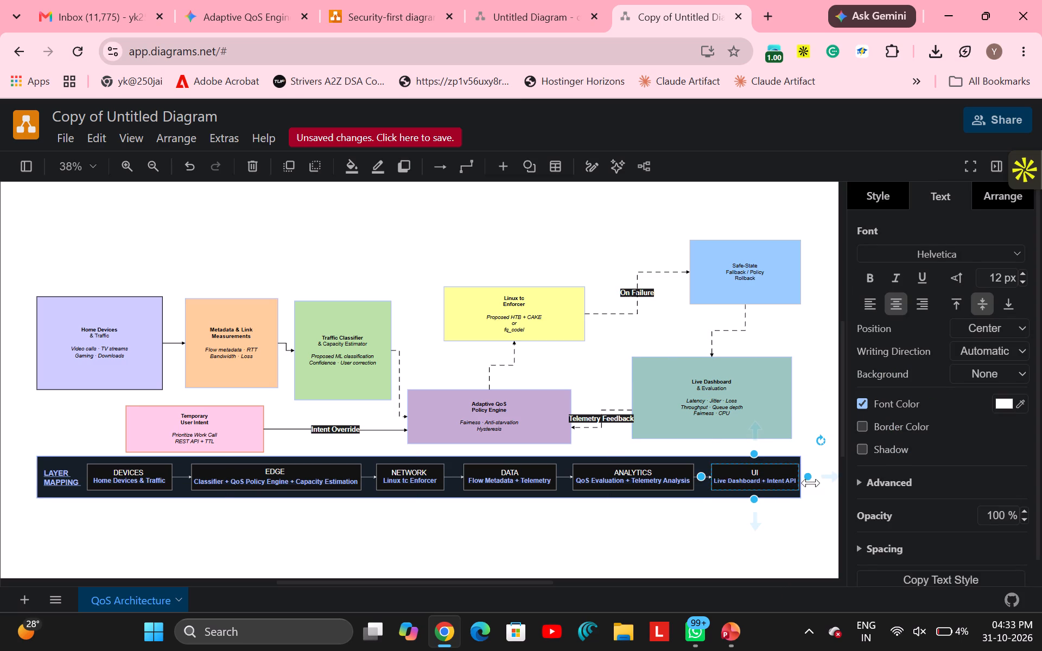
{"action": "left_click", "coordinate": [687, 526]}
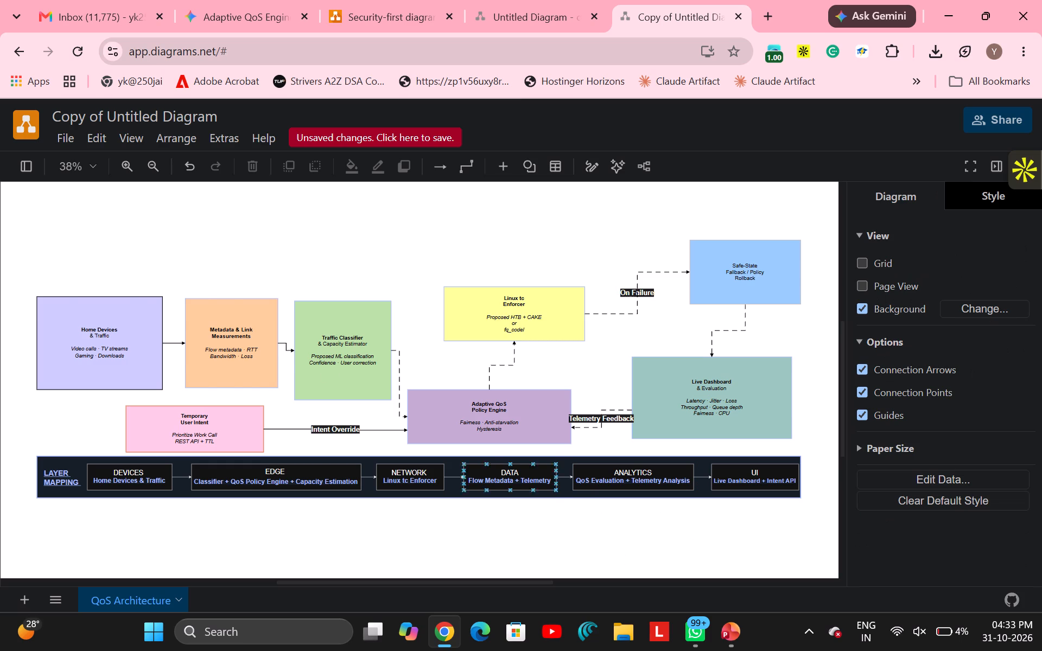
Set all the text in the Home Devices & Traffic box to a 31 px font size.
{"action": "left_click", "coordinate": [97, 337]}
{"action": "left_click", "coordinate": [97, 337]}
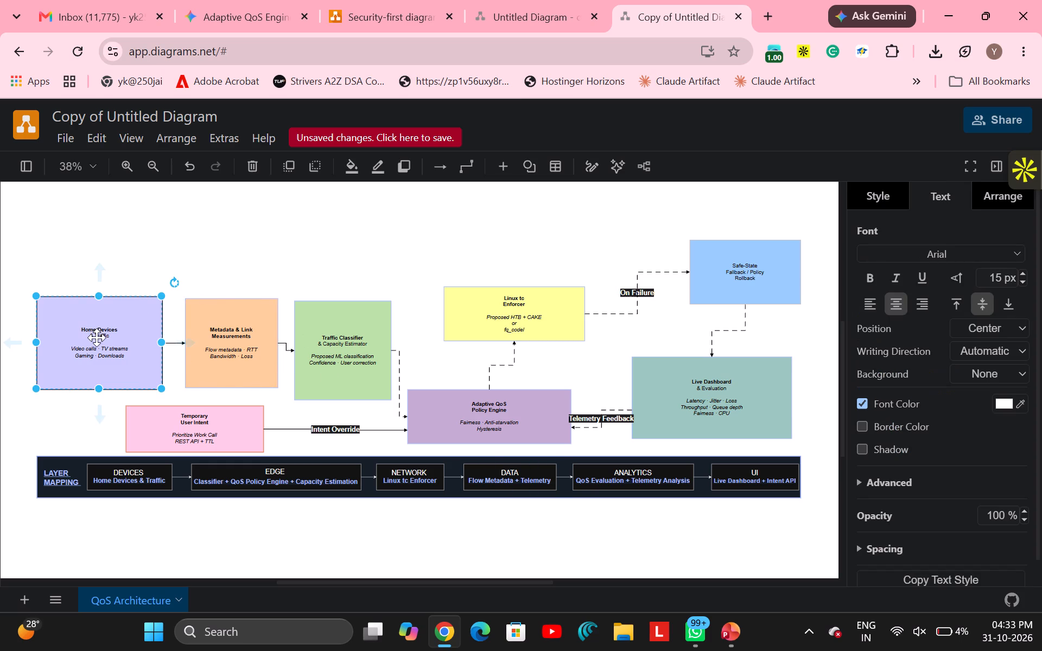
{"action": "double_click", "coordinate": [97, 337]}
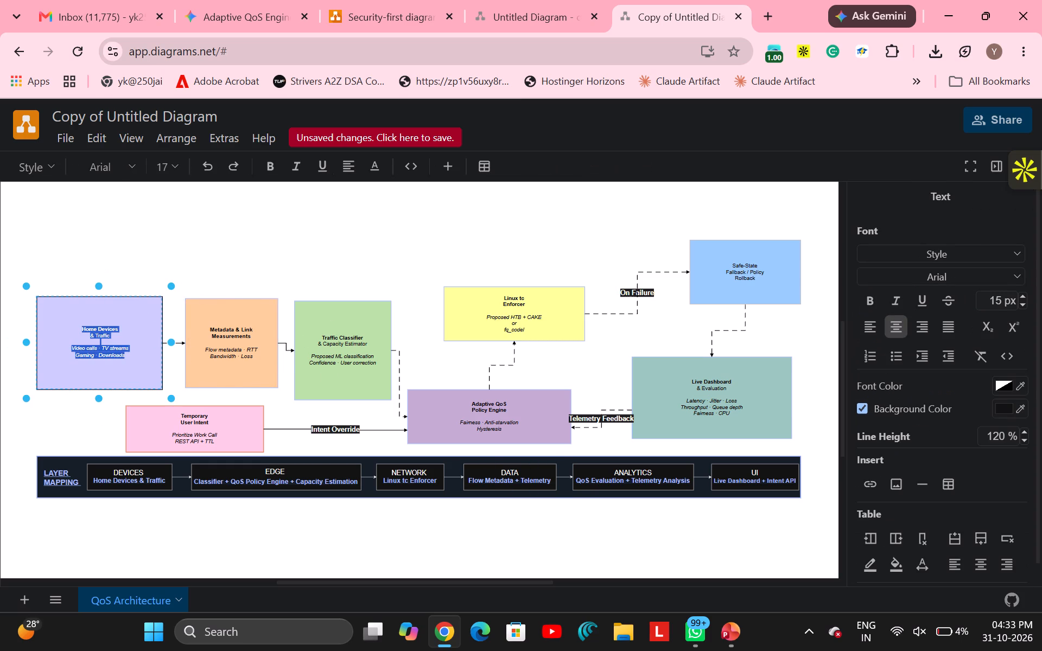
{"action": "triple_click", "coordinate": [1024, 296]}
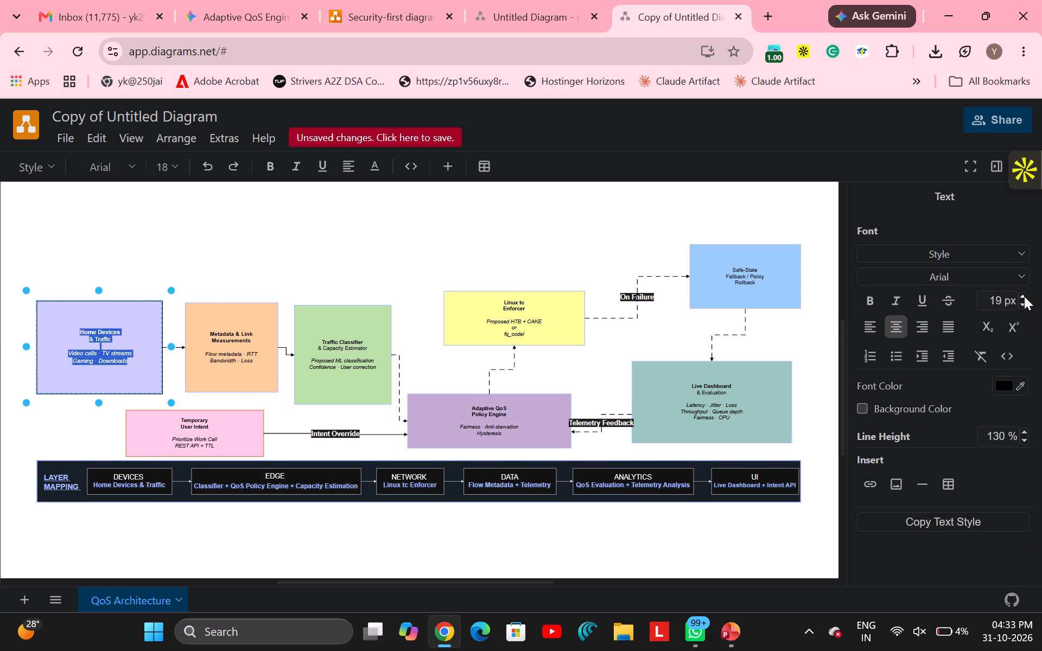
{"action": "triple_click", "coordinate": [1024, 296]}
{"action": "triple_click", "coordinate": [1024, 296]}
{"action": "left_click", "coordinate": [1024, 296]}
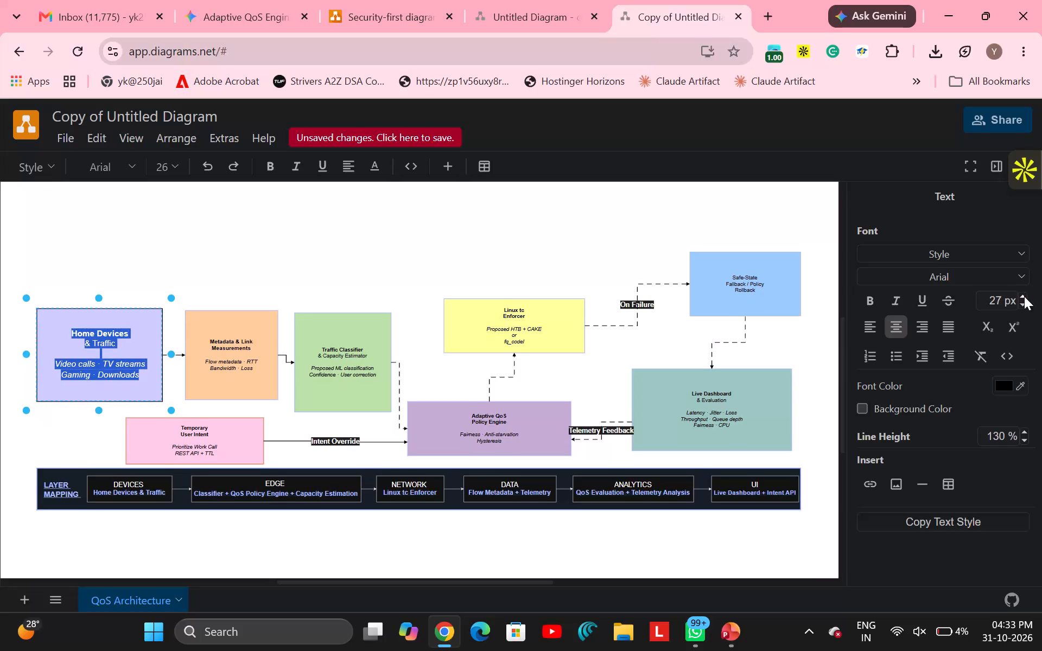
{"action": "triple_click", "coordinate": [1024, 296]}
{"action": "left_click", "coordinate": [1024, 296]}
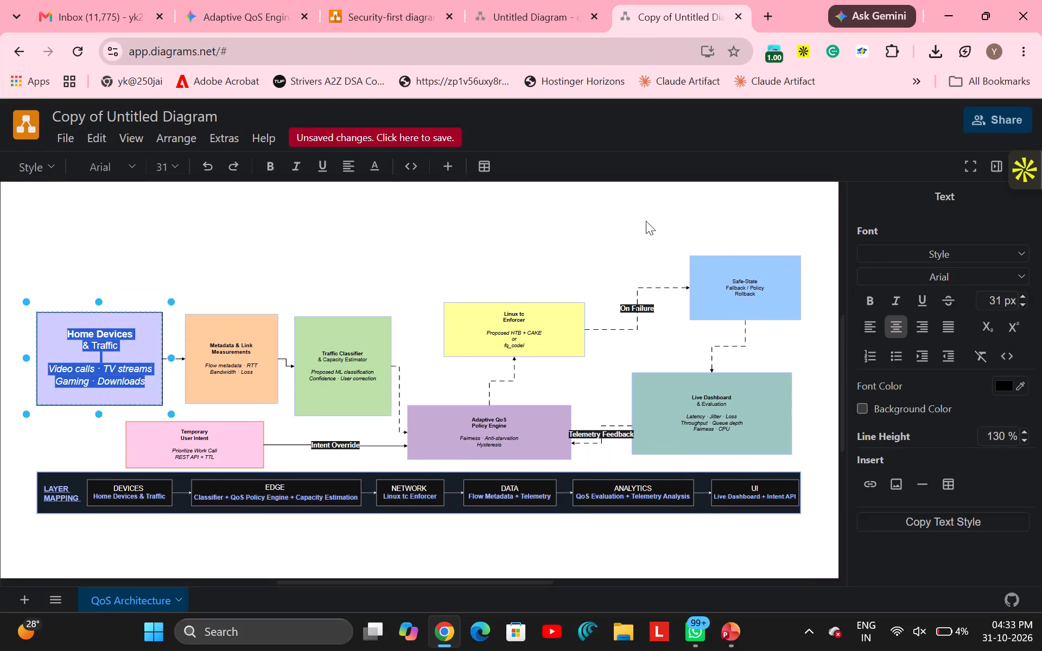
{"action": "left_click", "coordinate": [593, 202]}
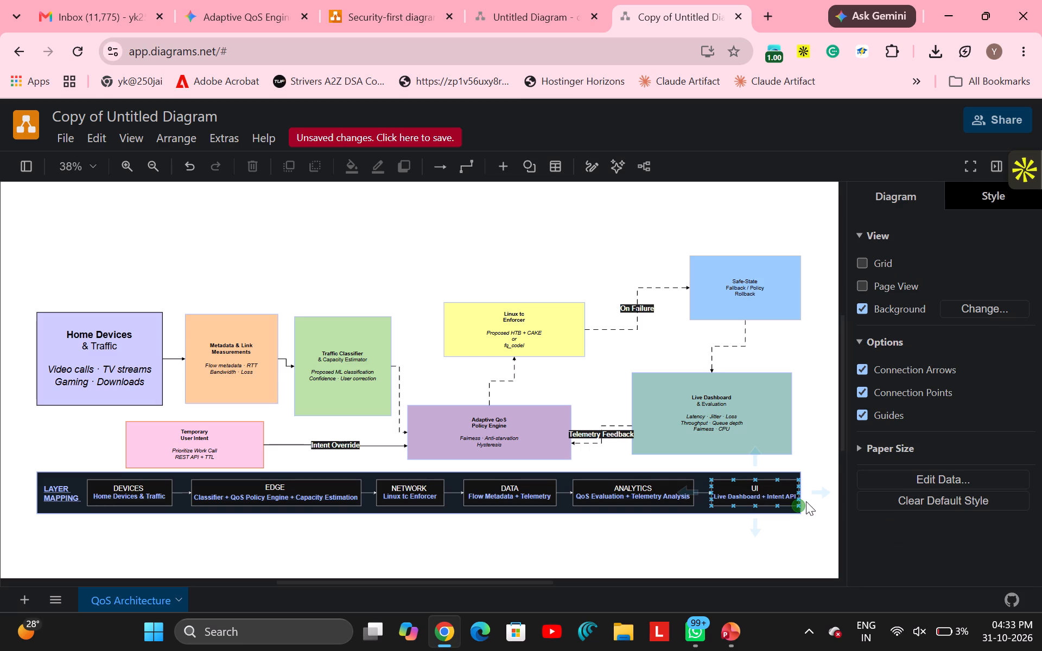
Narrow the UI box slightly so a small gap remains before the end of the Layer Mapping bar.
{"action": "left_click", "coordinate": [789, 476]}
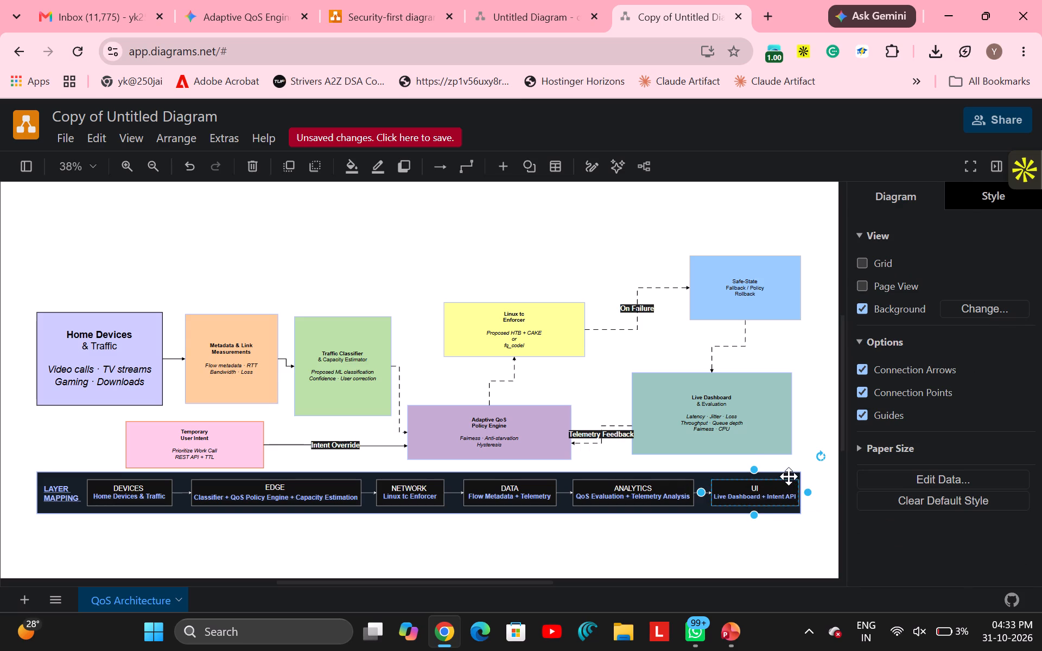
{"action": "left_click", "coordinate": [806, 495]}
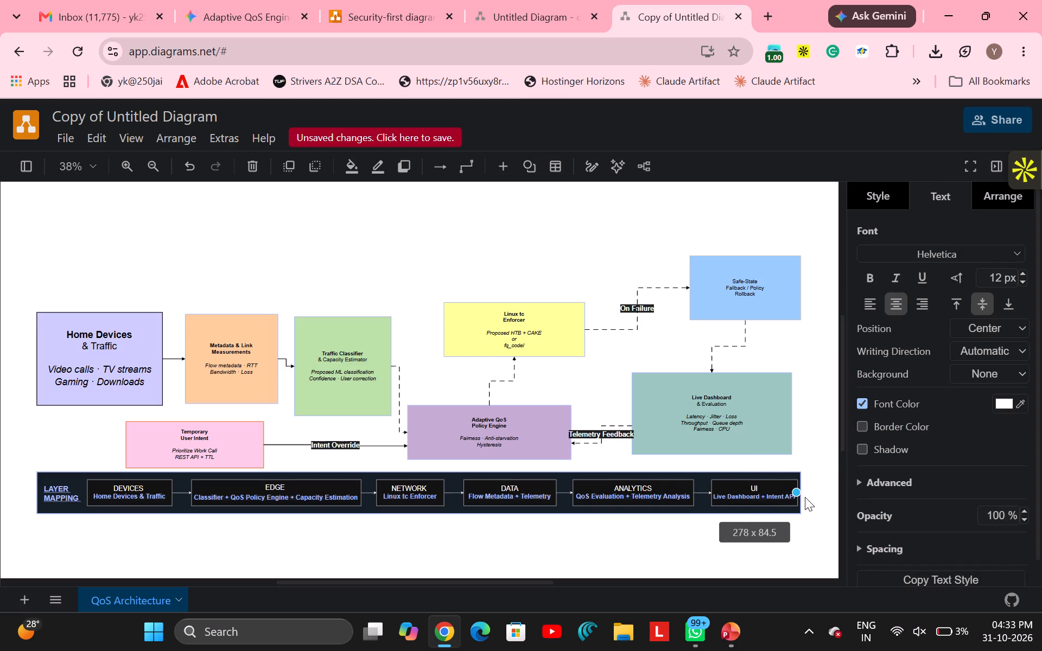
{"action": "left_click", "coordinate": [739, 539]}
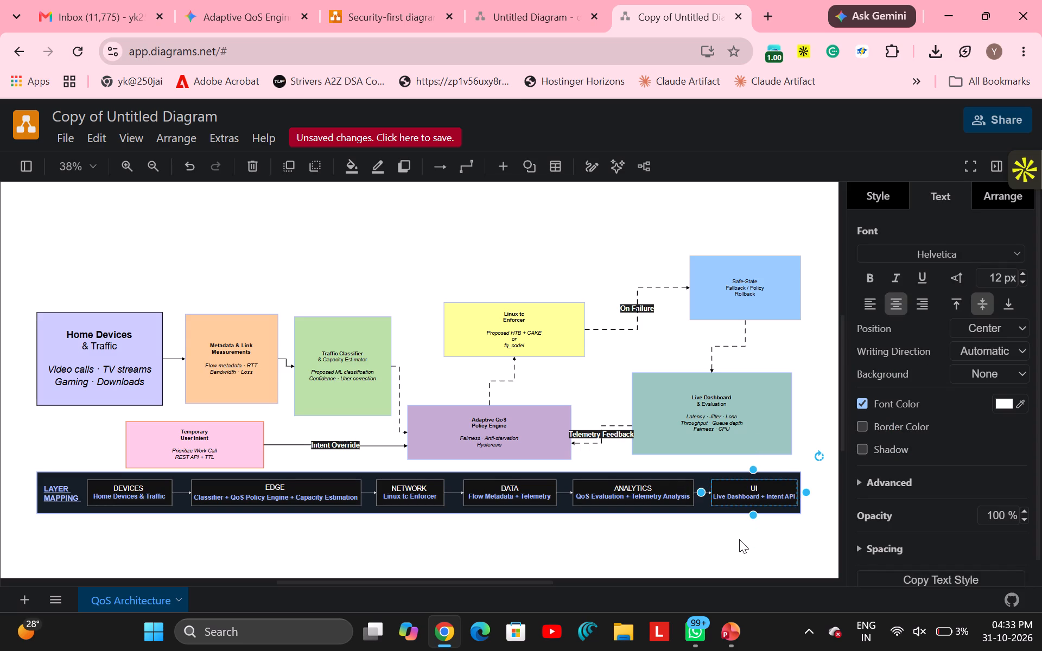
Shift the Layer Mapping background bar slightly toward its UI end, to about x -271, y 527.75.
{"action": "left_click", "coordinate": [784, 510]}
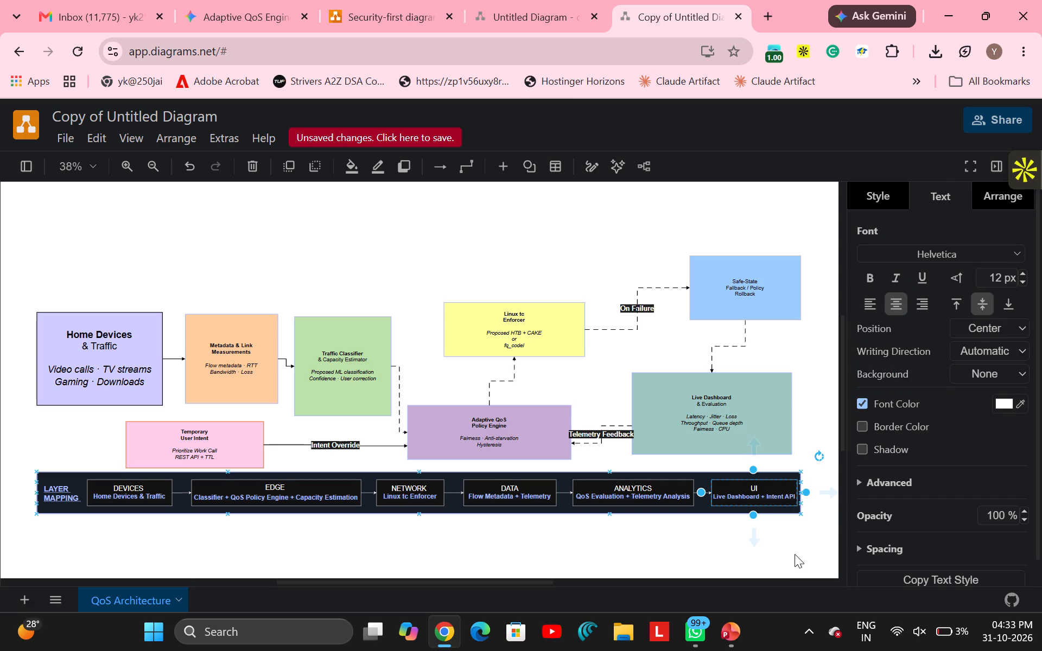
{"action": "left_click", "coordinate": [795, 554]}
{"action": "left_click", "coordinate": [702, 508]}
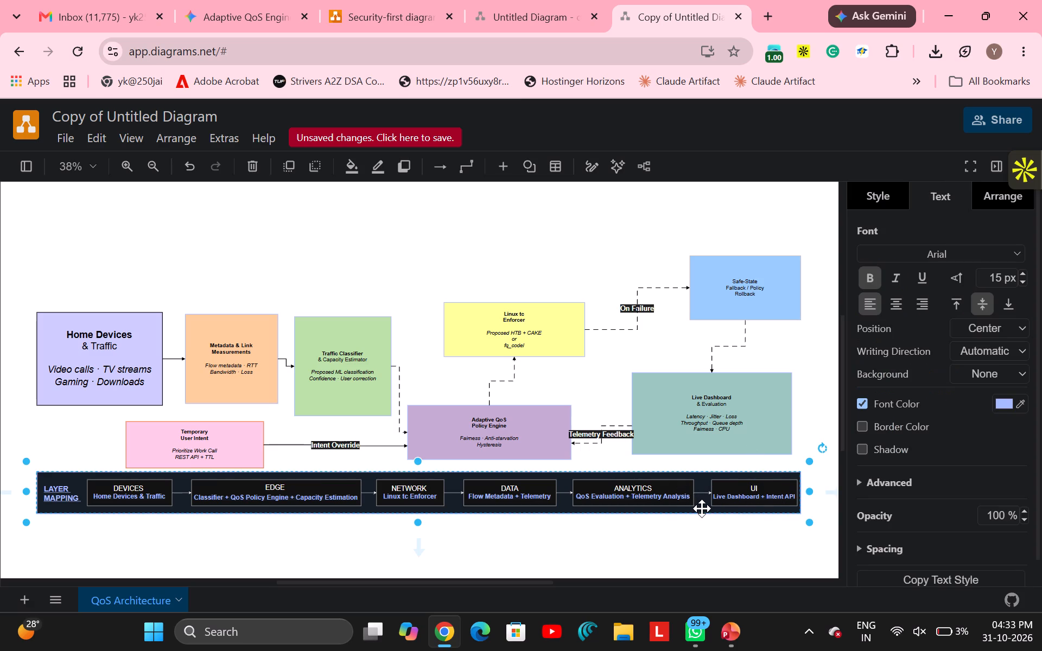
{"action": "left_click", "coordinate": [806, 496]}
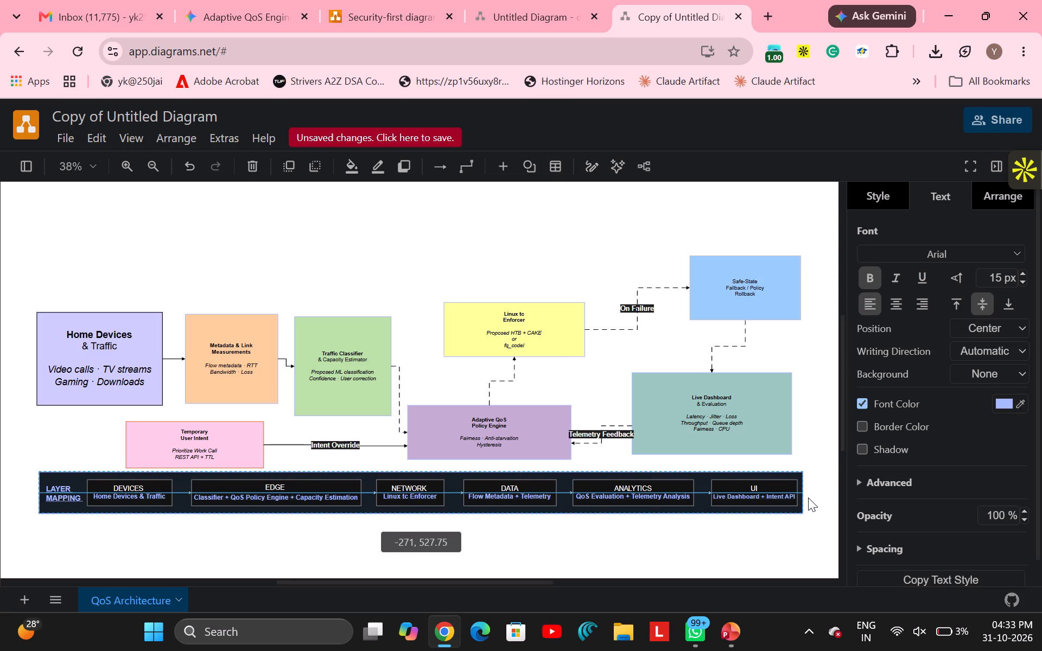
{"action": "left_click", "coordinate": [744, 539]}
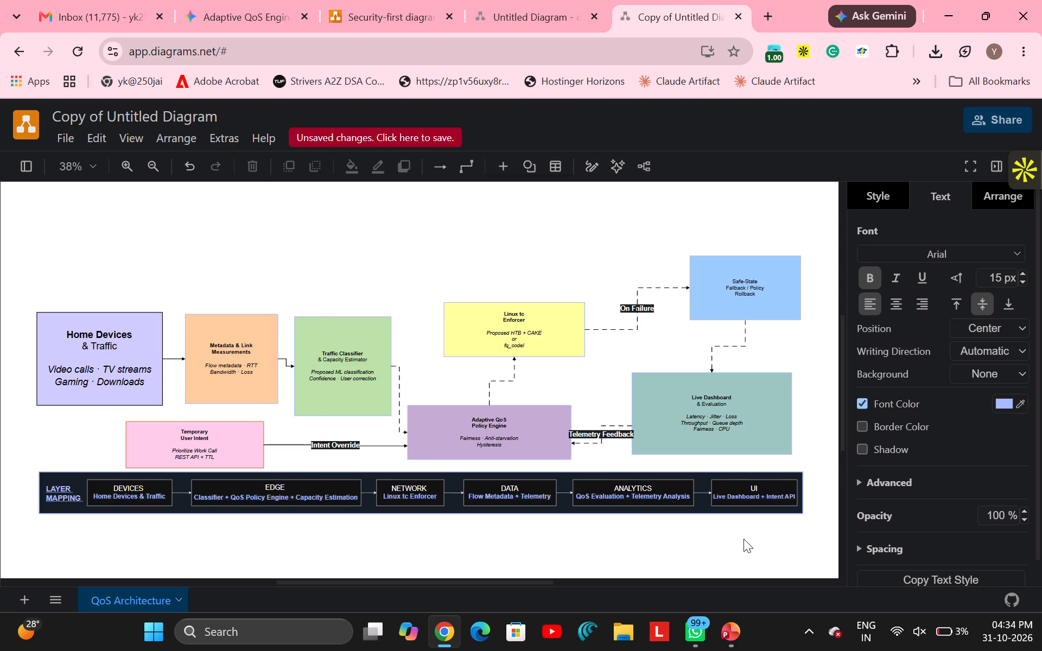
Set all the text in the Metadata & Link Measurements box to a 30 px font size.
{"action": "triple_click", "coordinate": [229, 361]}
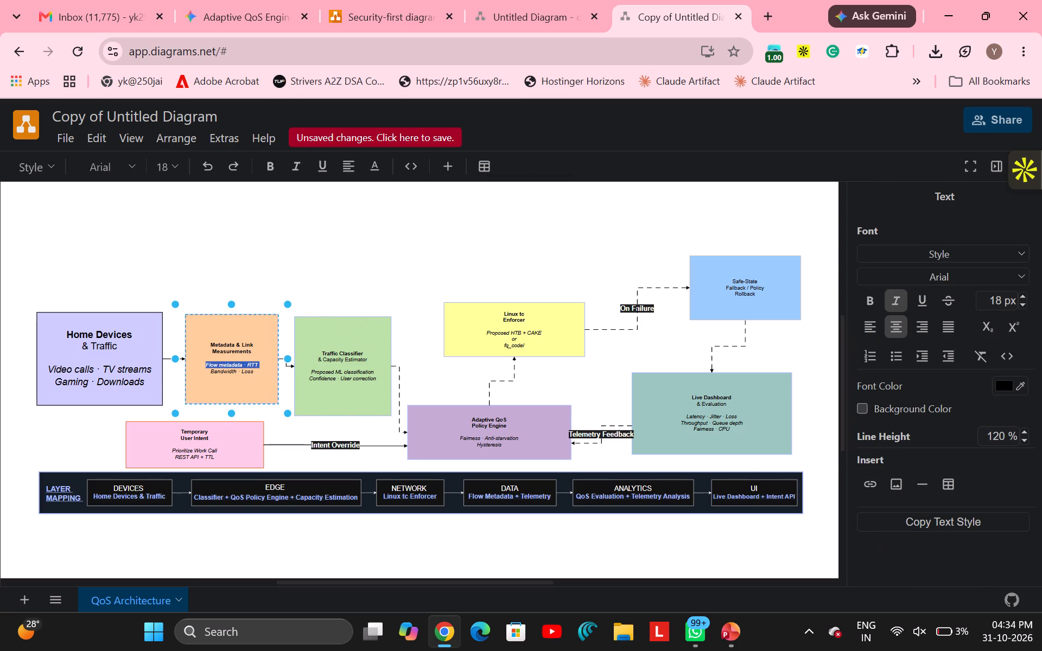
{"action": "key", "text": "ctrl+a"}
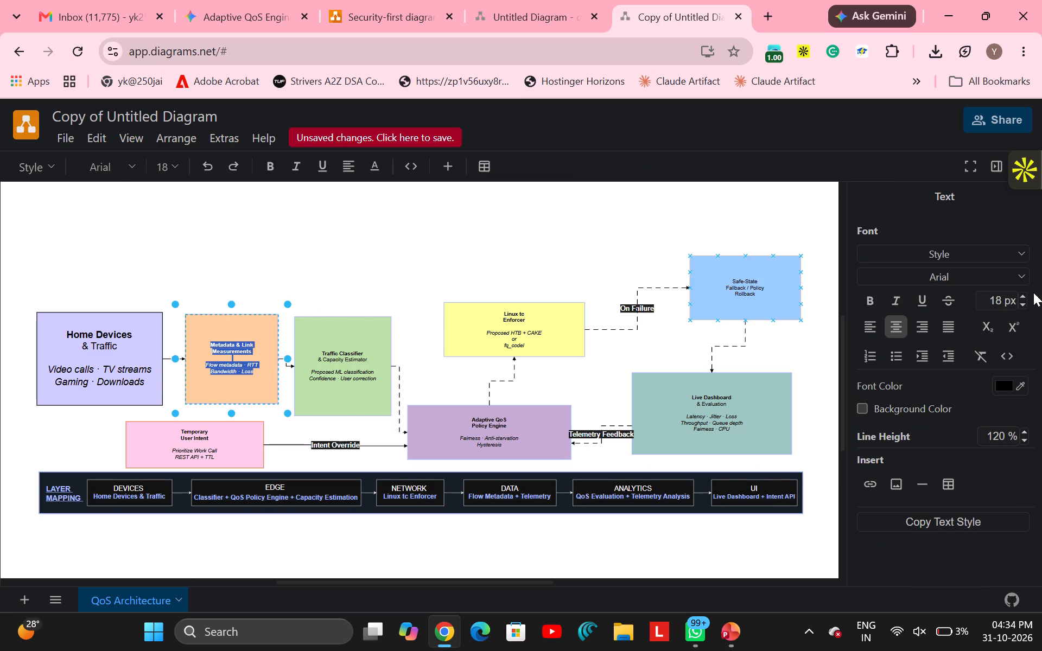
{"action": "triple_click", "coordinate": [1025, 297]}
{"action": "triple_click", "coordinate": [1025, 297]}
{"action": "triple_click", "coordinate": [1025, 297]}
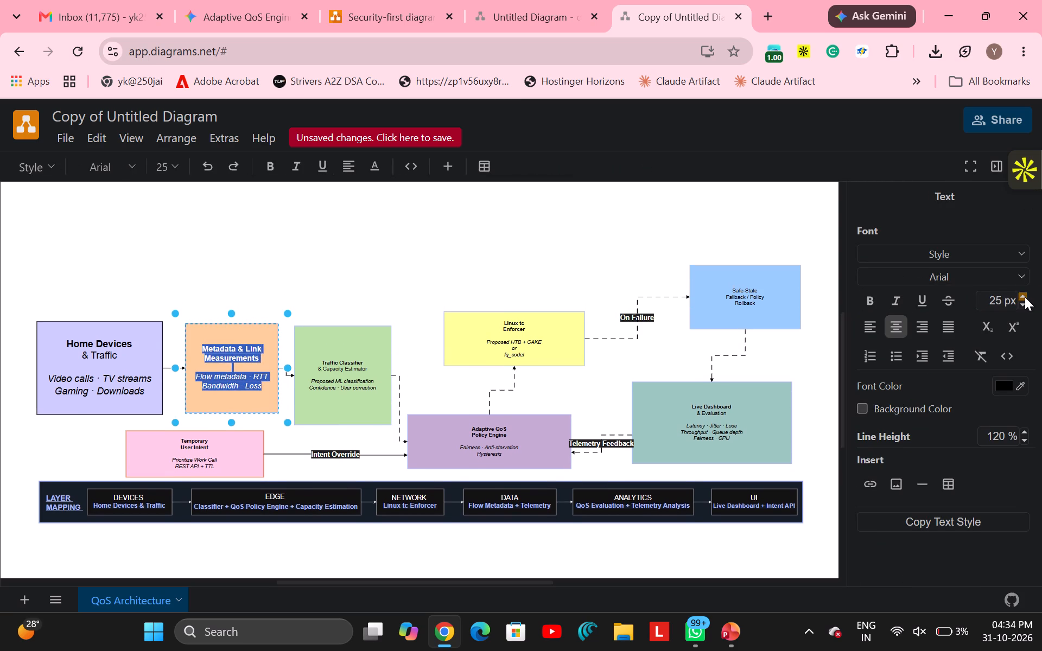
{"action": "left_click", "coordinate": [1025, 297]}
{"action": "left_click", "coordinate": [1025, 297]}
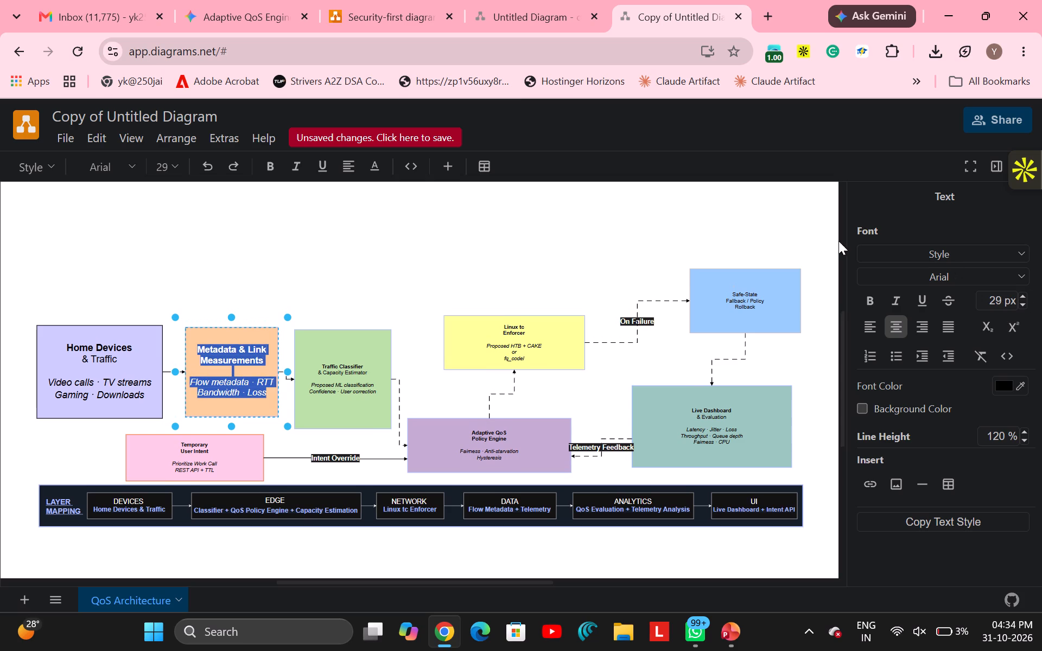
{"action": "left_click", "coordinate": [1020, 295]}
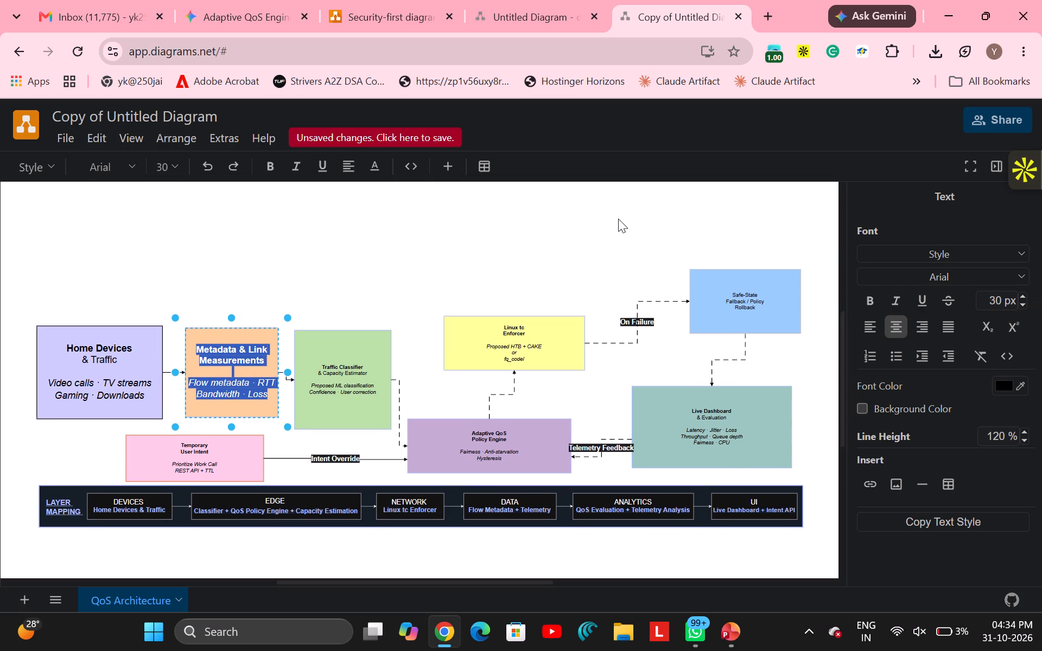
{"action": "left_click", "coordinate": [618, 219]}
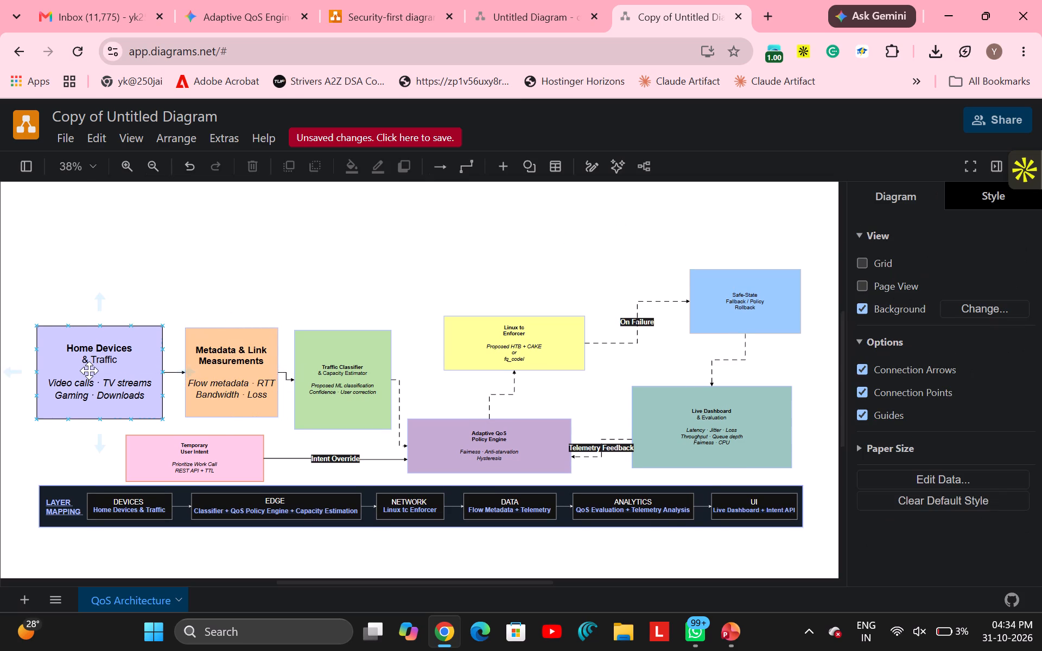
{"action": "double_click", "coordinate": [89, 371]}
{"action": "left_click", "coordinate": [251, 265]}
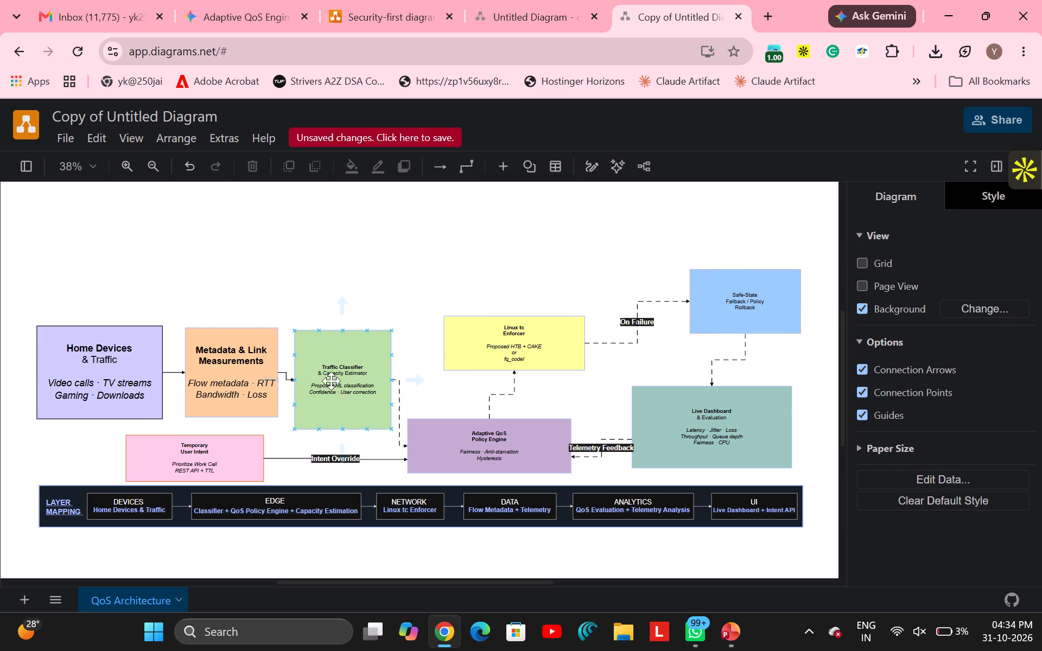
Enlarge all the text in the Traffic Classifier & Capacity Estimator box to match the Metadata & Link Measurements box's text size.
{"action": "left_click", "coordinate": [347, 391]}
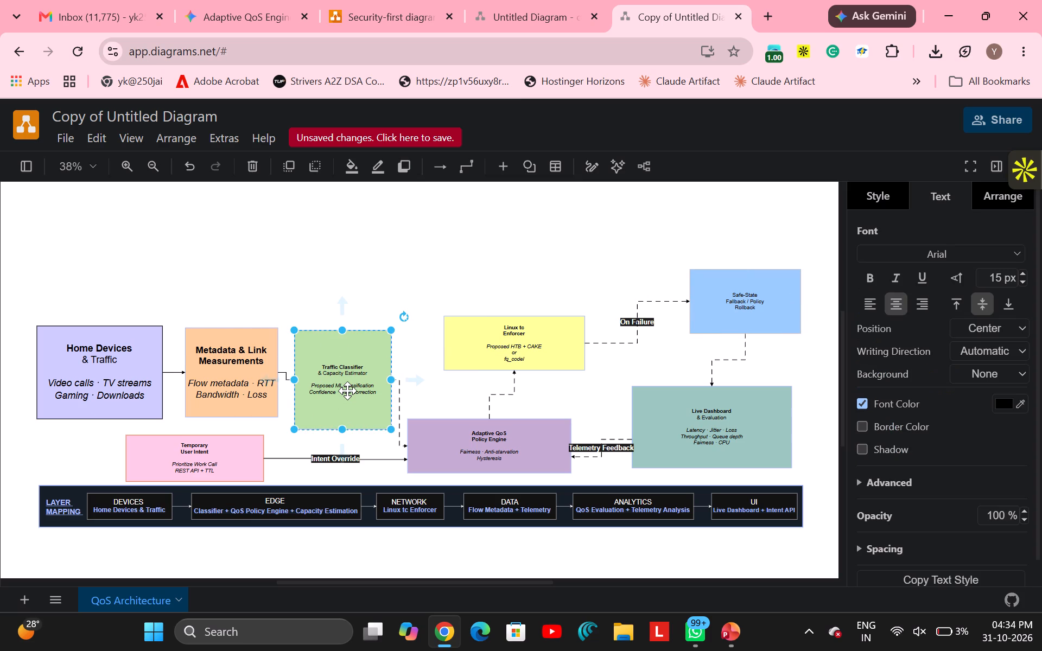
{"action": "double_click", "coordinate": [347, 391]}
{"action": "key", "text": "ctrl+a"}
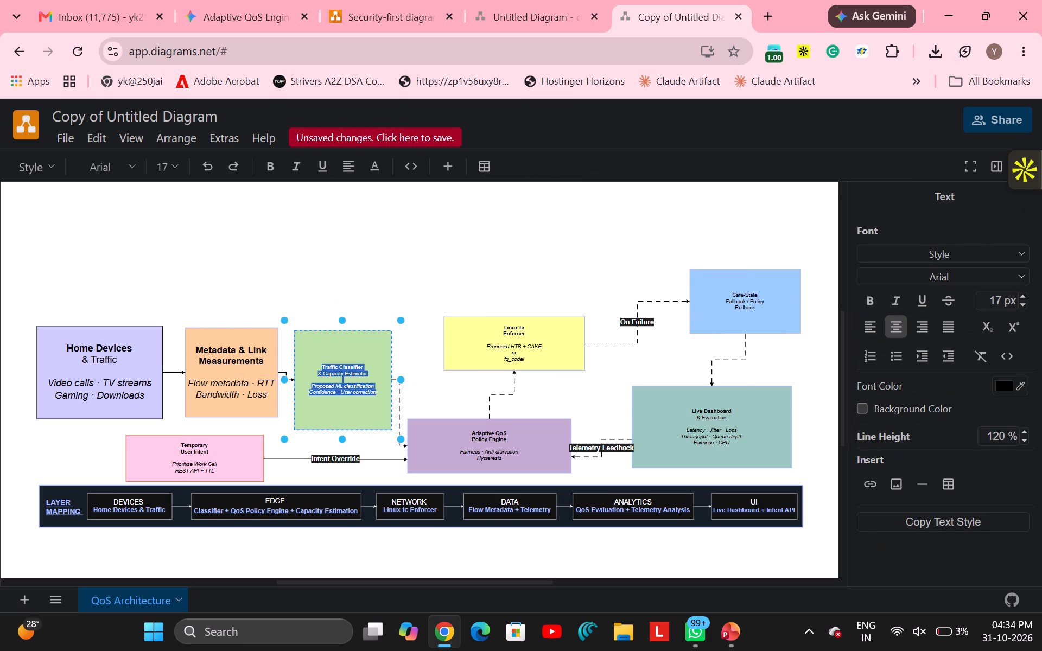
{"action": "triple_click", "coordinate": [1023, 297]}
{"action": "triple_click", "coordinate": [1023, 297]}
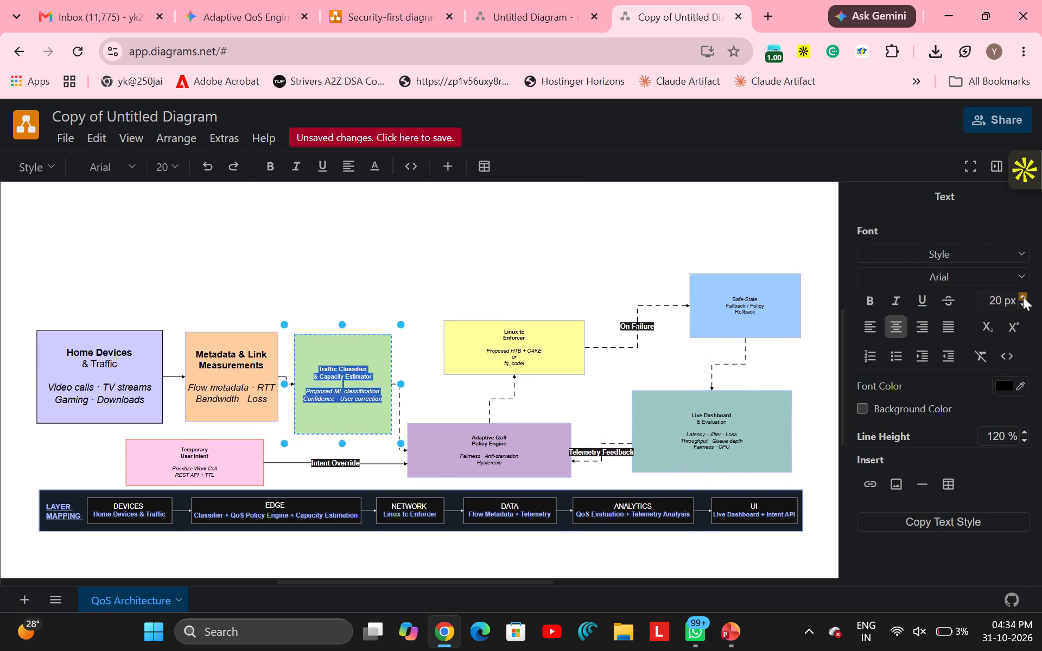
{"action": "triple_click", "coordinate": [1023, 297]}
{"action": "triple_click", "coordinate": [1023, 297]}
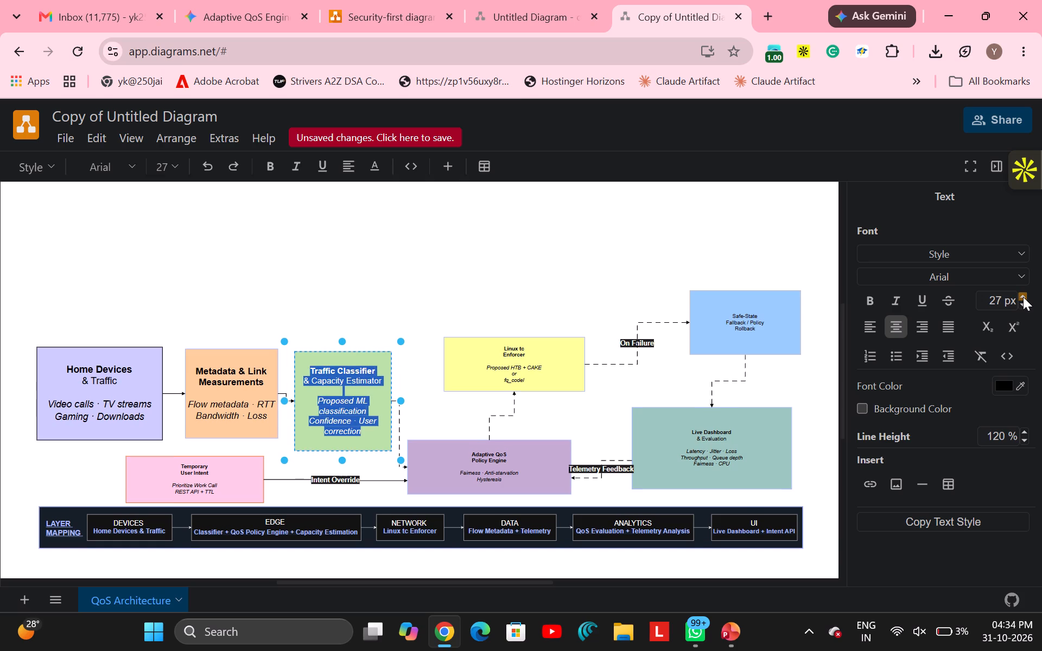
{"action": "left_click", "coordinate": [1023, 297]}
{"action": "left_click", "coordinate": [658, 208]}
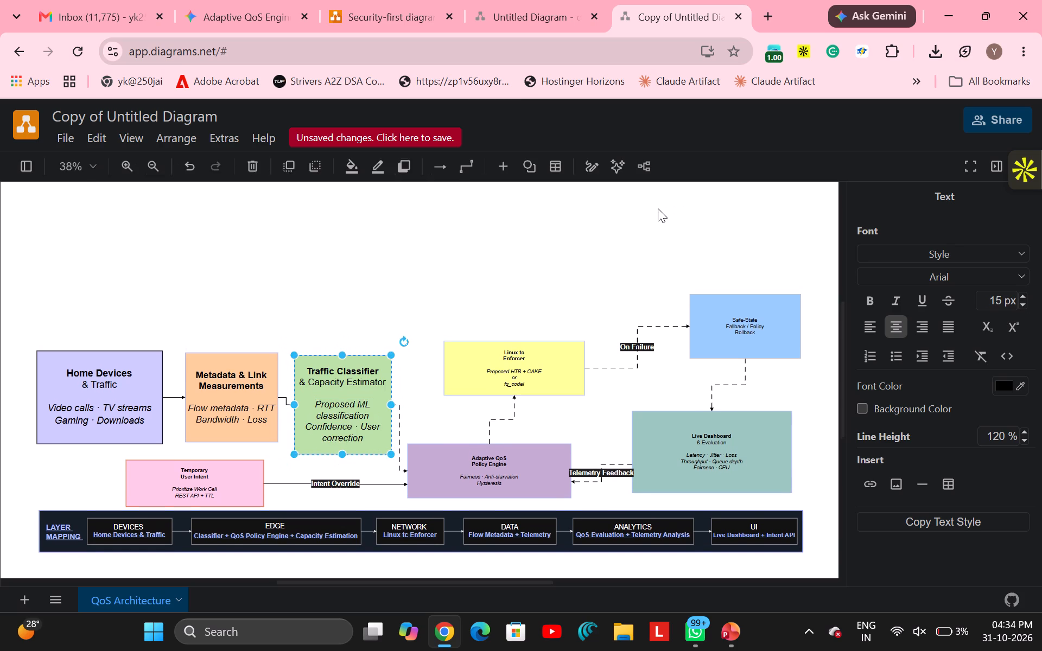
Set all the text inside the Linux tc Enforcer box to a 24 px font size.
{"action": "scroll", "coordinate": [658, 208], "scroll_direction": "down", "scroll_amount": 1}
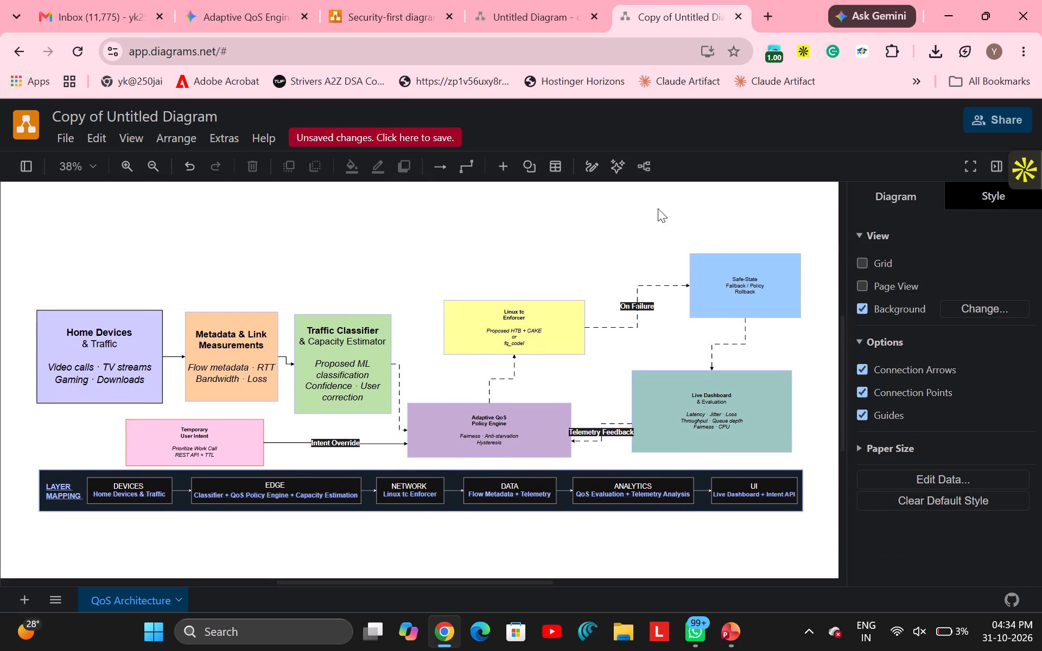
{"action": "scroll", "coordinate": [658, 208], "scroll_direction": "down", "scroll_amount": 1}
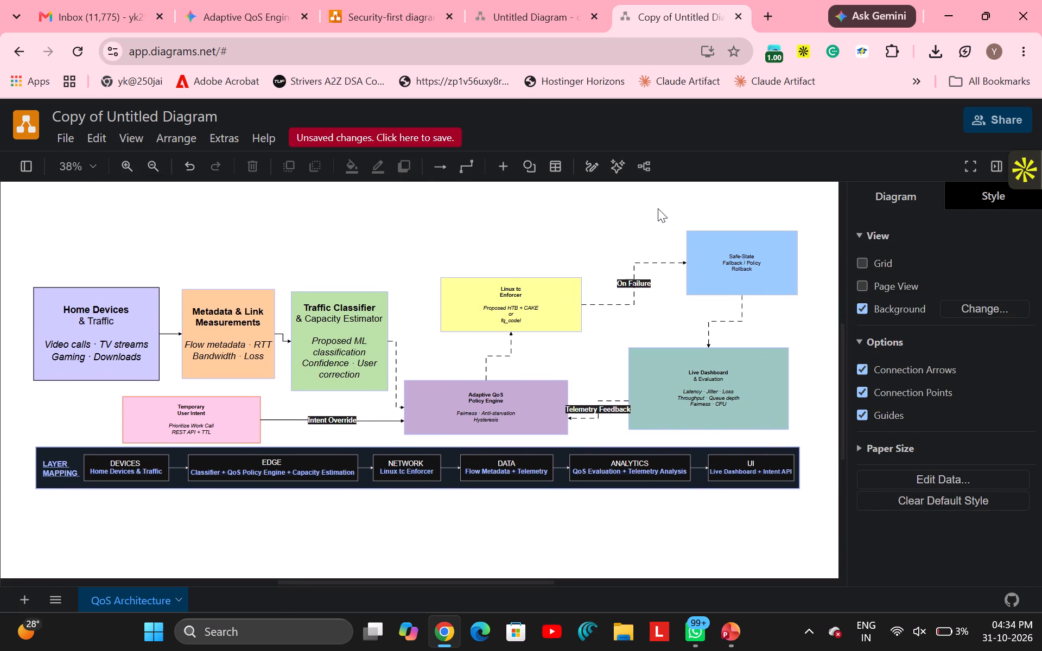
{"action": "left_click", "coordinate": [511, 301]}
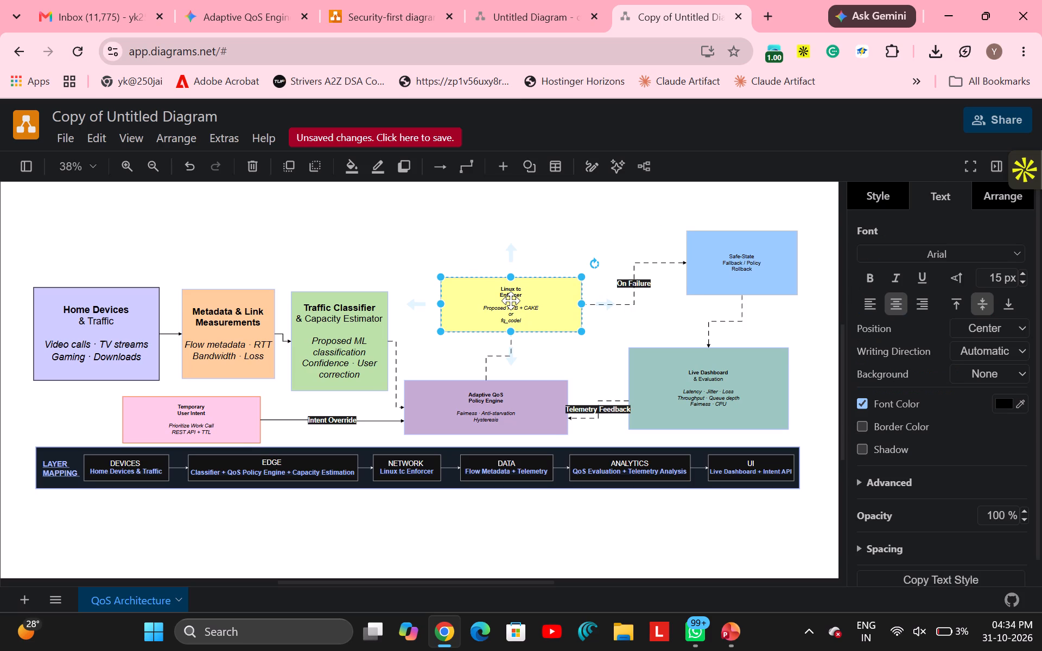
{"action": "left_click", "coordinate": [511, 301]}
{"action": "double_click", "coordinate": [511, 301]}
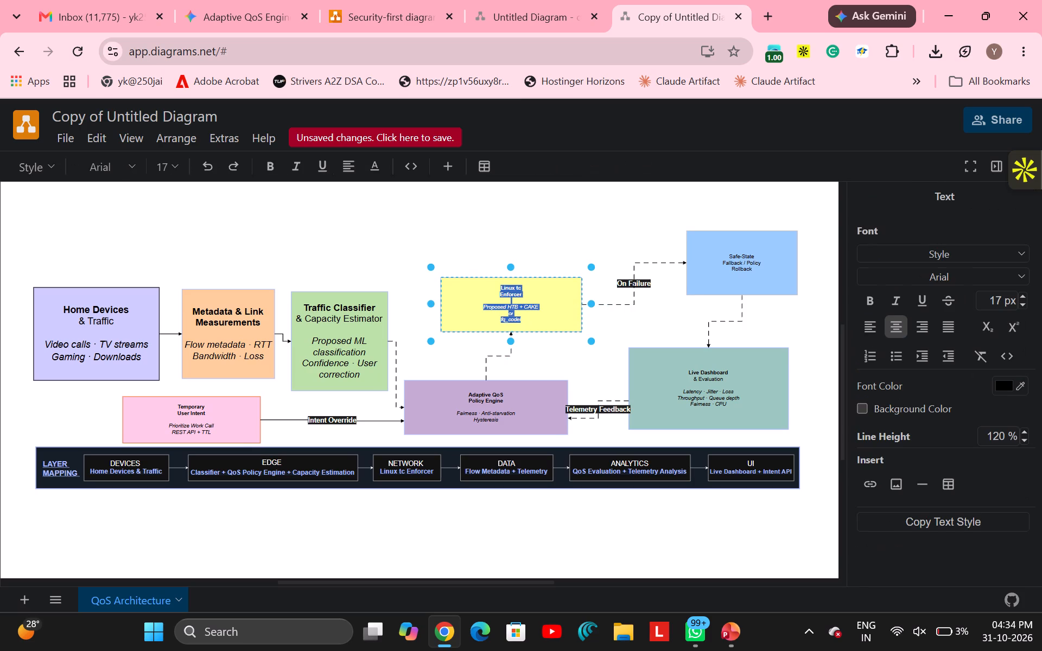
{"action": "key", "text": "ctrl+a"}
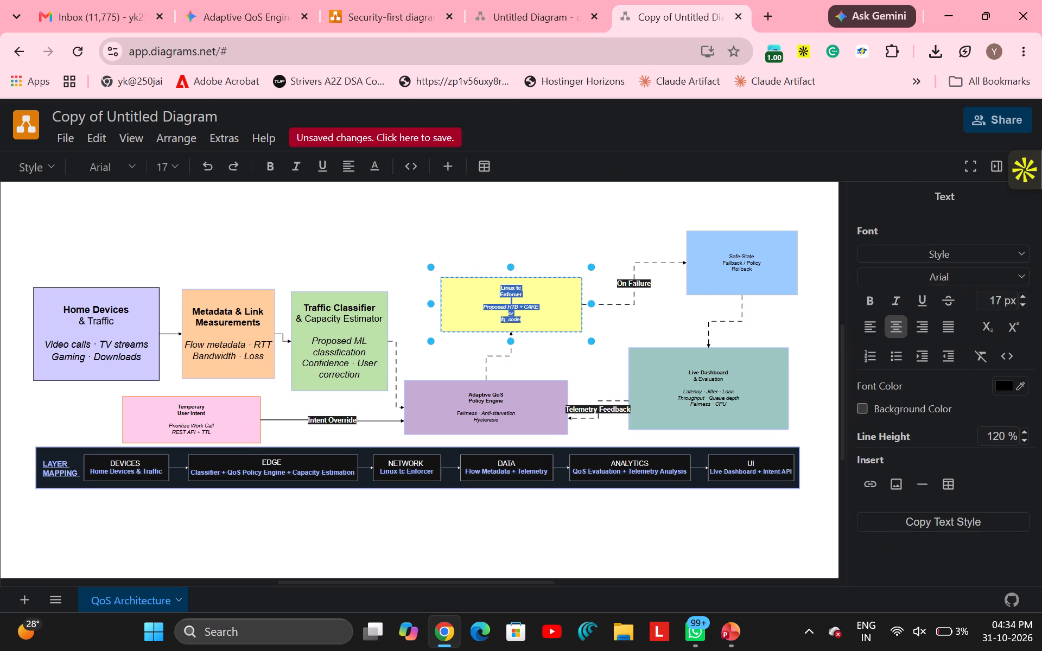
{"action": "triple_click", "coordinate": [1022, 293]}
{"action": "triple_click", "coordinate": [1022, 293]}
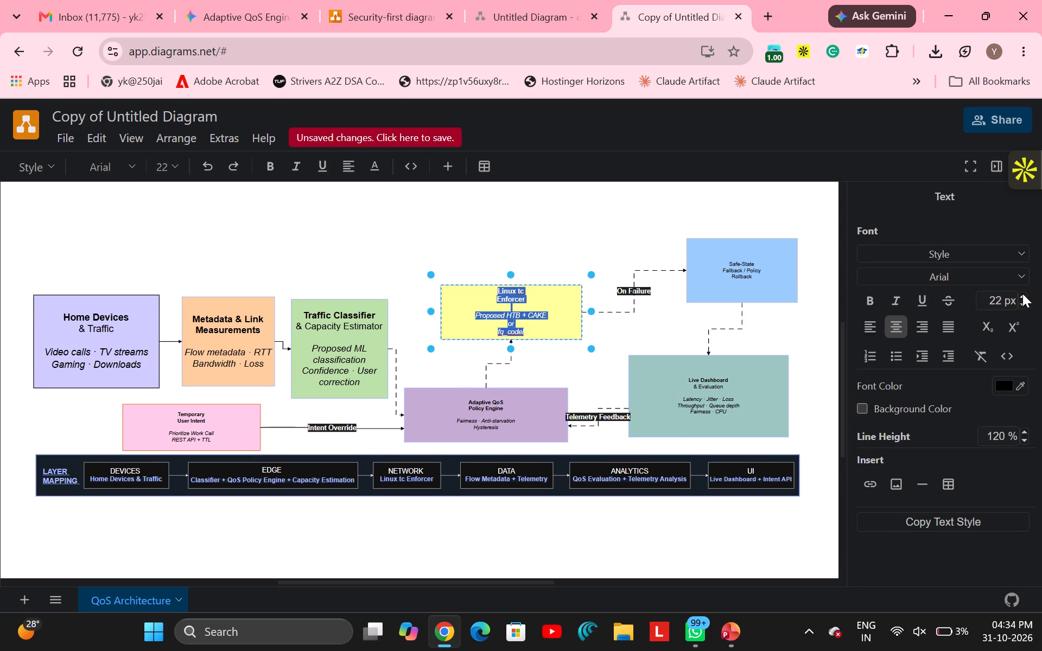
{"action": "left_click", "coordinate": [1022, 293]}
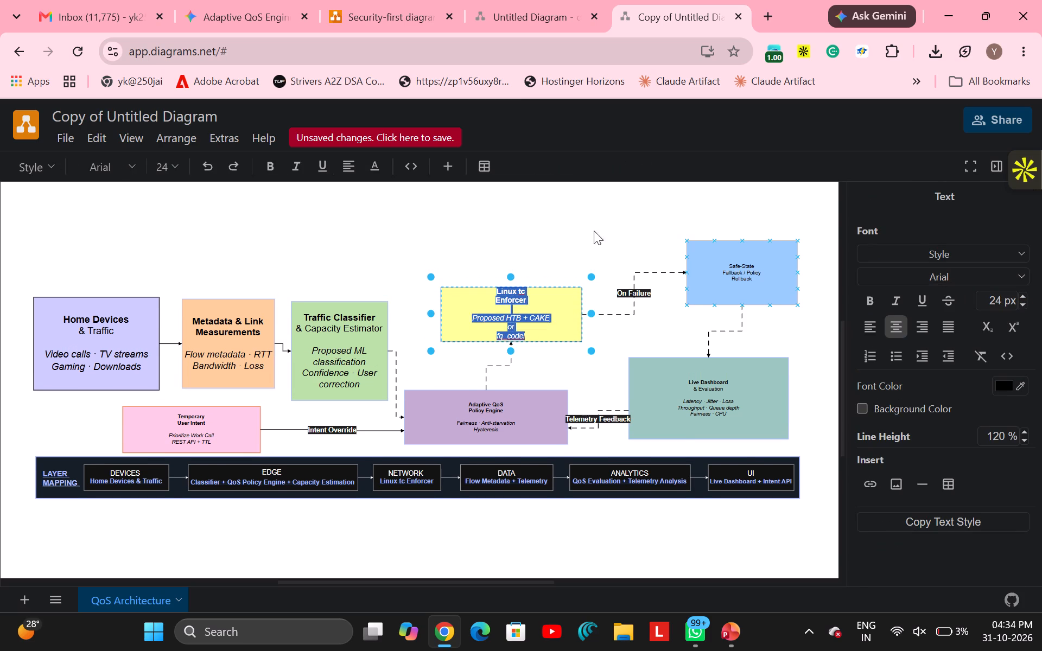
Make the Linux tc Enforcer box taller by extending its top edge upward, slightly above the Safe-State box's upper half.
{"action": "left_click_drag", "start_coordinate": [509, 278], "coordinate": [510, 261]}
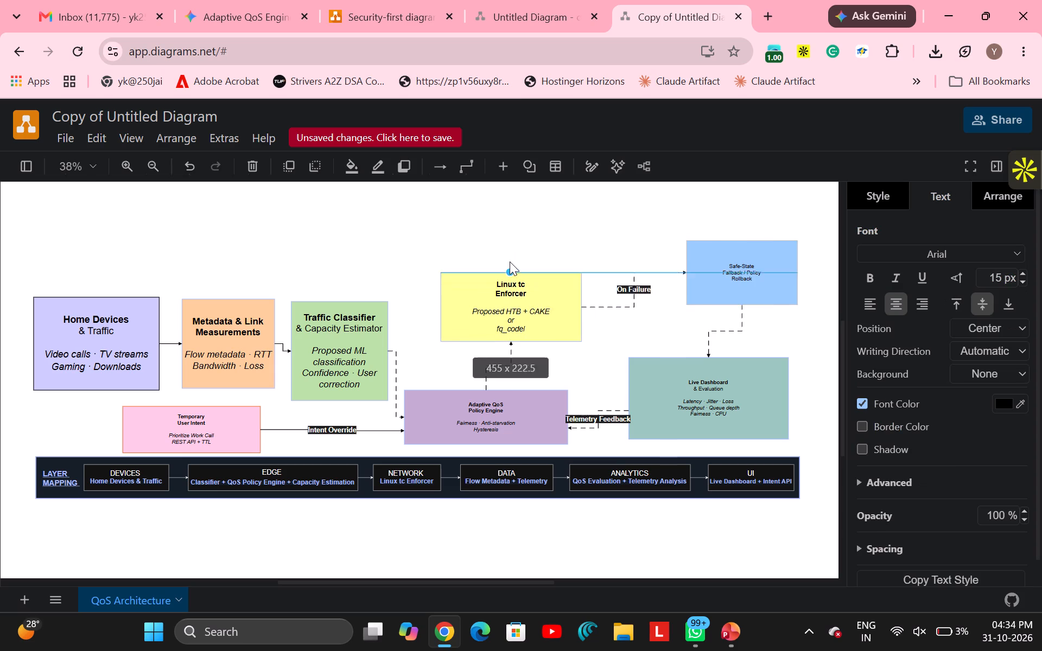
{"action": "left_click_drag", "start_coordinate": [510, 261], "coordinate": [510, 243]}
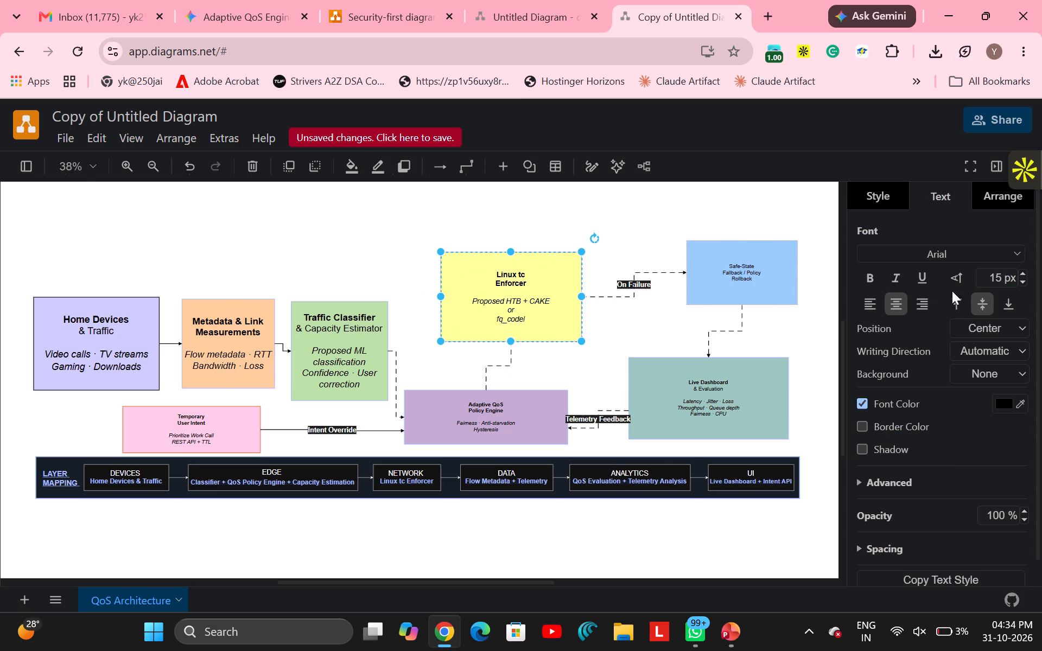
Enlarge the Linux tc Enforcer label further by setting the whole box's font size to 23 px.
{"action": "triple_click", "coordinate": [1022, 272]}
{"action": "triple_click", "coordinate": [1022, 272]}
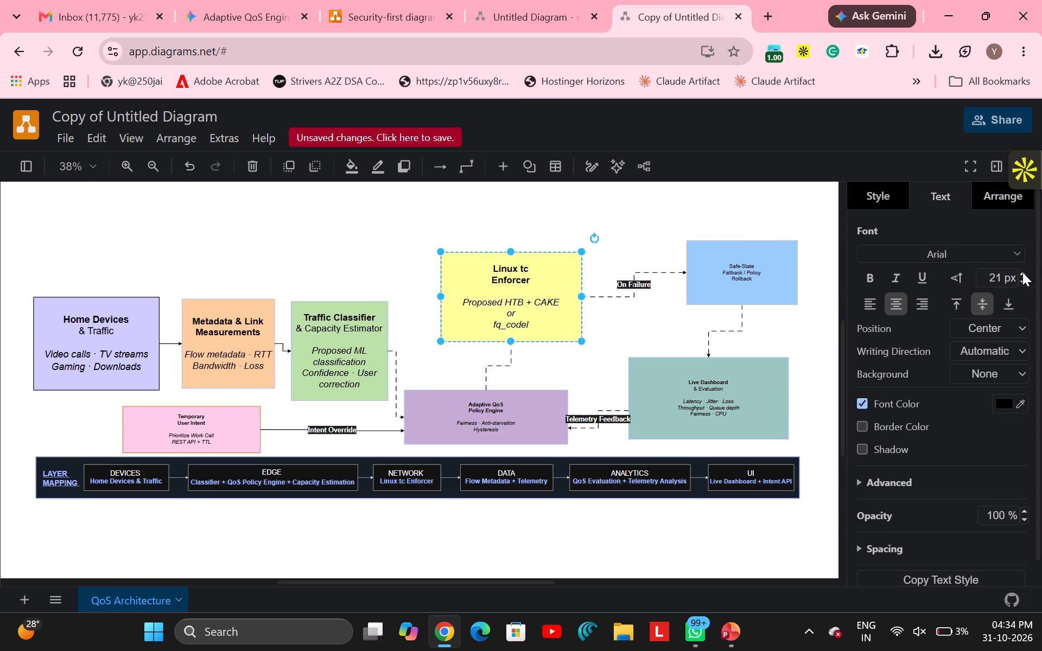
{"action": "left_click", "coordinate": [1022, 272]}
{"action": "double_click", "coordinate": [1022, 272]}
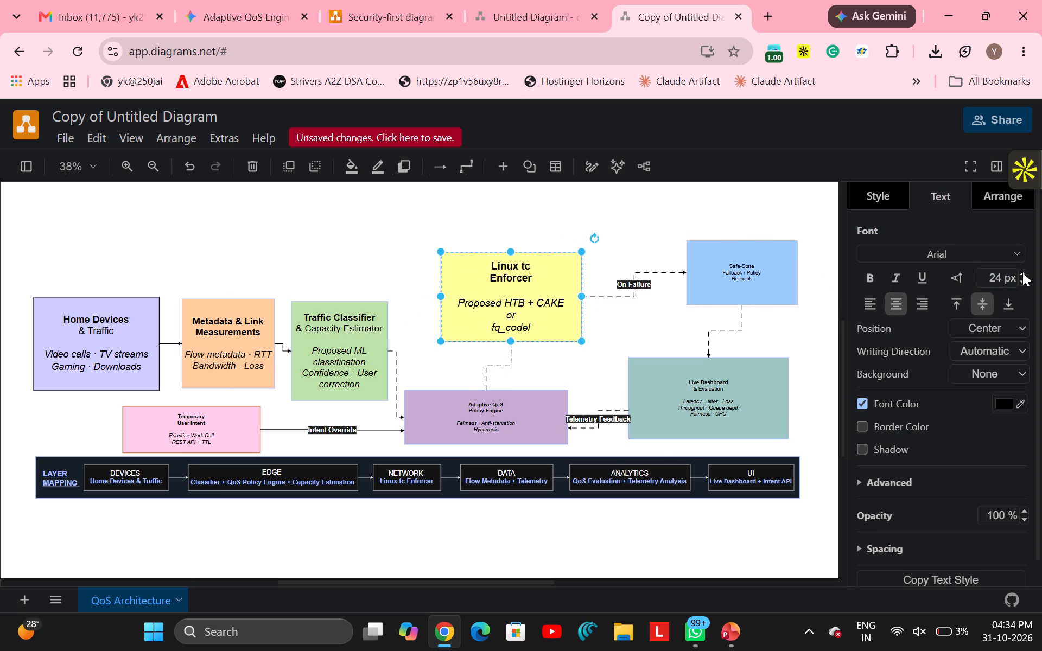
{"action": "left_click", "coordinate": [1022, 279]}
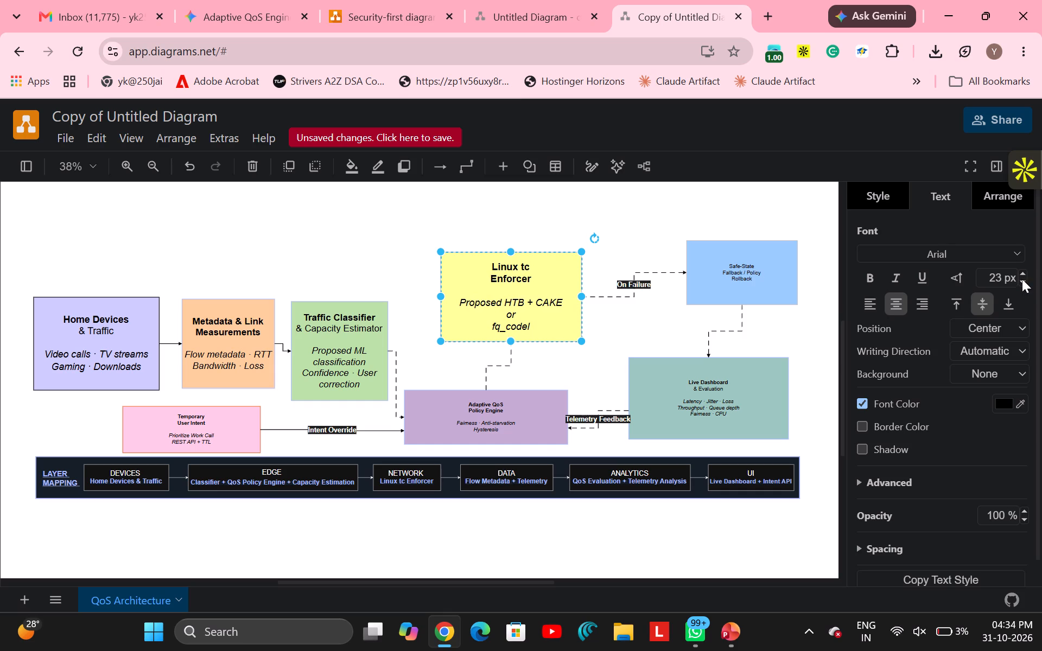
{"action": "left_click", "coordinate": [671, 202]}
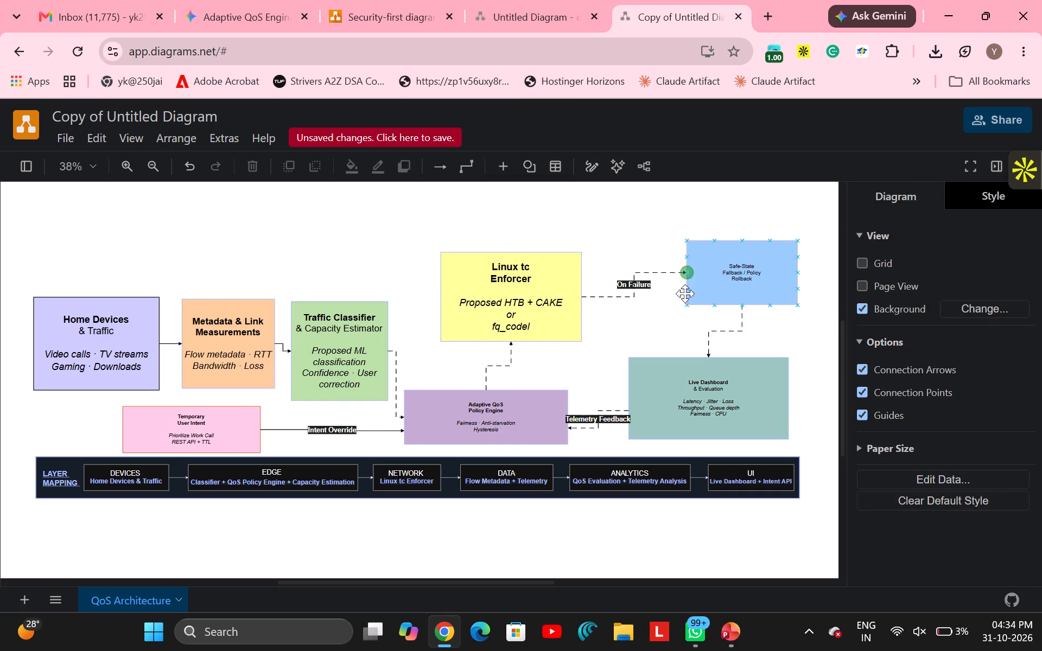
Widen the Temporary User Intent box slightly by extending its left edge outward.
{"action": "scroll", "coordinate": [314, 250], "scroll_direction": "down", "scroll_amount": 1}
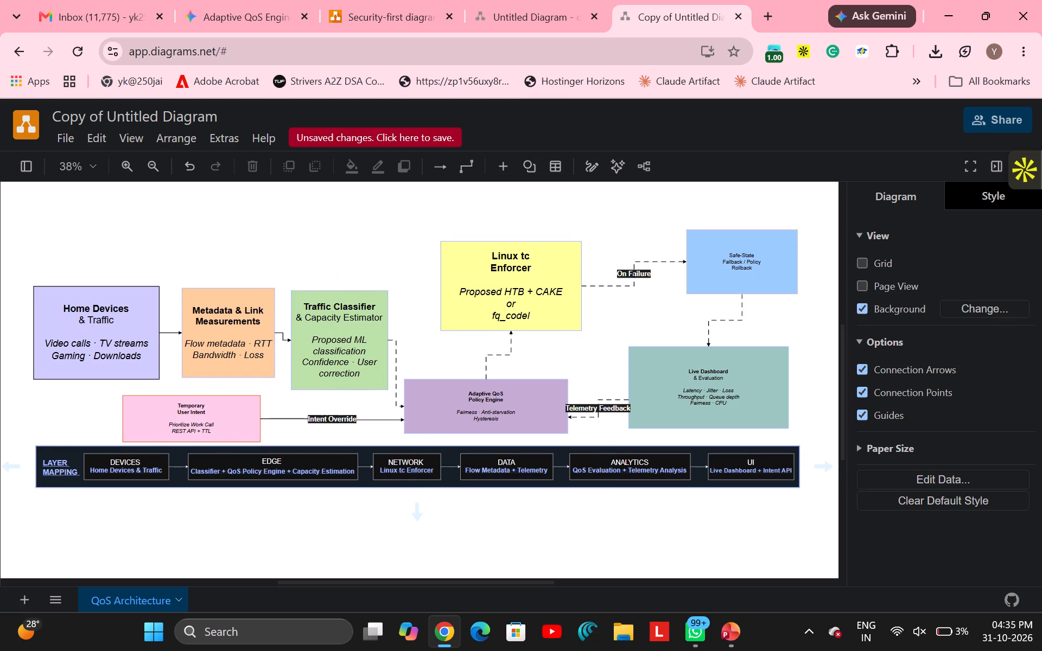
{"action": "triple_click", "coordinate": [208, 427]}
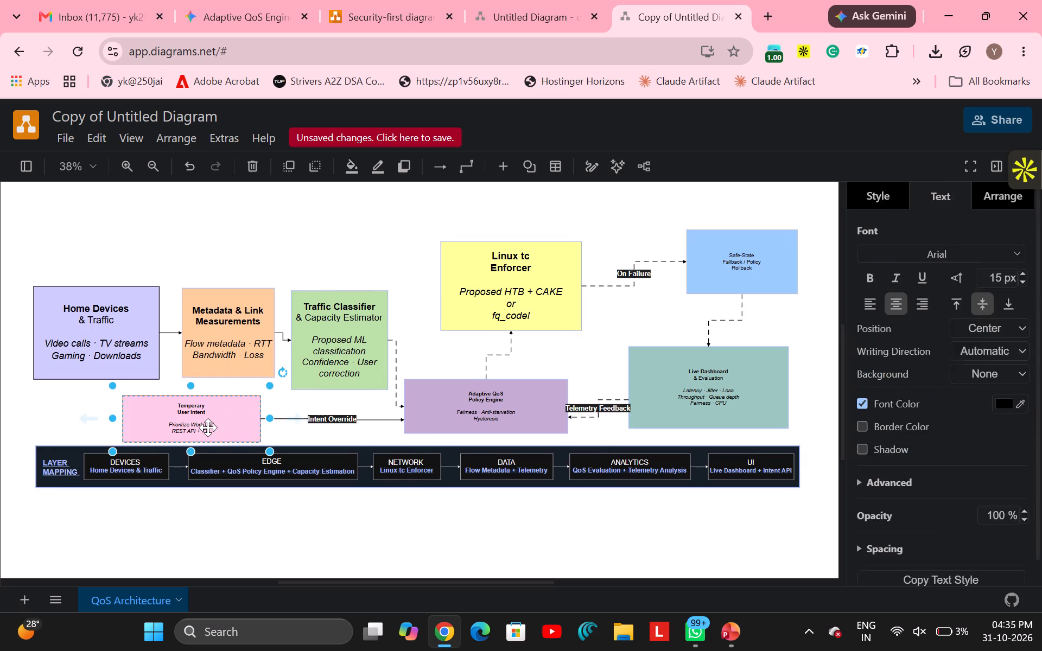
{"action": "triple_click", "coordinate": [208, 427]}
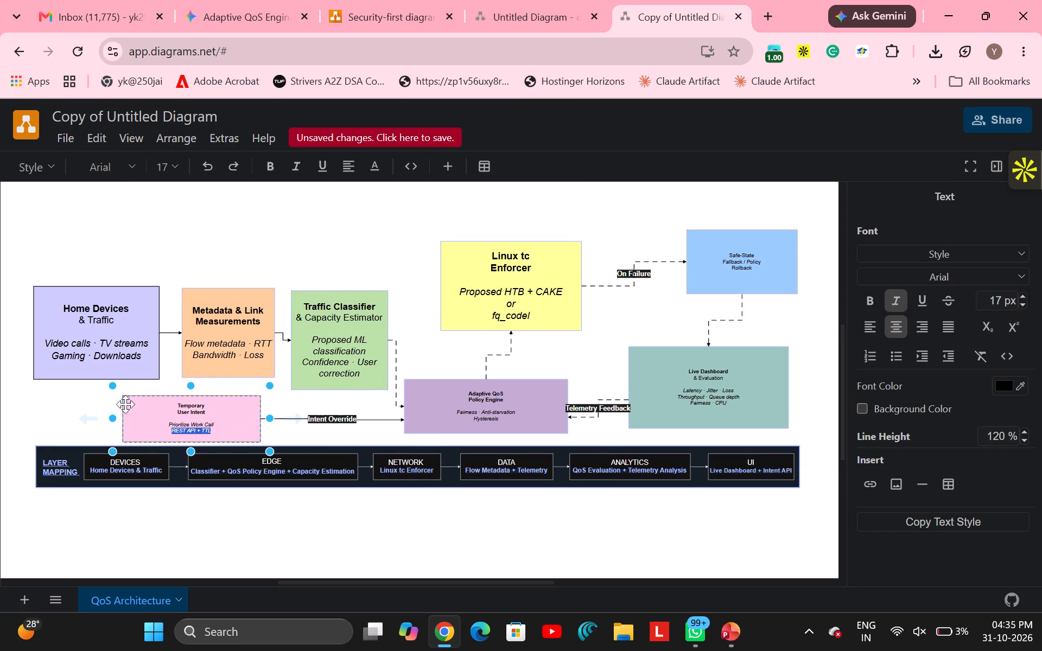
{"action": "left_click_drag", "start_coordinate": [112, 414], "coordinate": [92, 414]}
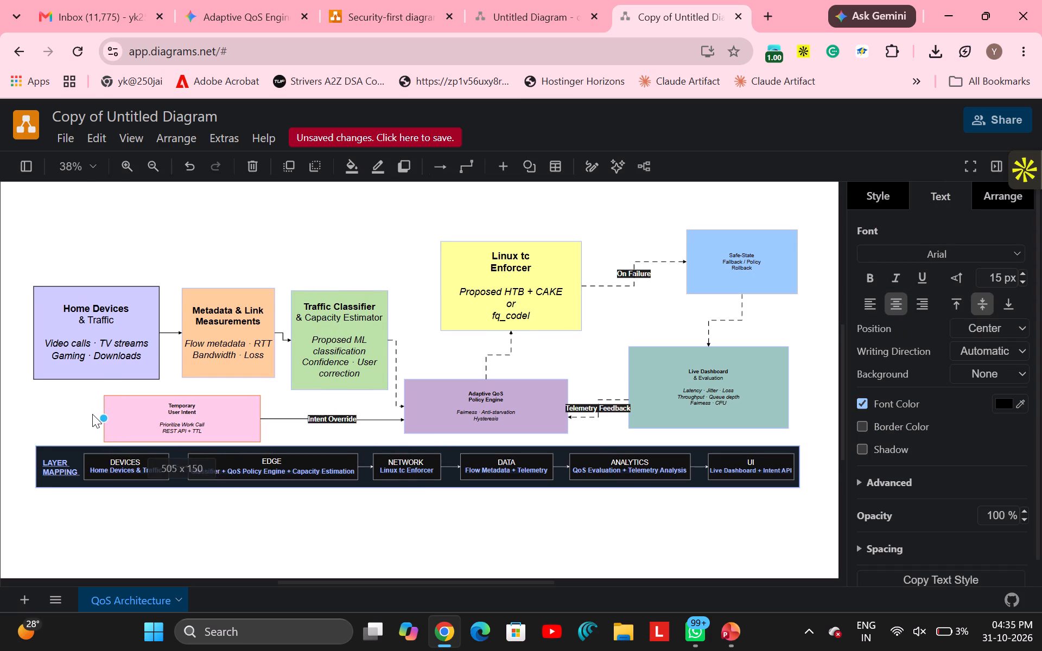
{"action": "left_click_drag", "start_coordinate": [92, 414], "coordinate": [105, 417]}
Set all the text in the Temporary User Intent box to a 23 px font size.
{"action": "double_click", "coordinate": [189, 431]}
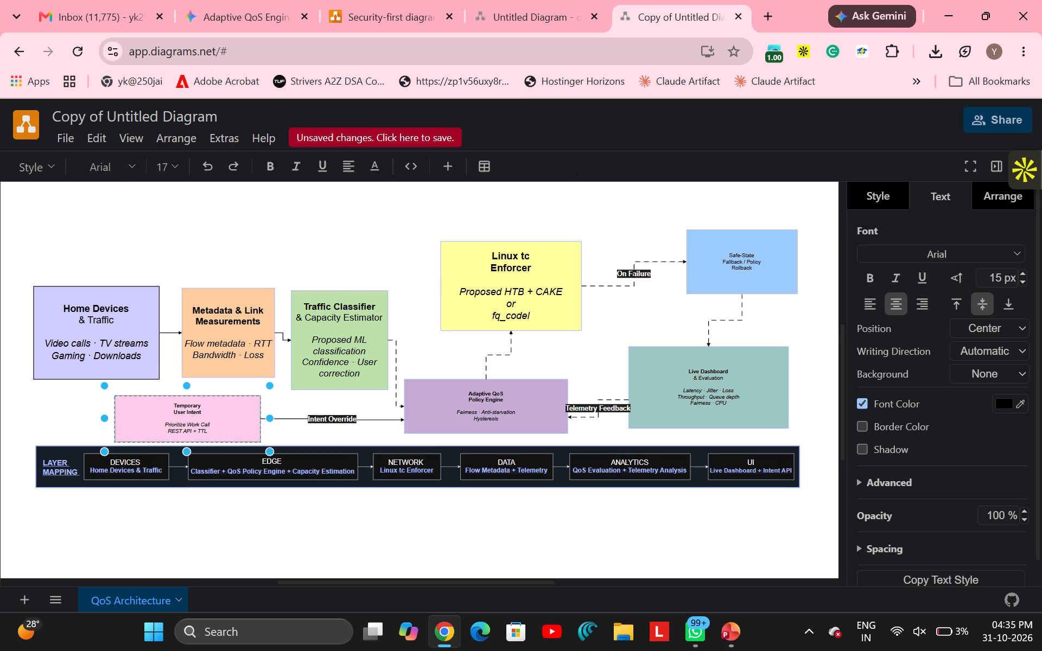
{"action": "key", "text": "ctrl+a"}
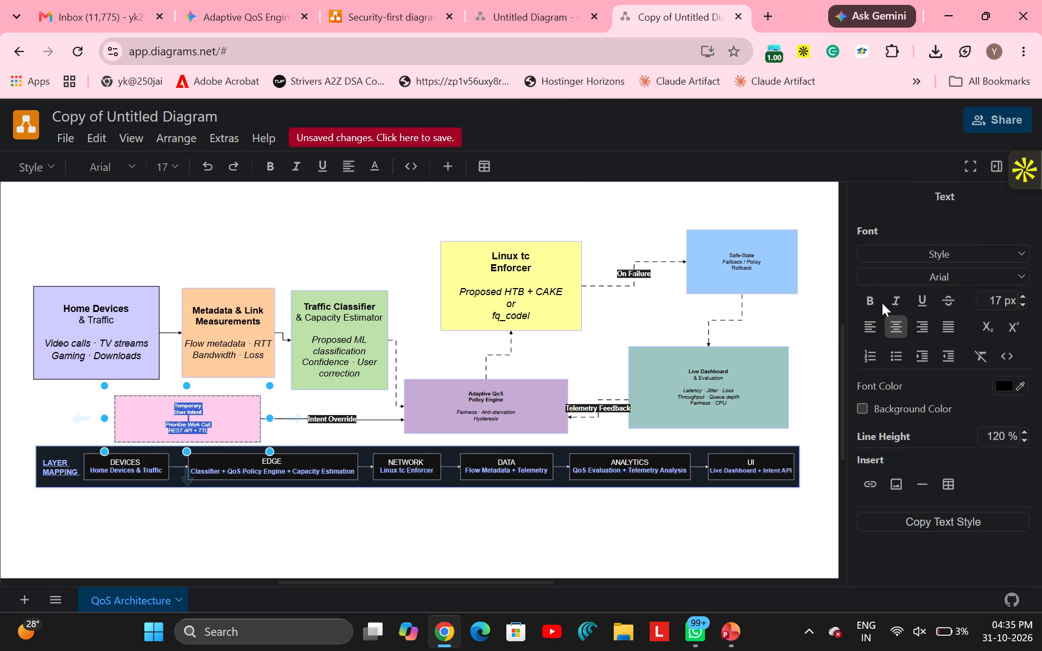
{"action": "triple_click", "coordinate": [1023, 296]}
{"action": "double_click", "coordinate": [1023, 296]}
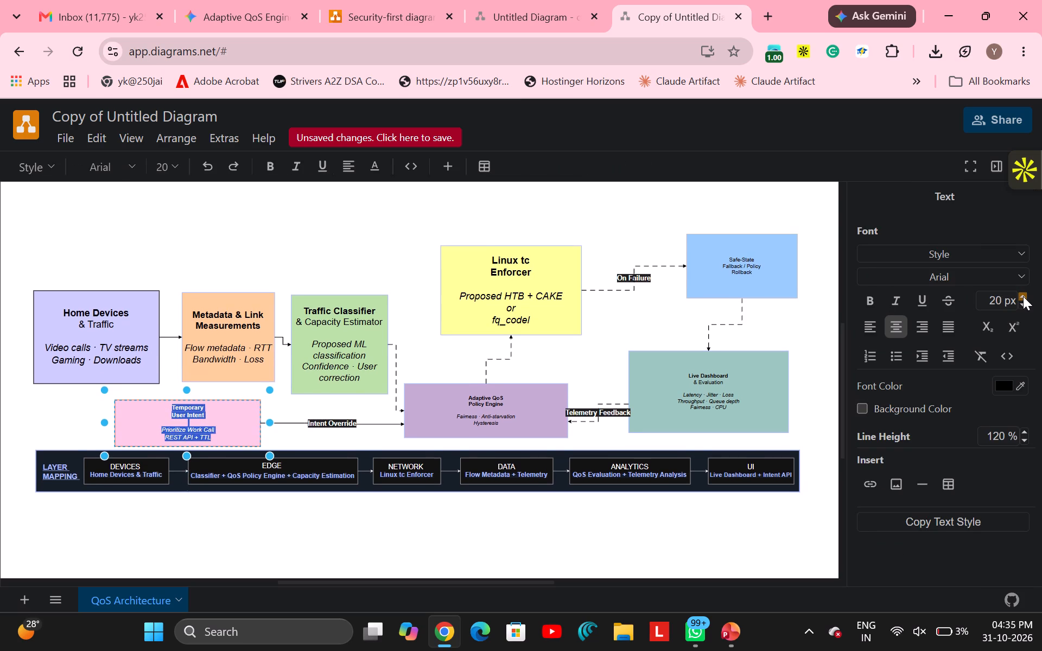
{"action": "left_click", "coordinate": [1023, 296]}
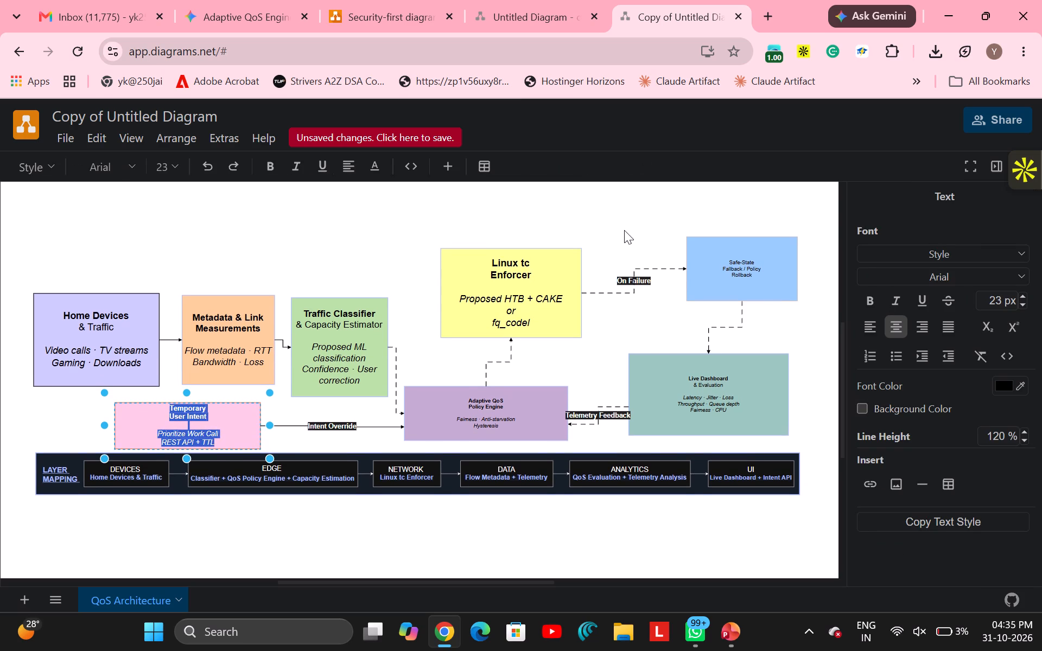
{"action": "left_click", "coordinate": [624, 230]}
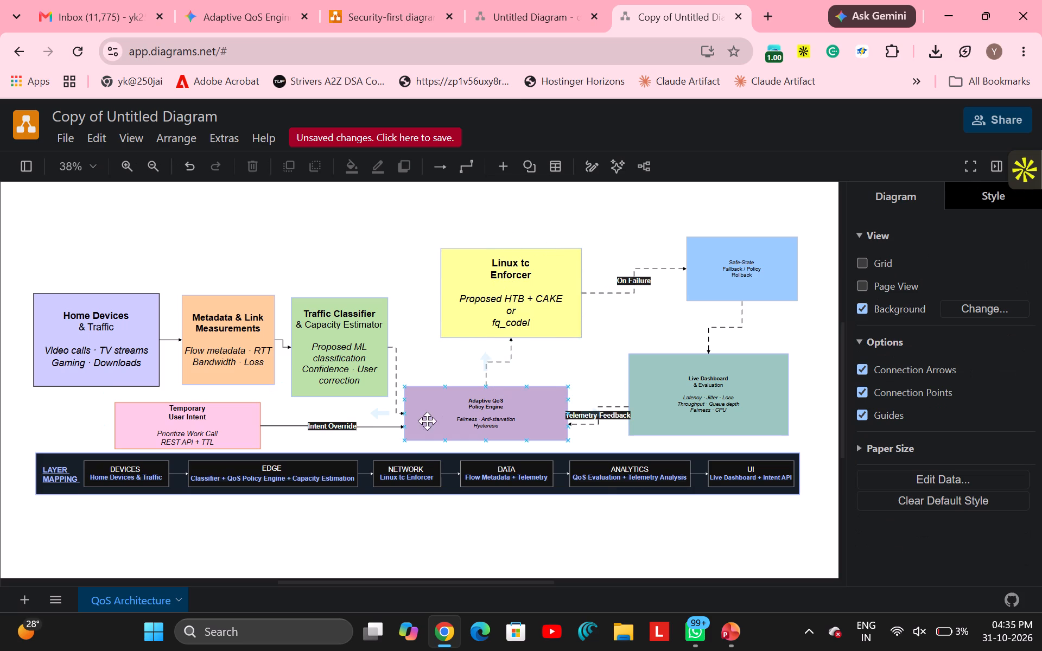
Enlarge all the text in the Adaptive QoS Policy Engine box to about 28 px.
{"action": "double_click", "coordinate": [490, 416]}
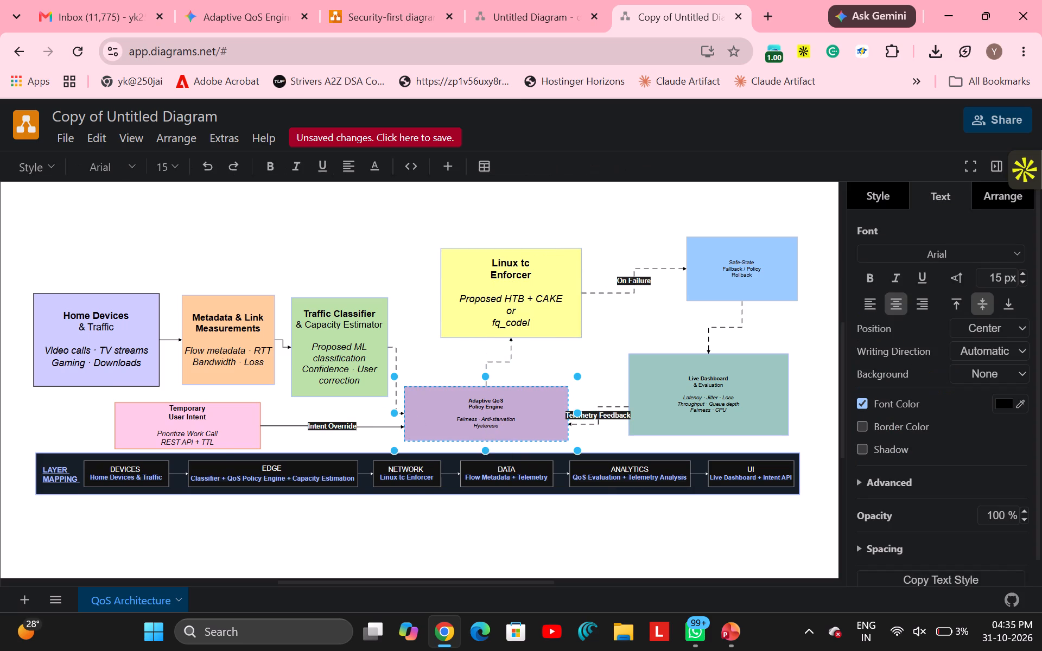
{"action": "key", "text": "ctrl+a"}
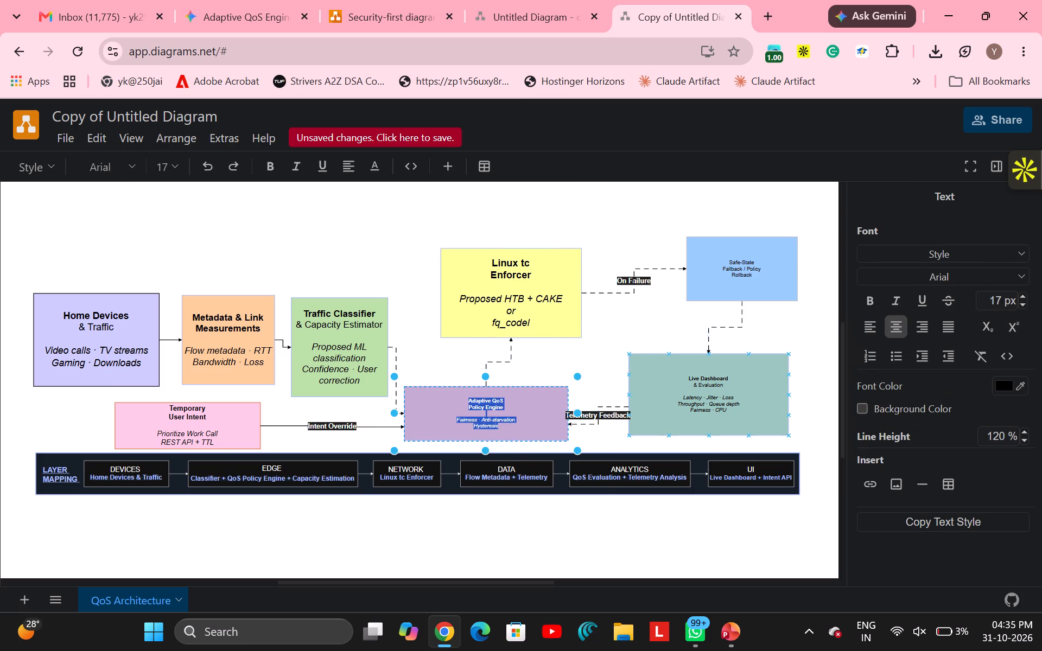
{"action": "triple_click", "coordinate": [1022, 298]}
{"action": "triple_click", "coordinate": [1022, 298]}
{"action": "left_click", "coordinate": [1022, 298]}
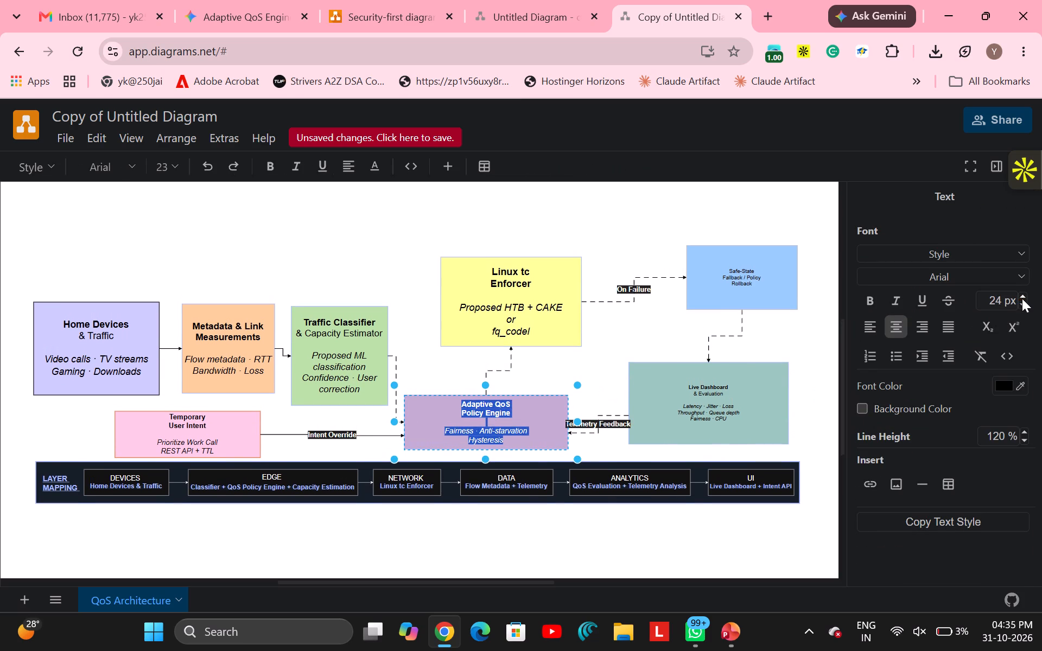
{"action": "left_click", "coordinate": [1022, 298]}
{"action": "left_click", "coordinate": [1022, 298]}
{"action": "left_click", "coordinate": [1022, 298]}
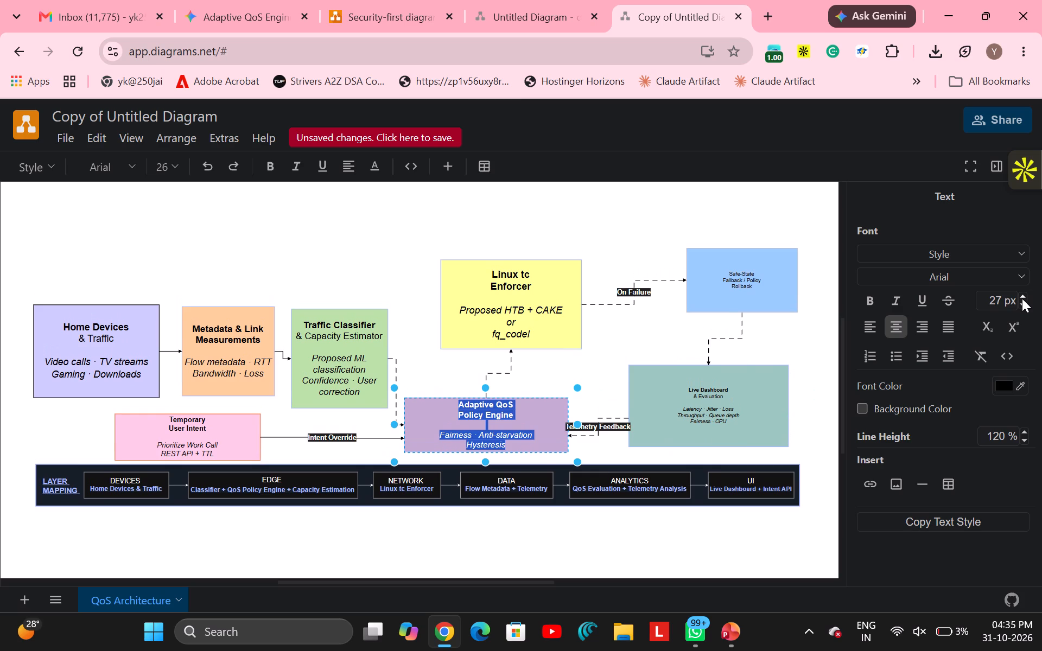
{"action": "left_click", "coordinate": [1022, 298]}
{"action": "left_click", "coordinate": [620, 213]}
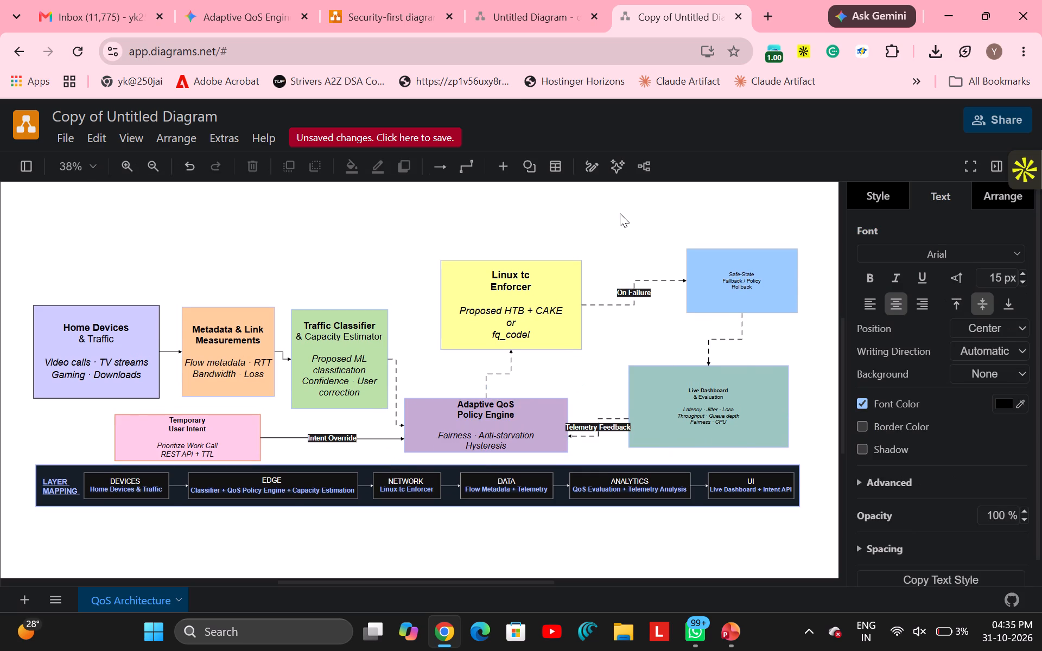
Set all the text in the Live Dashboard & Evaluation box to a 34 px font size.
{"action": "left_click", "coordinate": [720, 409]}
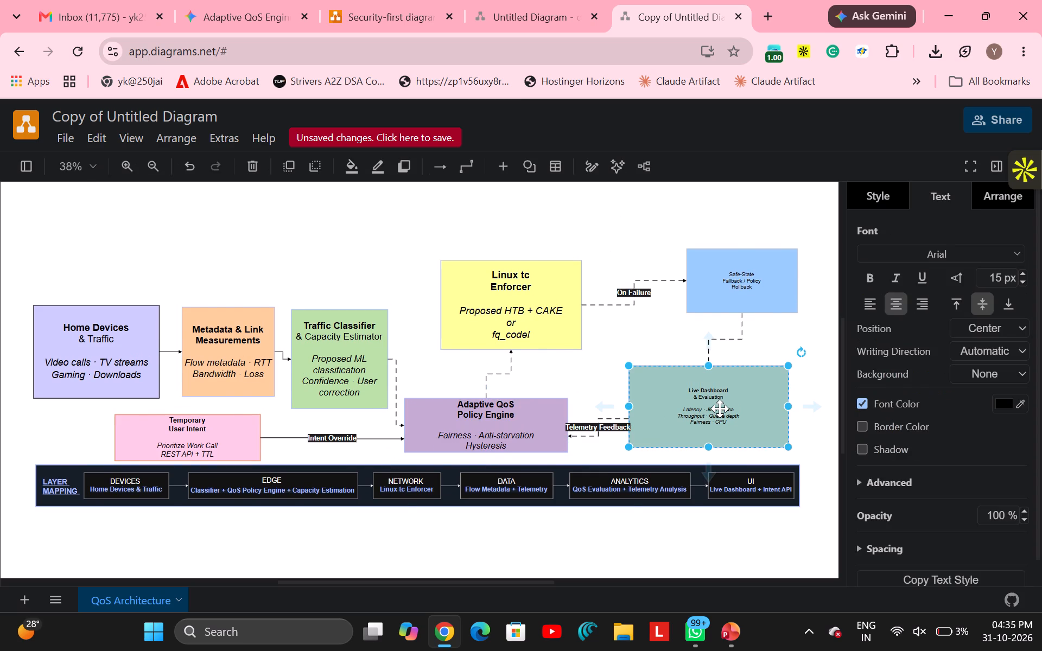
{"action": "key", "text": "ctrl+a"}
{"action": "triple_click", "coordinate": [720, 409]}
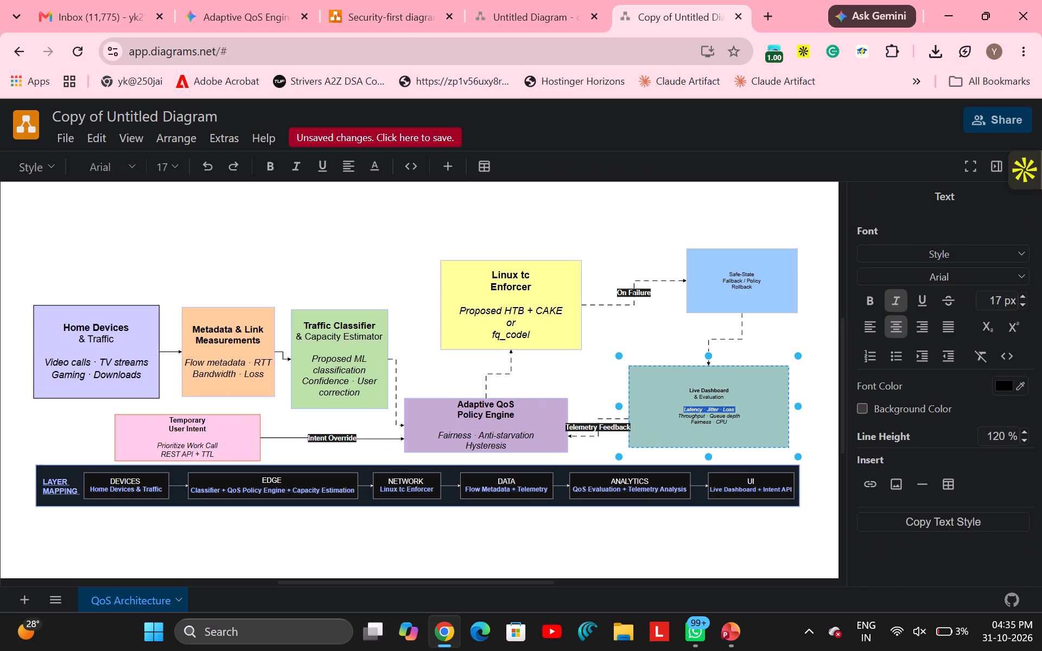
{"action": "key", "text": "ctrl+a"}
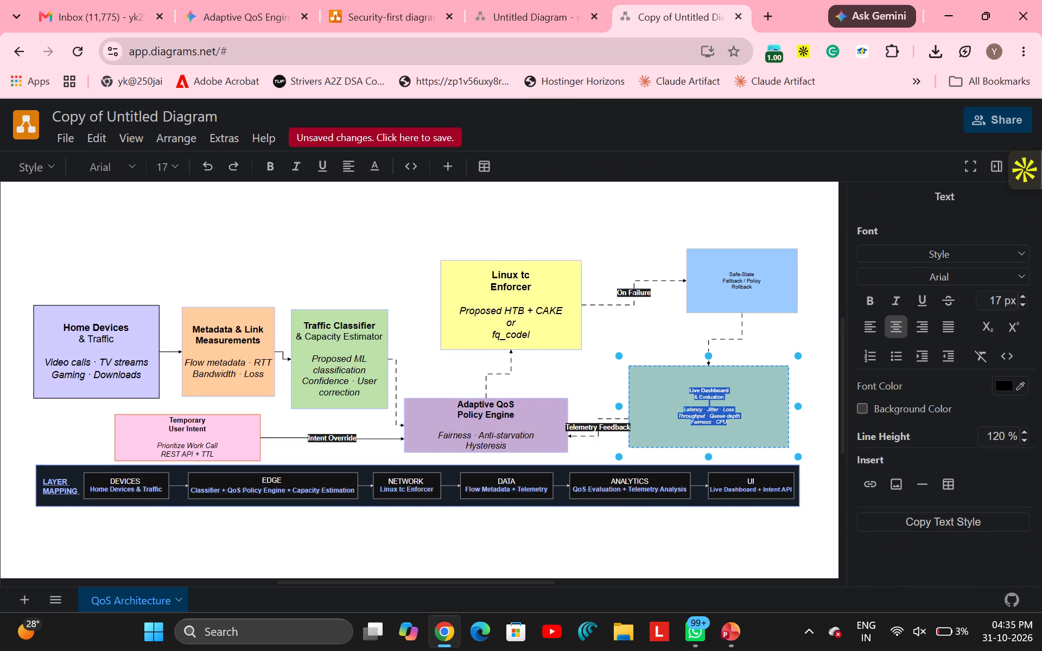
{"action": "triple_click", "coordinate": [1023, 297]}
{"action": "triple_click", "coordinate": [1023, 297]}
{"action": "triple_click", "coordinate": [1023, 297]}
{"action": "triple_click", "coordinate": [1023, 297]}
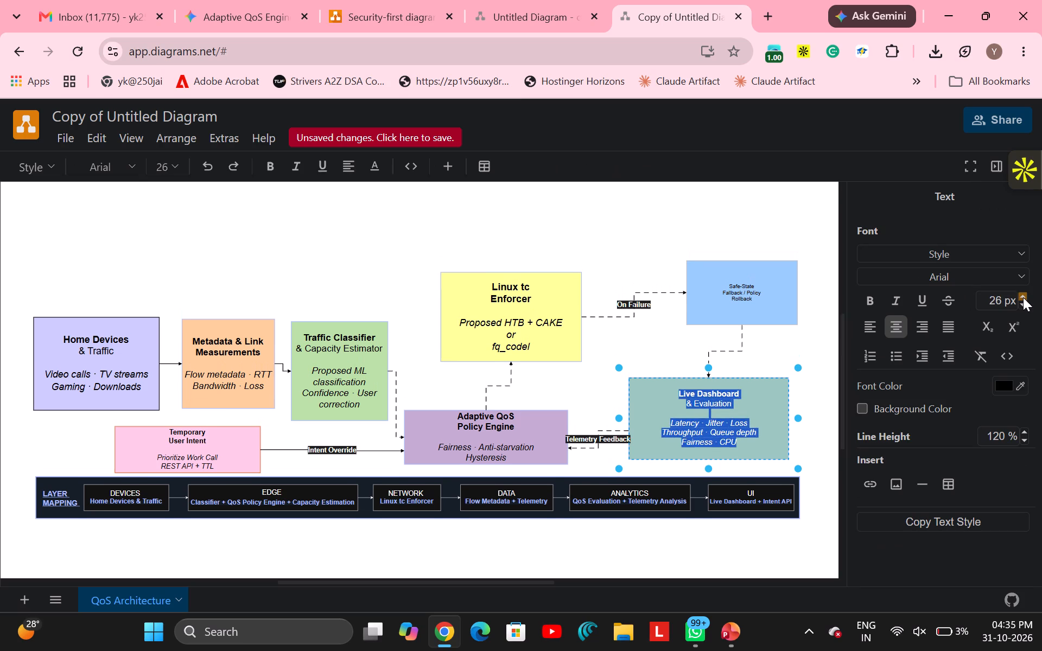
{"action": "triple_click", "coordinate": [1023, 297]}
{"action": "double_click", "coordinate": [1023, 297]}
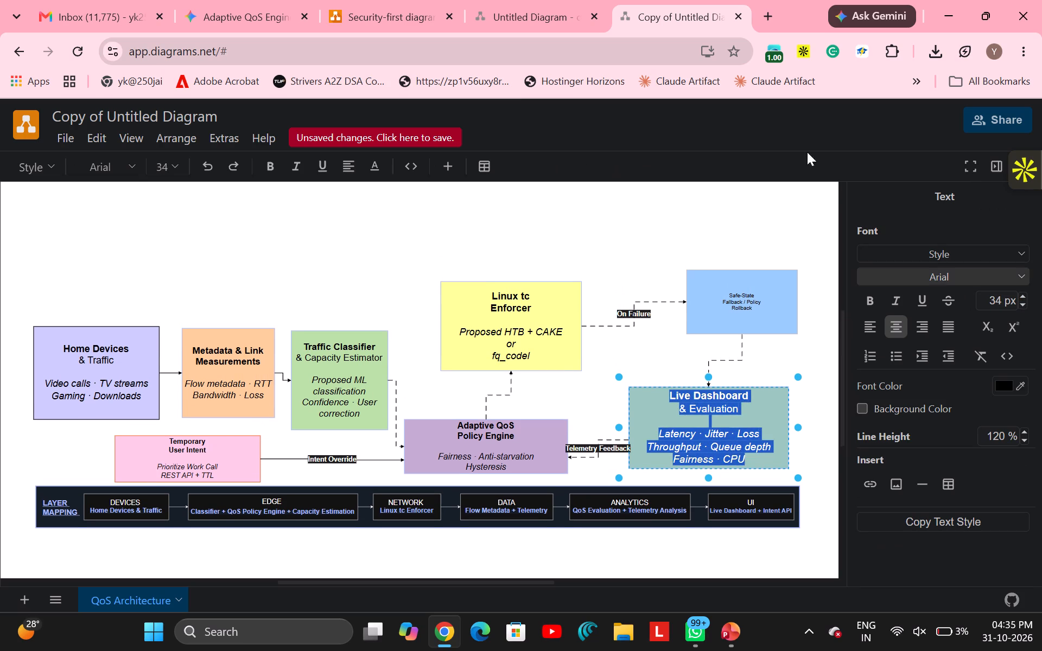
{"action": "left_click", "coordinate": [736, 219]}
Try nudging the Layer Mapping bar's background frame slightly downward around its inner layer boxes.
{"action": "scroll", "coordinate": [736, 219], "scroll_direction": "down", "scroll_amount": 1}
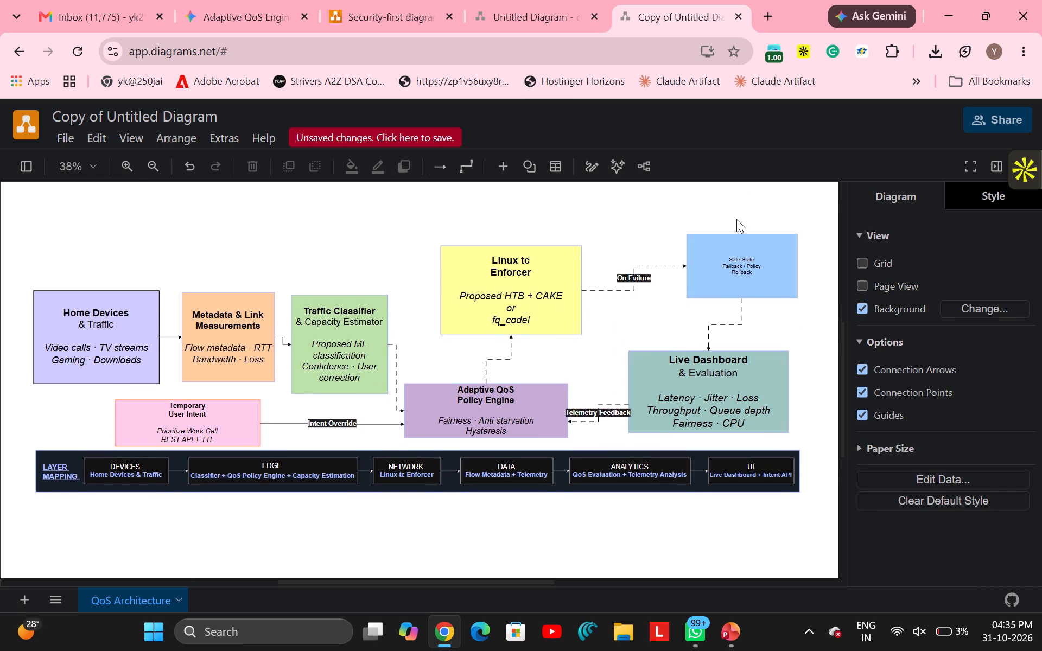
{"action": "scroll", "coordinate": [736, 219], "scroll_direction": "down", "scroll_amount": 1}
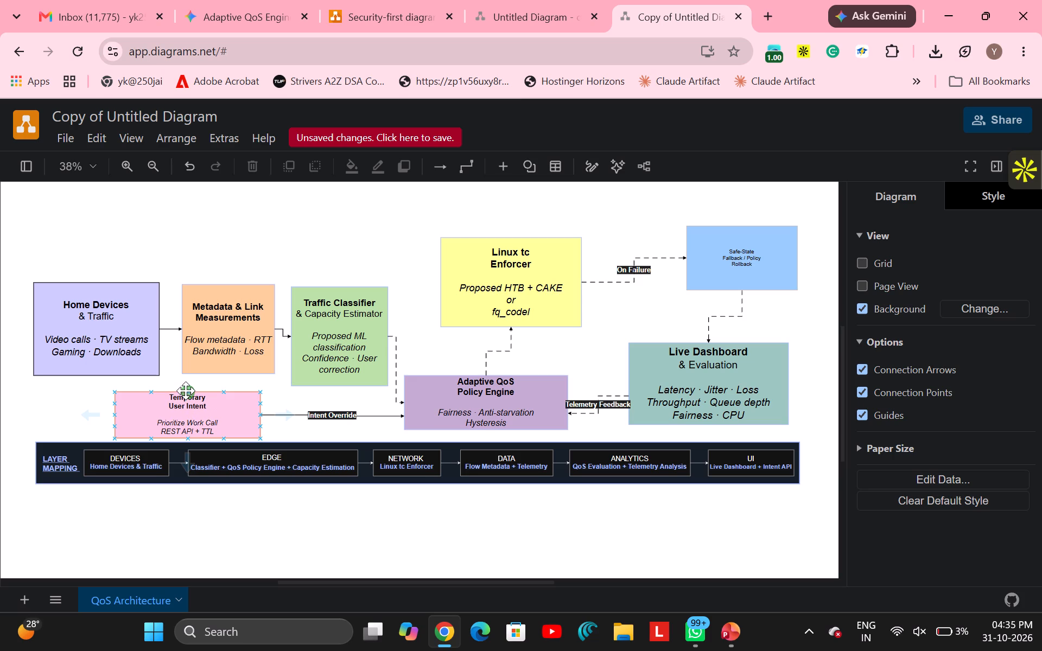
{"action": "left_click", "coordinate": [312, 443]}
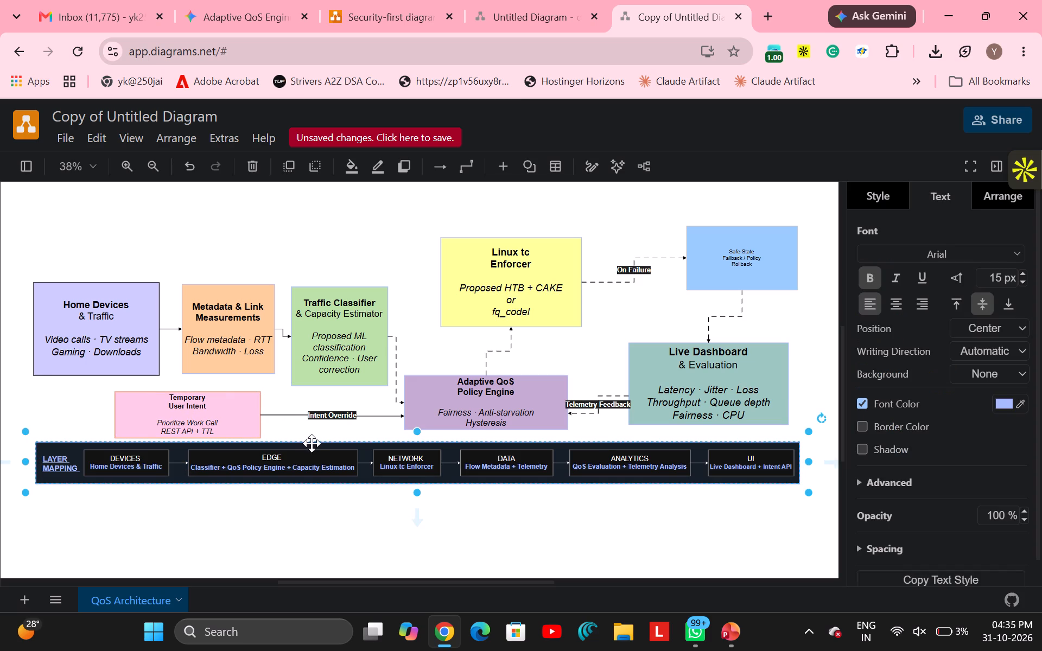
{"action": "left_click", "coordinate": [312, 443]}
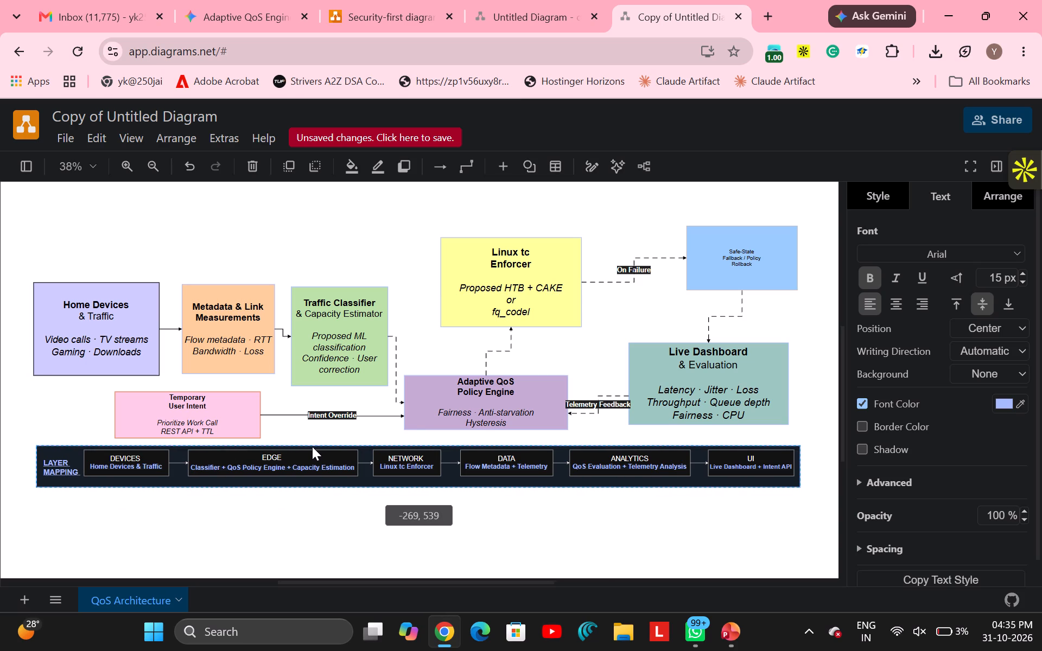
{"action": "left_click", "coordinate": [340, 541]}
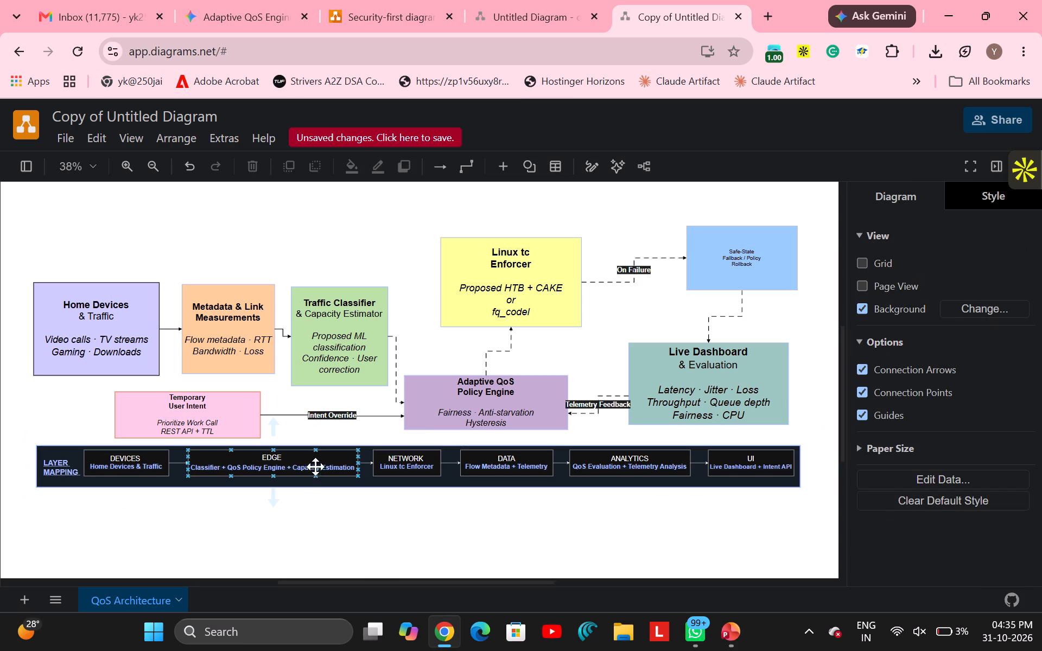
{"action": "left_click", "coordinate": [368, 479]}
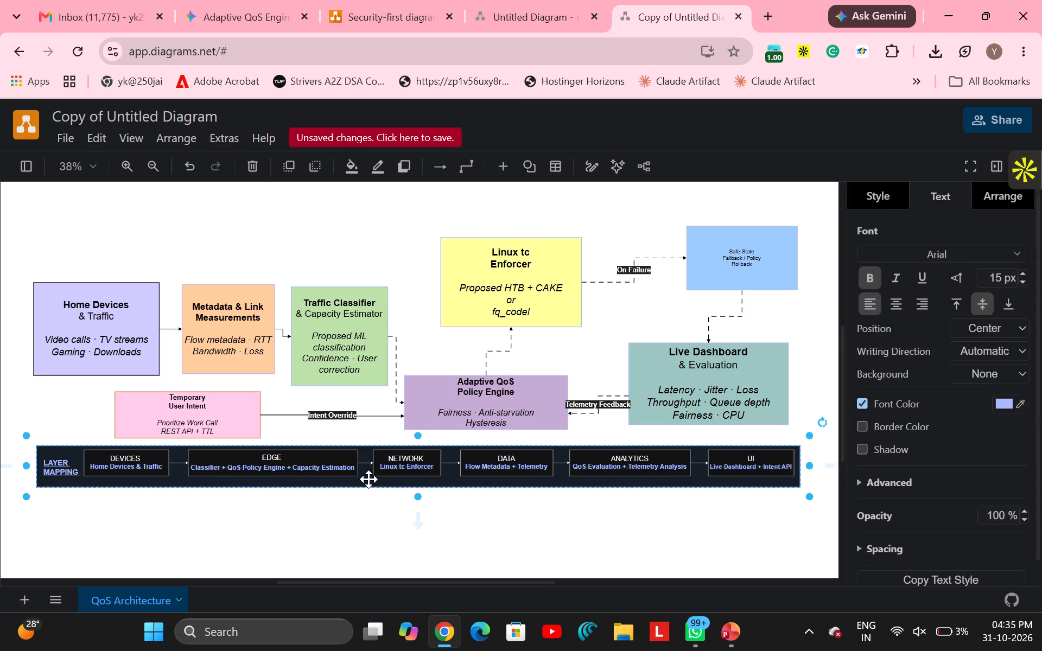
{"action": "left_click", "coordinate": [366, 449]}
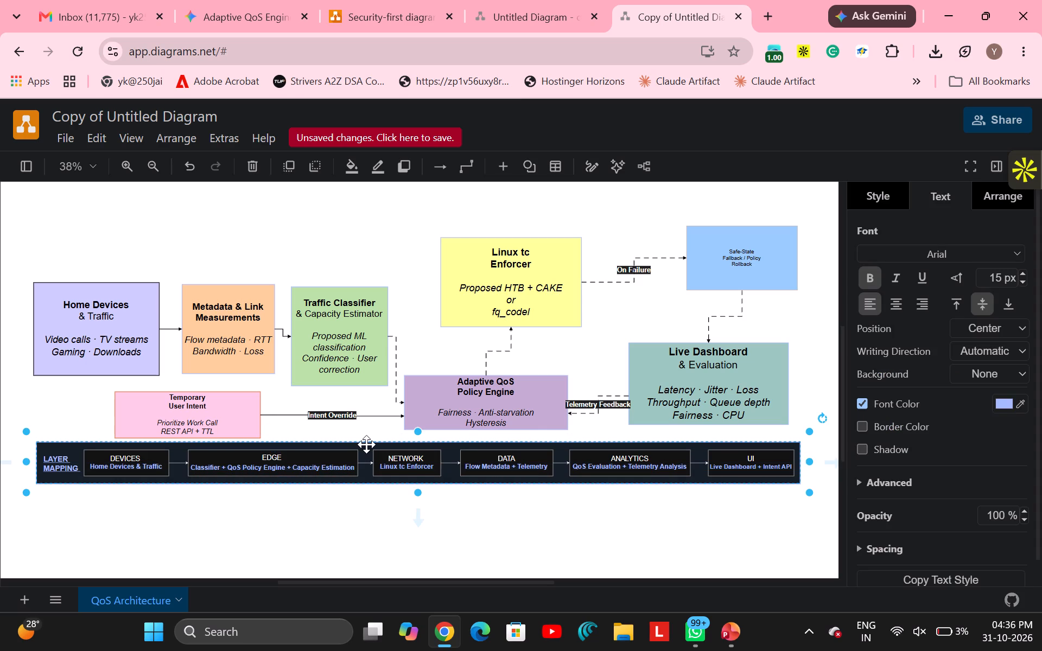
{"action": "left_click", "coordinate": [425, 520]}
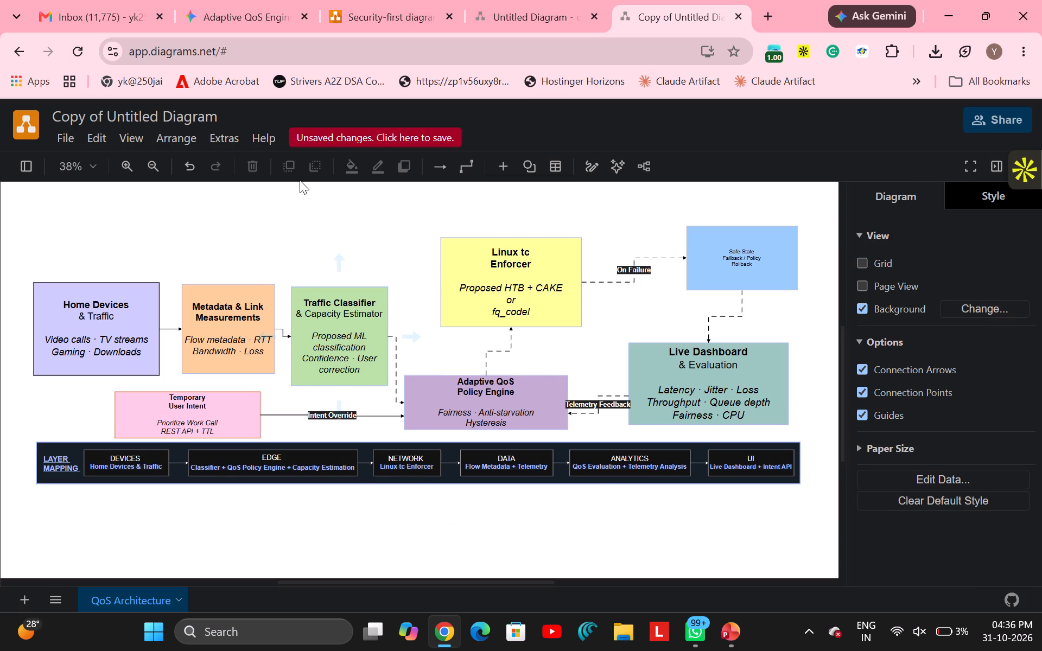
Move the Traffic Classifier box slightly up and right so the arrow from Metadata & Link Measurements runs straight.
{"action": "left_click_drag", "start_coordinate": [344, 325], "coordinate": [356, 317]}
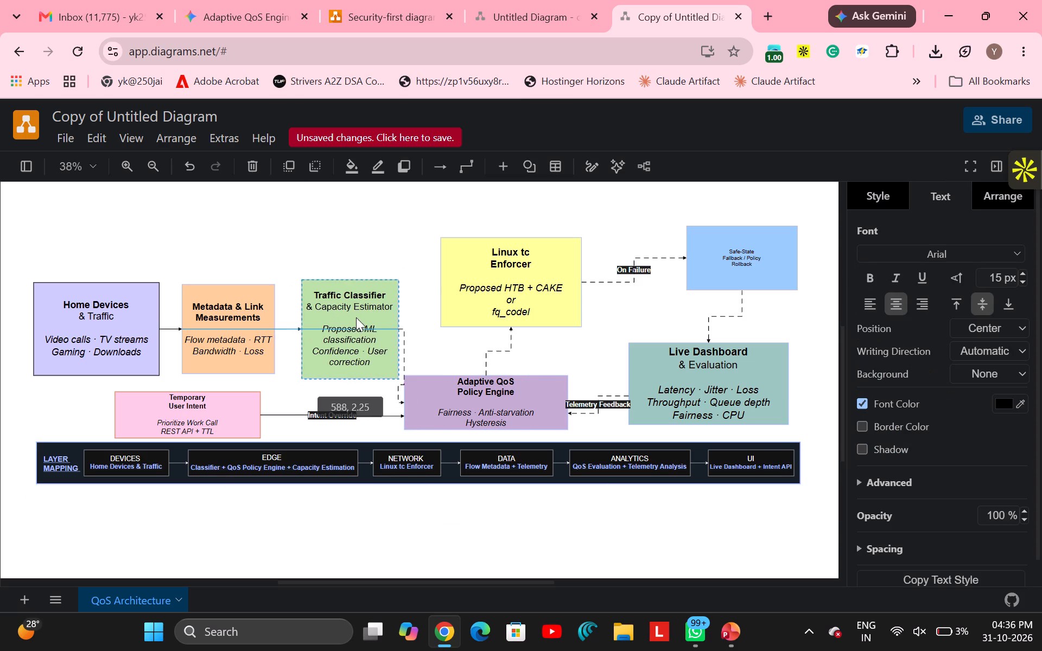
{"action": "left_click_drag", "start_coordinate": [356, 317], "coordinate": [347, 316]}
{"action": "left_click", "coordinate": [294, 261]}
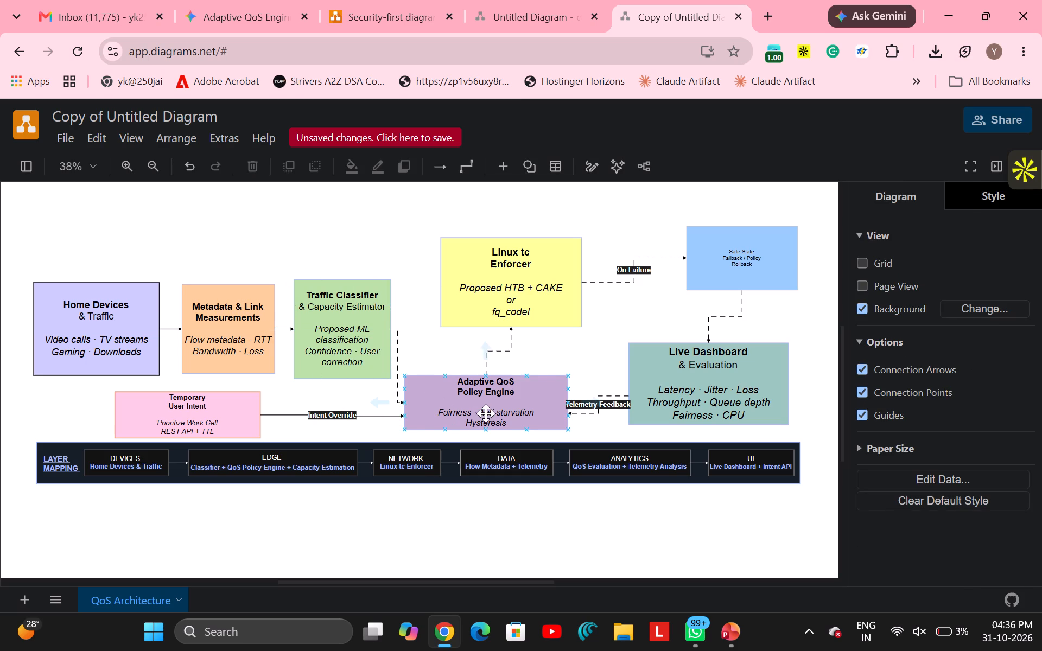
Move the Adaptive QoS Policy Engine box right to centre it beneath the Linux tc Enforcer box, straightening their connector.
{"action": "left_click_drag", "start_coordinate": [486, 413], "coordinate": [516, 414]}
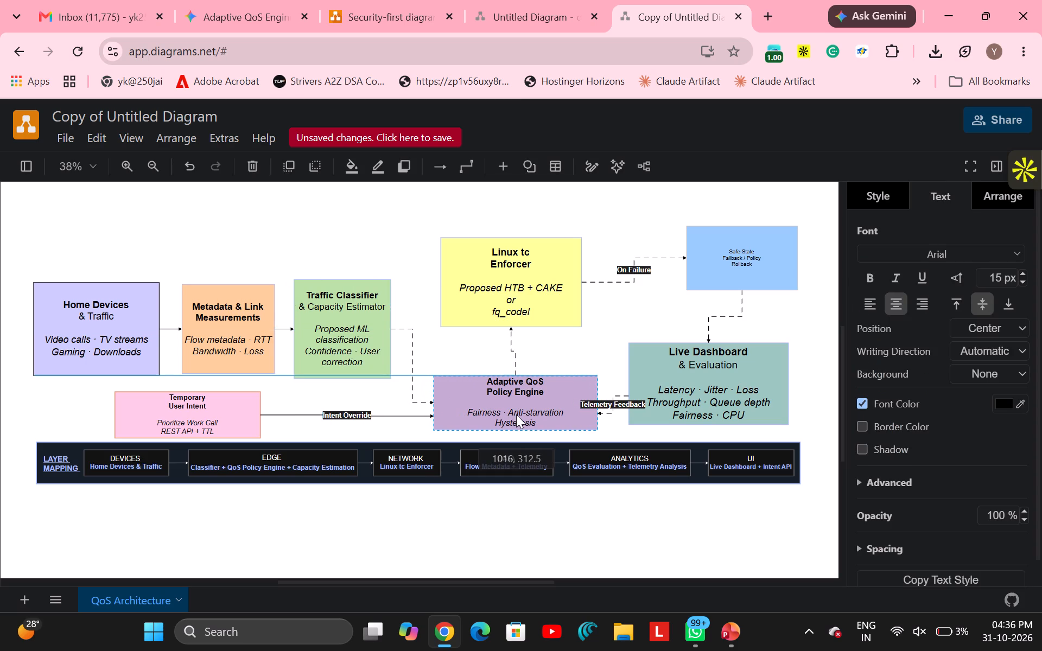
{"action": "left_click_drag", "start_coordinate": [516, 414], "coordinate": [512, 414]}
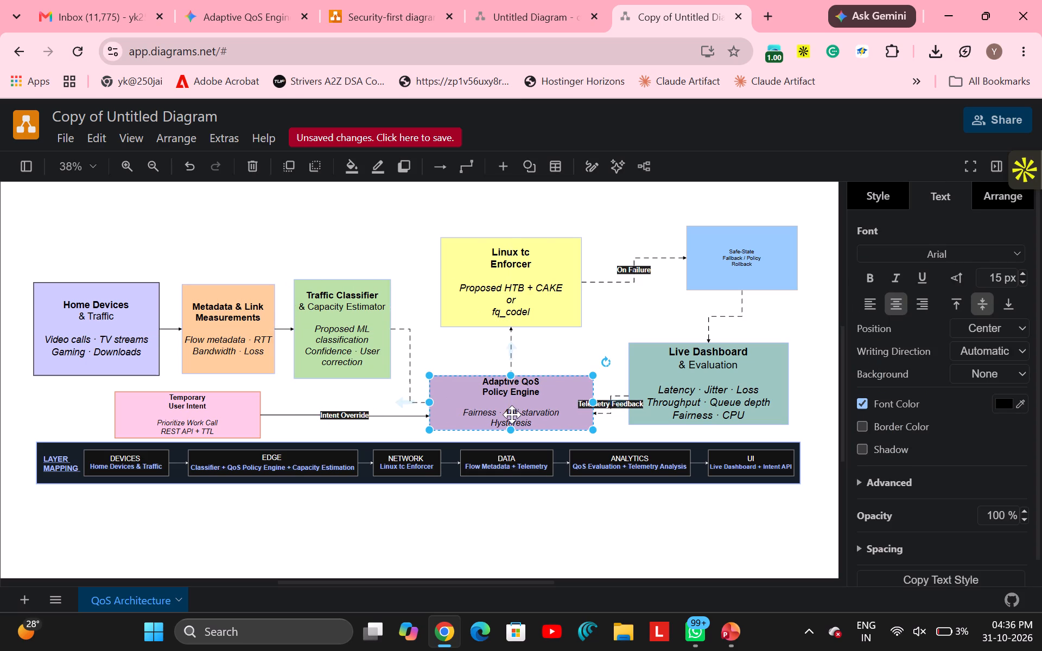
{"action": "left_click", "coordinate": [413, 213]}
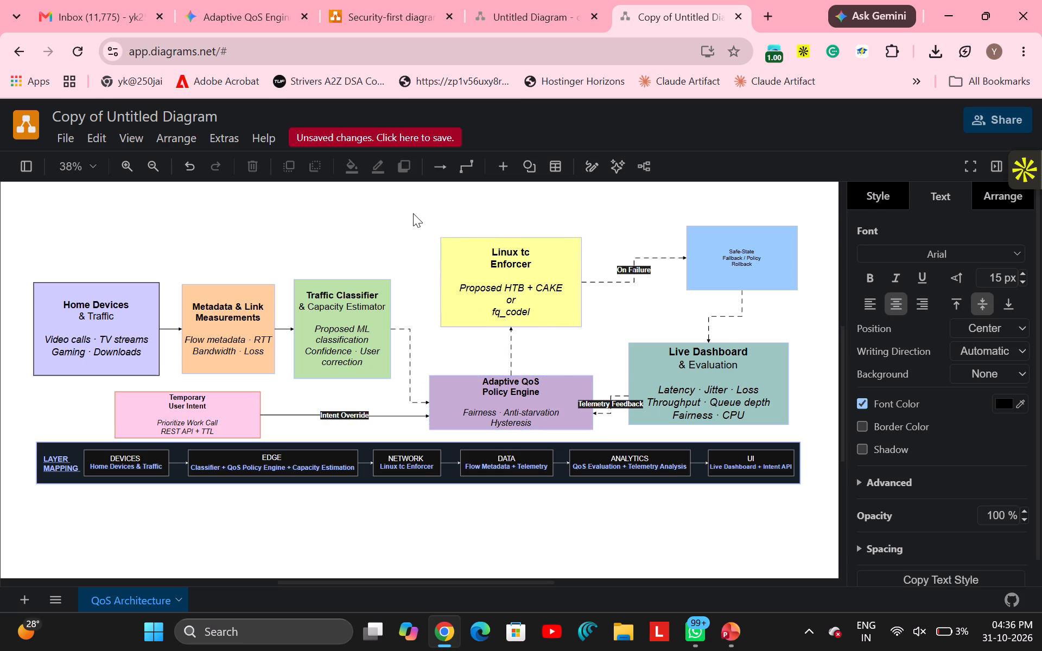
Move the Live Dashboard & Evaluation box slightly right, lining its right edge up with the end of the Layer Mapping bar.
{"action": "left_click_drag", "start_coordinate": [721, 399], "coordinate": [750, 399]}
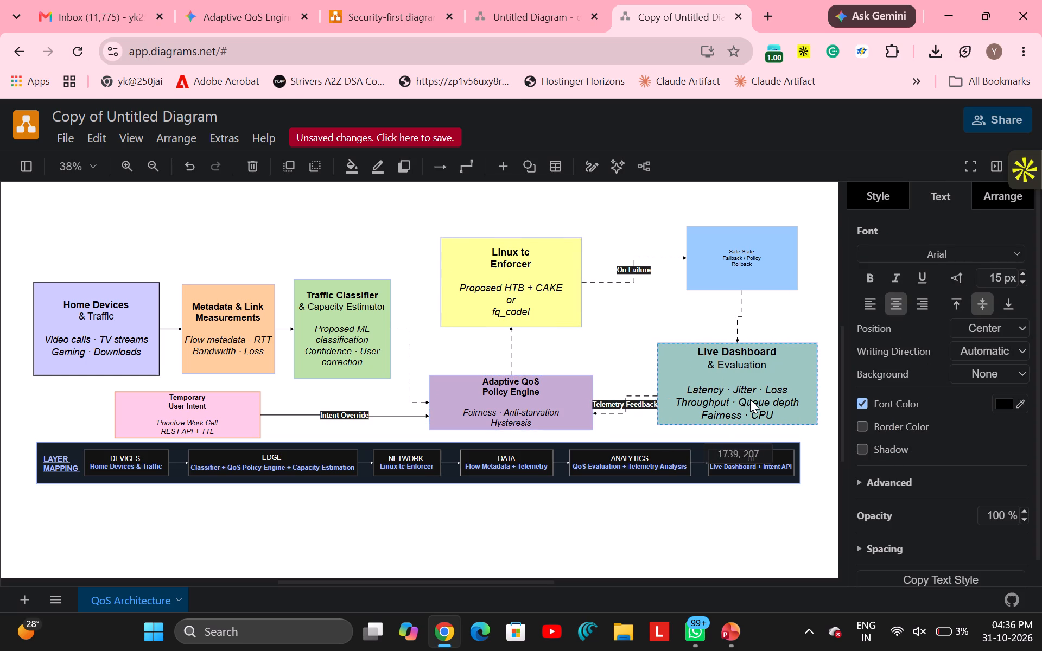
{"action": "left_click_drag", "start_coordinate": [750, 399], "coordinate": [736, 398]}
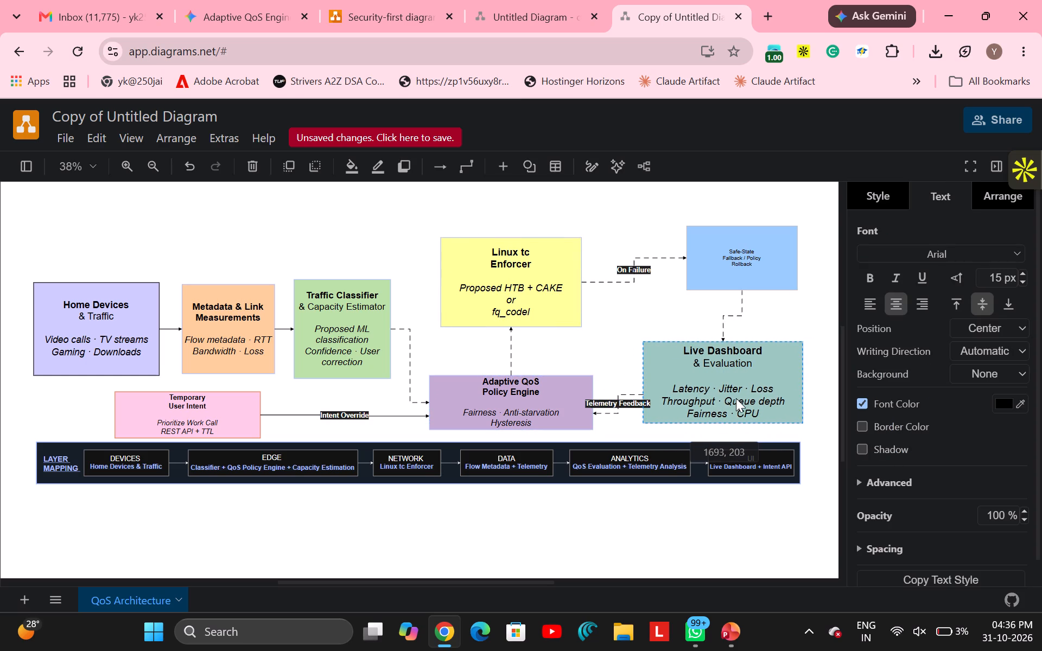
{"action": "left_click_drag", "start_coordinate": [736, 398], "coordinate": [734, 399]}
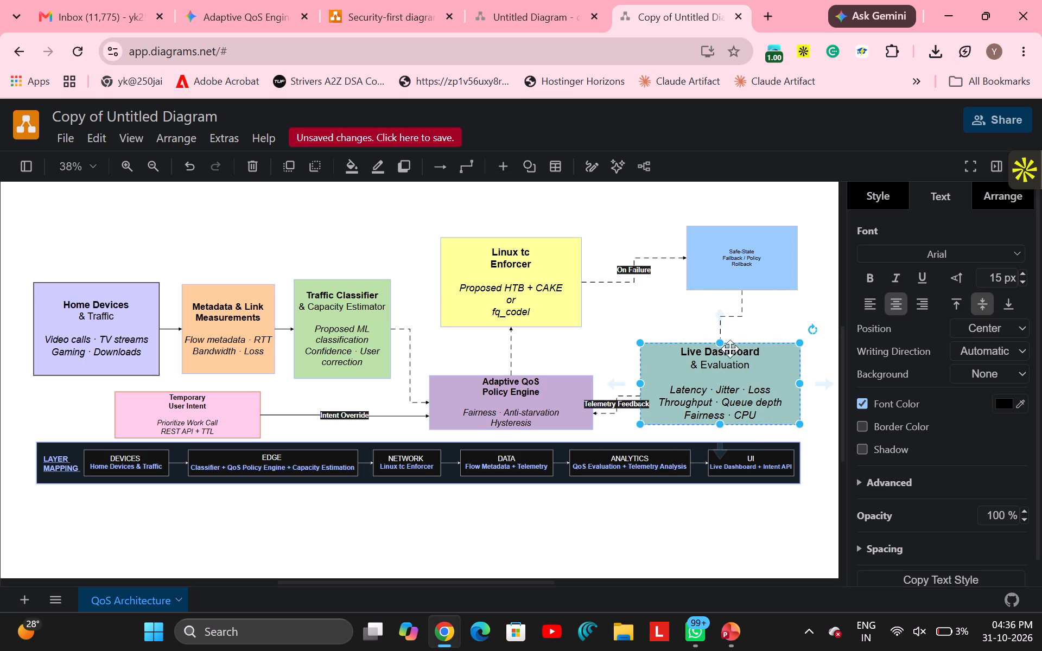
{"action": "left_click", "coordinate": [657, 186]}
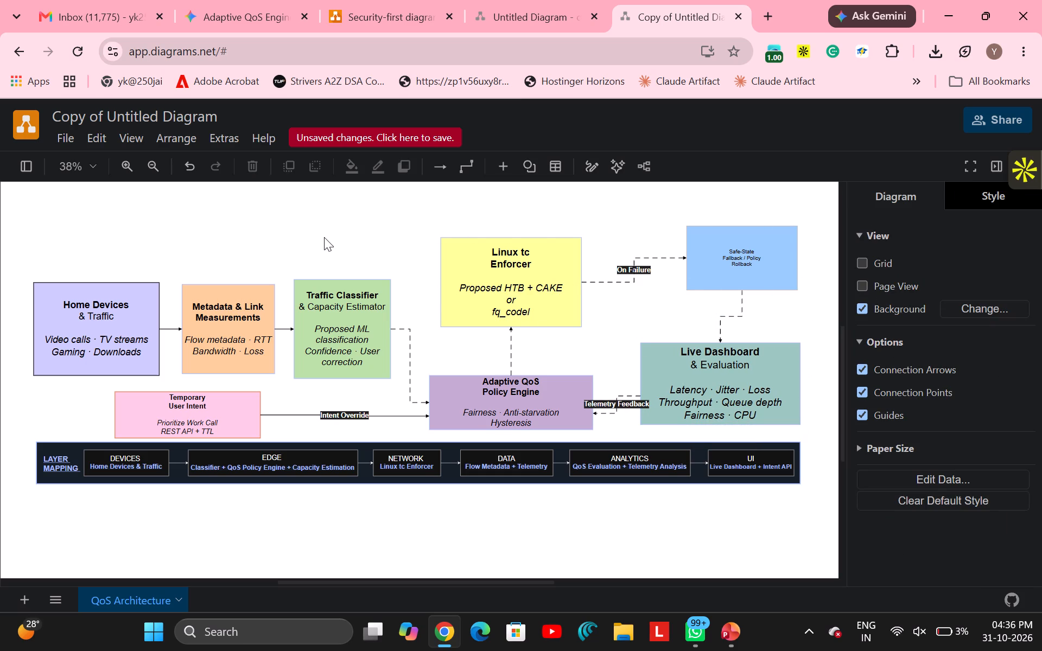
Set all the text in the Safe-State Fallback / Policy Rollback box to a 31 px font size.
{"action": "triple_click", "coordinate": [727, 270]}
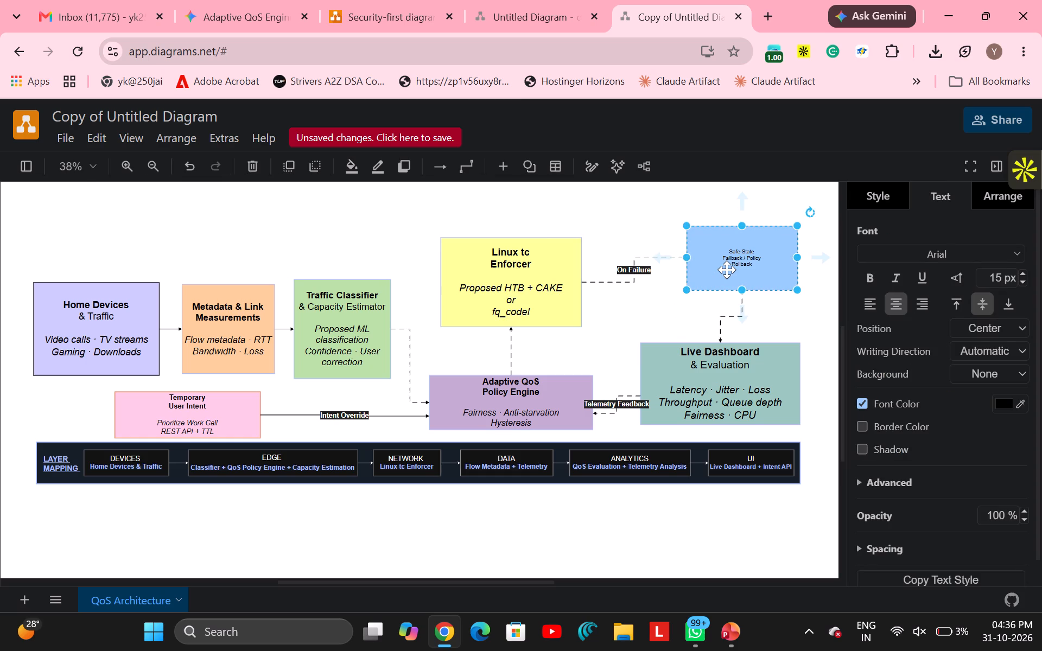
{"action": "double_click", "coordinate": [727, 270]}
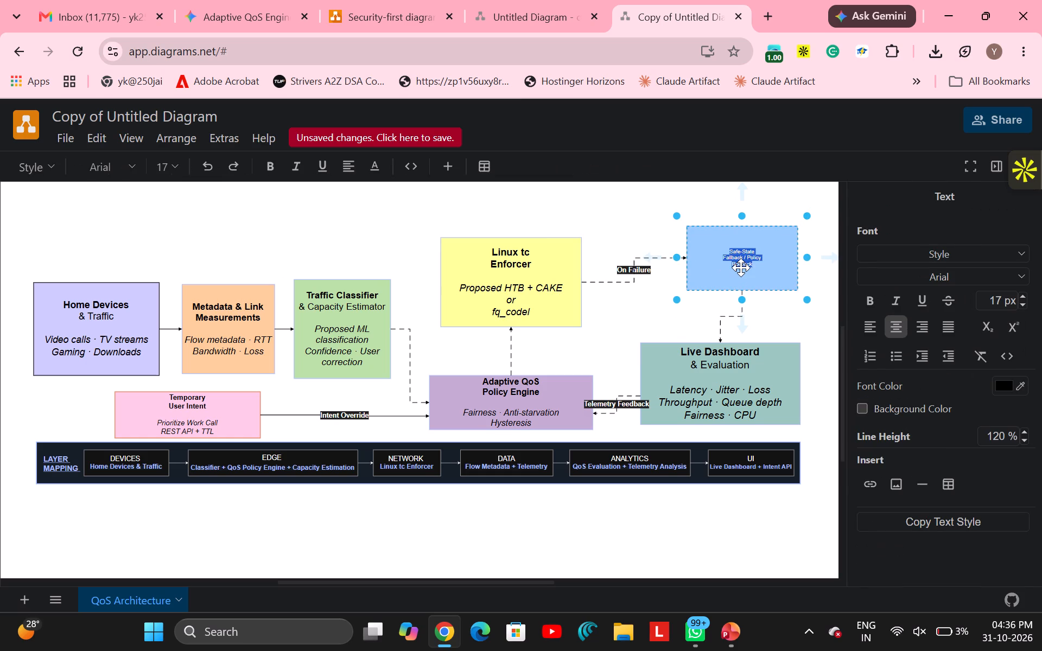
{"action": "key", "text": "ctrl+a"}
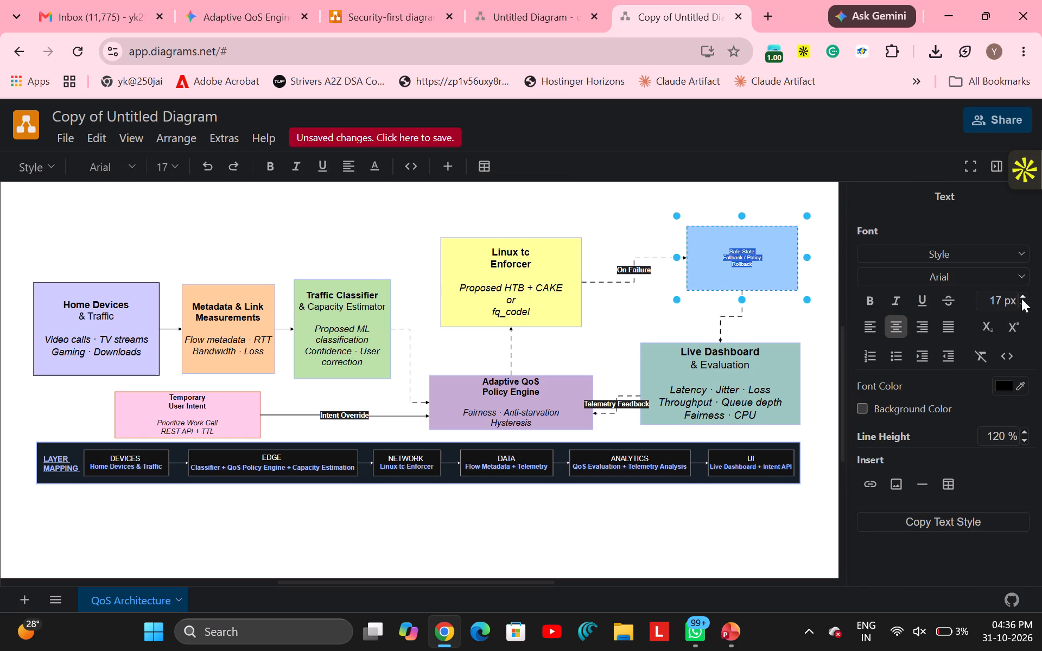
{"action": "triple_click", "coordinate": [1021, 297]}
{"action": "triple_click", "coordinate": [1021, 297]}
{"action": "triple_click", "coordinate": [1021, 297]}
{"action": "triple_click", "coordinate": [1021, 297]}
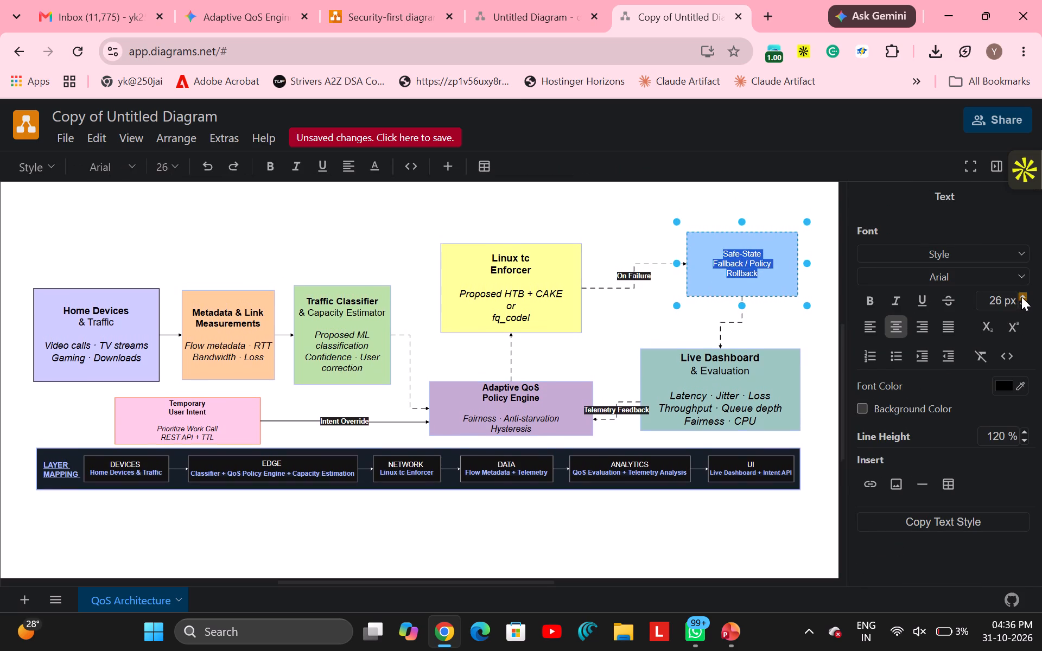
{"action": "triple_click", "coordinate": [1021, 297]}
{"action": "triple_click", "coordinate": [1021, 297]}
{"action": "triple_click", "coordinate": [1021, 297]}
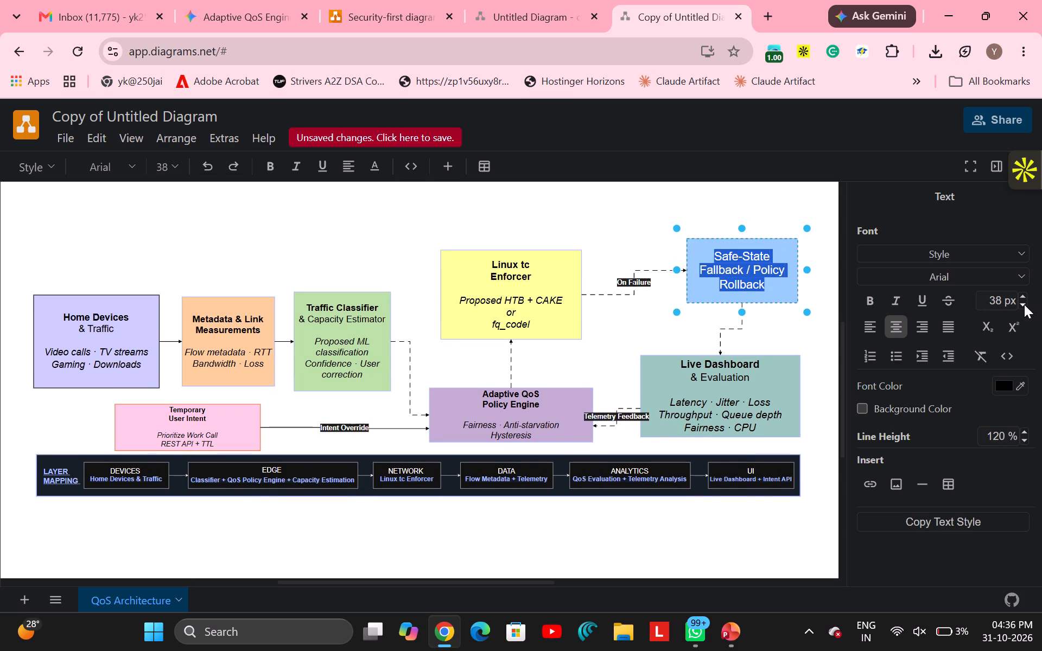
{"action": "triple_click", "coordinate": [1022, 304]}
{"action": "triple_click", "coordinate": [1022, 304]}
{"action": "left_click", "coordinate": [1022, 304]}
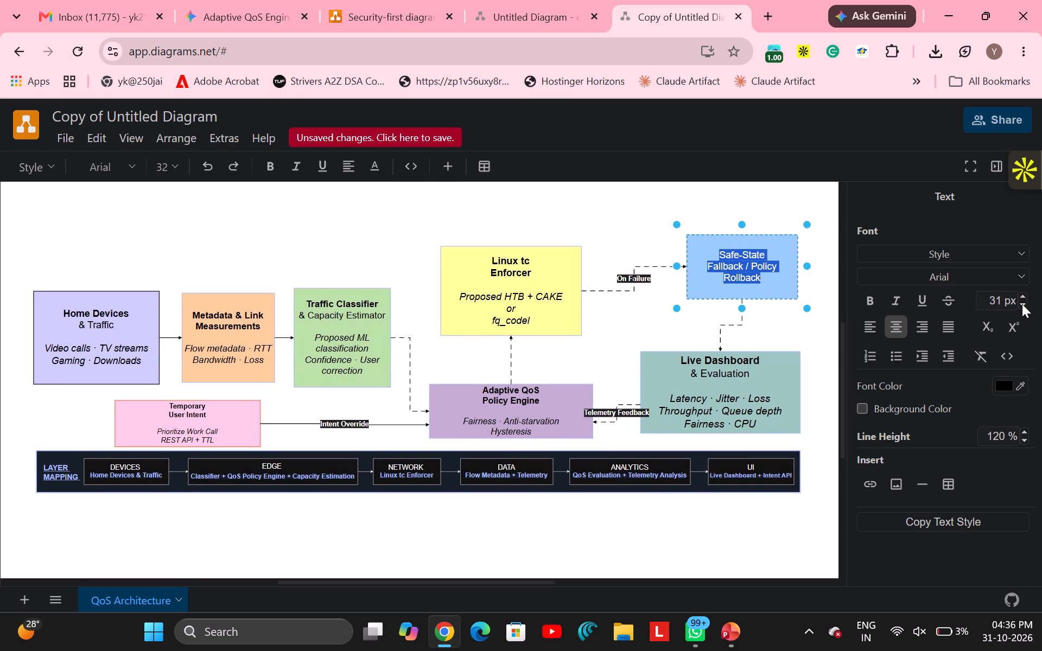
{"action": "left_click", "coordinate": [697, 200]}
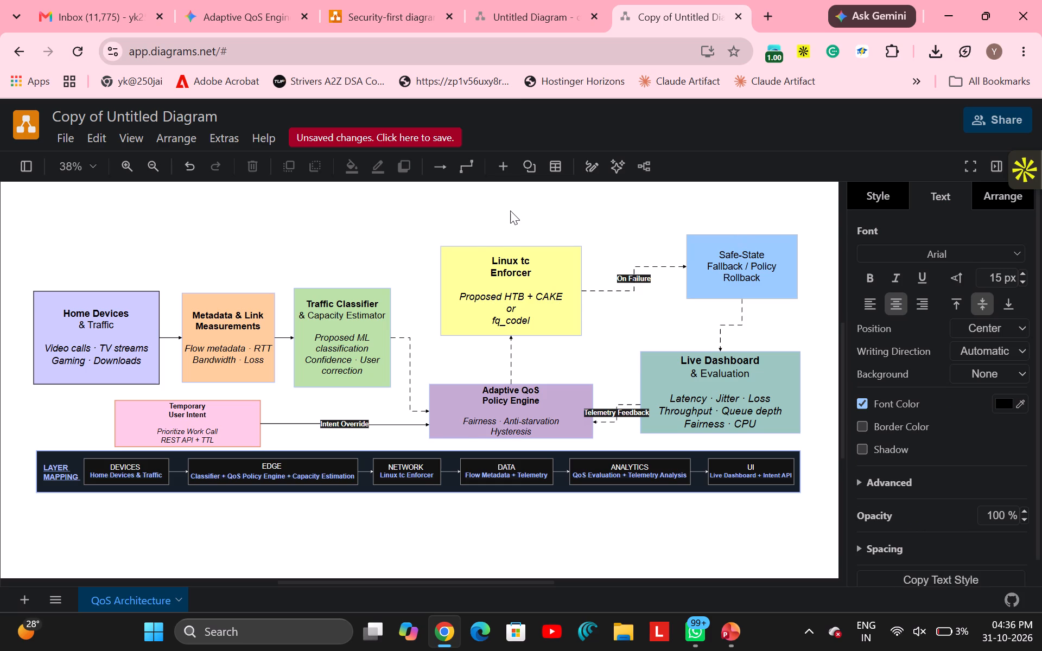
Set all the text in the Adaptive QoS Policy Engine box to a 30 px font size.
{"action": "triple_click", "coordinate": [519, 413]}
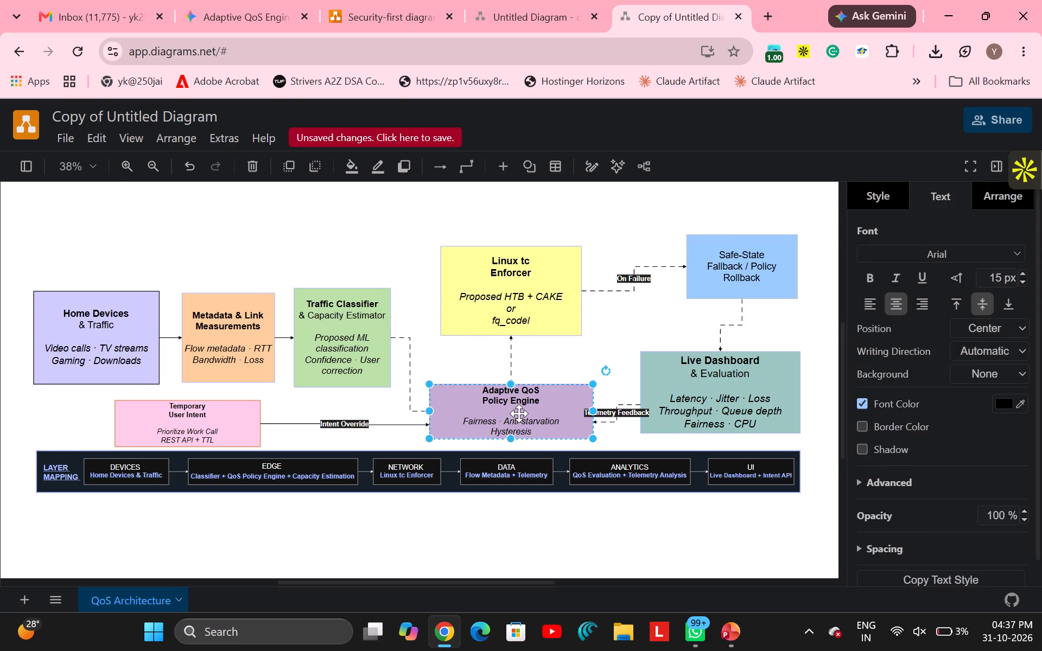
{"action": "triple_click", "coordinate": [519, 413]}
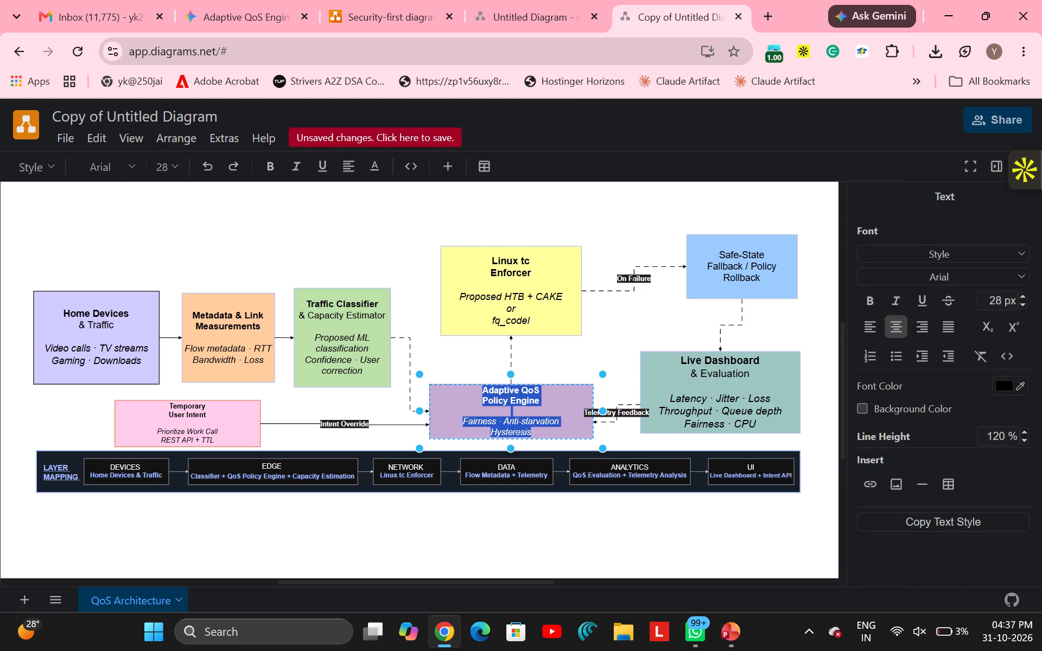
{"action": "key", "text": "ctrl+a"}
{"action": "triple_click", "coordinate": [1022, 294]}
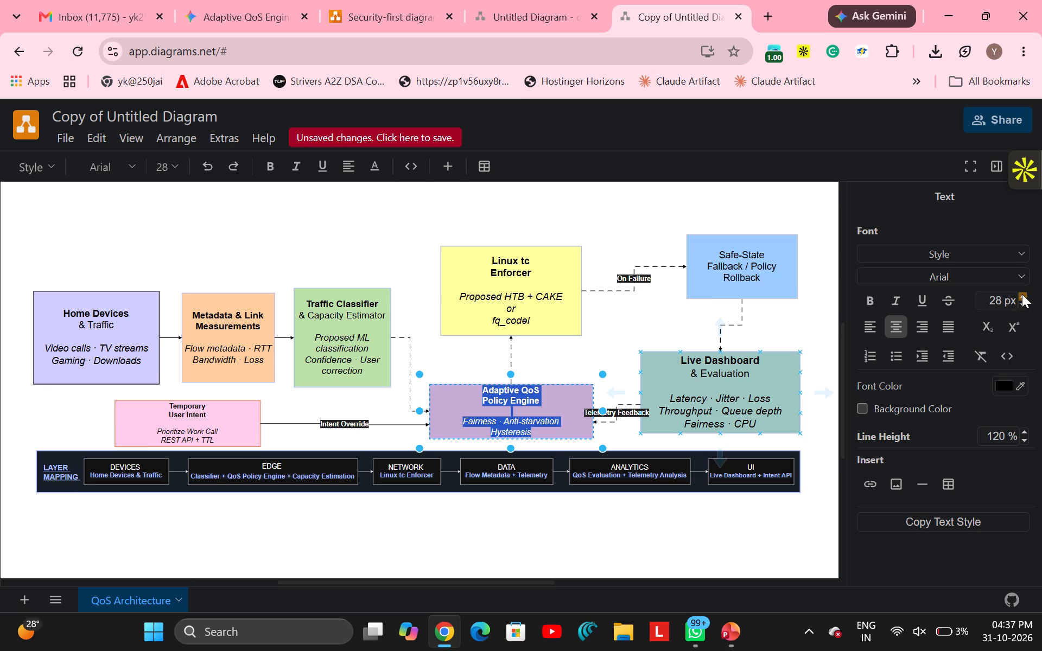
{"action": "left_click", "coordinate": [1022, 294]}
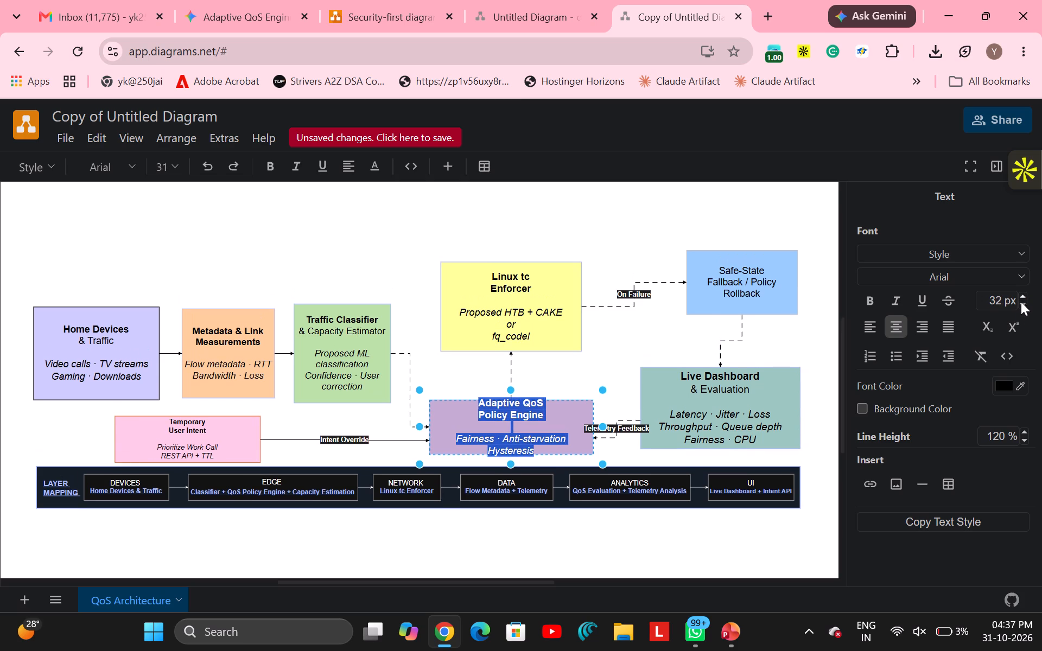
{"action": "left_click", "coordinate": [1021, 304]}
{"action": "left_click", "coordinate": [1021, 304]}
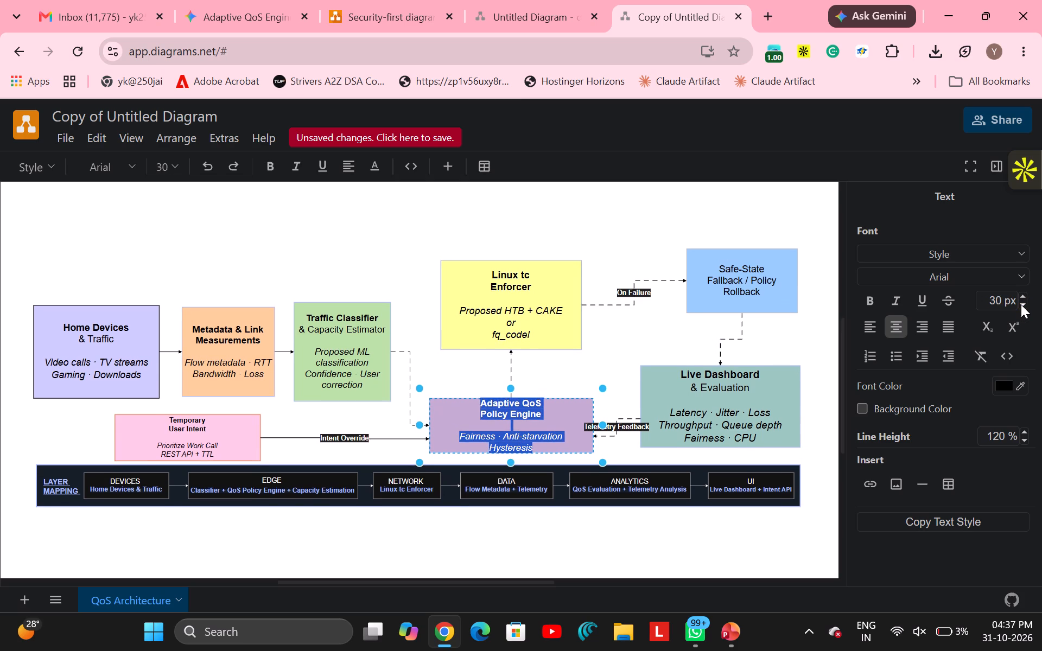
{"action": "left_click", "coordinate": [643, 202]}
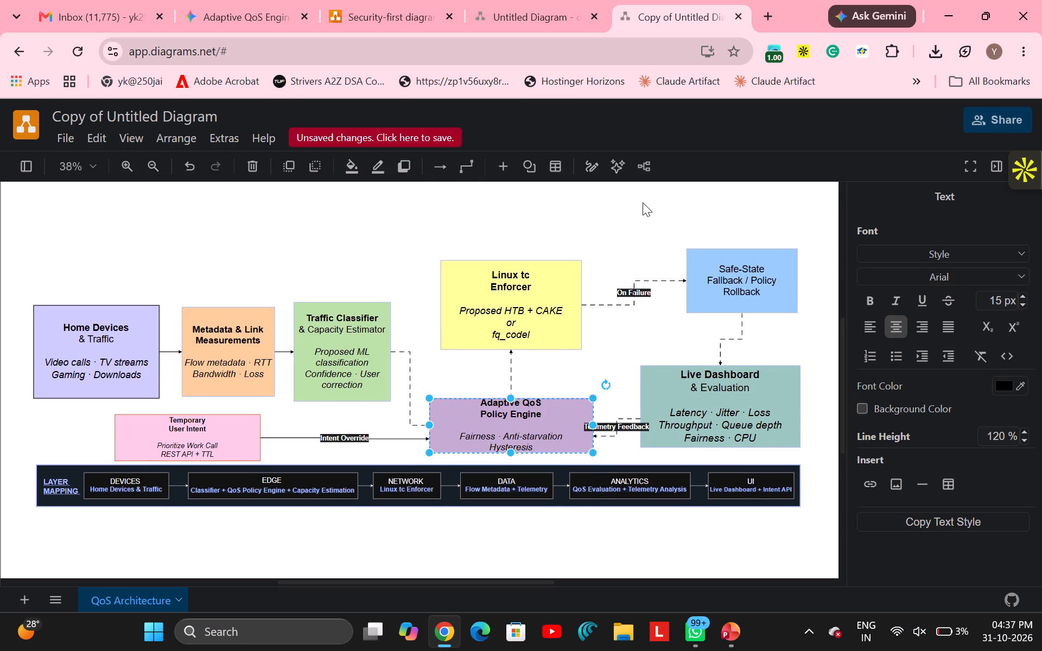
{"action": "scroll", "coordinate": [643, 202], "scroll_direction": "down", "scroll_amount": 1}
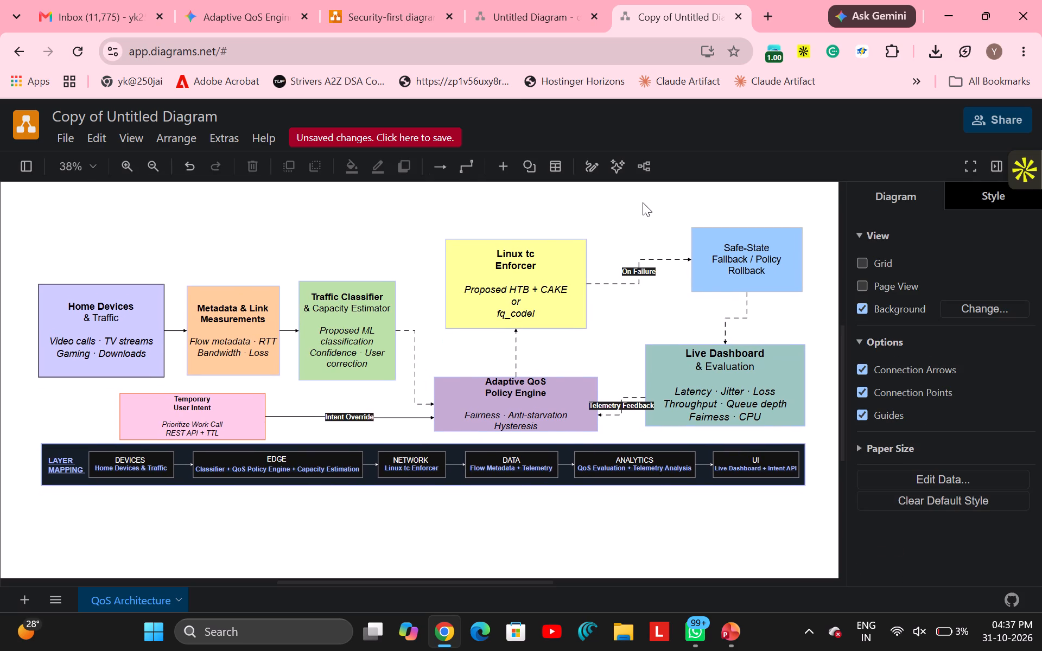